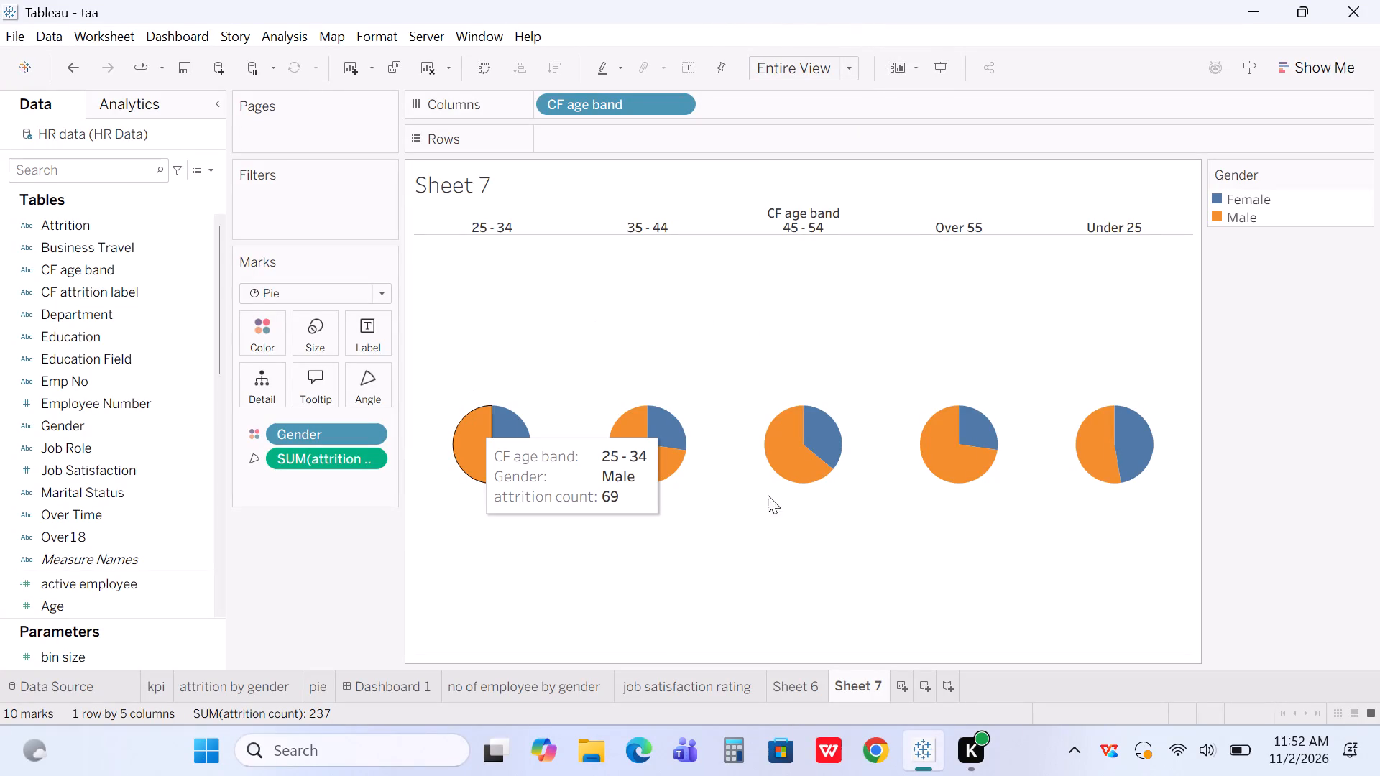
Add the kpi, attrition by gender, pie, no of employee by gender and job satisfaction rating sheets to Dashboard 1.
{"action": "left_click", "coordinate": [677, 691]}
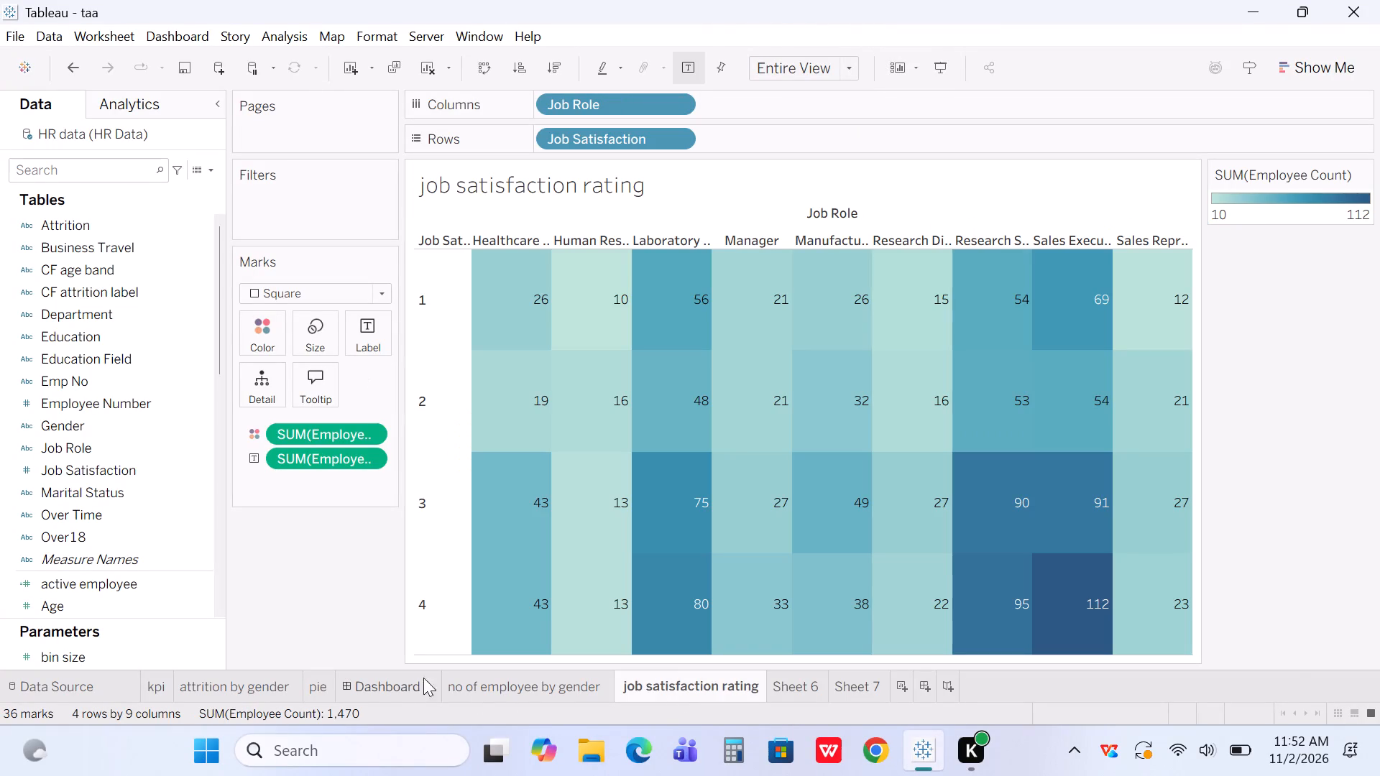
{"action": "left_click", "coordinate": [383, 680]}
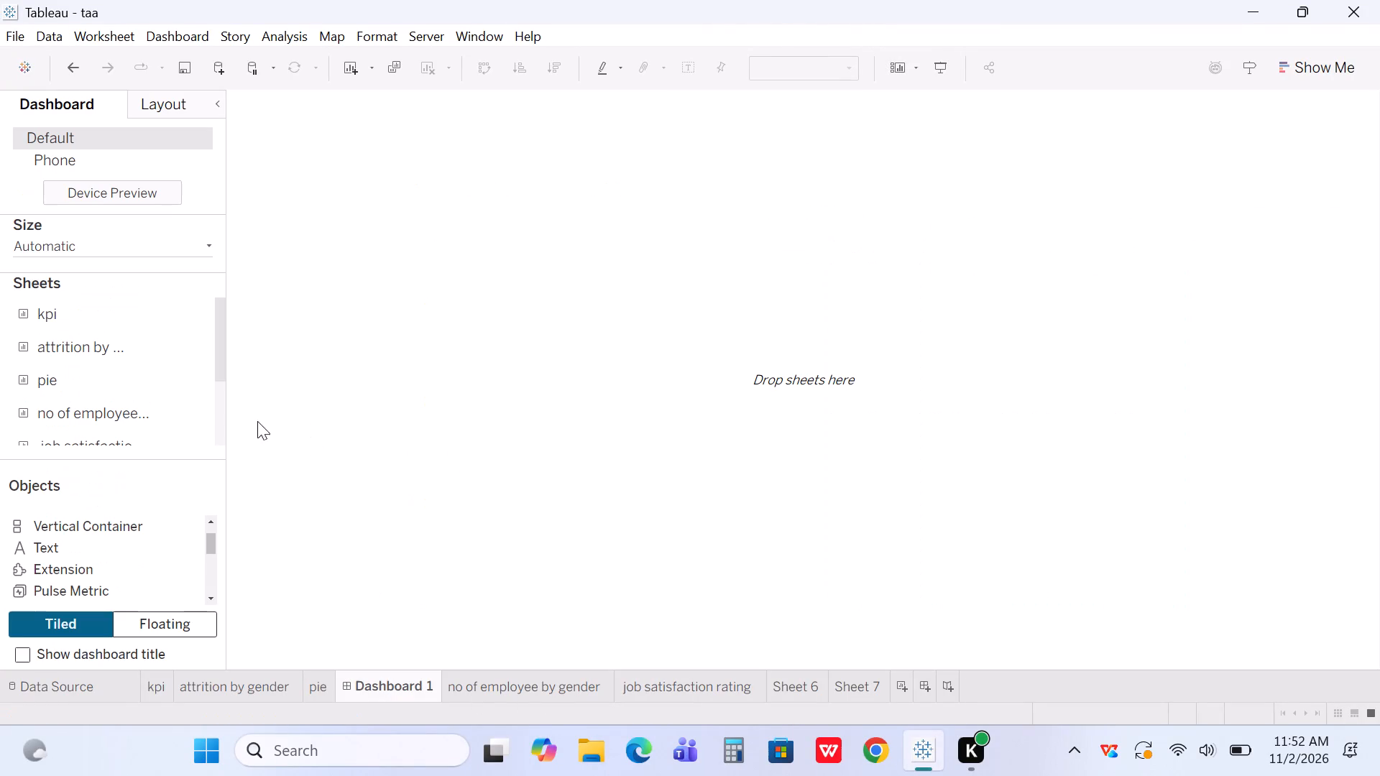
{"action": "double_click", "coordinate": [101, 302]}
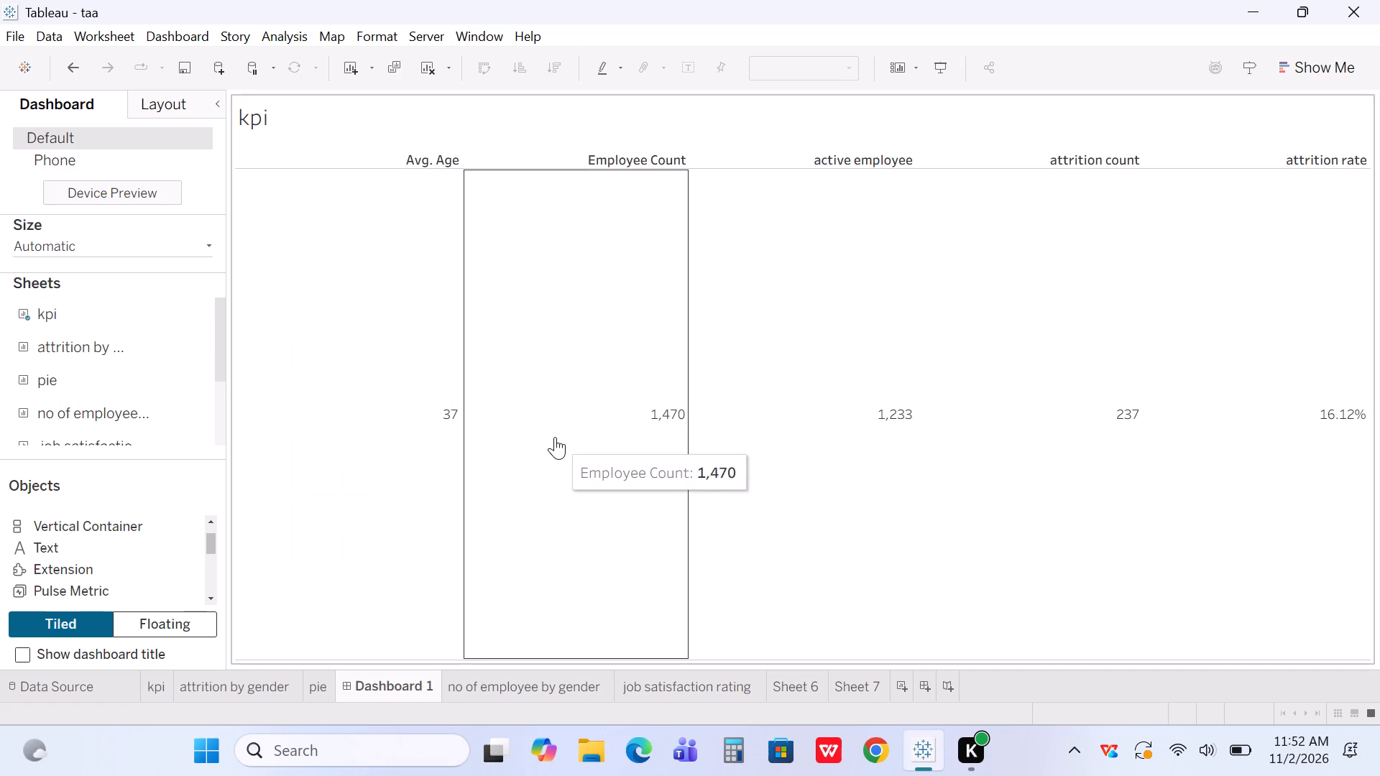
{"action": "double_click", "coordinate": [92, 344]}
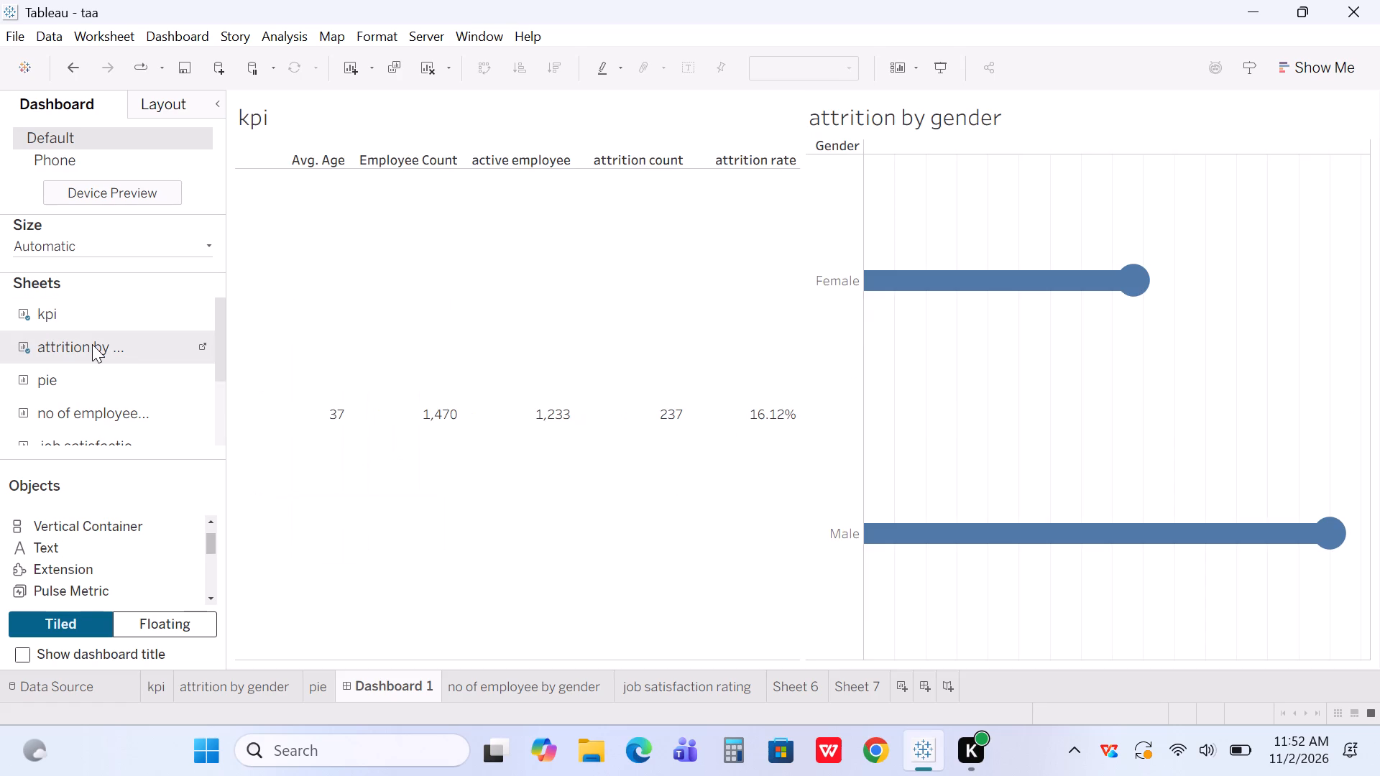
{"action": "double_click", "coordinate": [97, 378]}
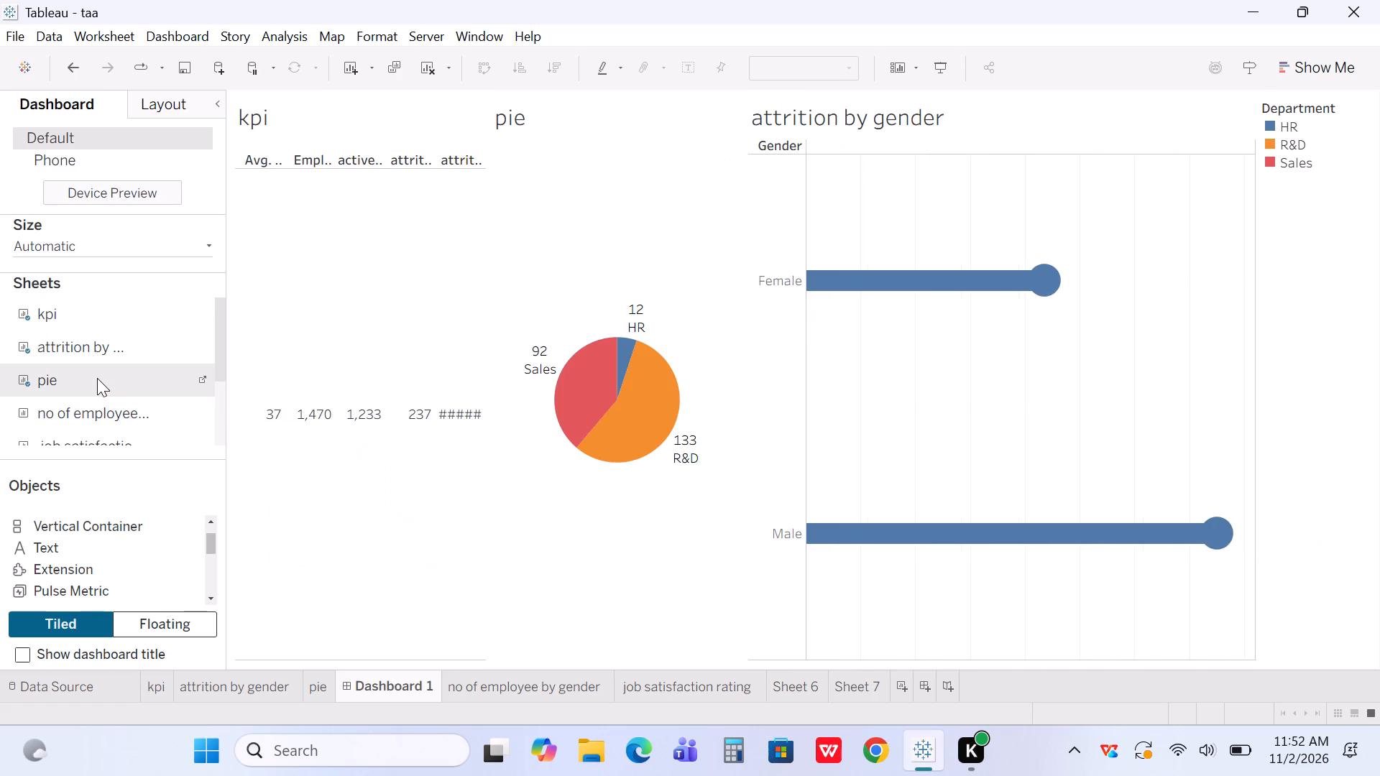
{"action": "double_click", "coordinate": [108, 425]}
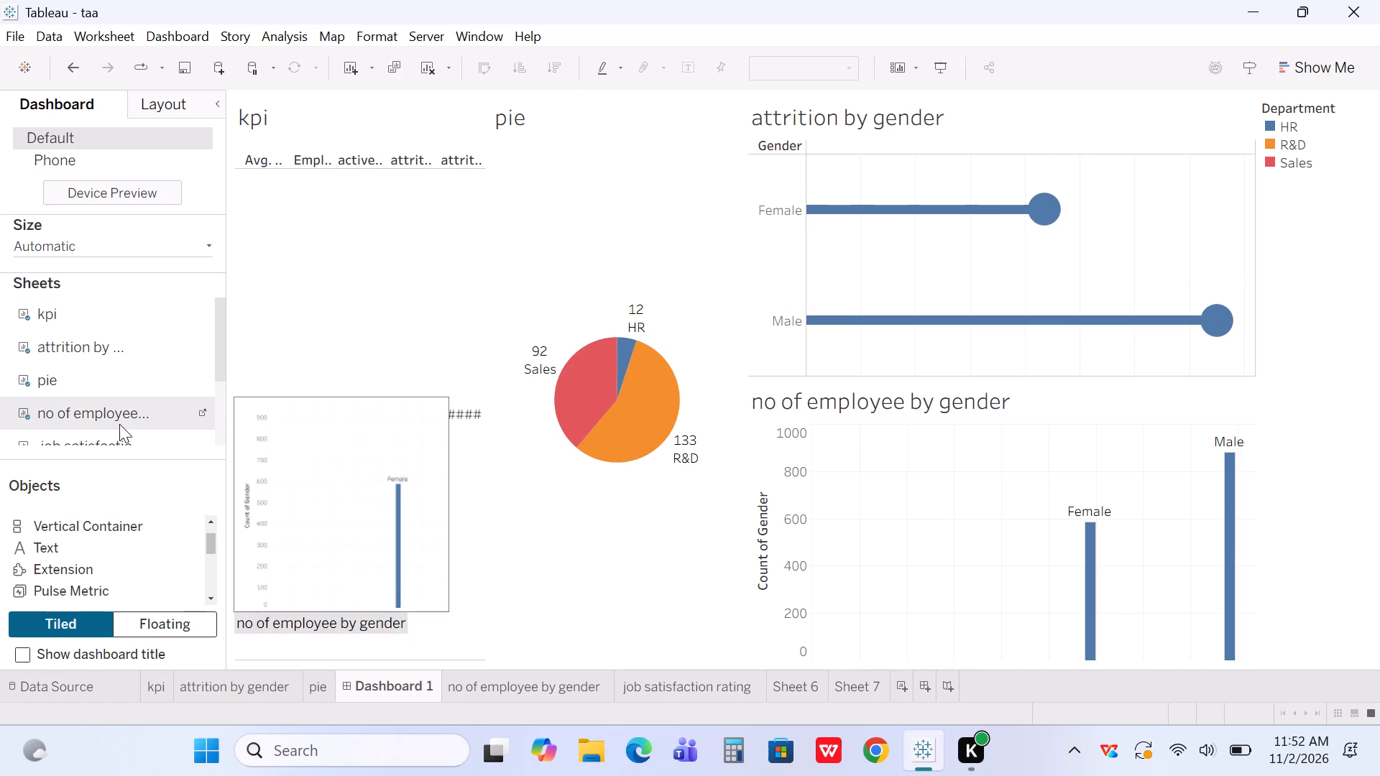
{"action": "double_click", "coordinate": [116, 443]}
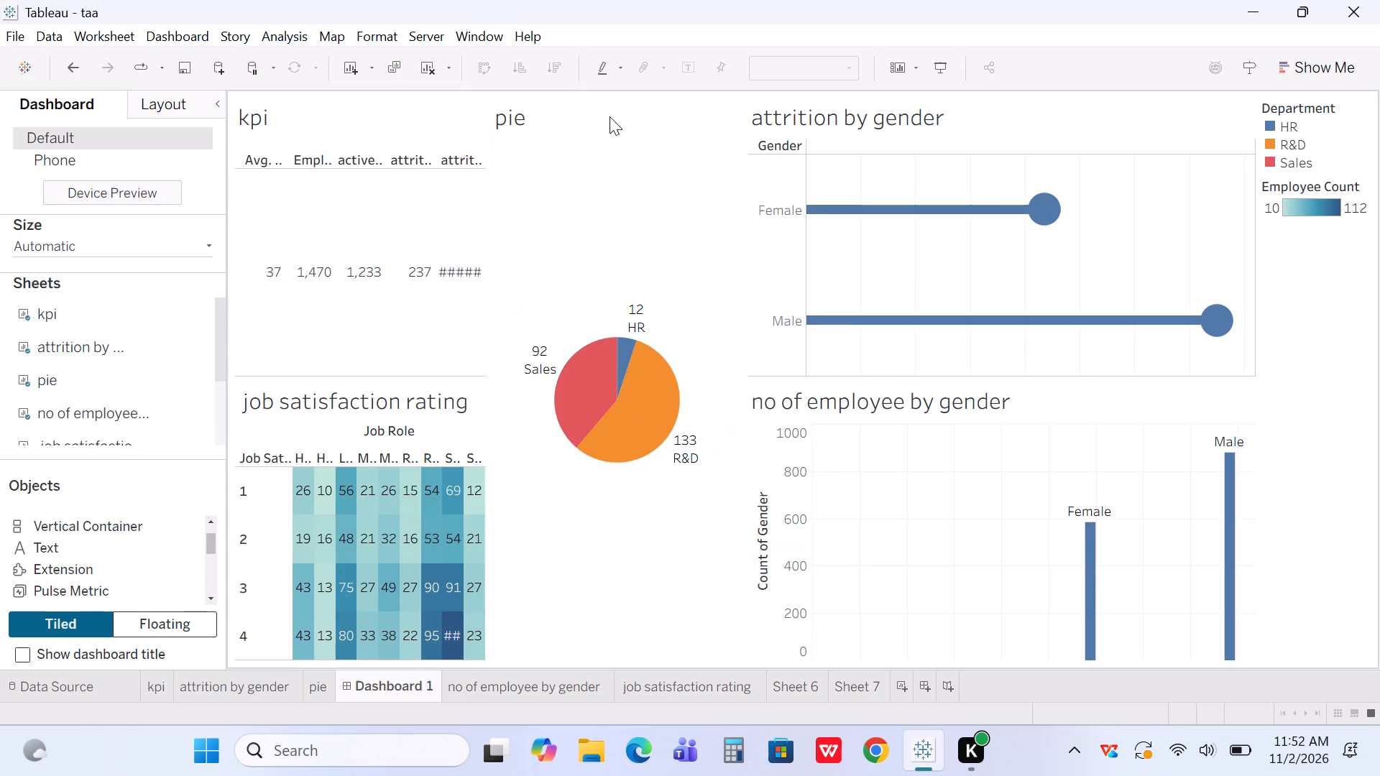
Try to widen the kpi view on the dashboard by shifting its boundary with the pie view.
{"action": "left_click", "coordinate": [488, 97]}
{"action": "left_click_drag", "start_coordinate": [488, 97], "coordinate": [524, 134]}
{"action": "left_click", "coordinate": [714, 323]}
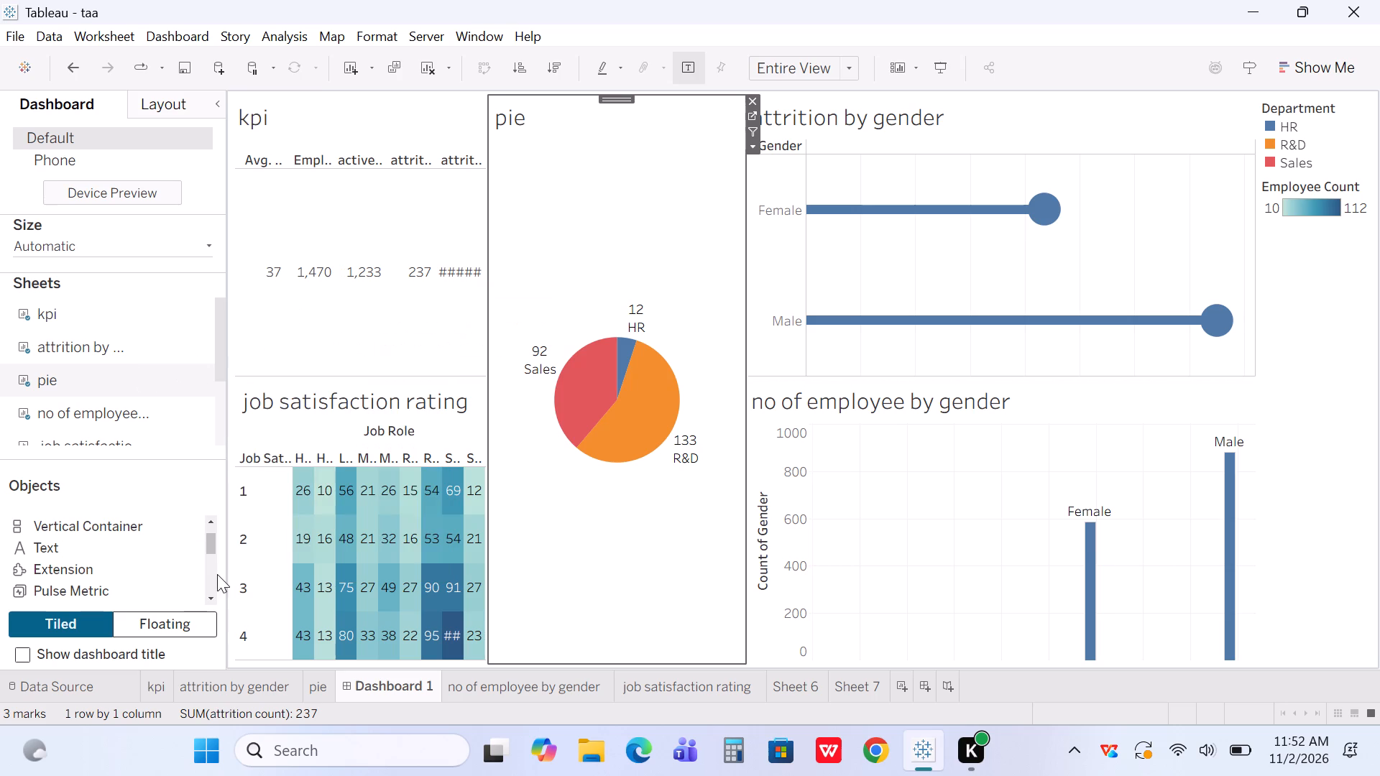
Enlarge the value text on the kpi sheet by raising the mark size to just past the middle of its range.
{"action": "left_click", "coordinate": [98, 683]}
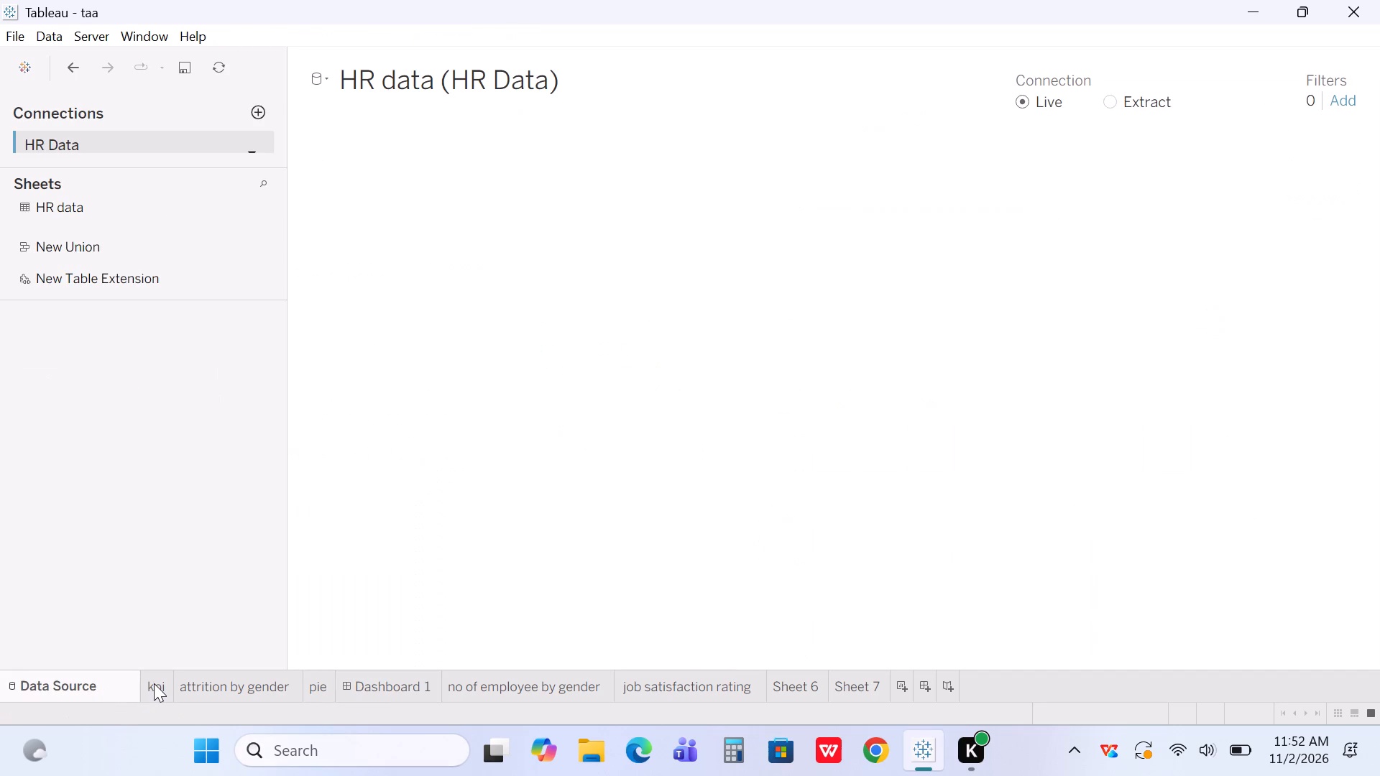
{"action": "left_click", "coordinate": [158, 685]}
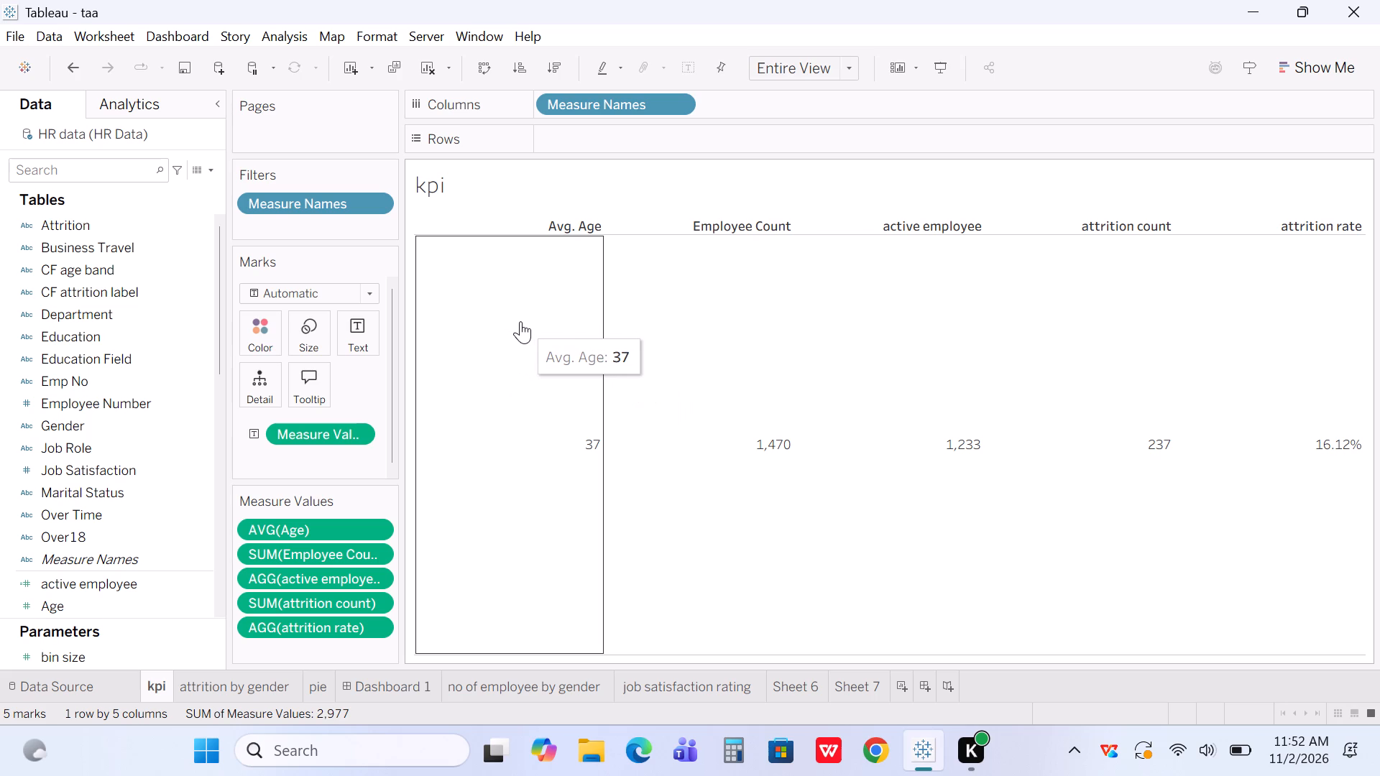
{"action": "left_click", "coordinate": [313, 337]}
{"action": "left_click", "coordinate": [368, 381]}
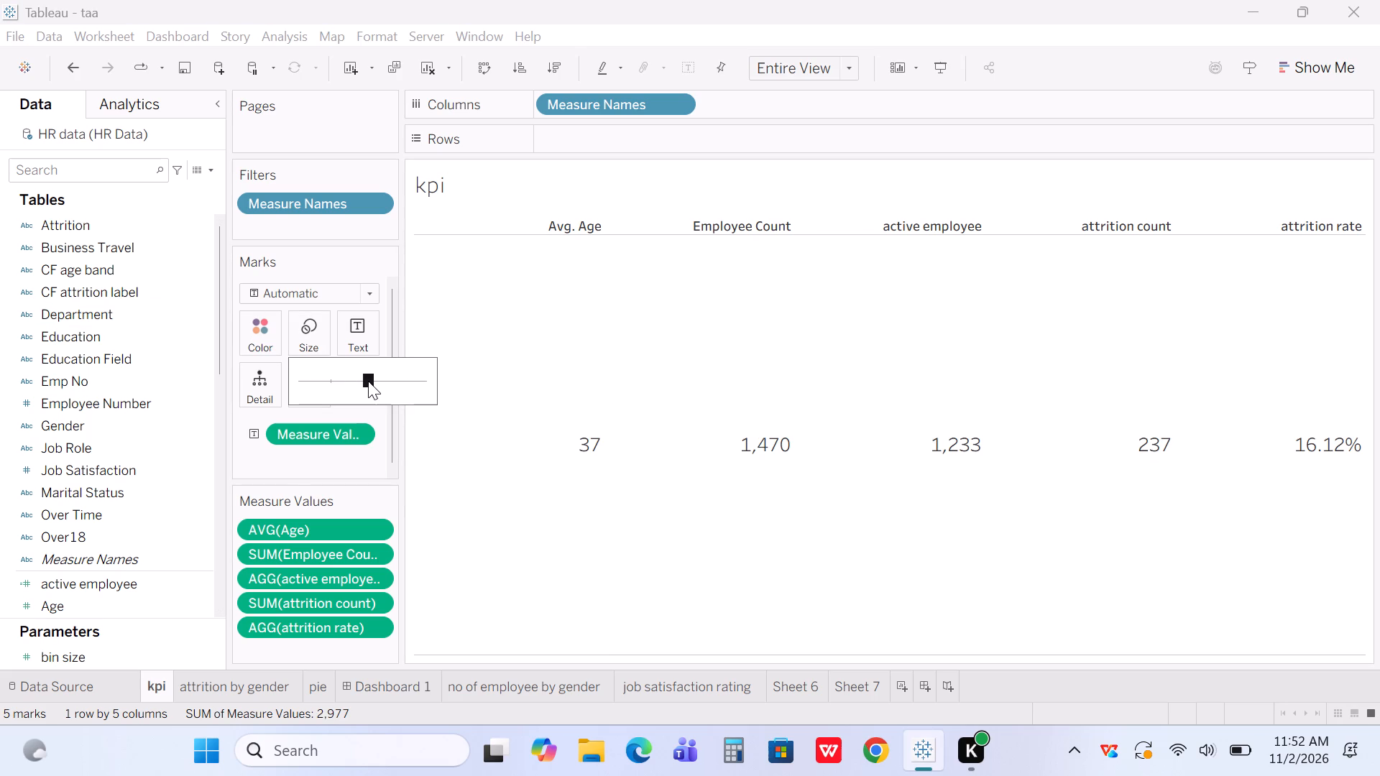
{"action": "left_click", "coordinate": [249, 336]}
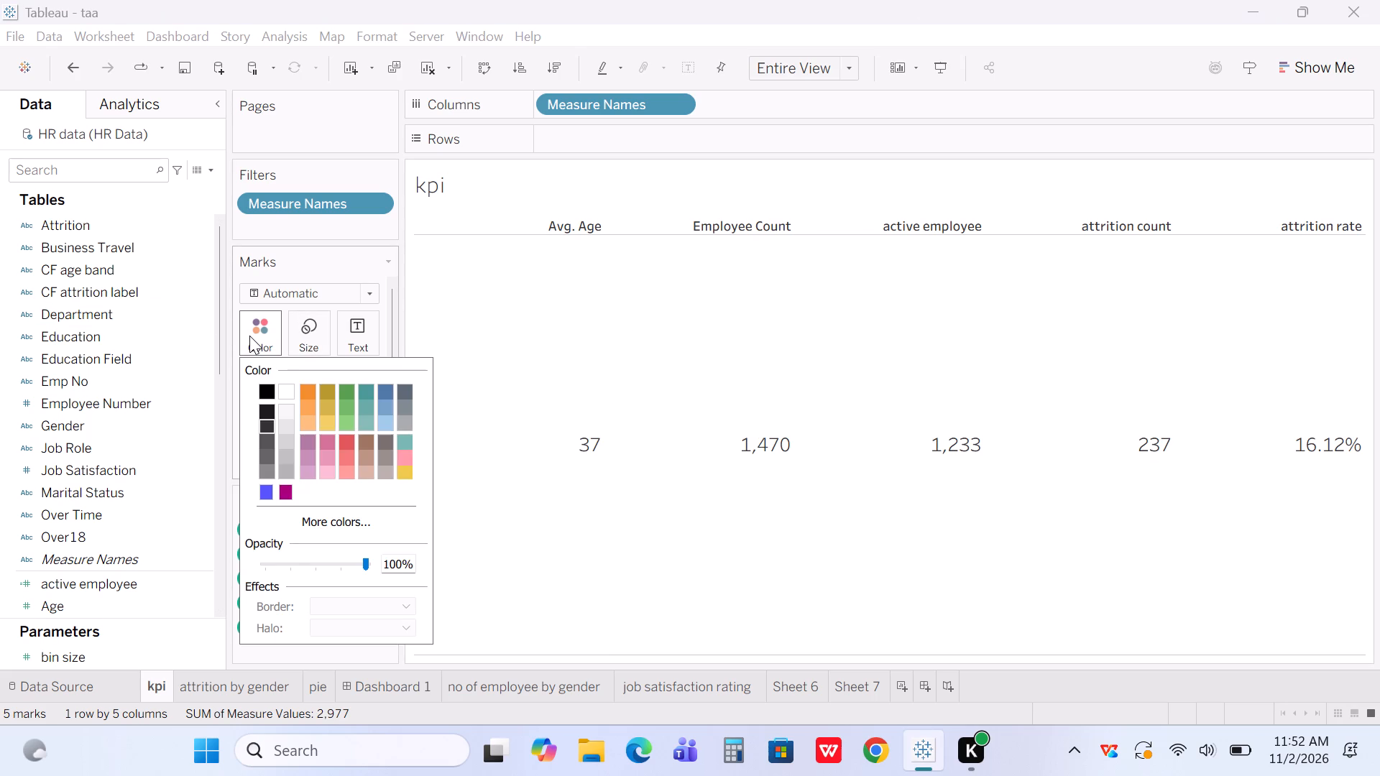
{"action": "left_click", "coordinate": [542, 494]}
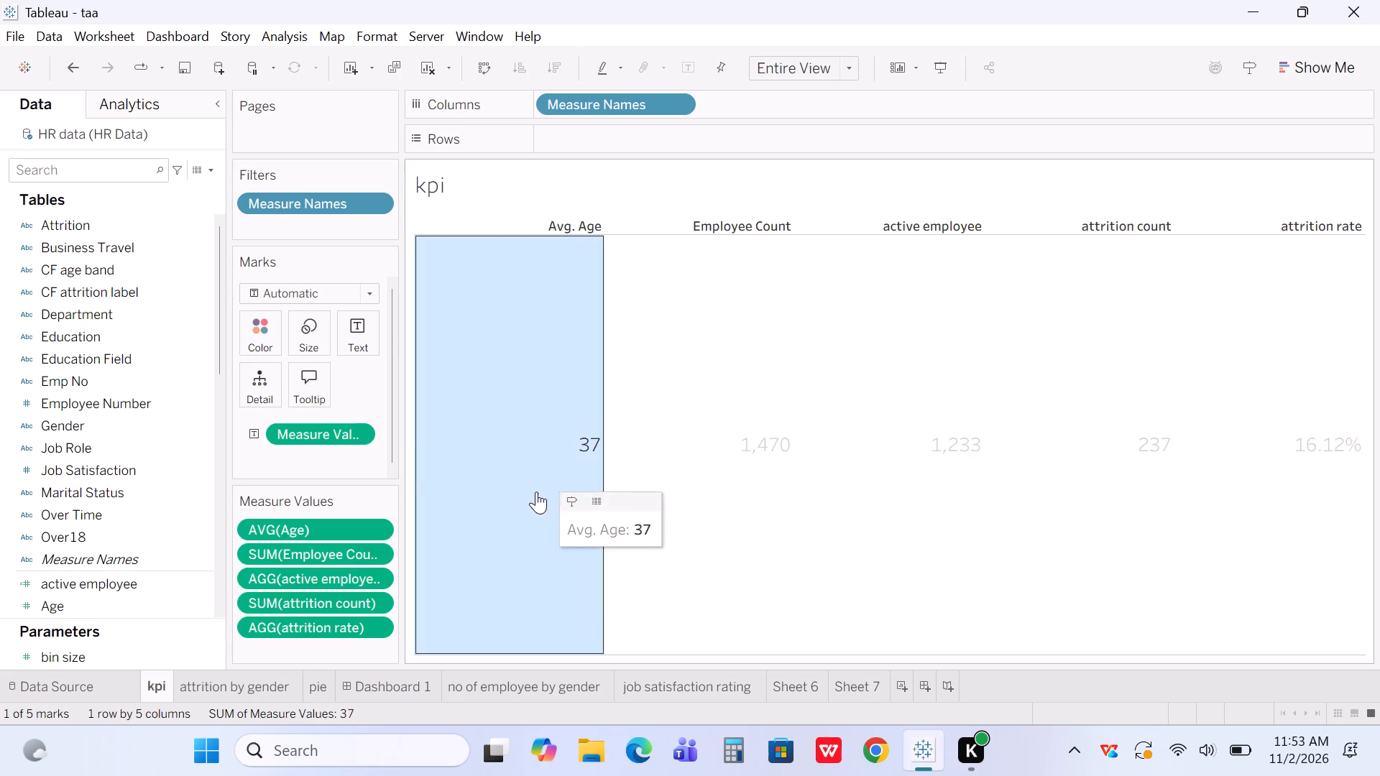
{"action": "left_click", "coordinate": [873, 517]}
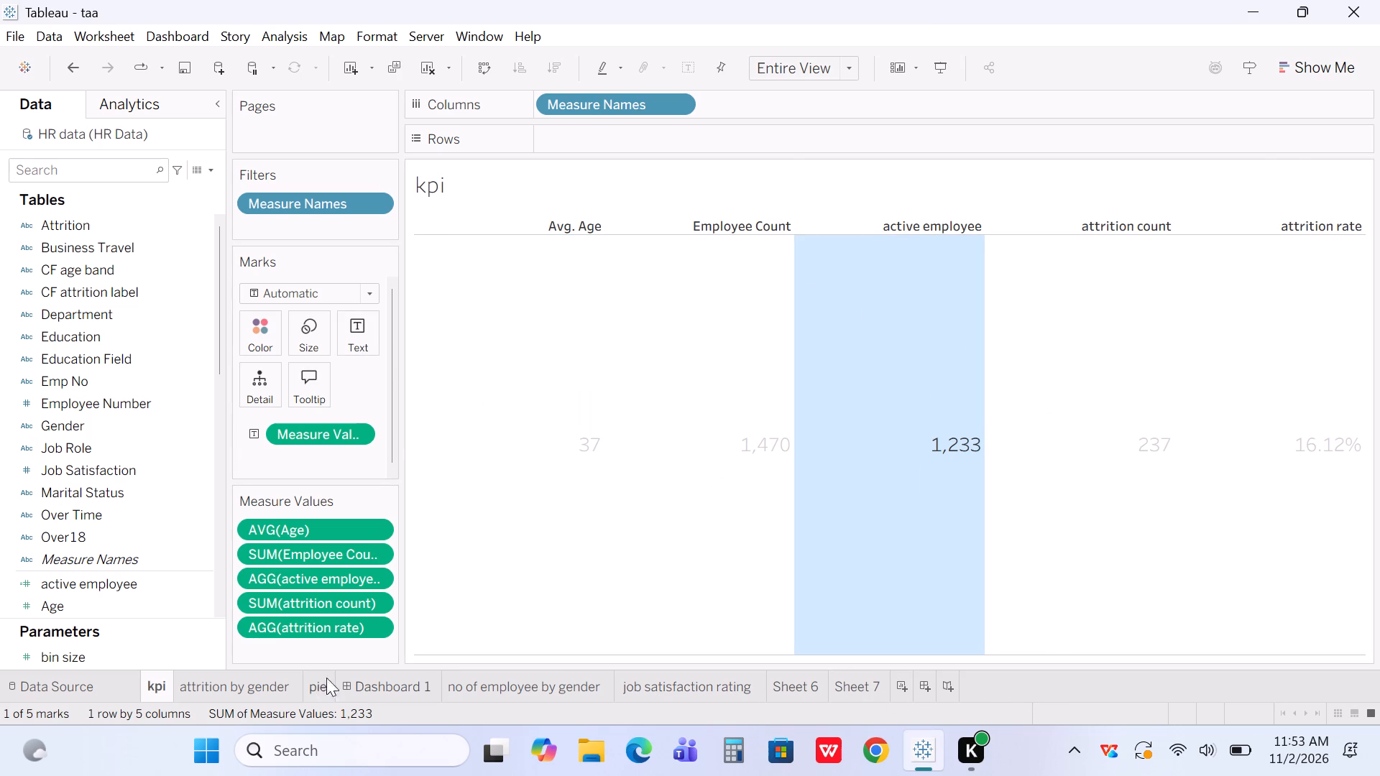
Widen the kpi and job satisfaction rating views on Dashboard 1 by narrowing the adjacent pie view.
{"action": "left_click", "coordinate": [373, 683]}
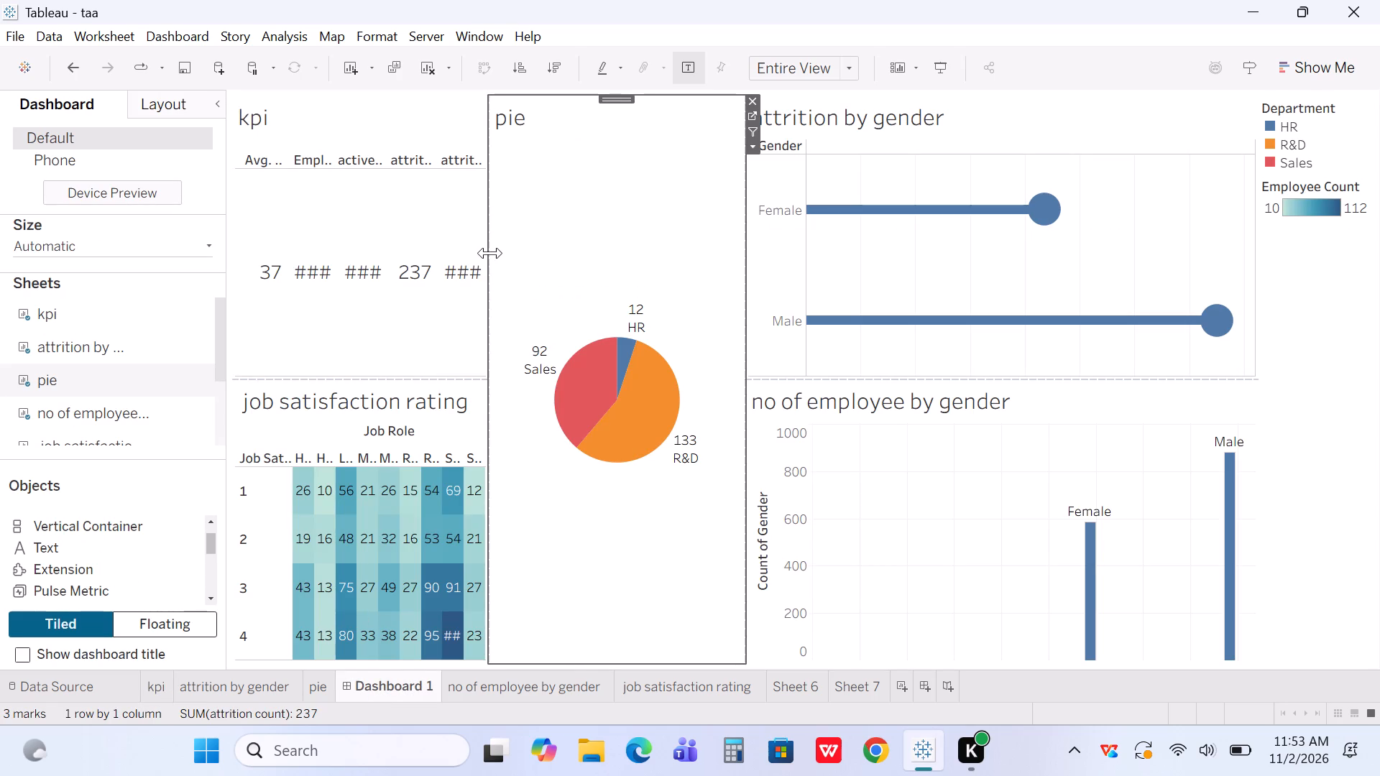
{"action": "left_click_drag", "start_coordinate": [490, 253], "coordinate": [602, 239]}
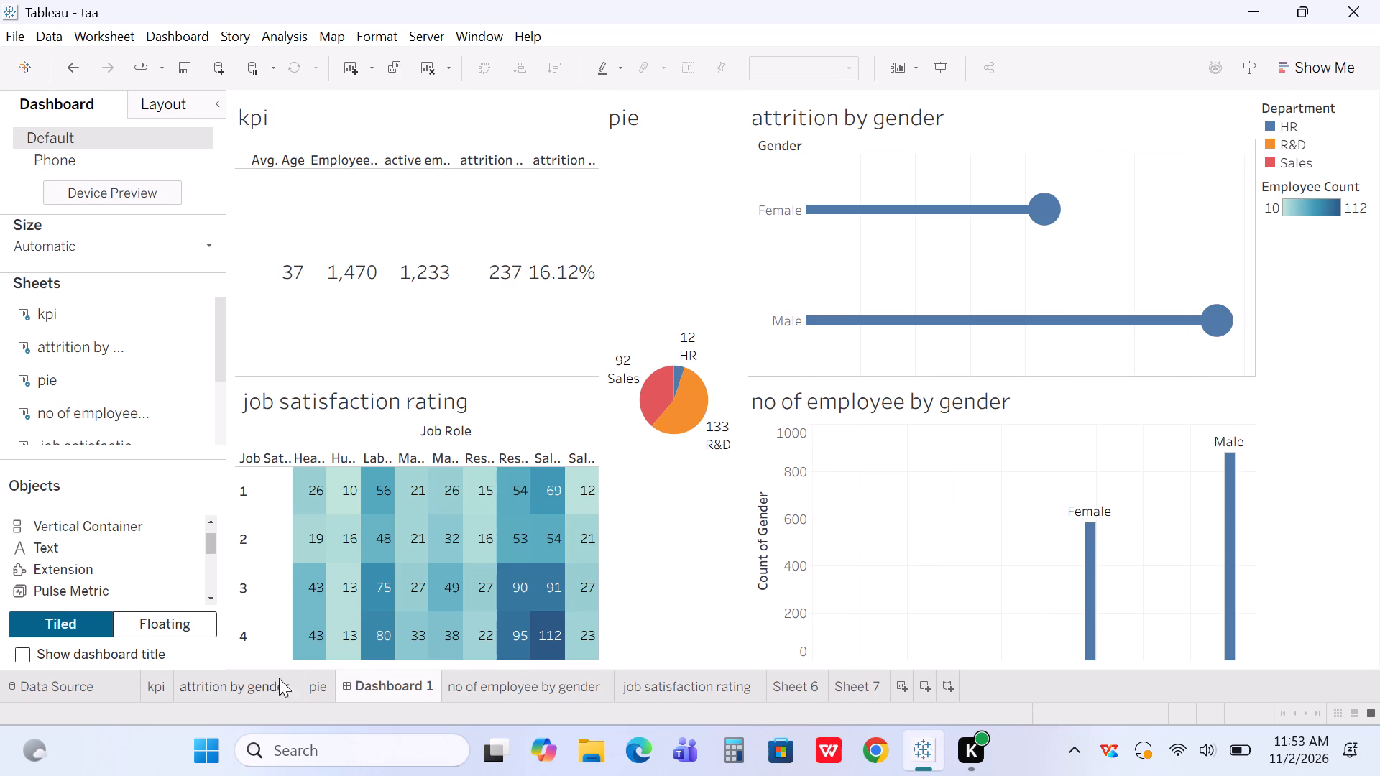
Format the kpi sheet's borders with a solid line as the column divider for the pane.
{"action": "left_click", "coordinate": [152, 685]}
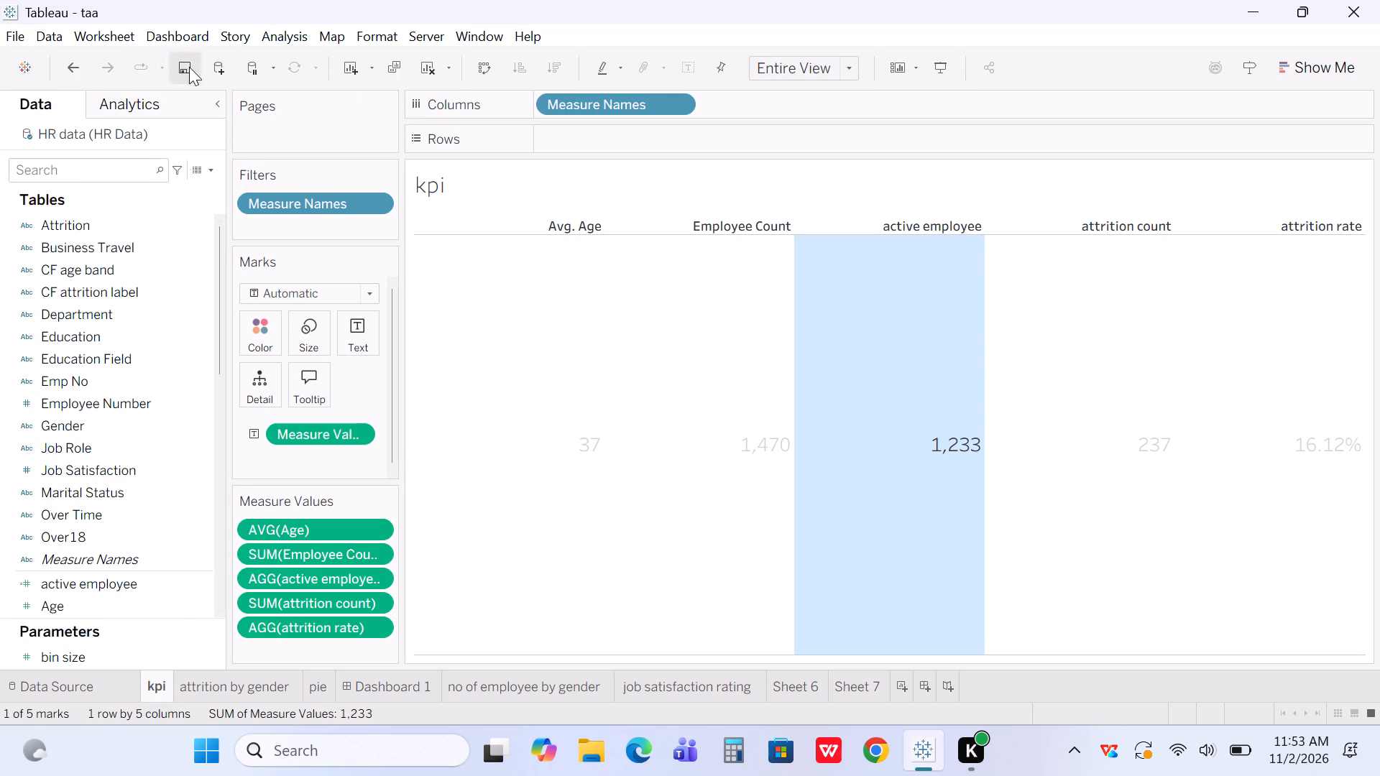
{"action": "left_click", "coordinate": [371, 37]}
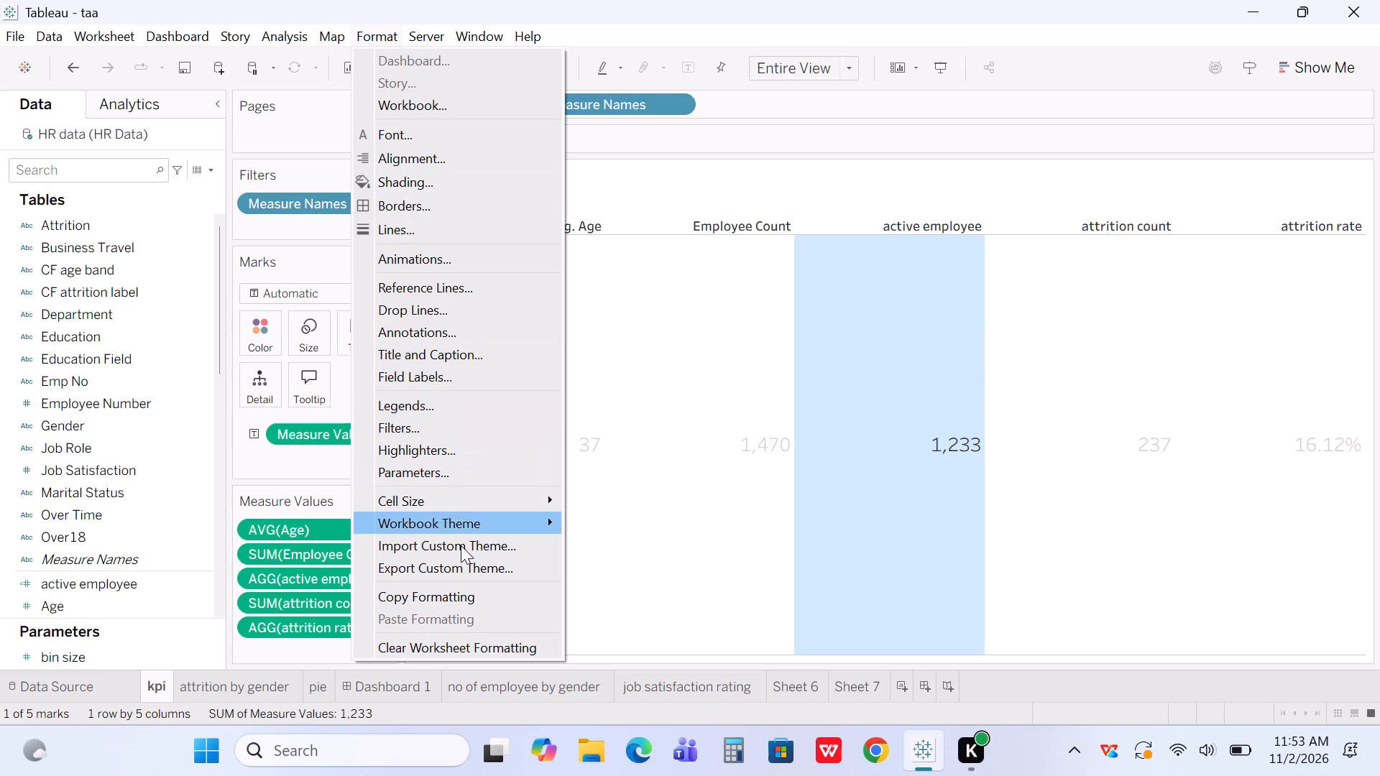
{"action": "left_click", "coordinate": [405, 195]}
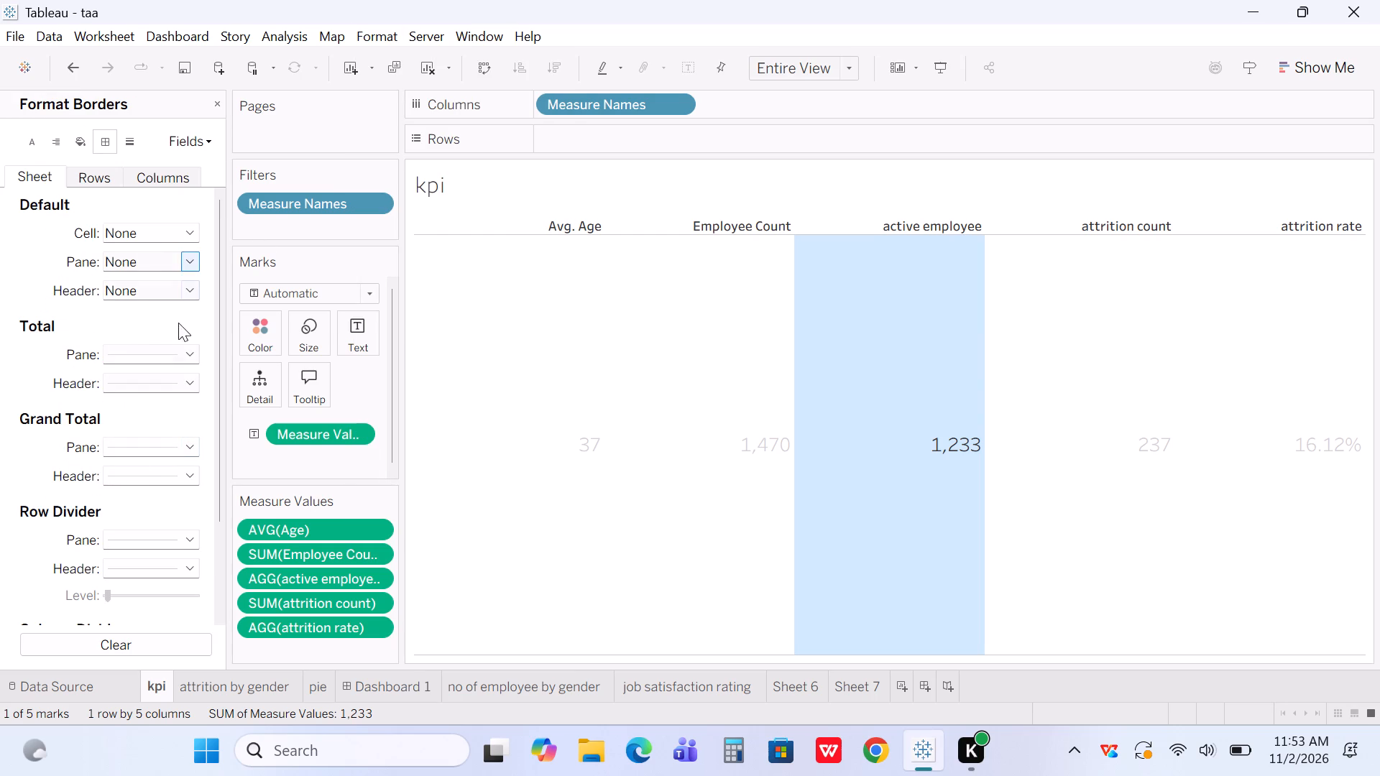
{"action": "scroll", "coordinate": [114, 533], "scroll_direction": "down", "scroll_amount": 3}
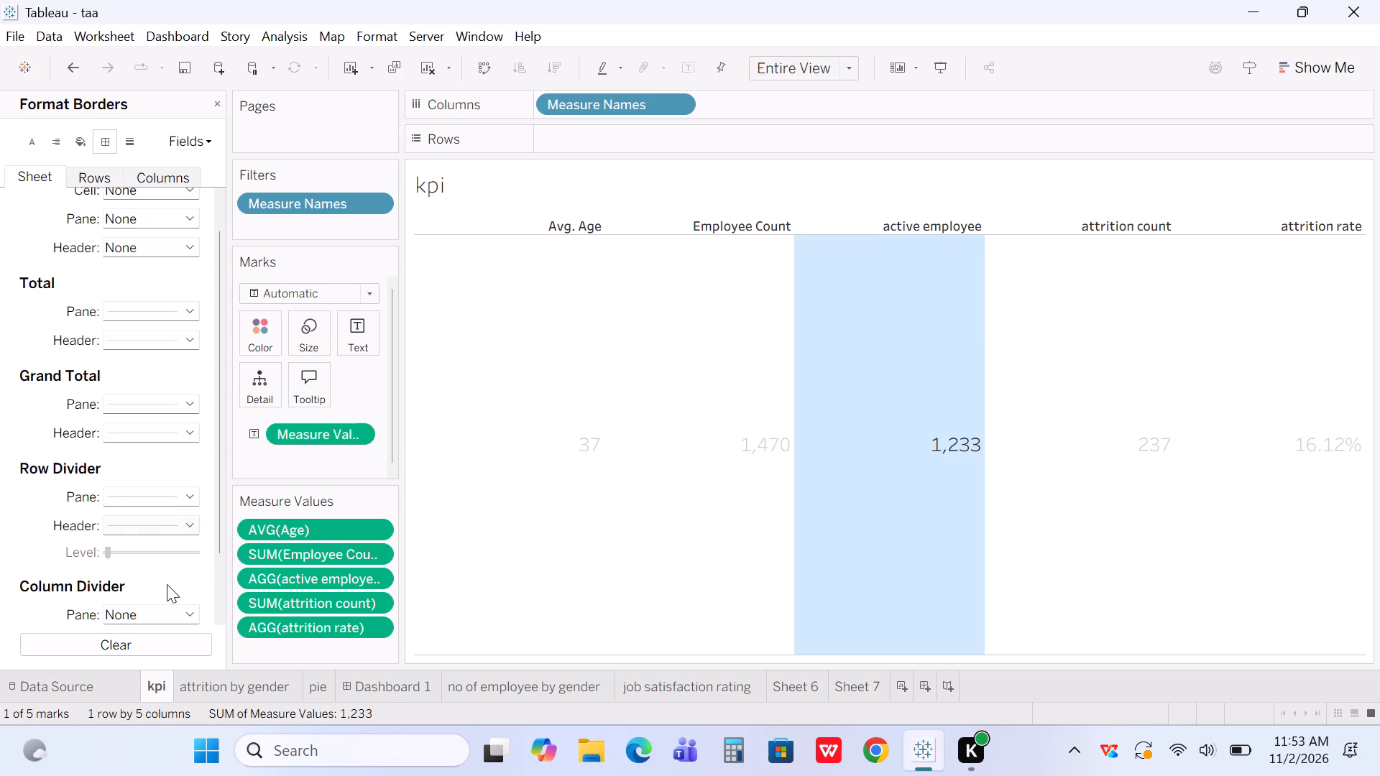
{"action": "scroll", "coordinate": [173, 590], "scroll_direction": "down", "scroll_amount": 1}
{"action": "left_click", "coordinate": [183, 556]}
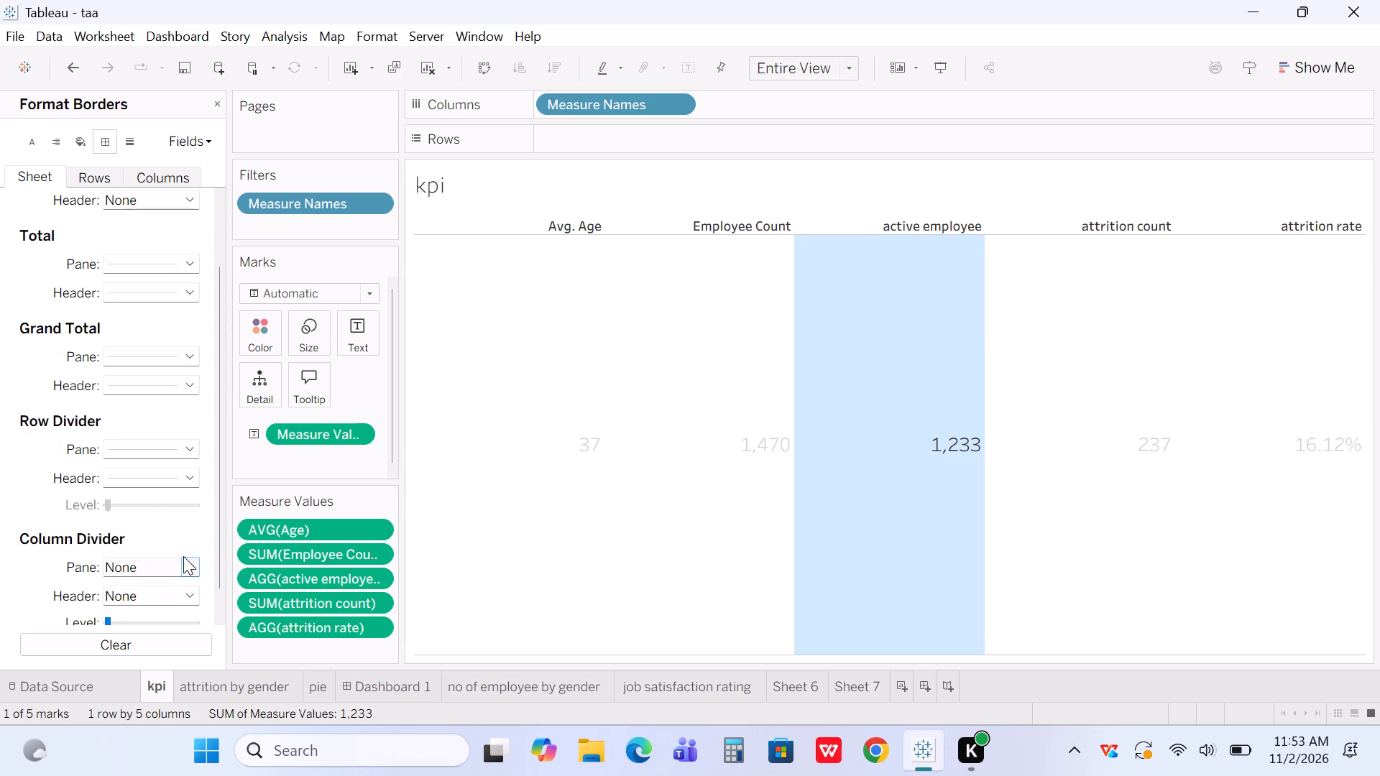
{"action": "left_click", "coordinate": [189, 570]}
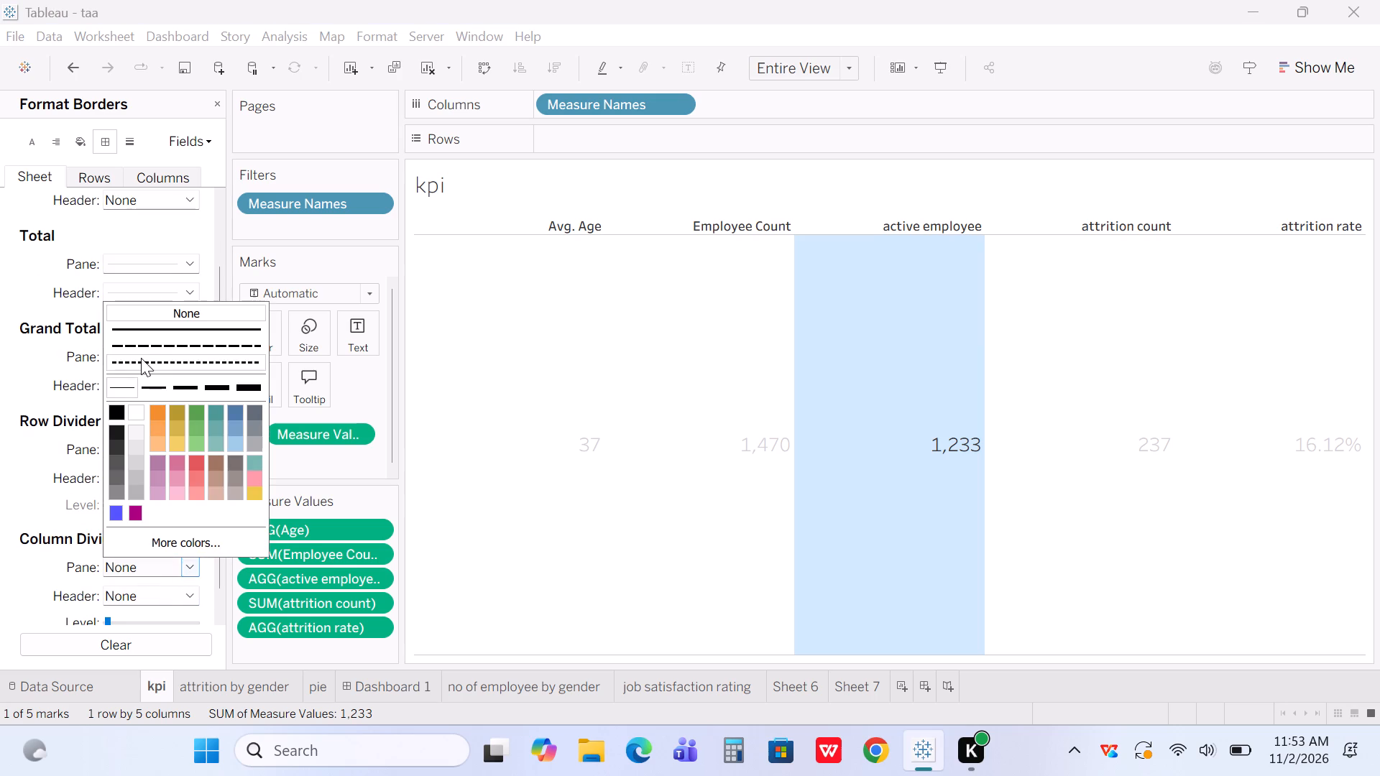
{"action": "left_click", "coordinate": [157, 320]}
{"action": "left_click", "coordinate": [158, 331]}
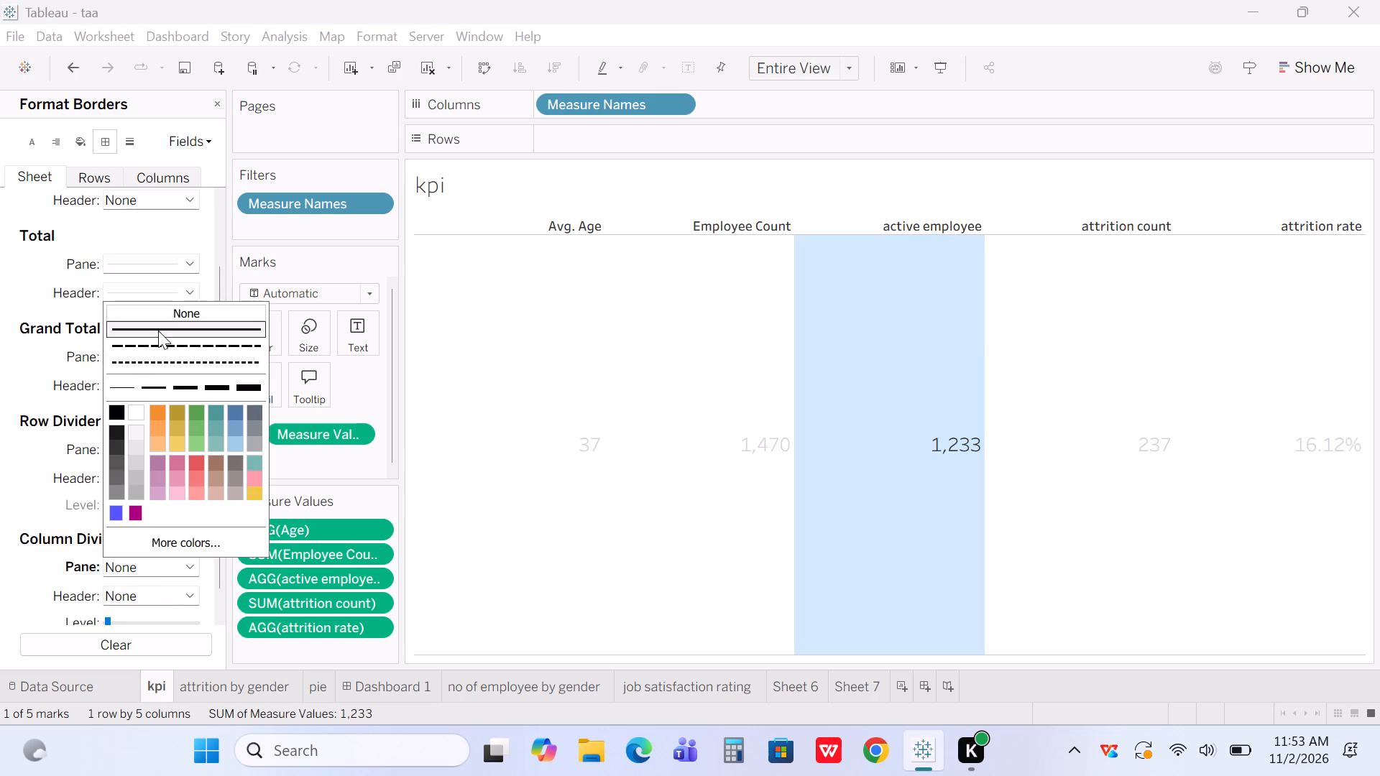
Set the column divider's header border to a solid line and raise the column divider level to its maximum.
{"action": "left_click", "coordinate": [127, 596]}
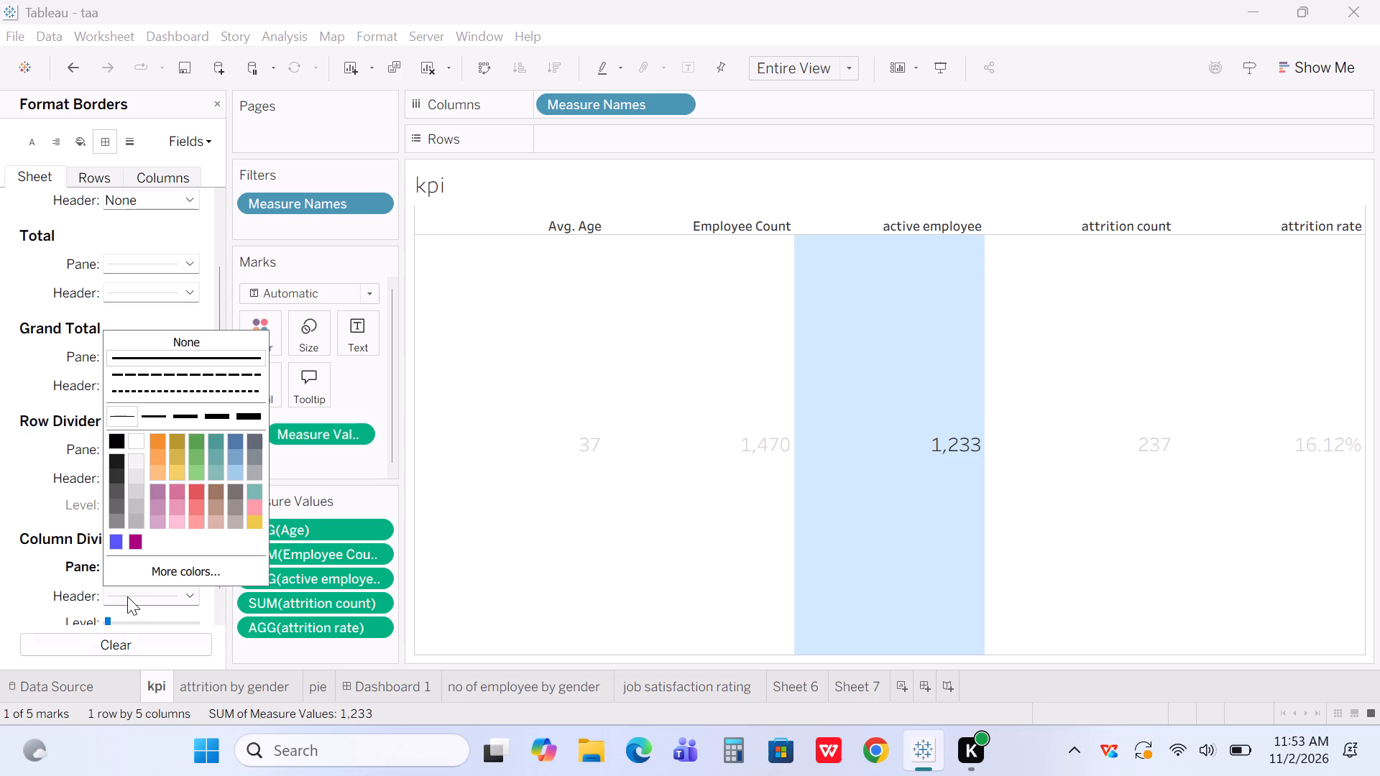
{"action": "left_click", "coordinate": [155, 358]}
{"action": "left_click", "coordinate": [183, 622]}
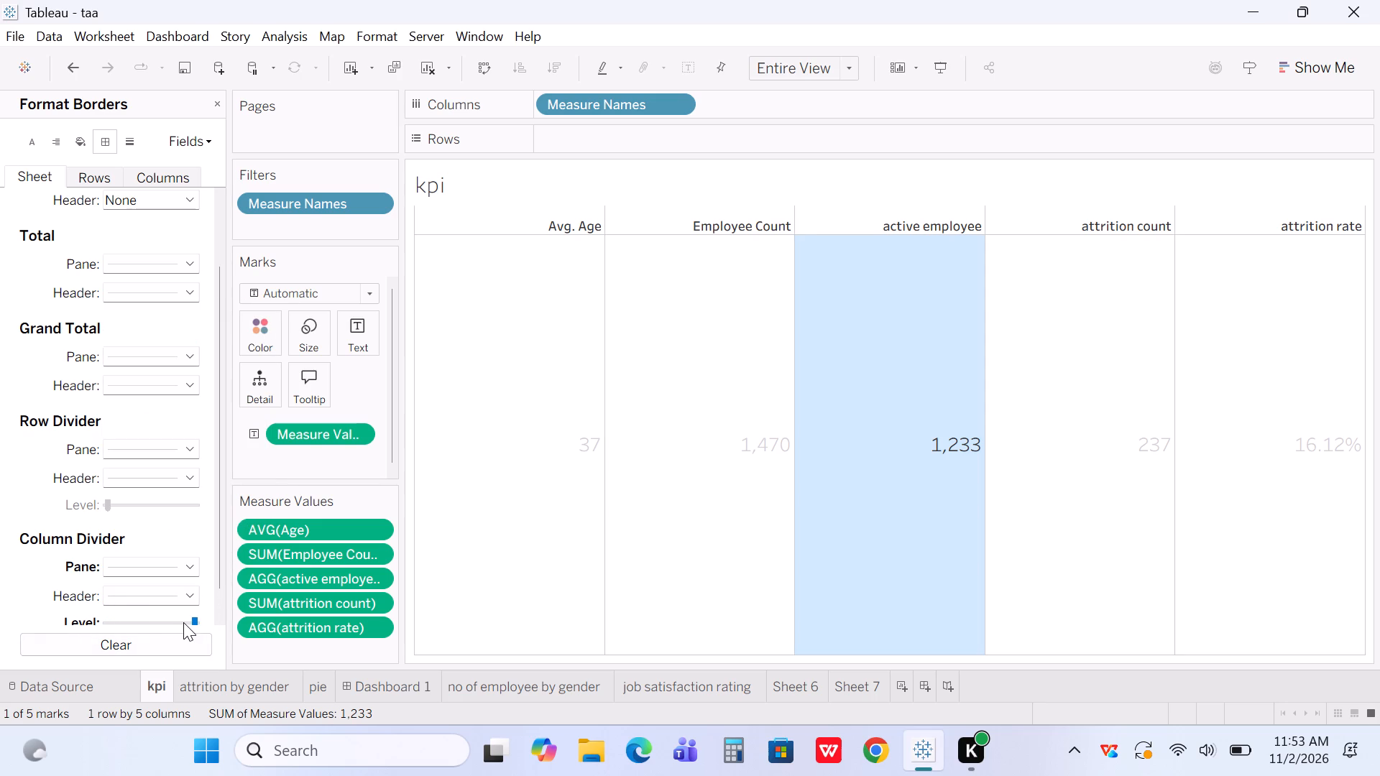
{"action": "left_click", "coordinate": [618, 461]}
{"action": "left_click", "coordinate": [517, 412]}
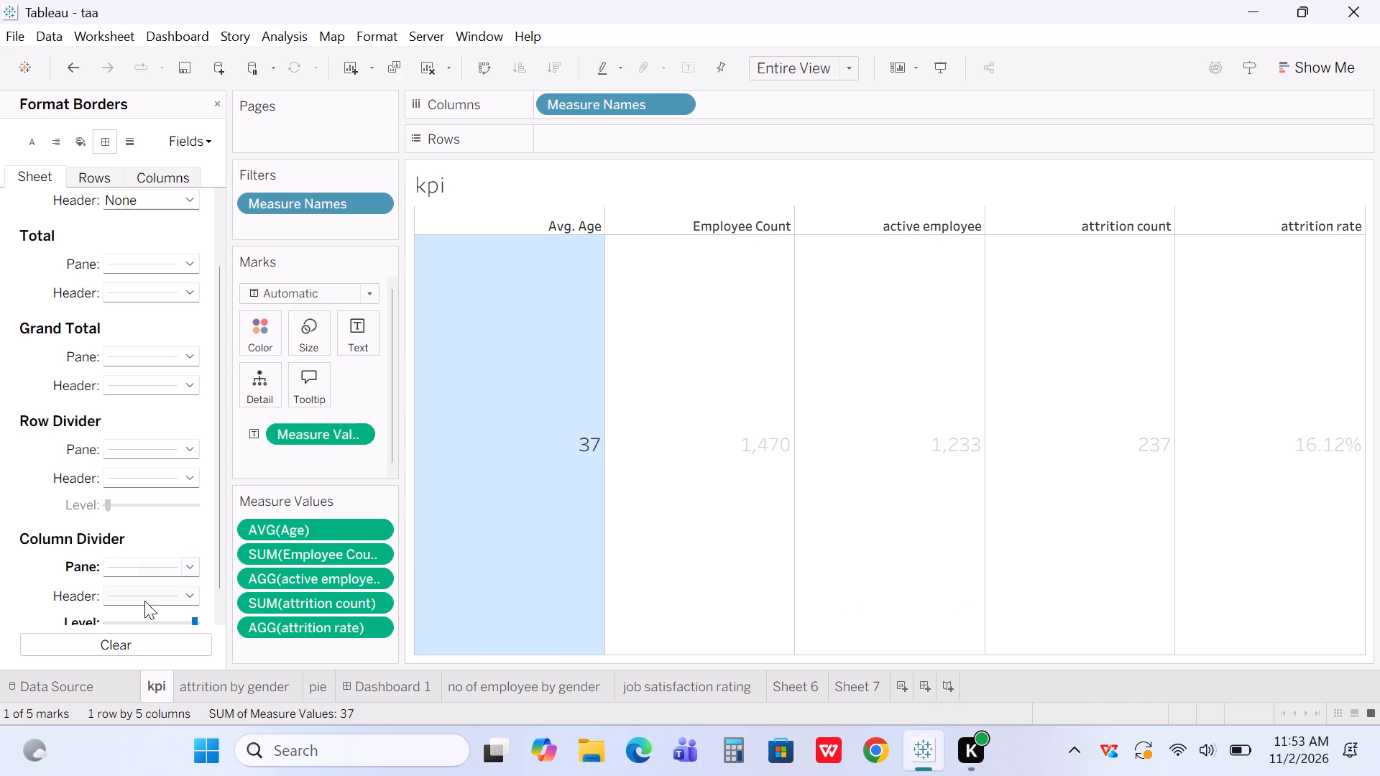
Set the column divider's header border to None on the kpi sheet.
{"action": "left_click", "coordinate": [169, 583]}
{"action": "left_click", "coordinate": [182, 595]}
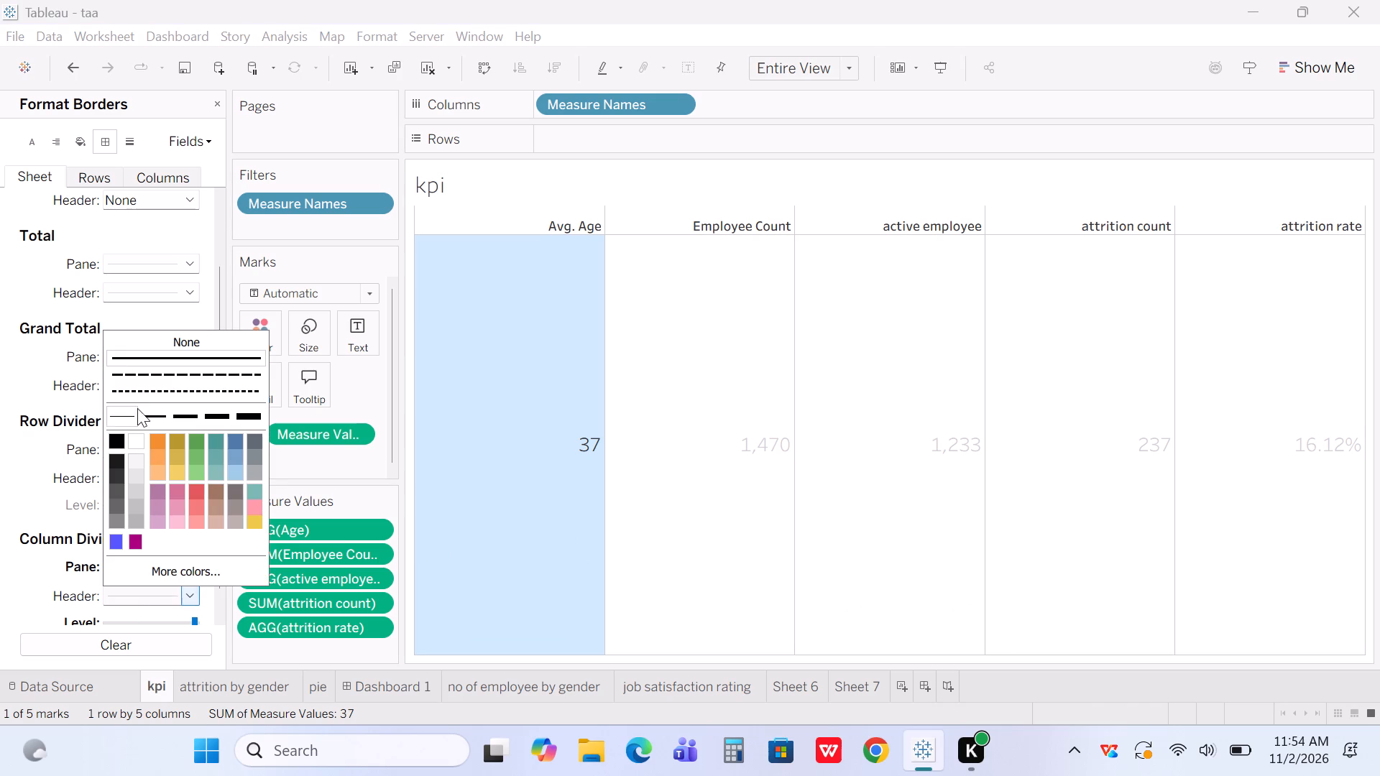
{"action": "left_click", "coordinate": [140, 334]}
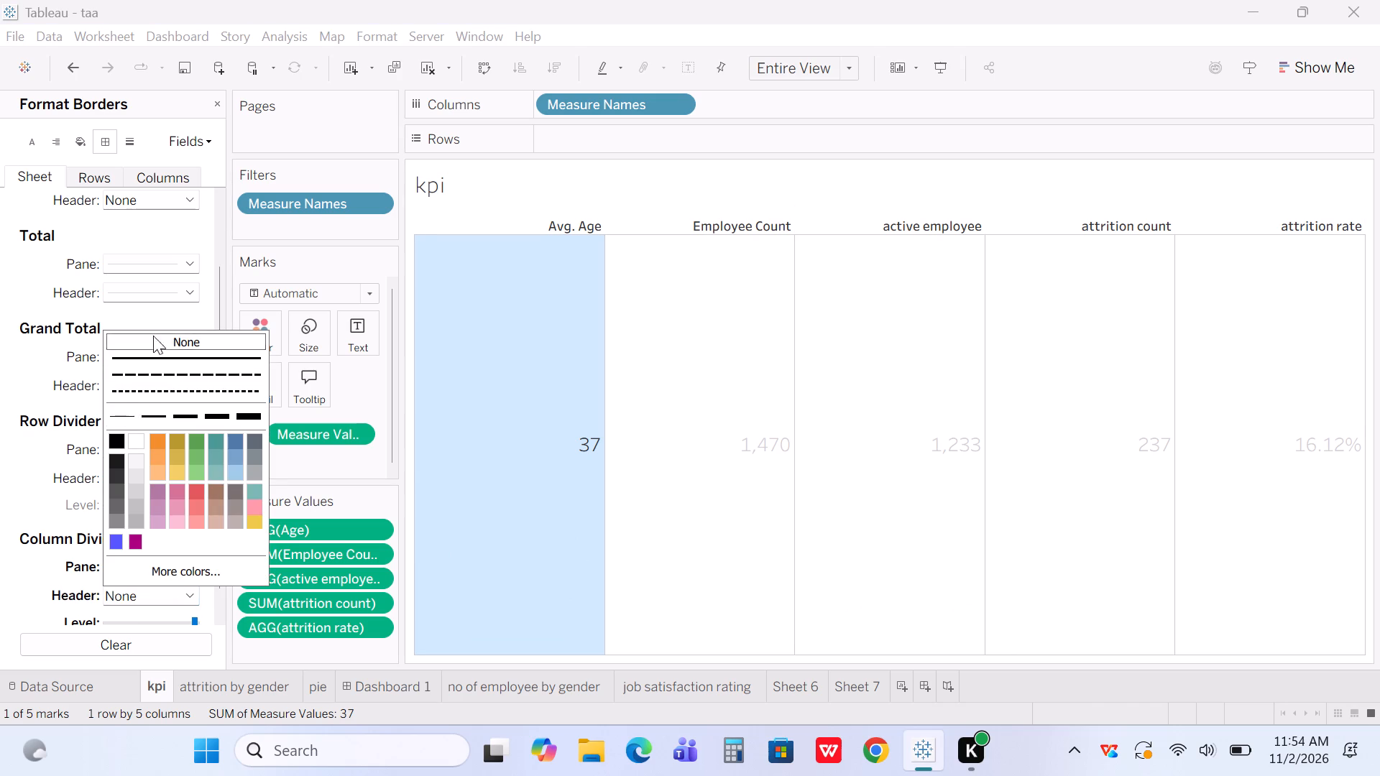
{"action": "left_click", "coordinate": [648, 492]}
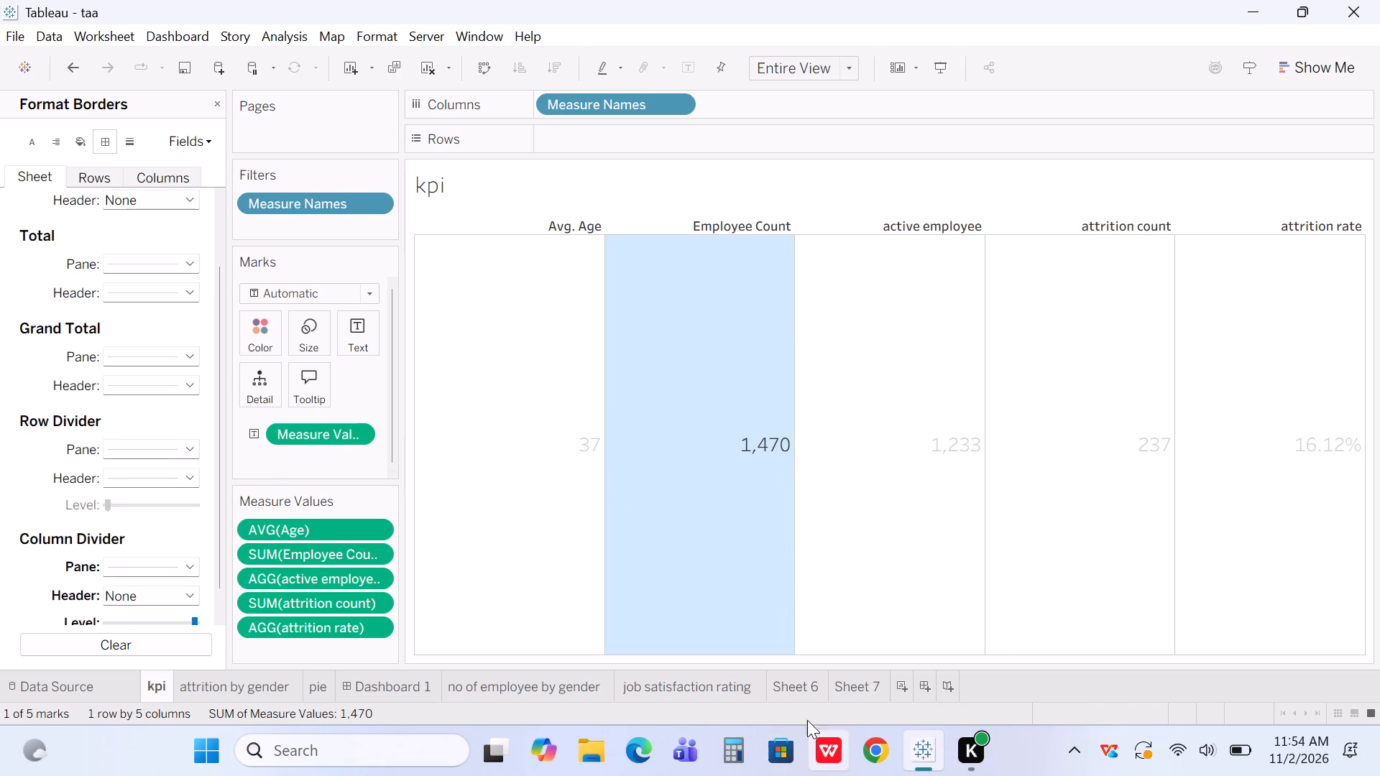
Shorten the kpi view on Dashboard 1 to give the job satisfaction rating view below it more height.
{"action": "left_click", "coordinate": [402, 683]}
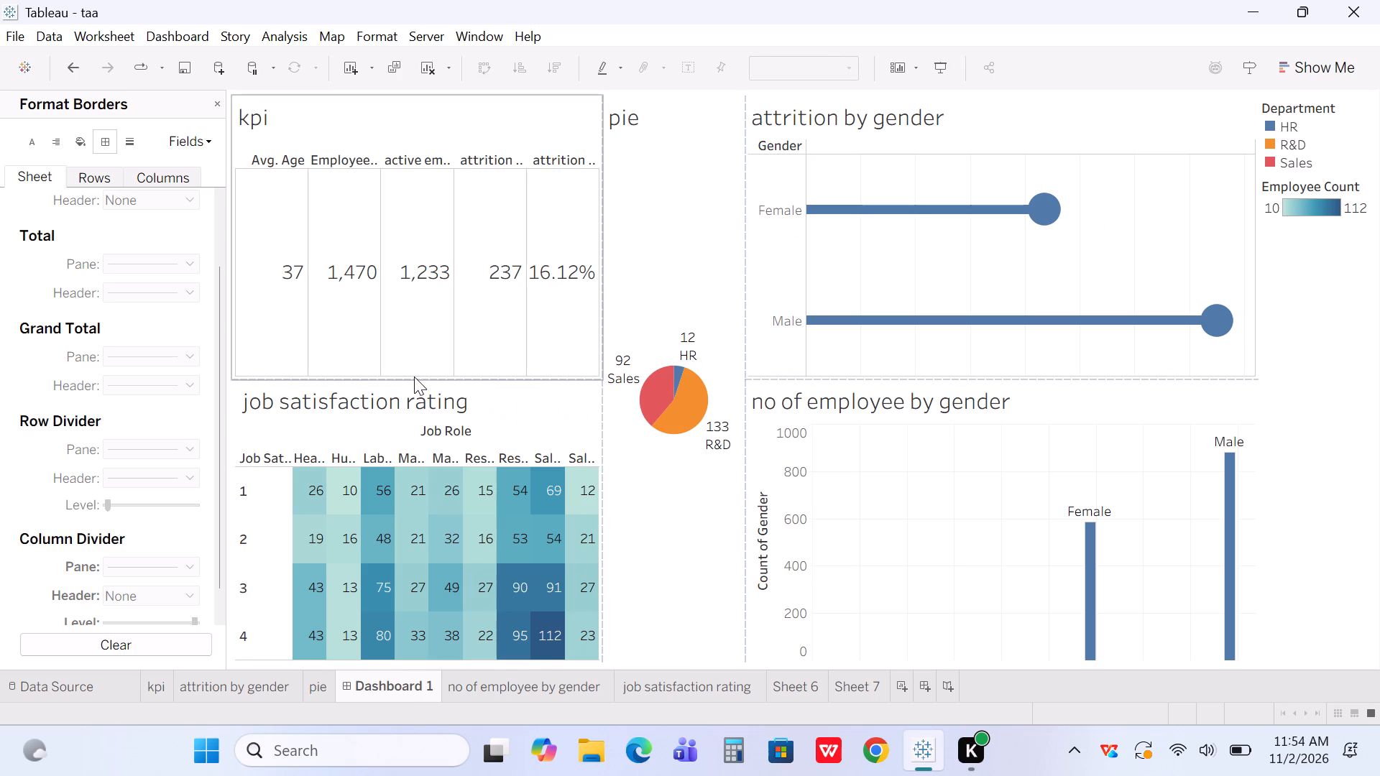
{"action": "left_click_drag", "start_coordinate": [425, 379], "coordinate": [442, 255]}
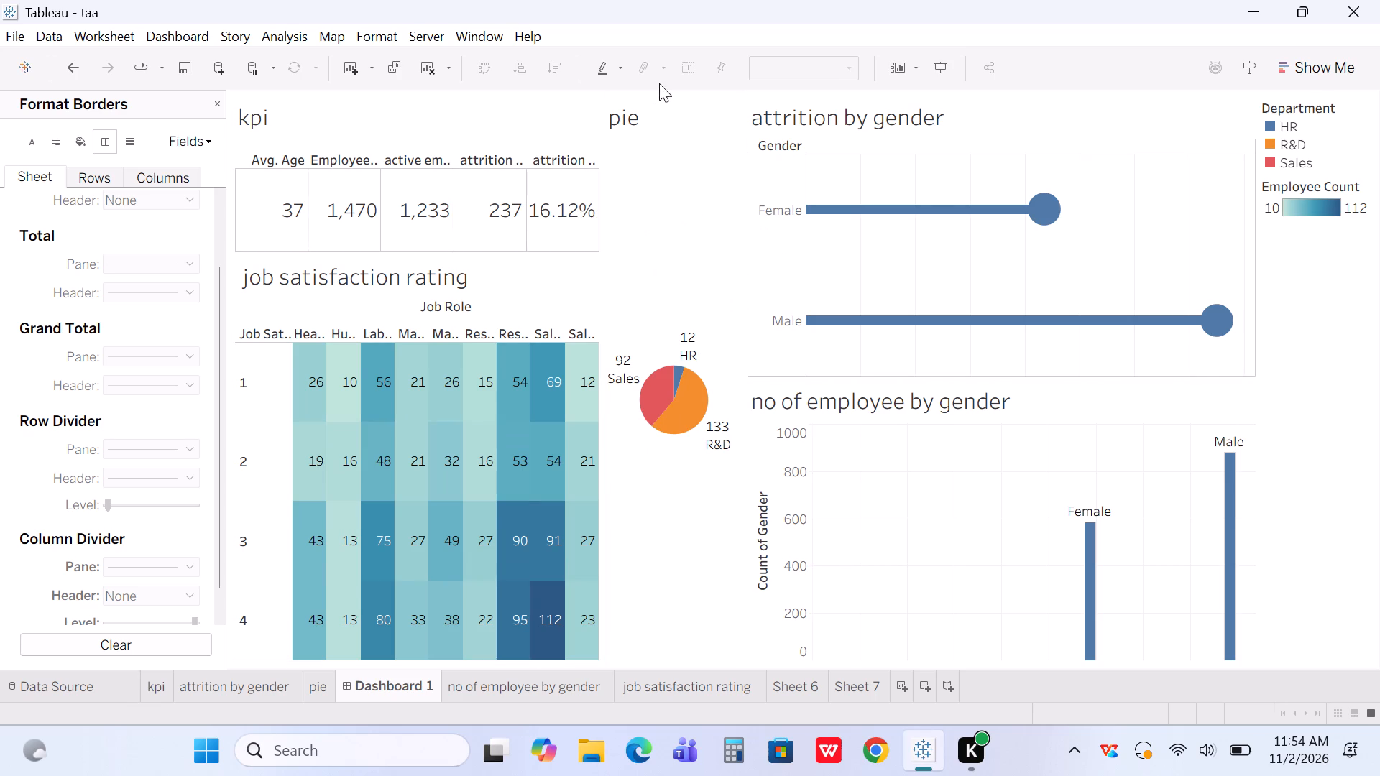
Remove the pie view from Dashboard 1.
{"action": "left_click", "coordinate": [666, 103]}
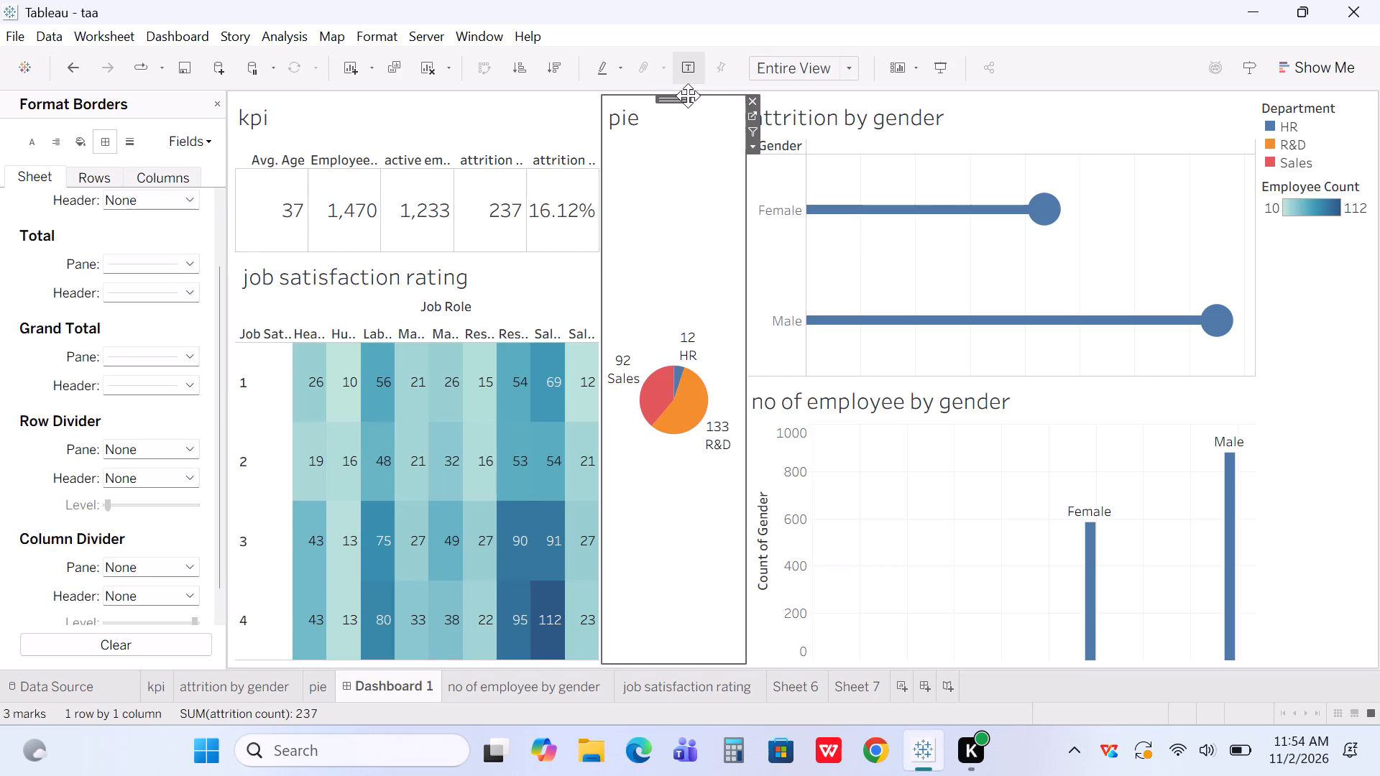
{"action": "double_click", "coordinate": [703, 97]}
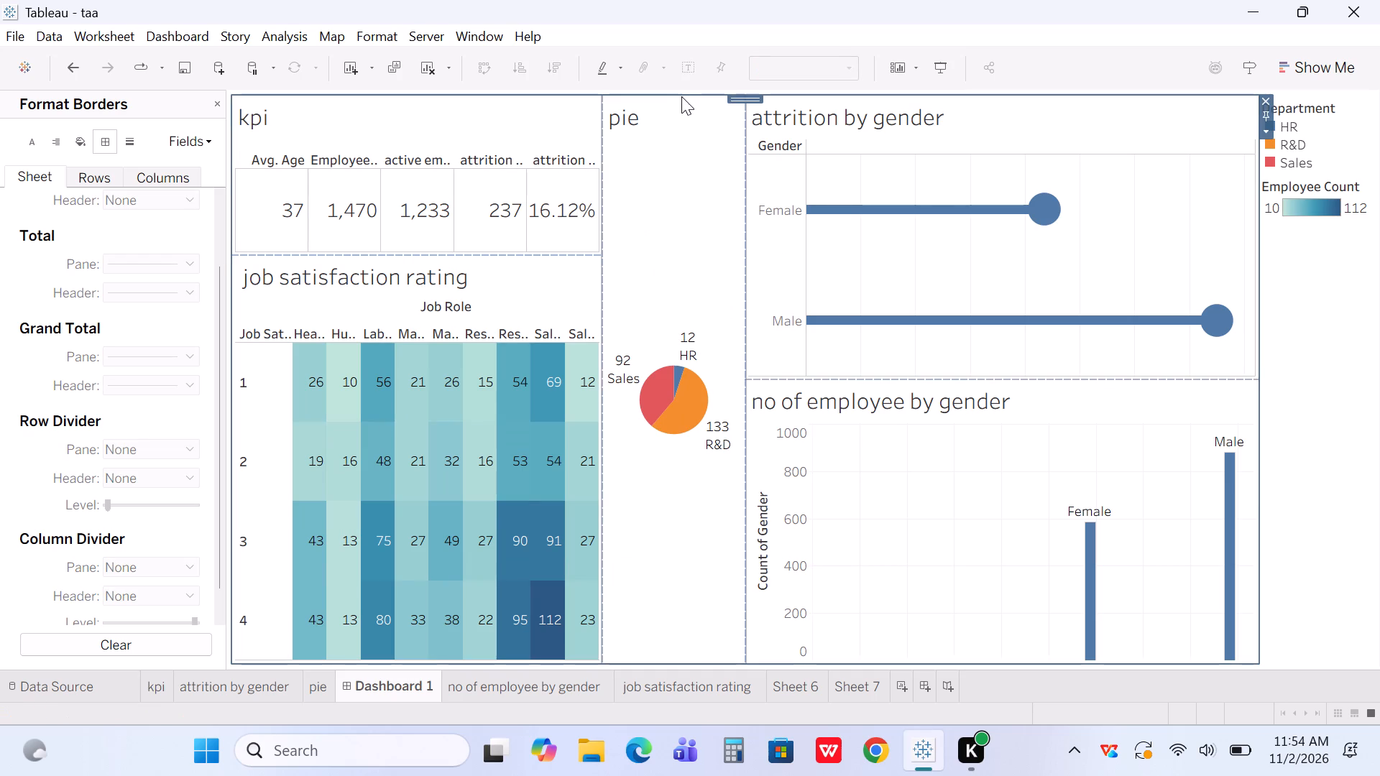
{"action": "left_click", "coordinate": [667, 162]}
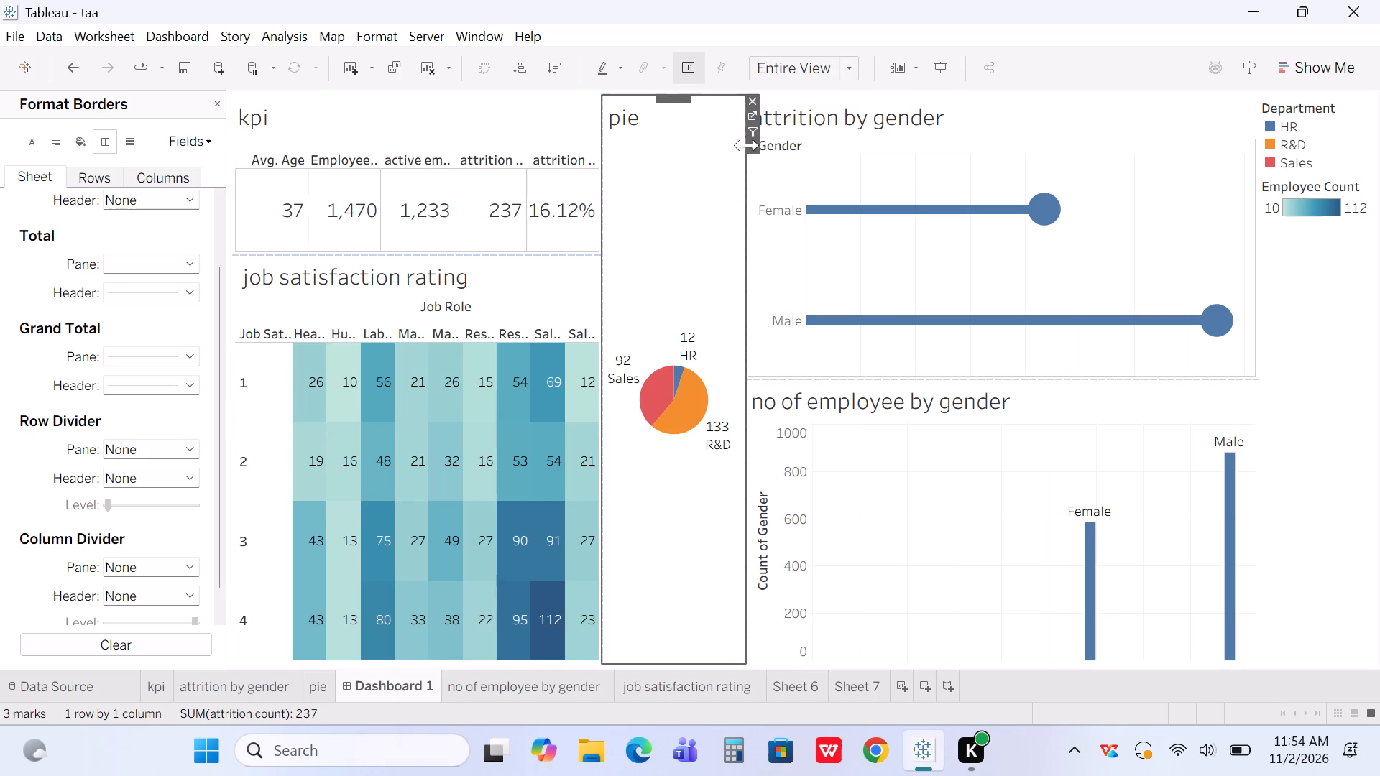
{"action": "left_click", "coordinate": [751, 96]}
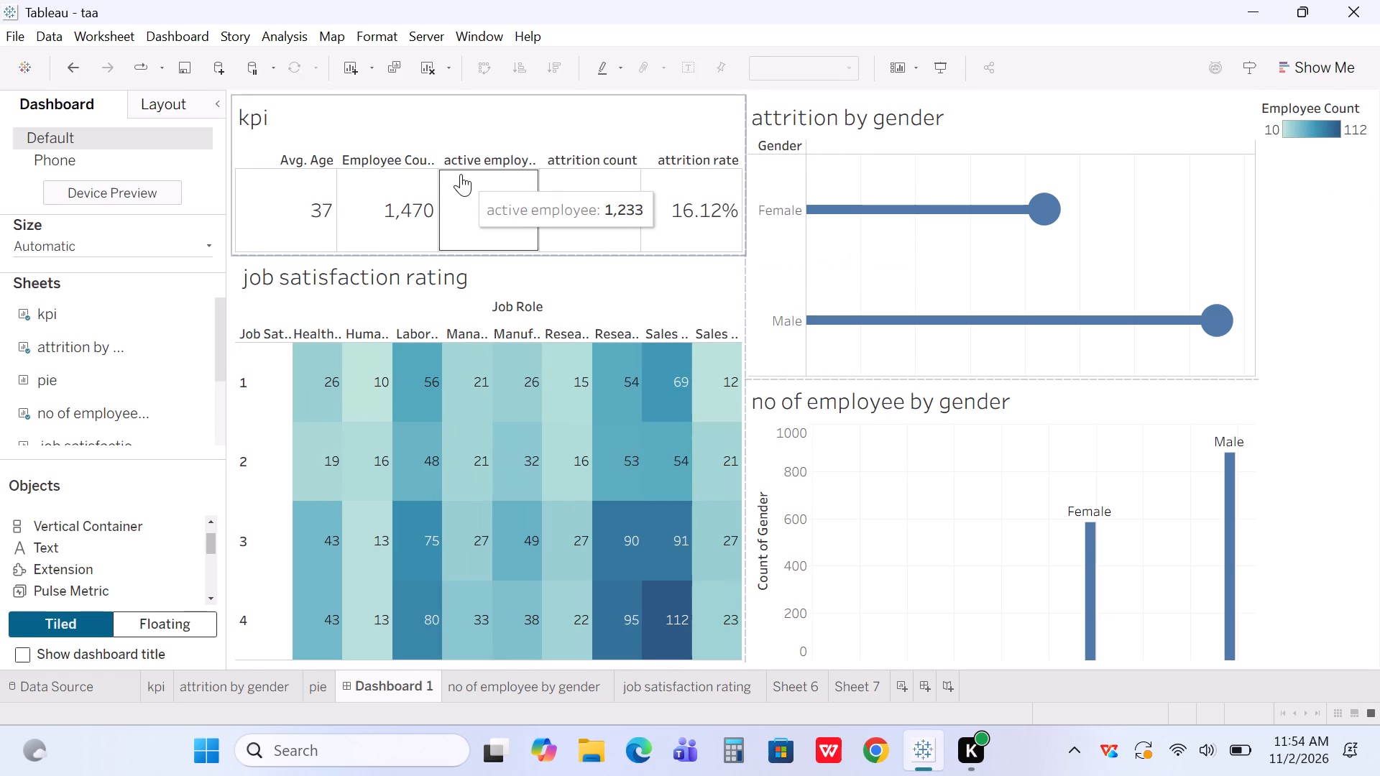
Review the kpi, job satisfaction rating and gender views on Dashboard 1, including the job satisfaction rating worksheet.
{"action": "scroll", "coordinate": [461, 174], "scroll_direction": "down", "scroll_amount": 4, "text": "ctrl"}
{"action": "left_click", "coordinate": [425, 145]}
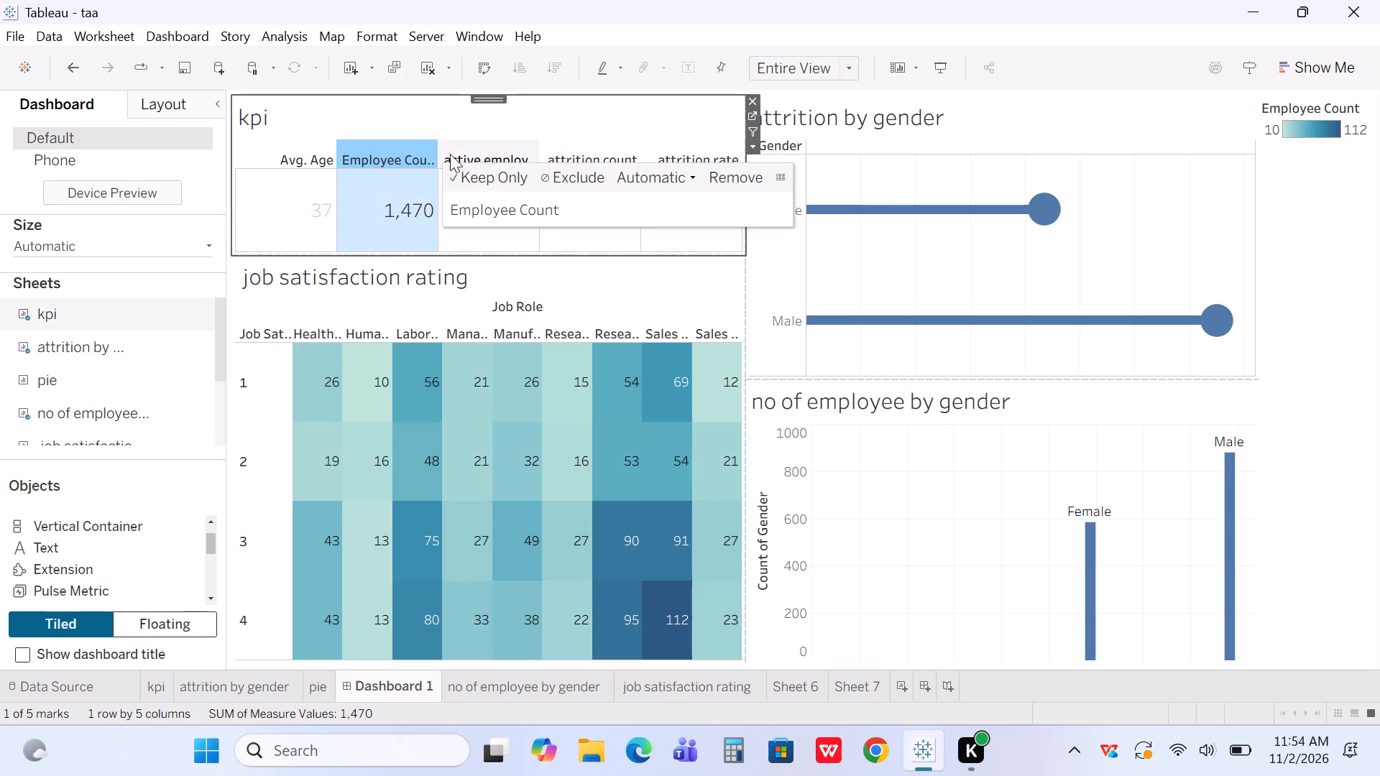
{"action": "left_click", "coordinate": [525, 141]}
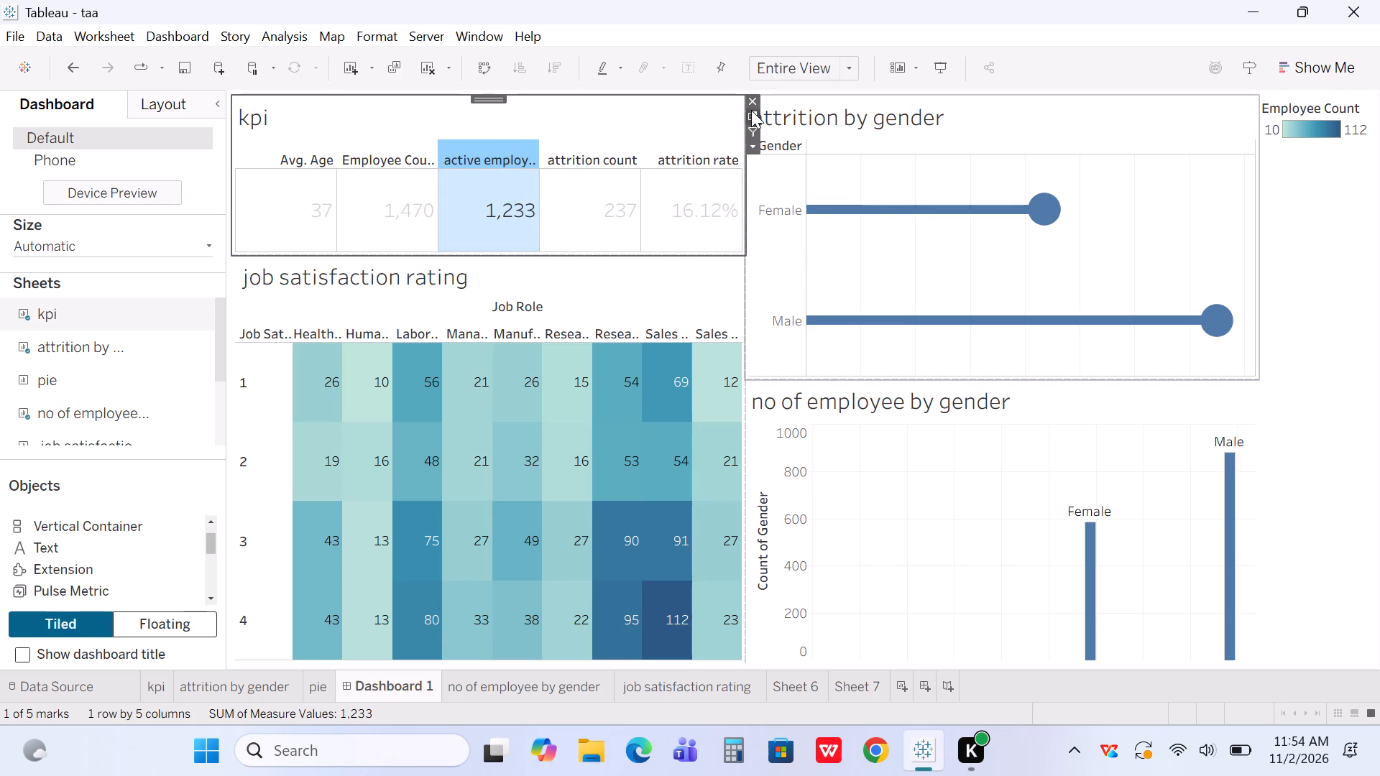
{"action": "left_click", "coordinate": [486, 98]}
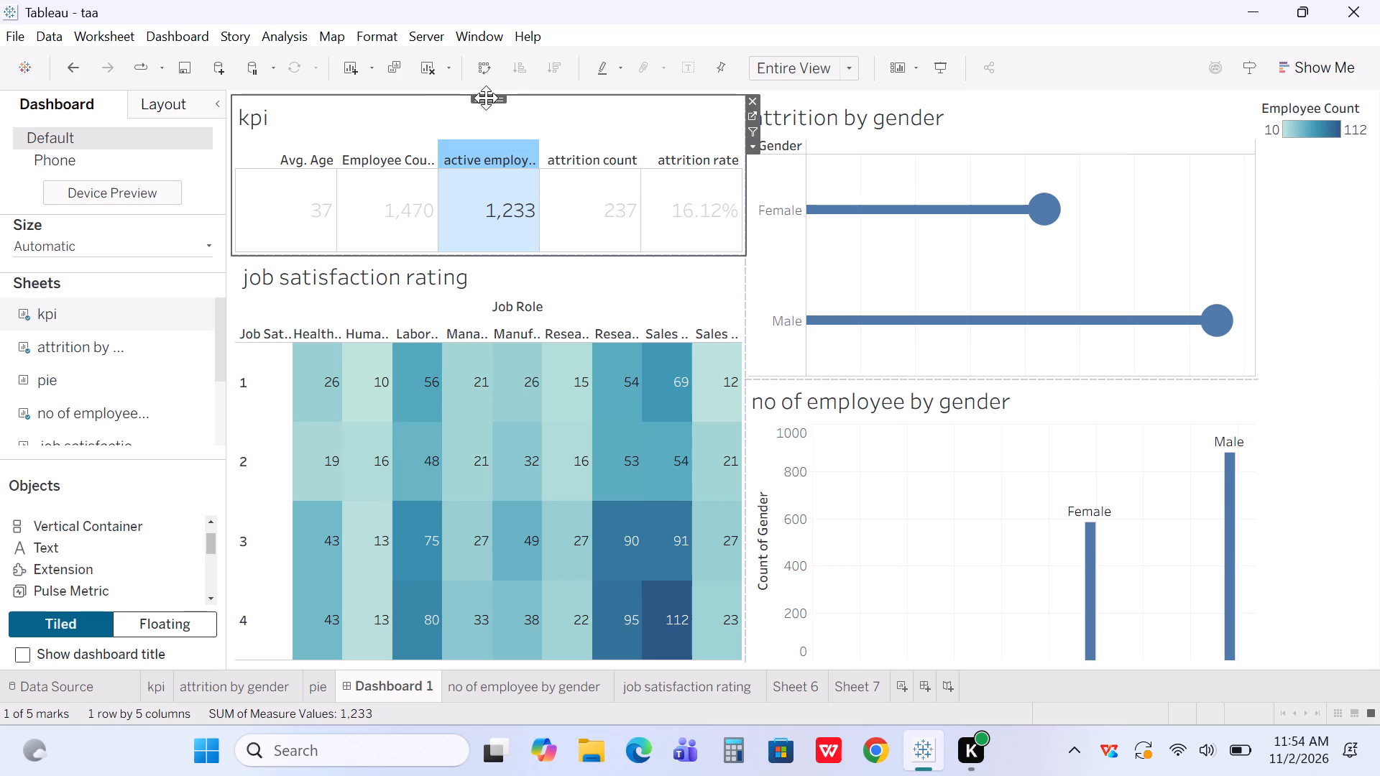
{"action": "right_click", "coordinate": [486, 98]}
{"action": "left_click", "coordinate": [405, 102]}
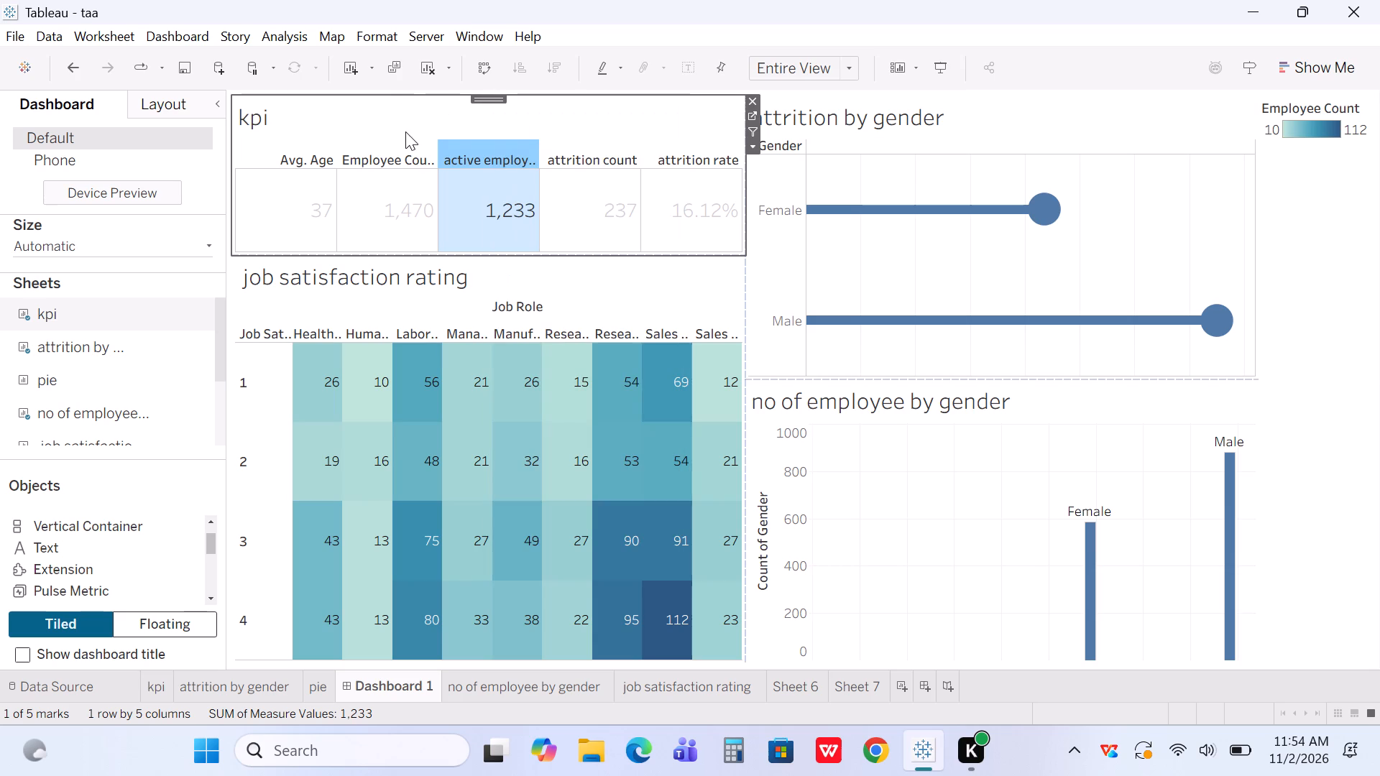
{"action": "left_click", "coordinate": [405, 131]}
{"action": "left_click", "coordinate": [686, 259]}
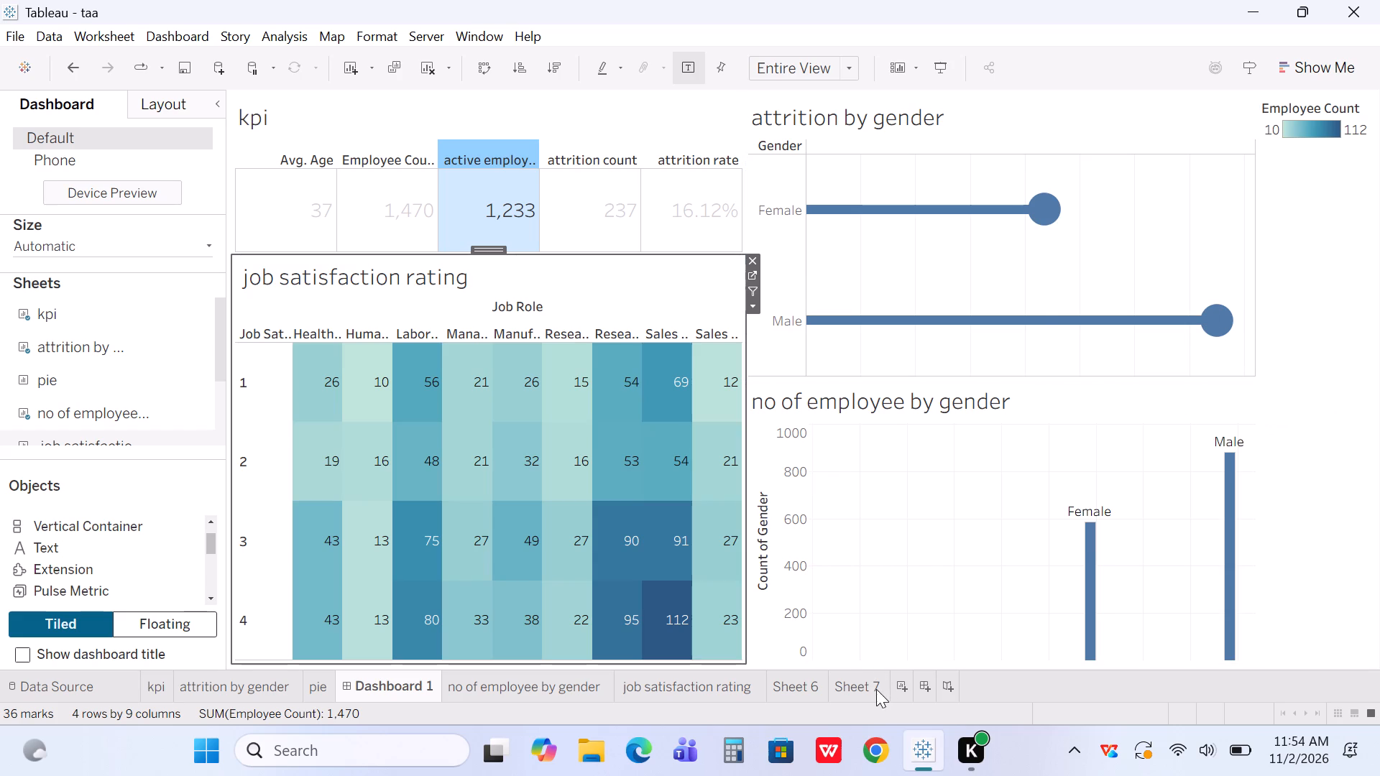
{"action": "left_click", "coordinate": [868, 273]}
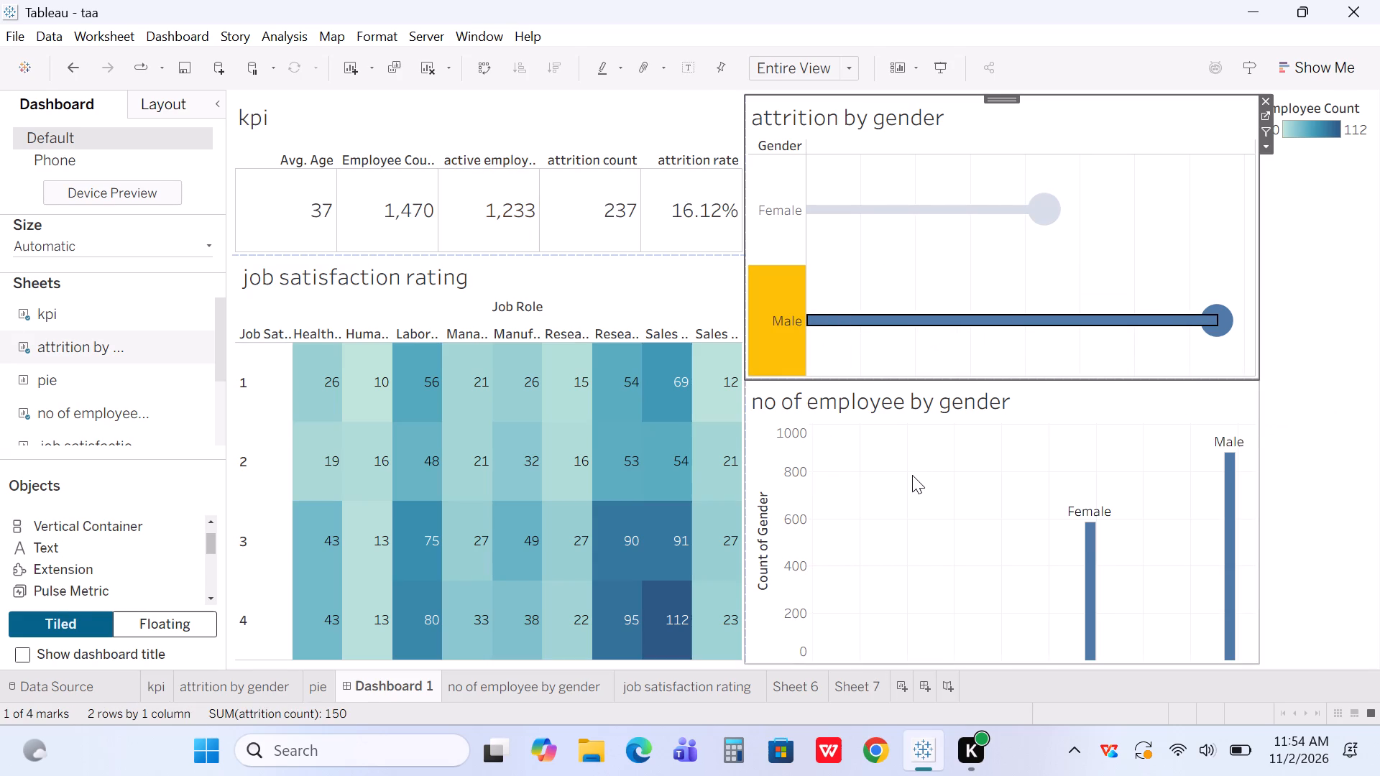
{"action": "left_click", "coordinate": [912, 475]}
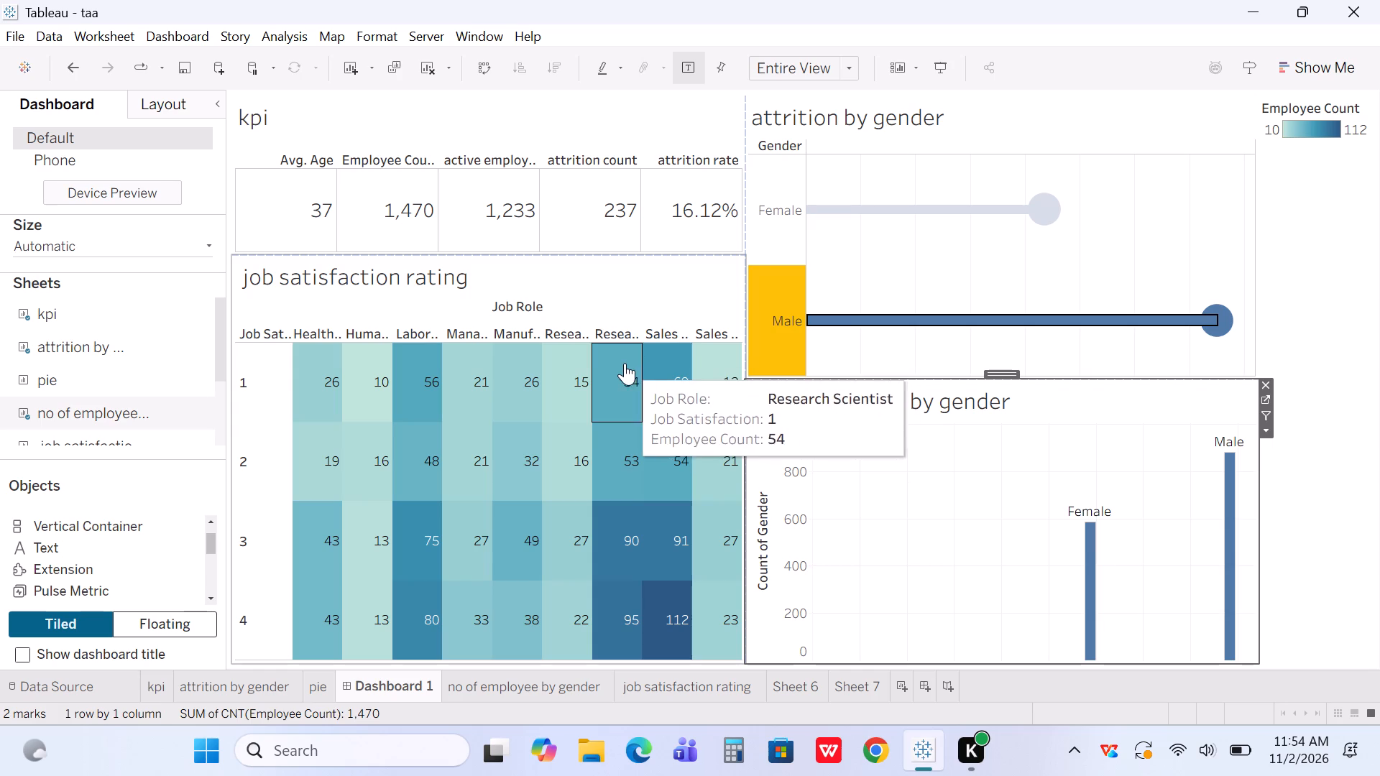
{"action": "left_click", "coordinate": [599, 288]}
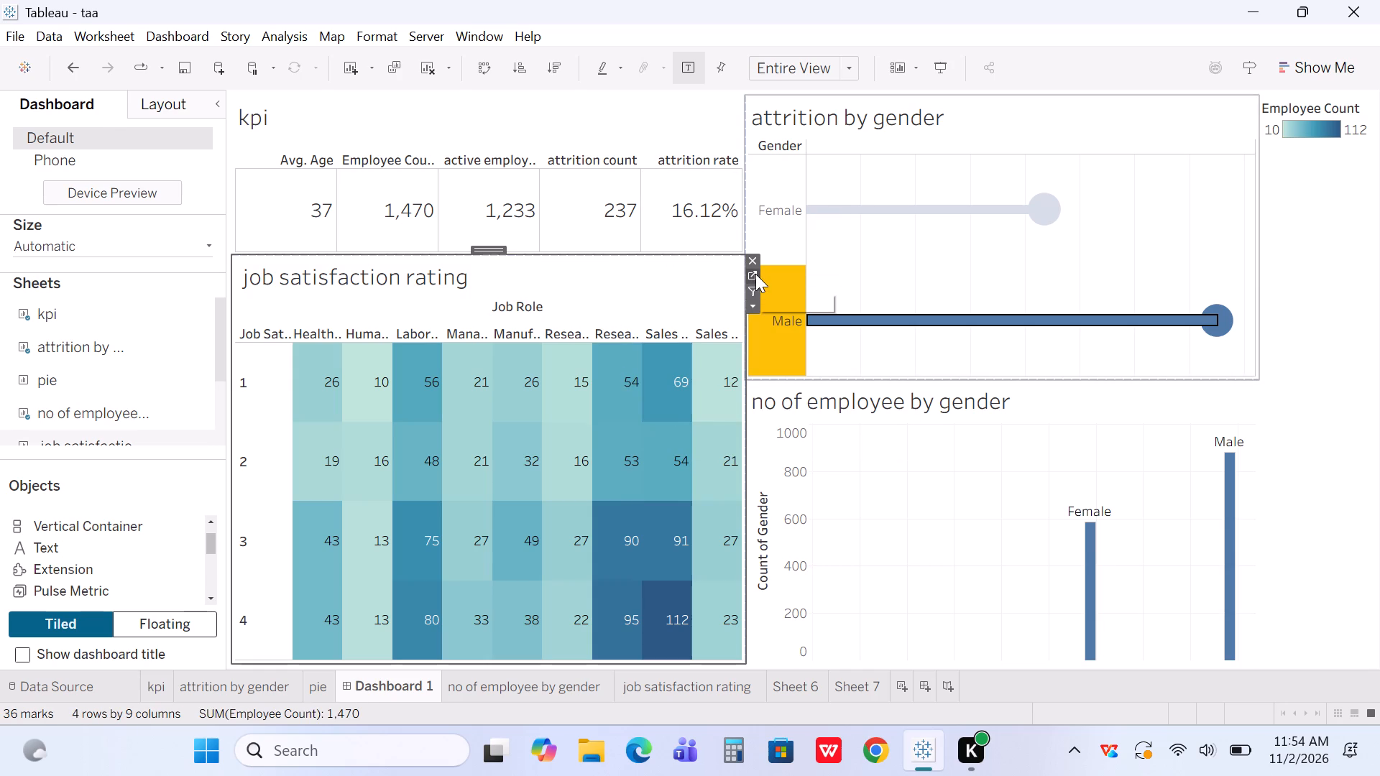
{"action": "left_click", "coordinate": [755, 274]}
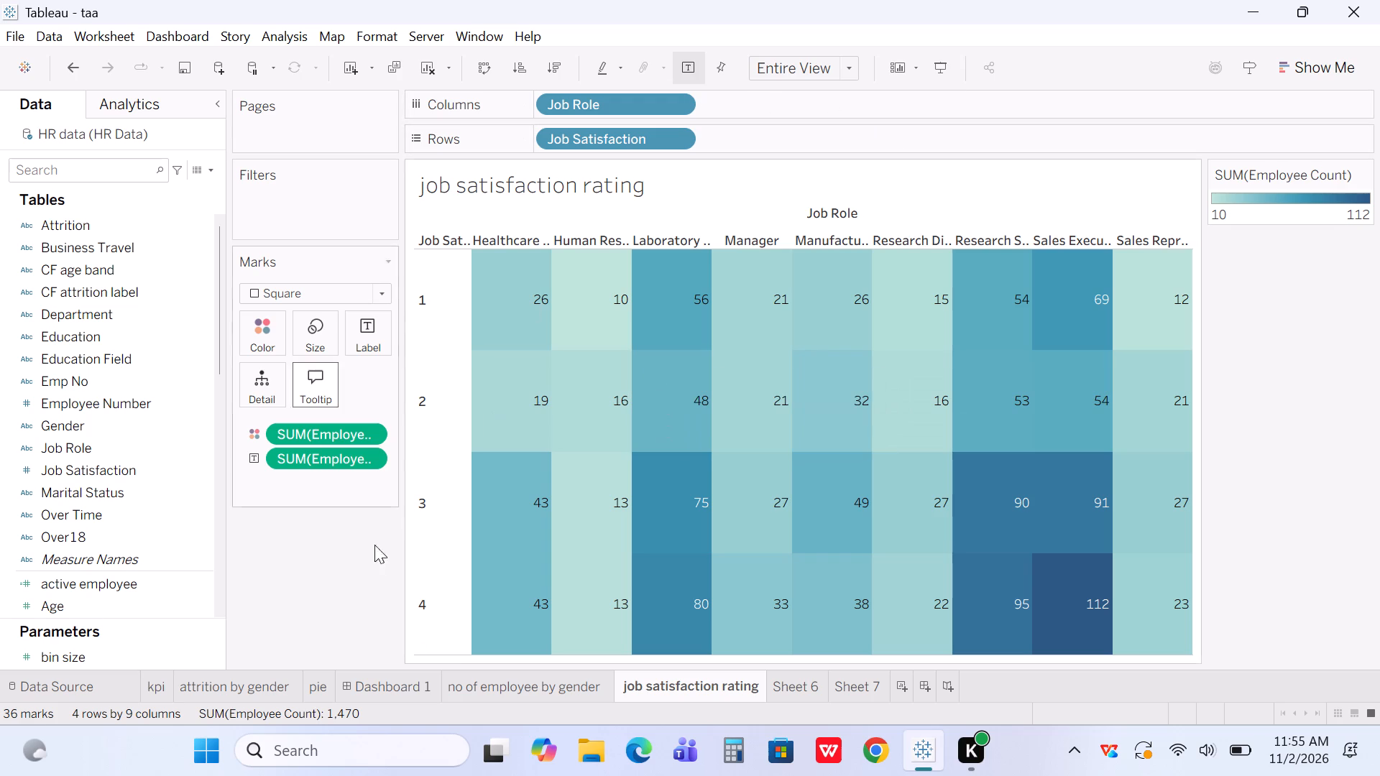
{"action": "left_click", "coordinate": [383, 680]}
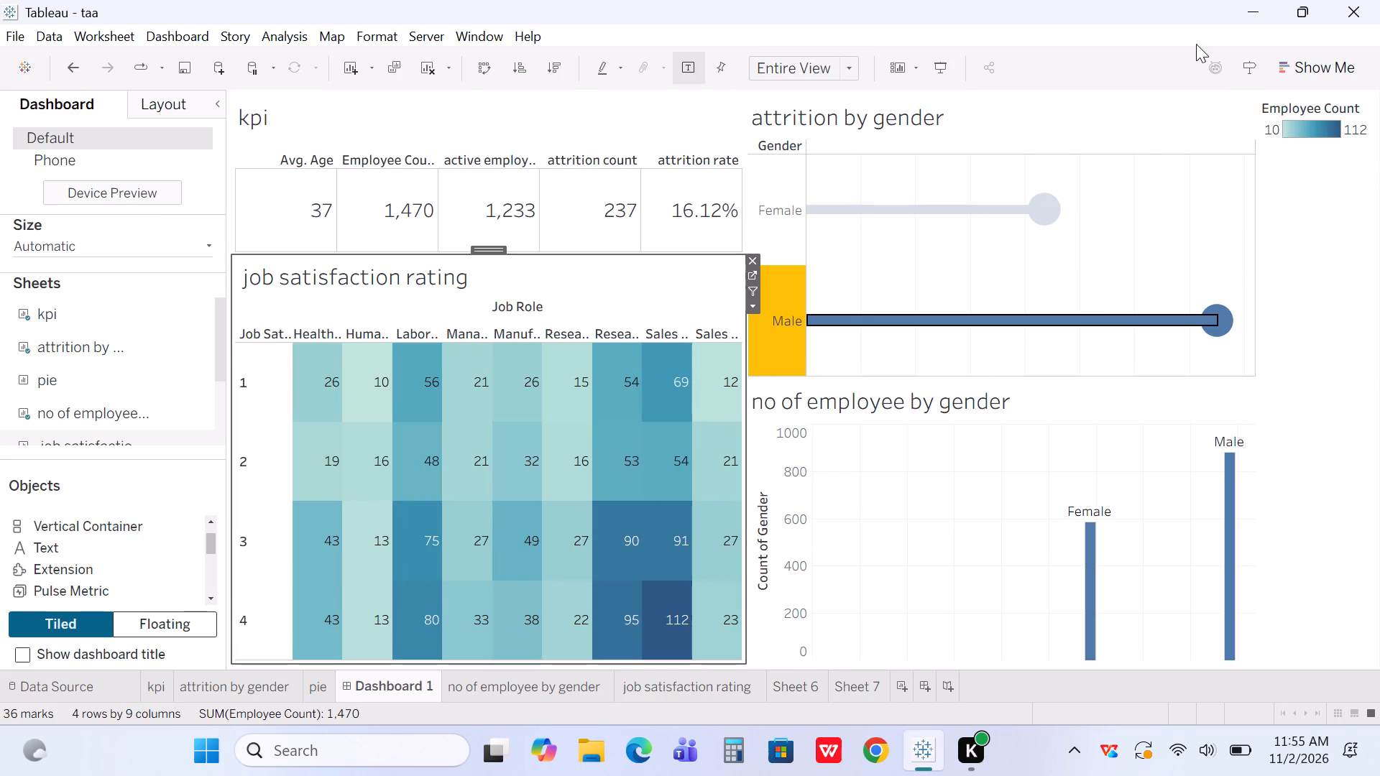
Remove the attrition by gender and no of employee by gender views from Dashboard 1.
{"action": "left_click", "coordinate": [1196, 121]}
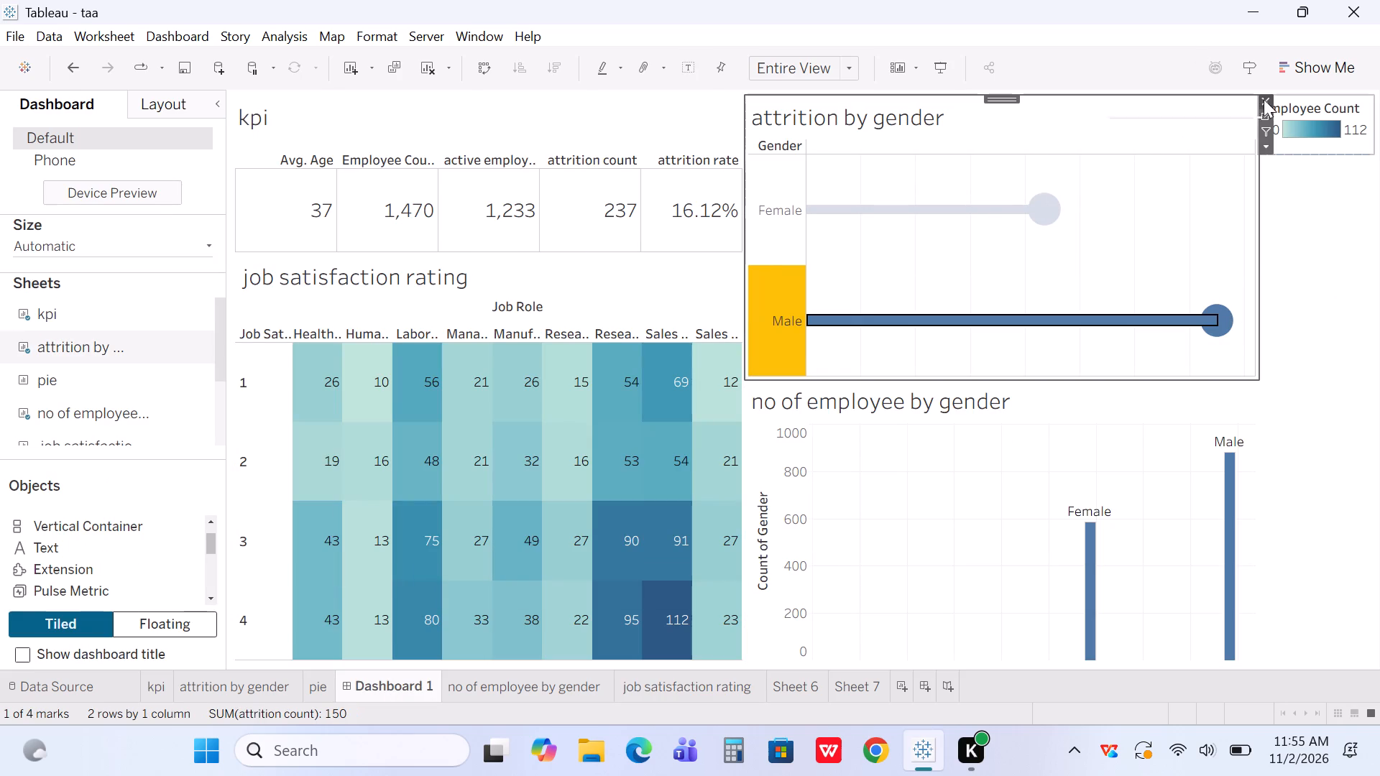
{"action": "left_click", "coordinate": [1264, 99]}
{"action": "left_click", "coordinate": [1025, 277]}
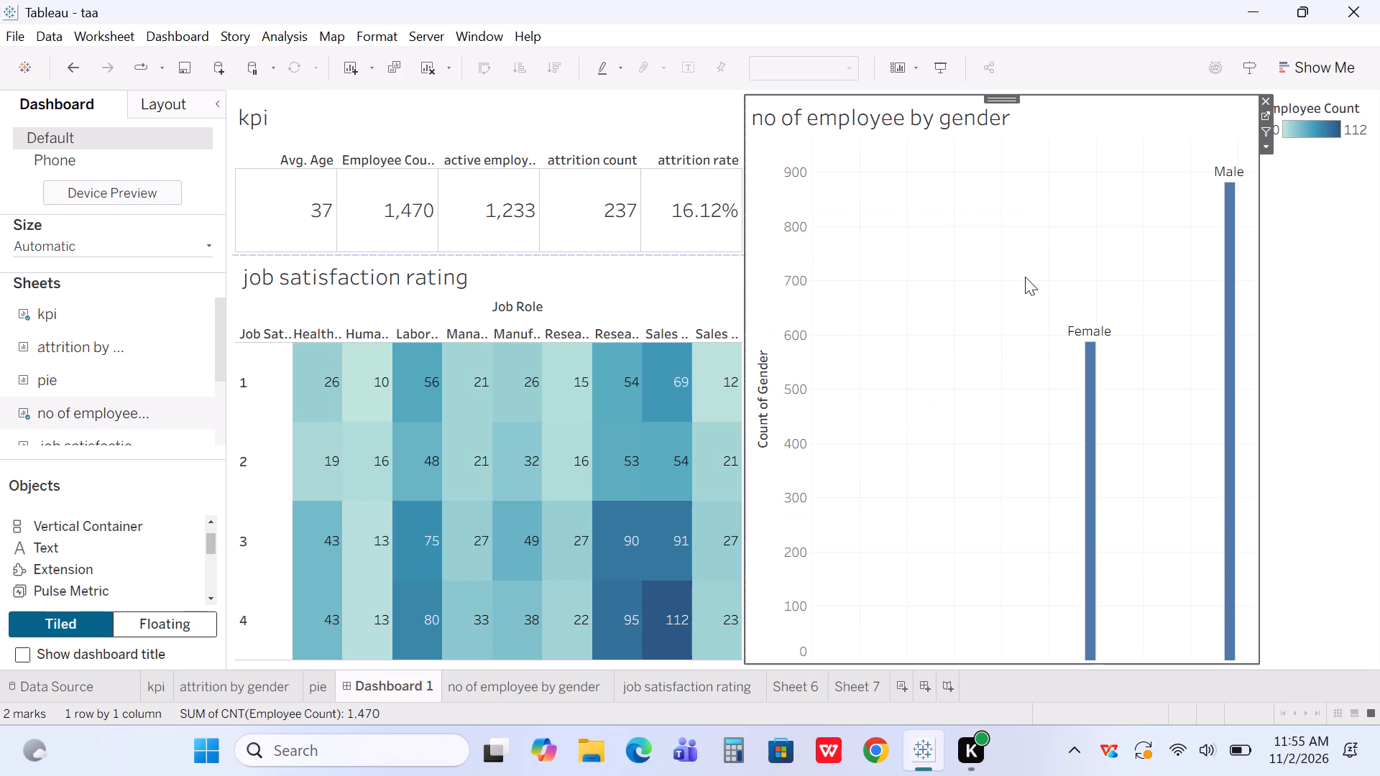
{"action": "left_click", "coordinate": [1266, 100]}
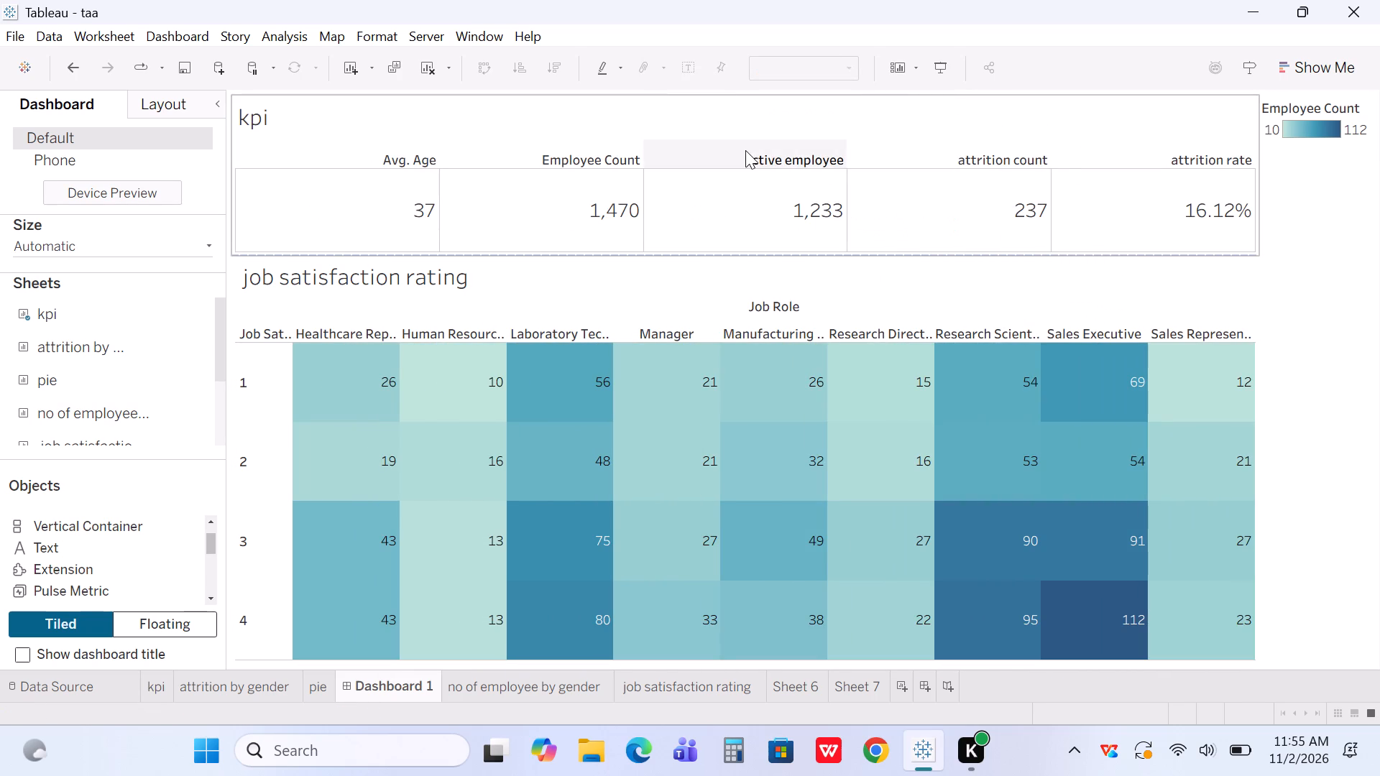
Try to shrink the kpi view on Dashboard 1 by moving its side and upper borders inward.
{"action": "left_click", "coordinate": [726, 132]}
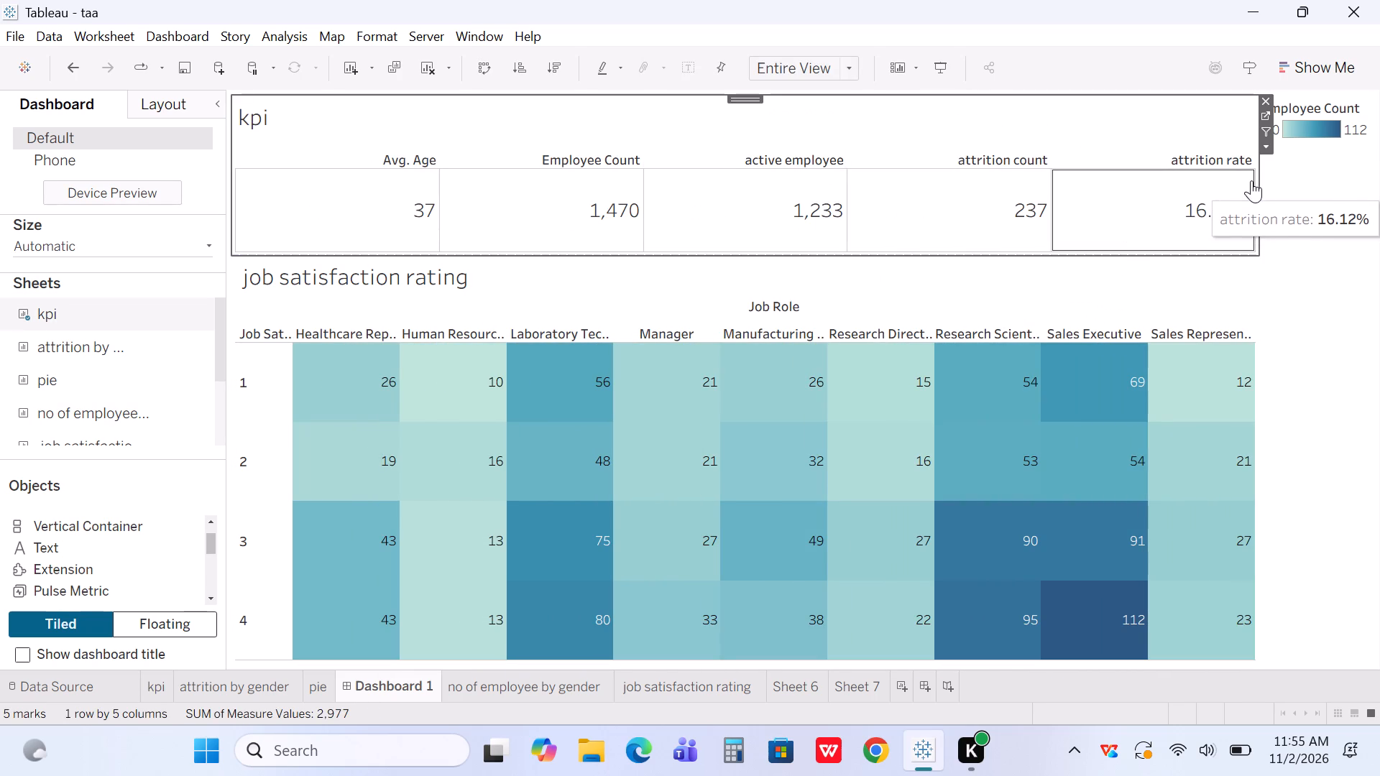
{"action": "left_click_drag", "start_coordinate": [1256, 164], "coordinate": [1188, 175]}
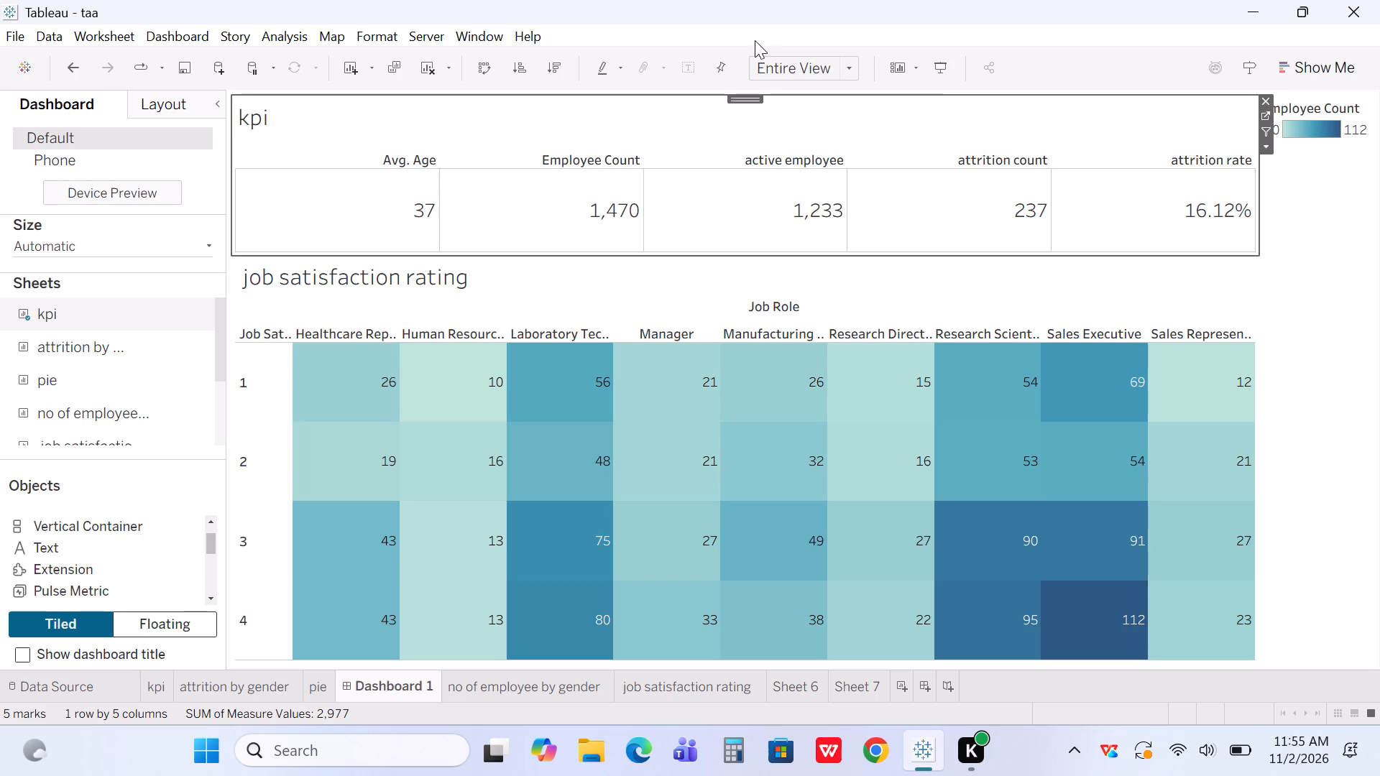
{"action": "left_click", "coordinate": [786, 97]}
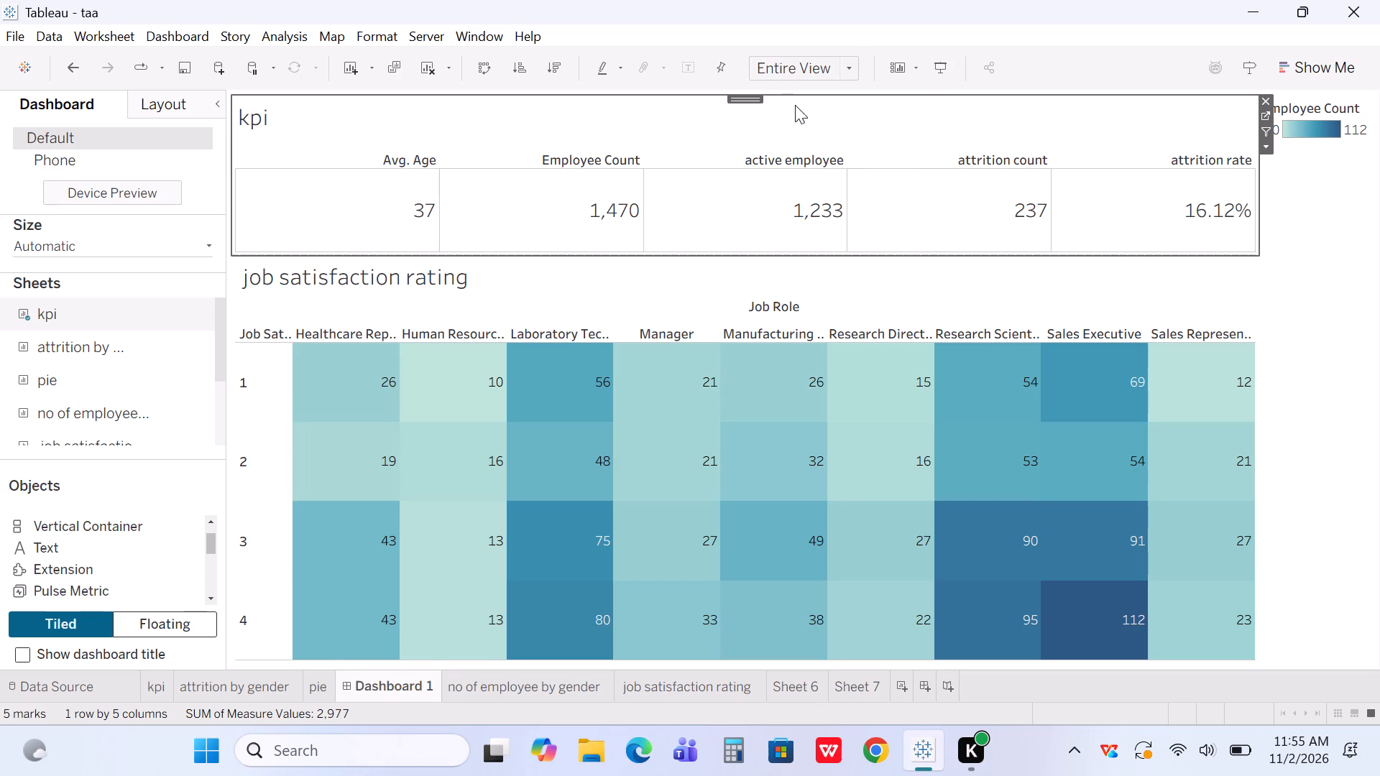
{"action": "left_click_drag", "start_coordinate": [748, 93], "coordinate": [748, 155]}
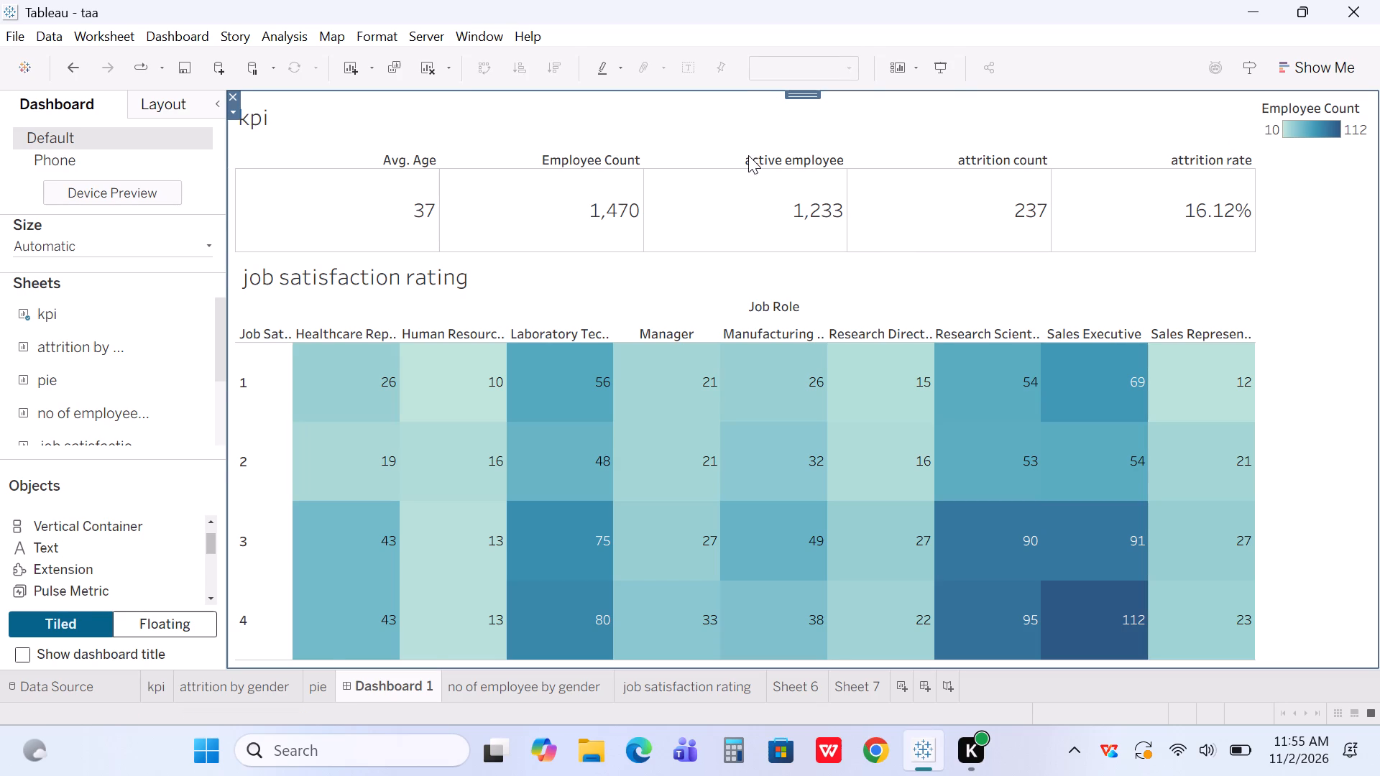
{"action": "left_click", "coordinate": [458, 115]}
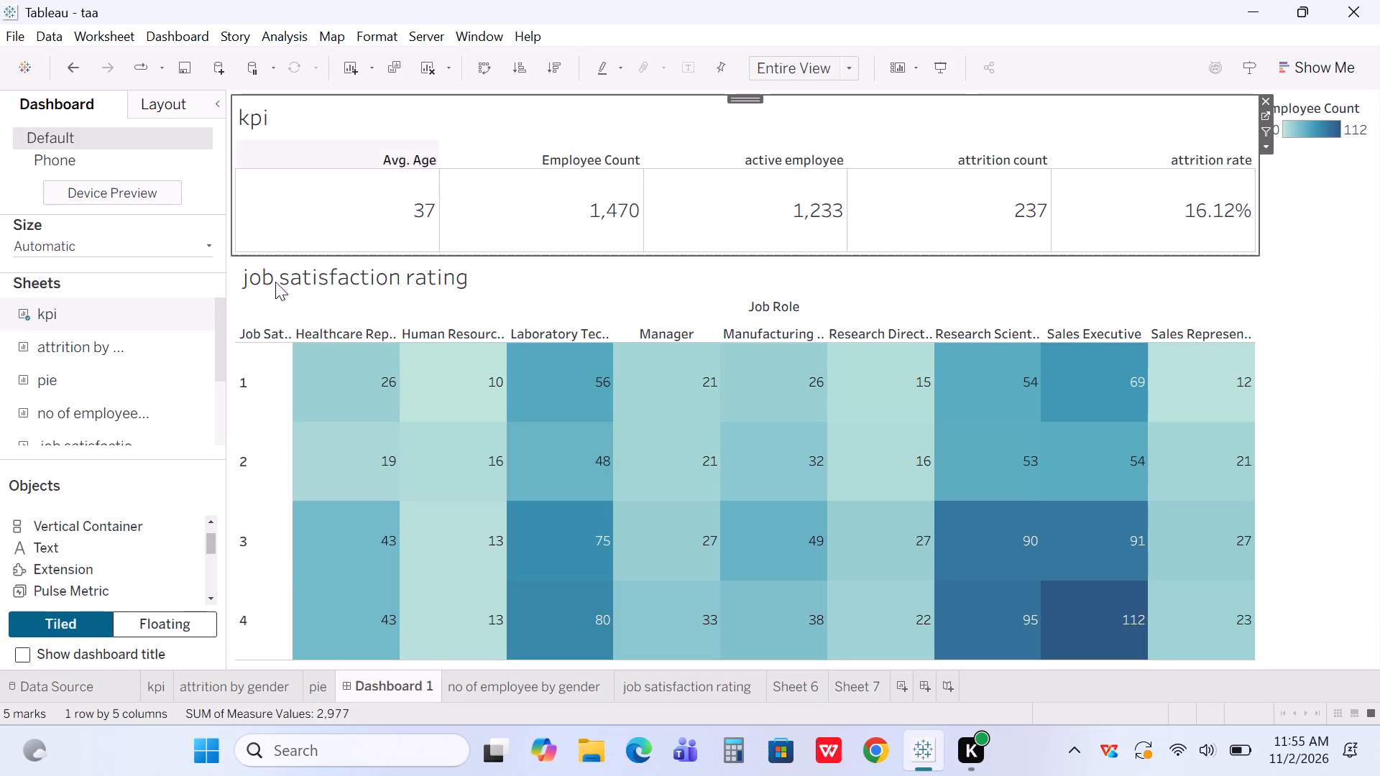
Set the kpi sheet's text alignment to horizontal center and vertical middle, and return to Dashboard 1.
{"action": "left_click", "coordinate": [154, 685]}
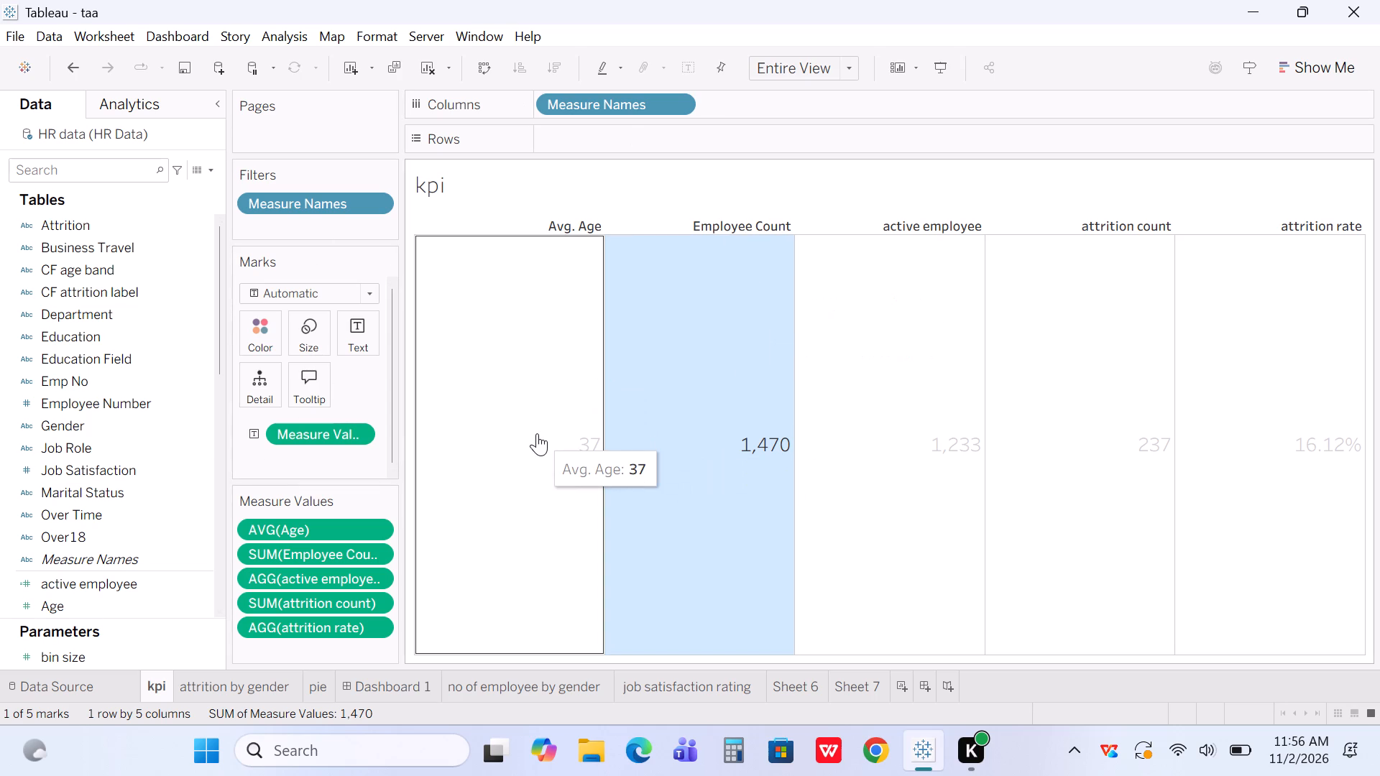
{"action": "left_click", "coordinate": [370, 325]}
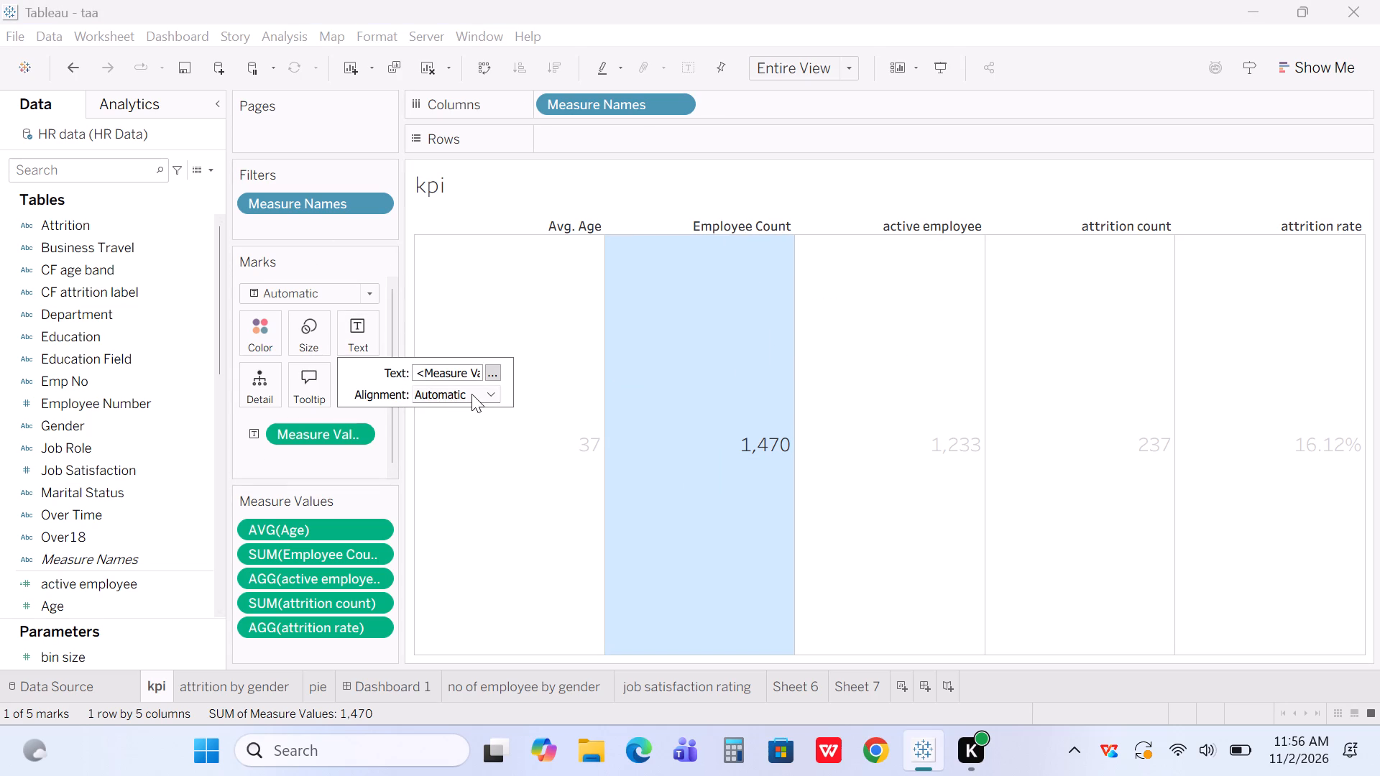
{"action": "left_click", "coordinate": [482, 393]}
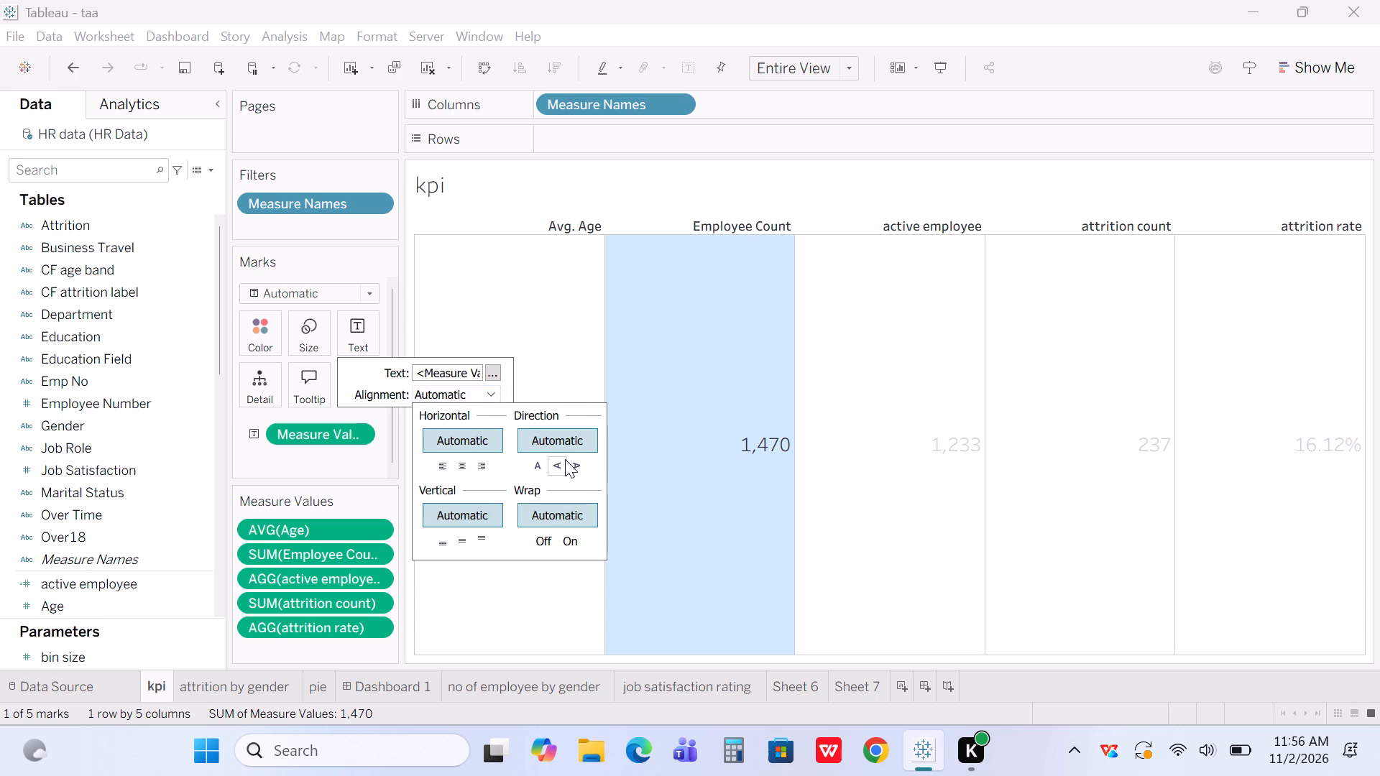
{"action": "left_click", "coordinate": [463, 457]}
{"action": "left_click", "coordinate": [492, 392]}
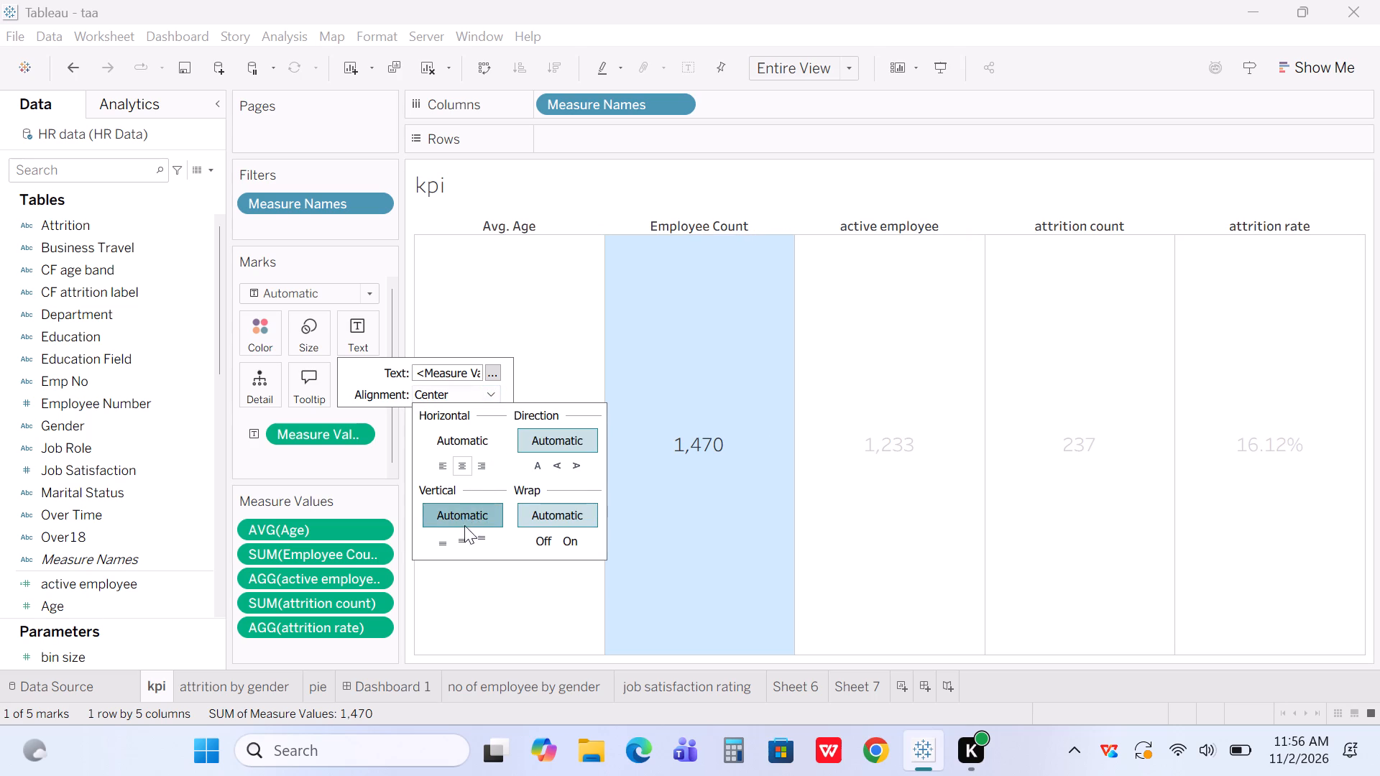
{"action": "left_click", "coordinate": [458, 530]}
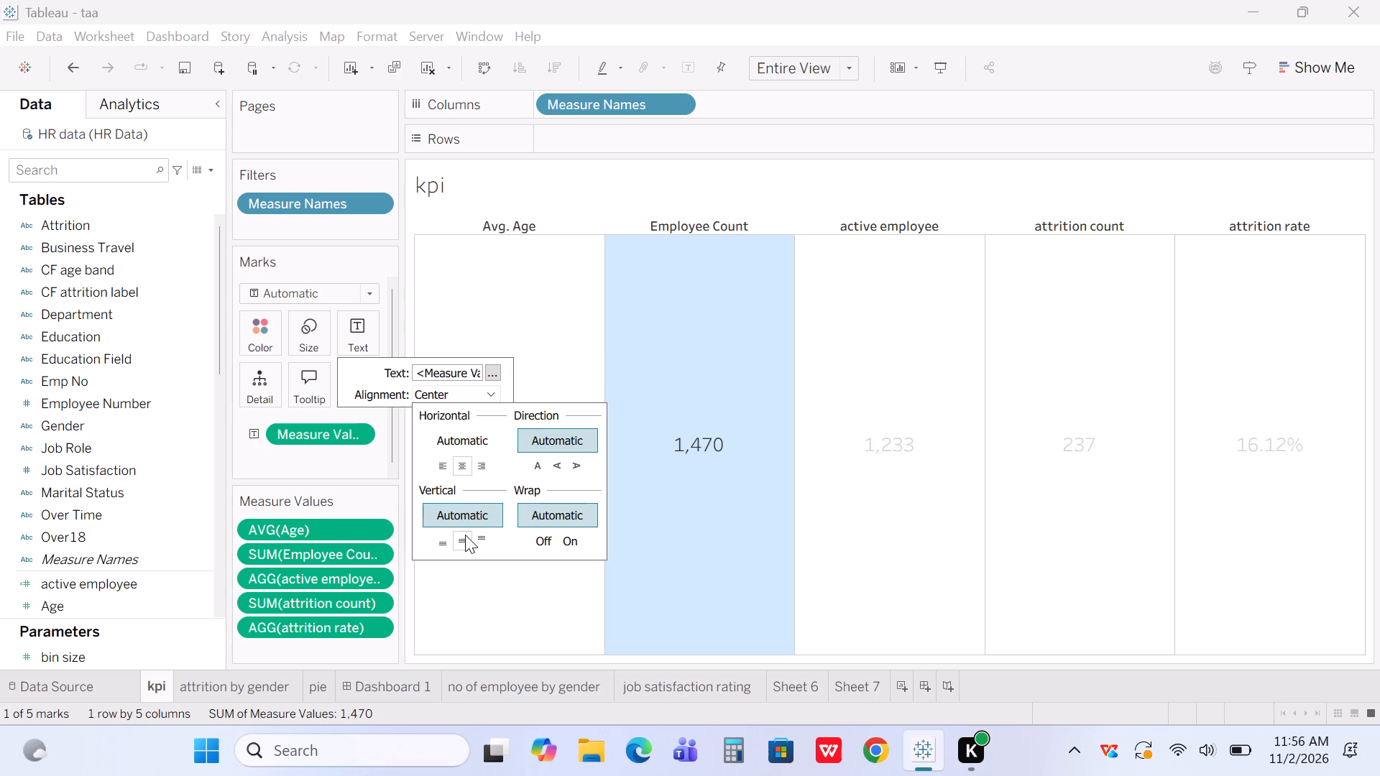
{"action": "left_click", "coordinate": [463, 534]}
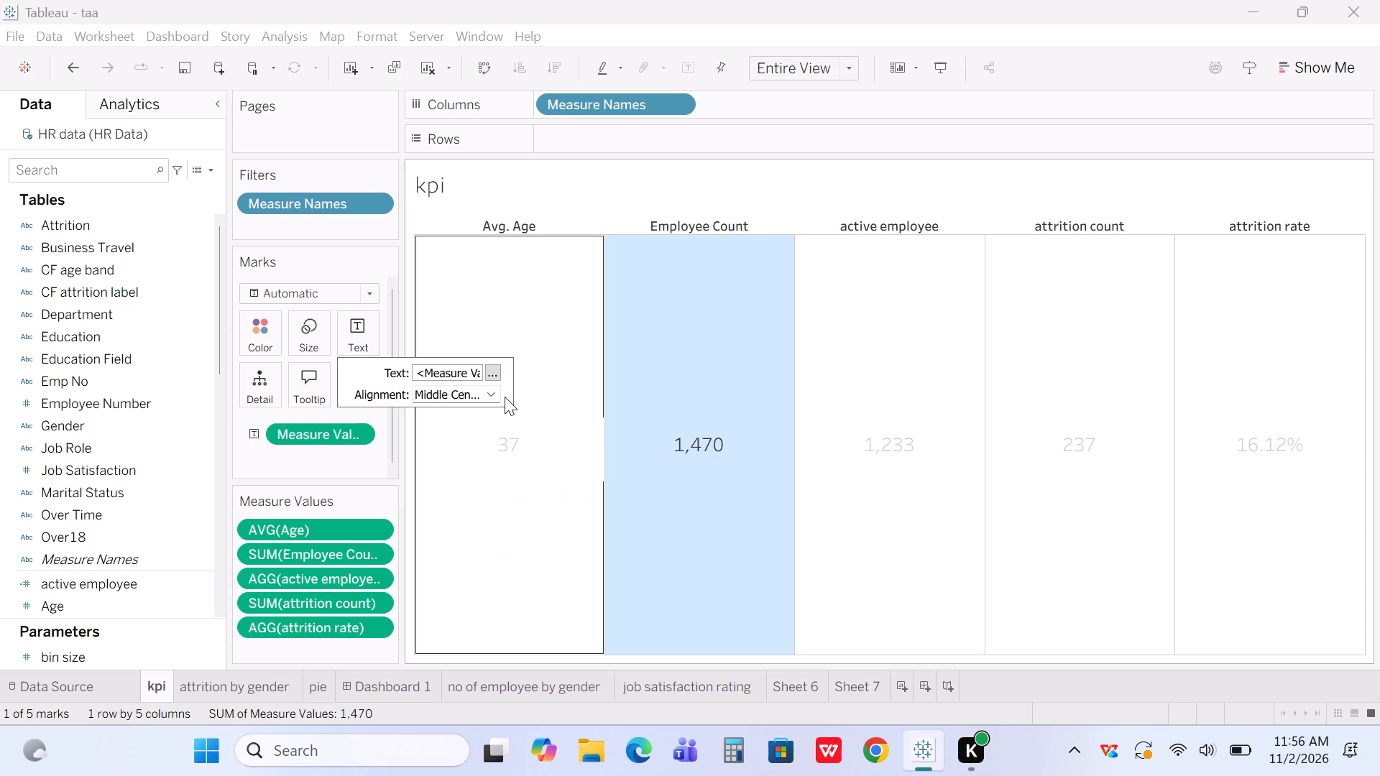
{"action": "left_click", "coordinate": [201, 683]}
{"action": "left_click", "coordinate": [385, 680]}
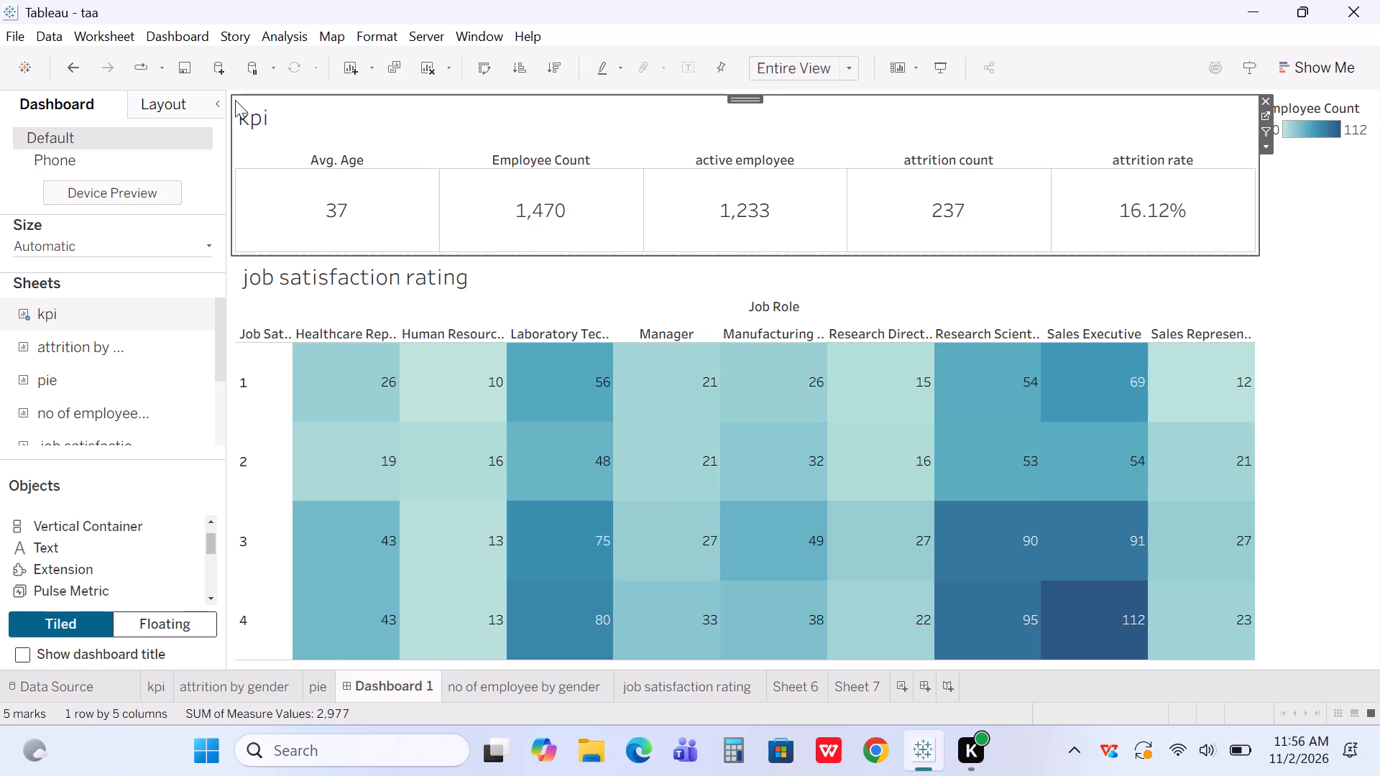
{"action": "left_click", "coordinate": [257, 123]}
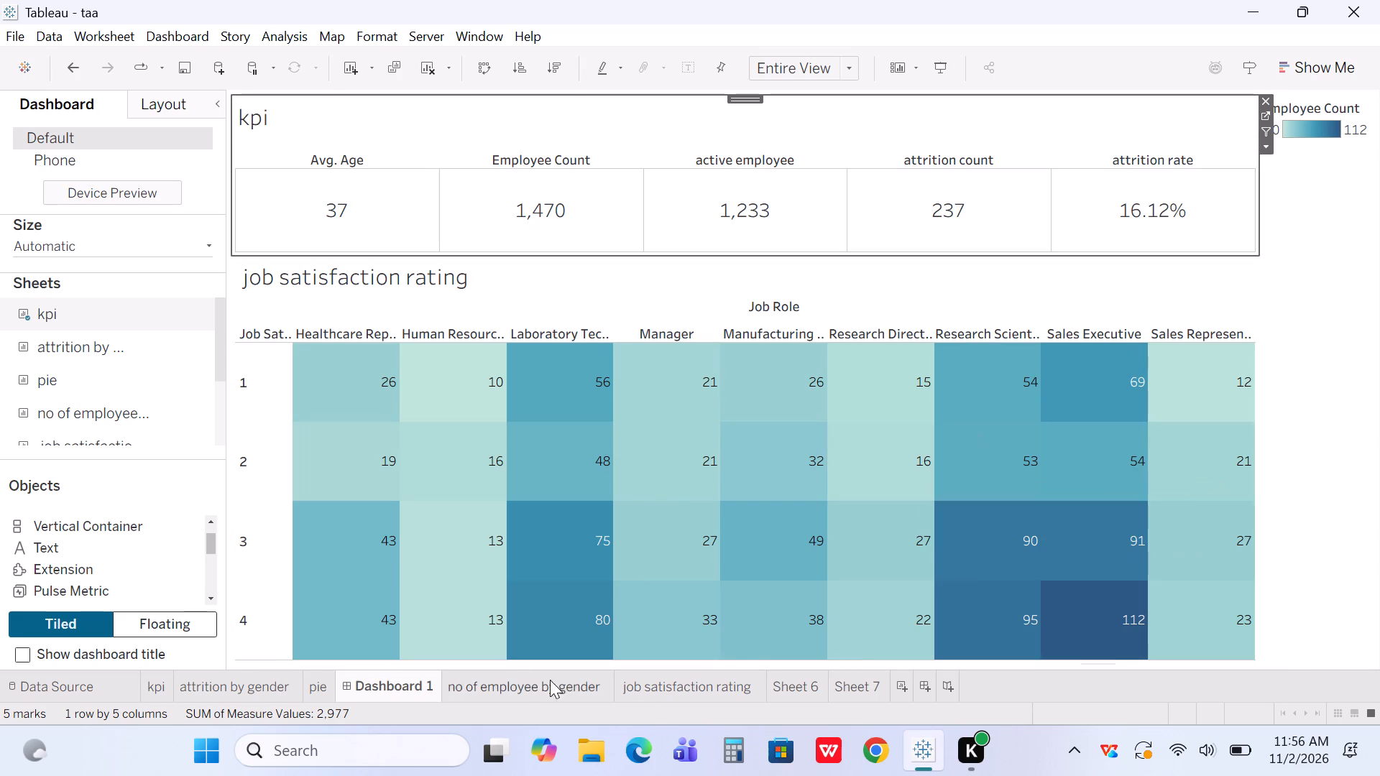
Set the kpi sheet's view fit to Standard.
{"action": "left_click", "coordinate": [142, 687]}
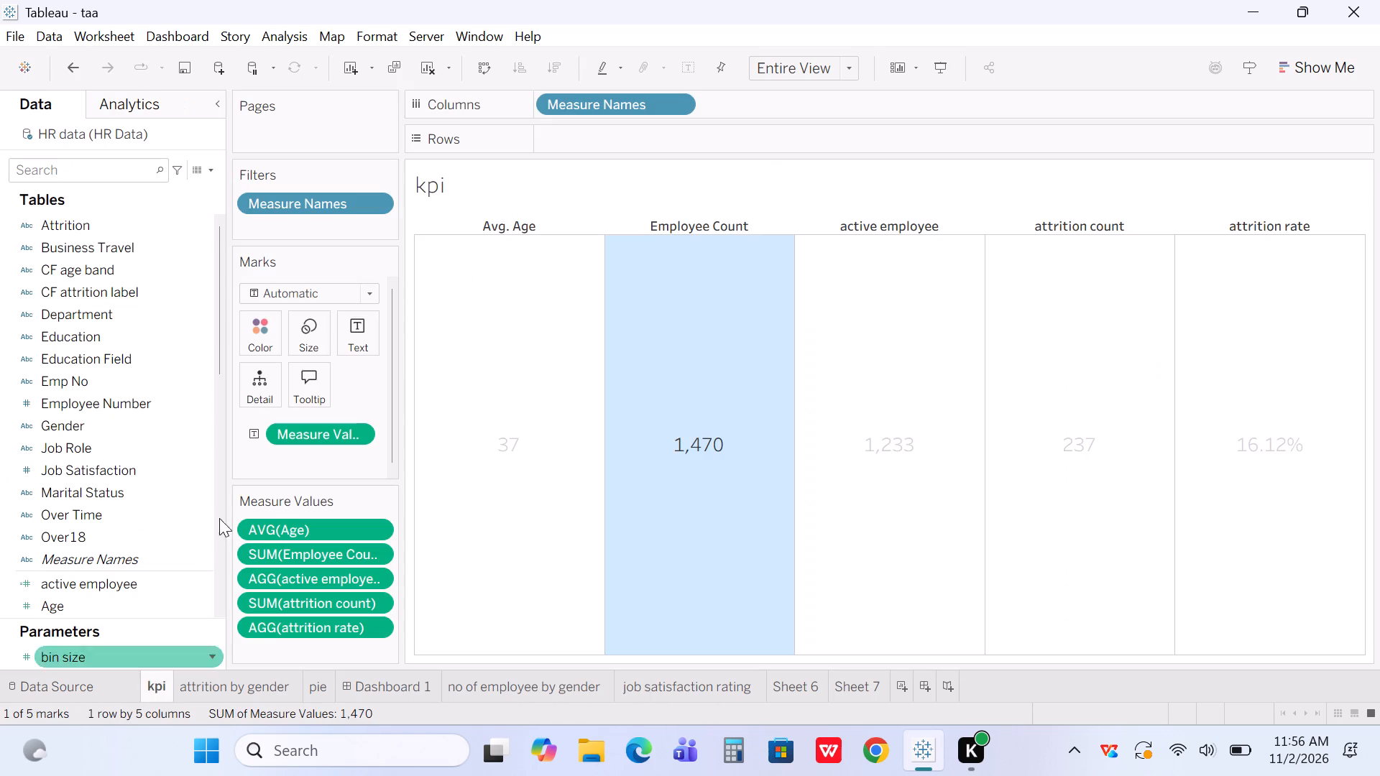
{"action": "left_click", "coordinate": [845, 65]}
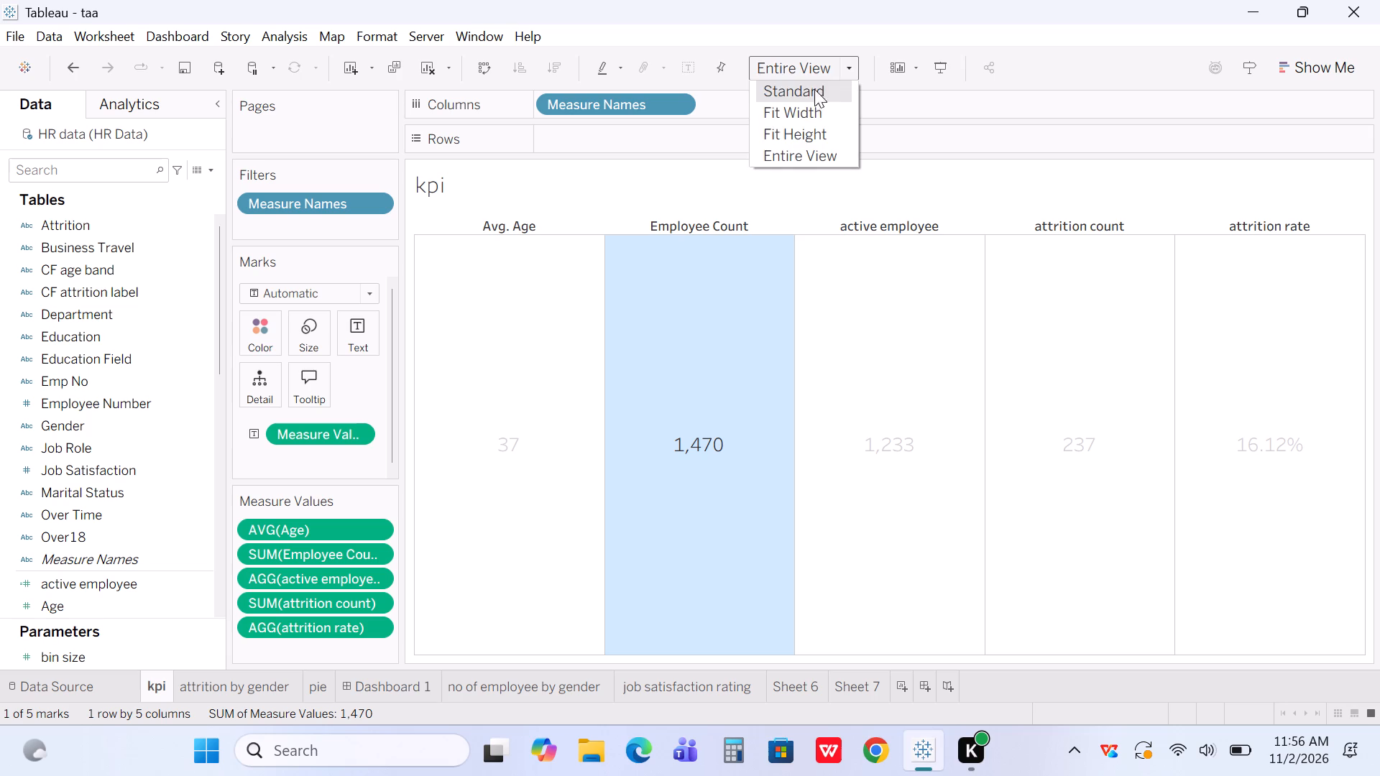
{"action": "left_click", "coordinate": [804, 90]}
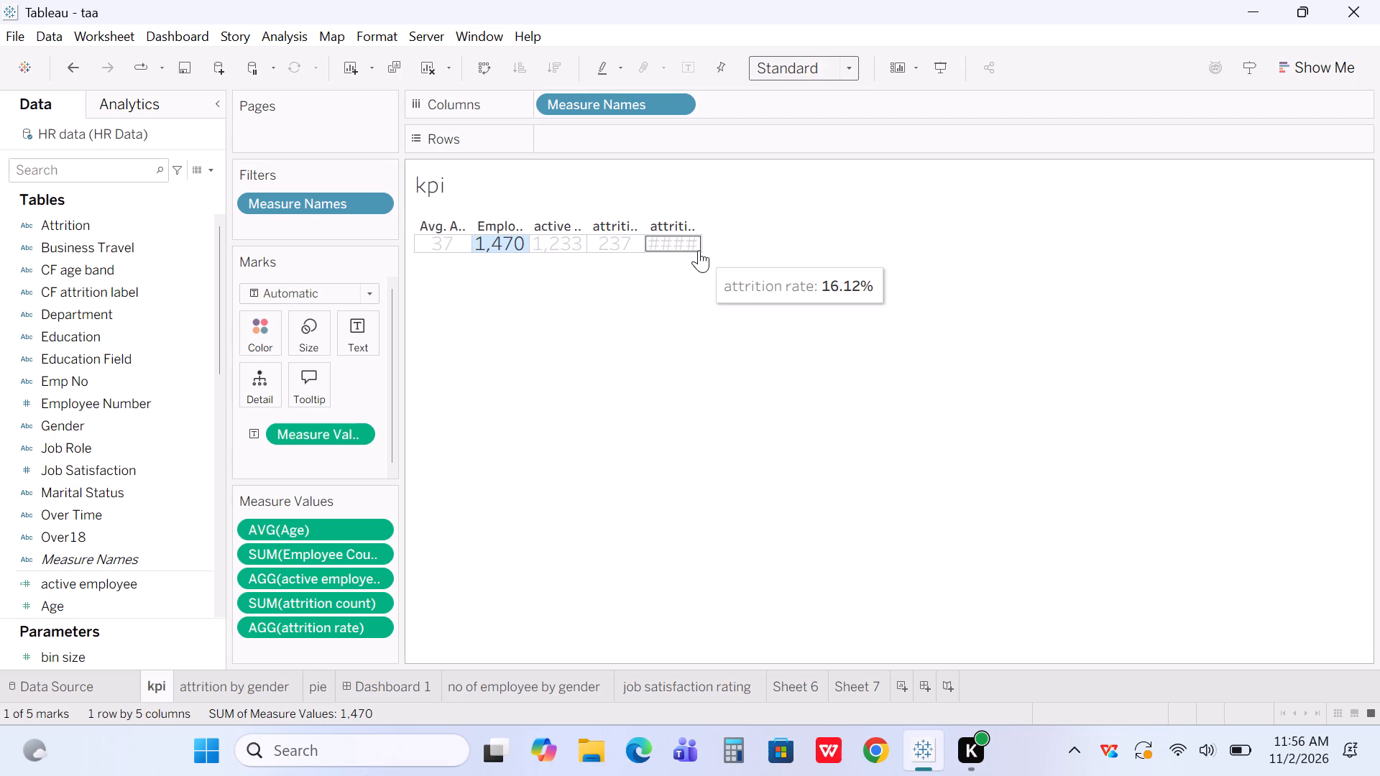
Widen the kpi sheet's columns until the attrition rate value fits in its cell.
{"action": "left_click_drag", "start_coordinate": [701, 248], "coordinate": [745, 259]}
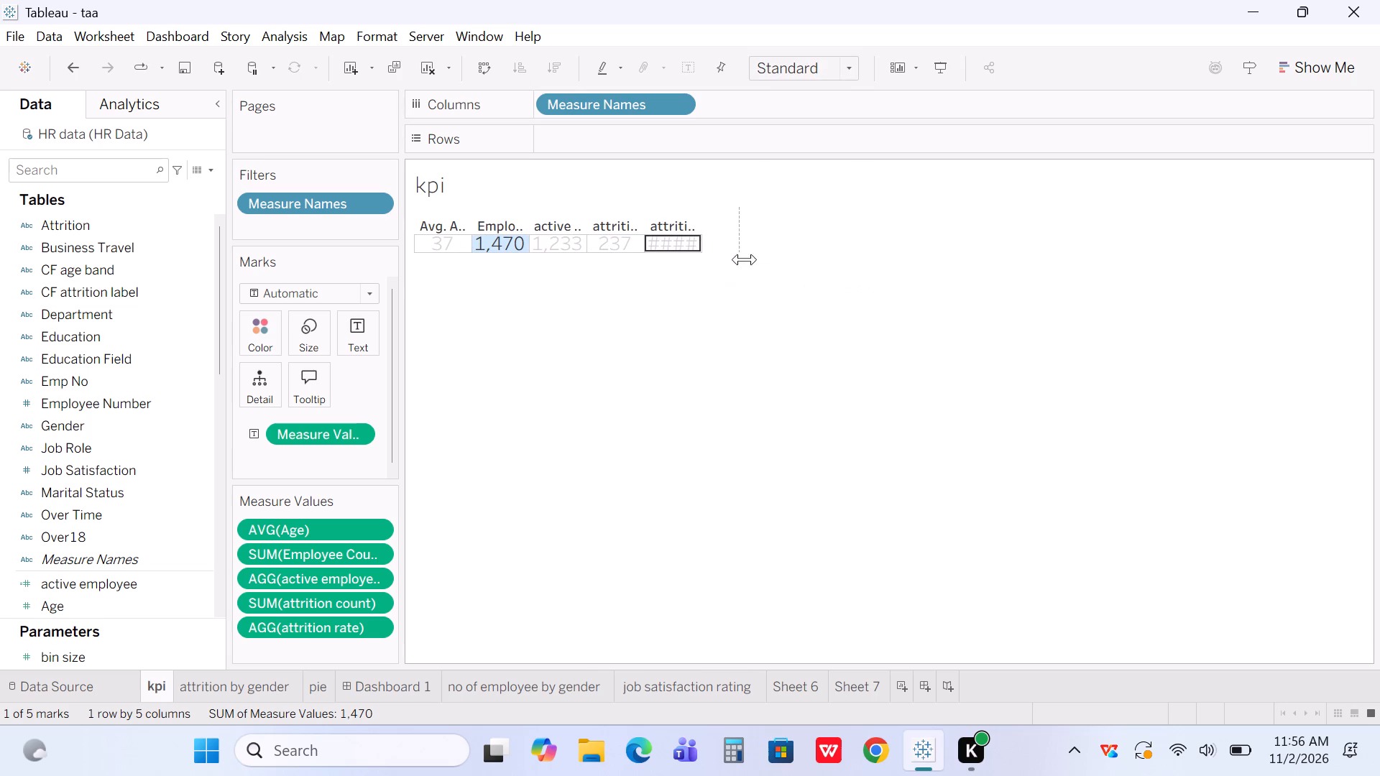
{"action": "left_click_drag", "start_coordinate": [745, 259], "coordinate": [768, 259]}
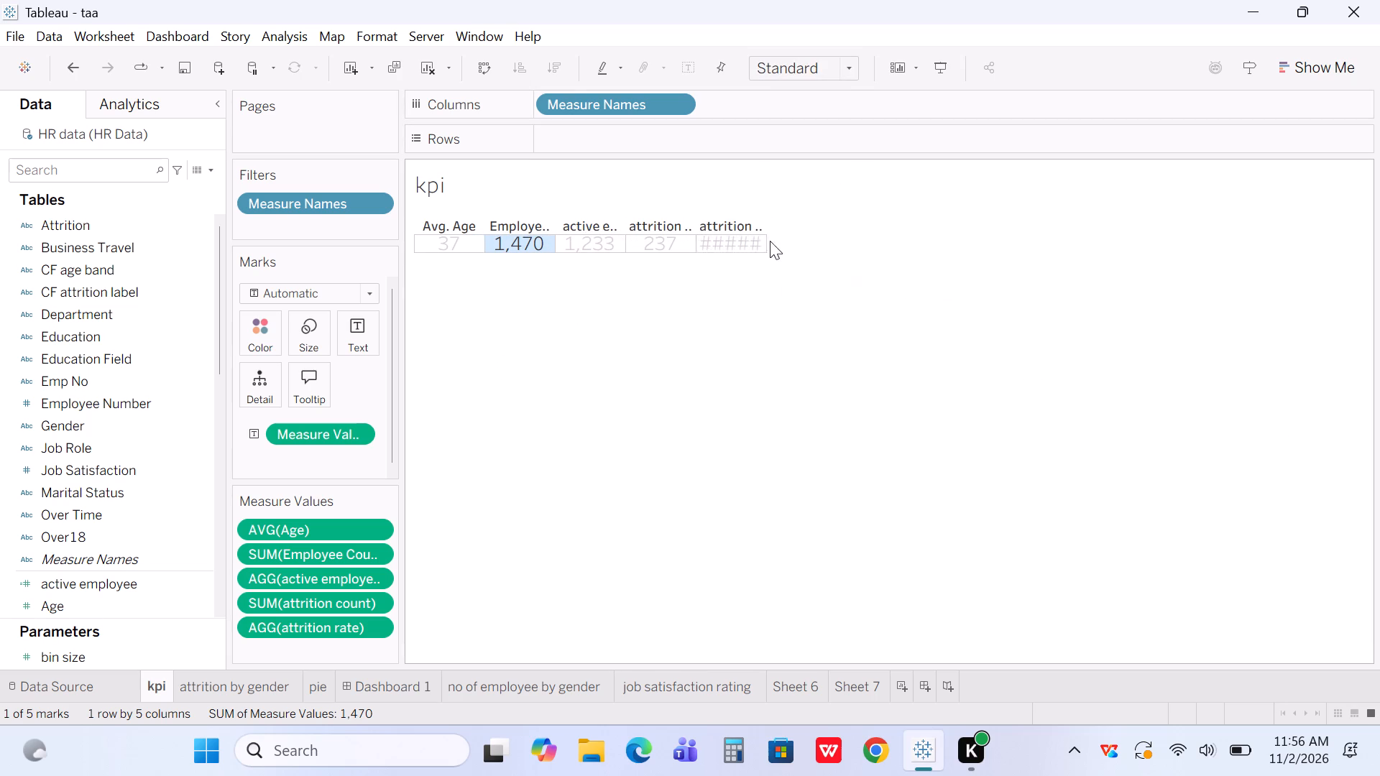
{"action": "left_click_drag", "start_coordinate": [765, 244], "coordinate": [798, 239]}
{"action": "left_click", "coordinate": [743, 351]}
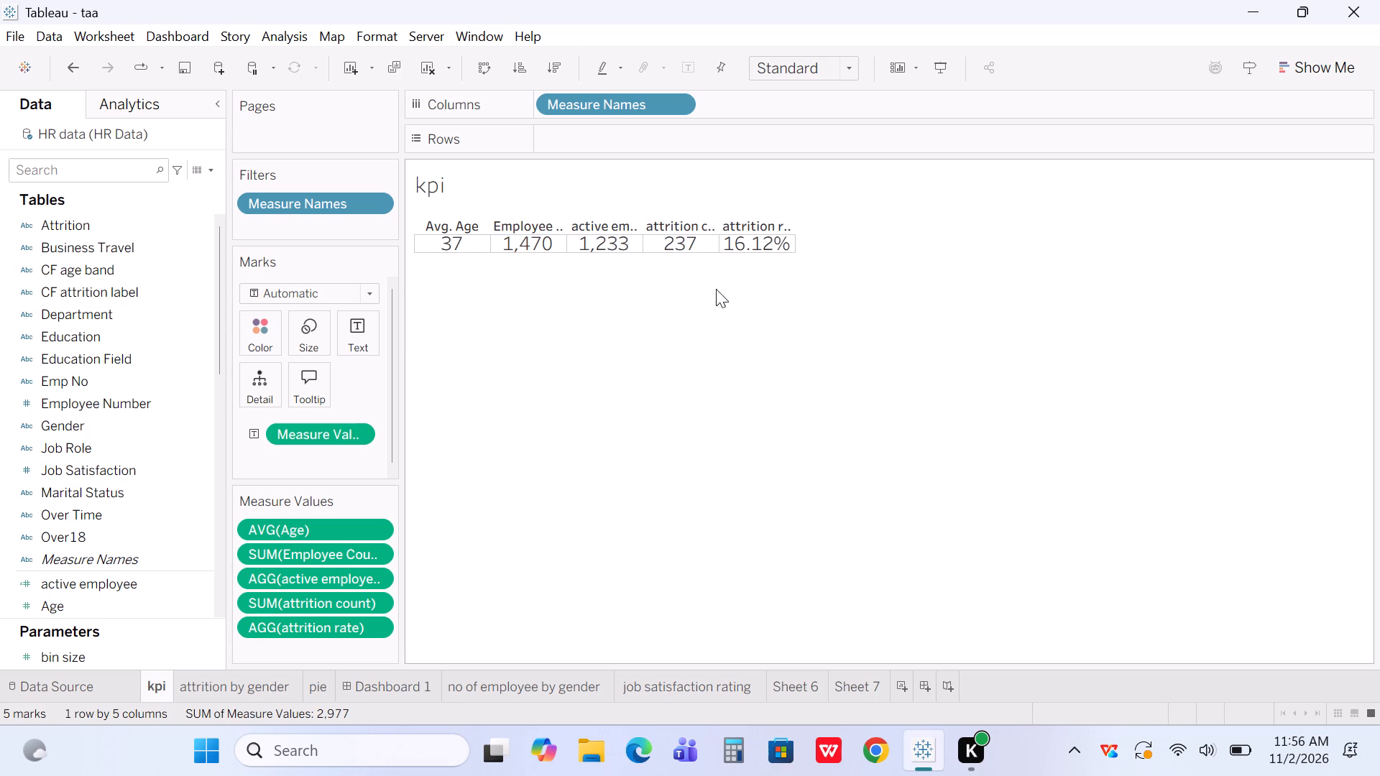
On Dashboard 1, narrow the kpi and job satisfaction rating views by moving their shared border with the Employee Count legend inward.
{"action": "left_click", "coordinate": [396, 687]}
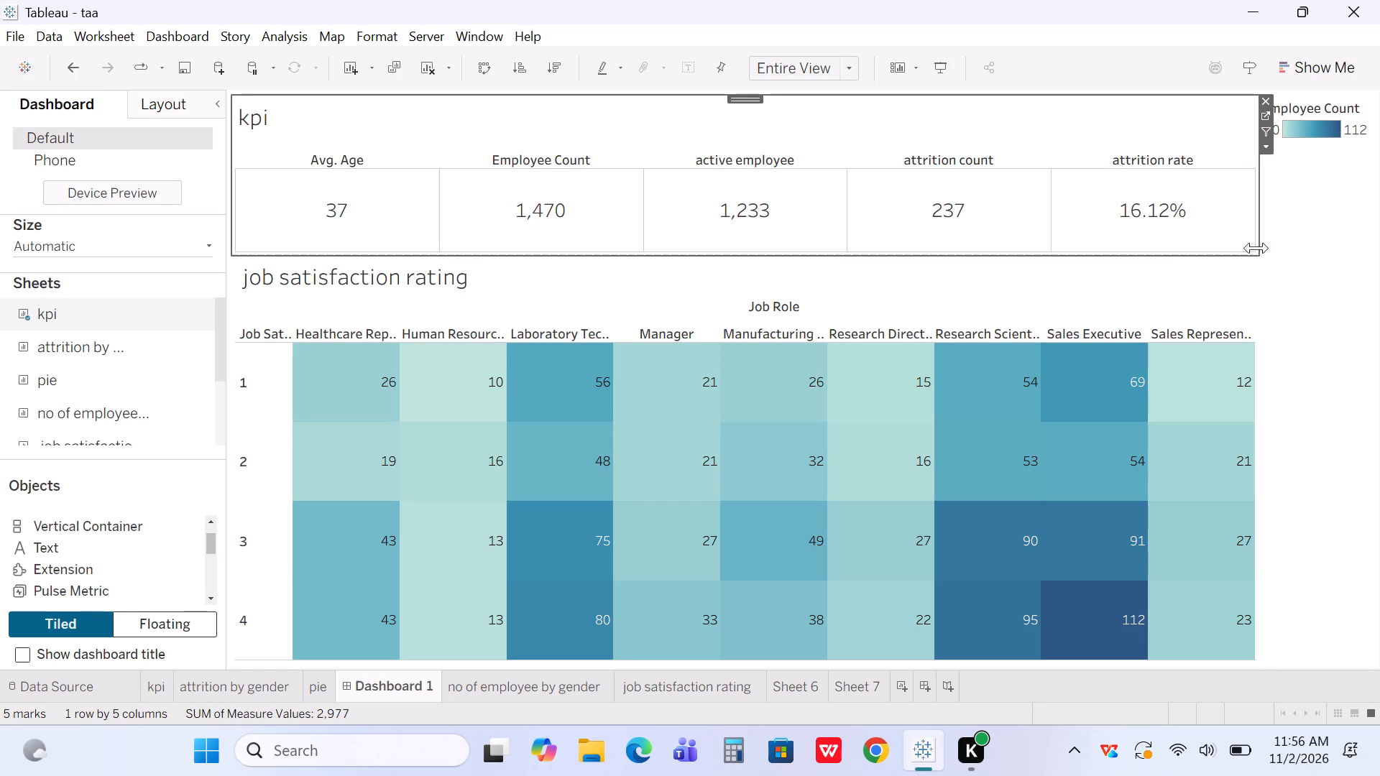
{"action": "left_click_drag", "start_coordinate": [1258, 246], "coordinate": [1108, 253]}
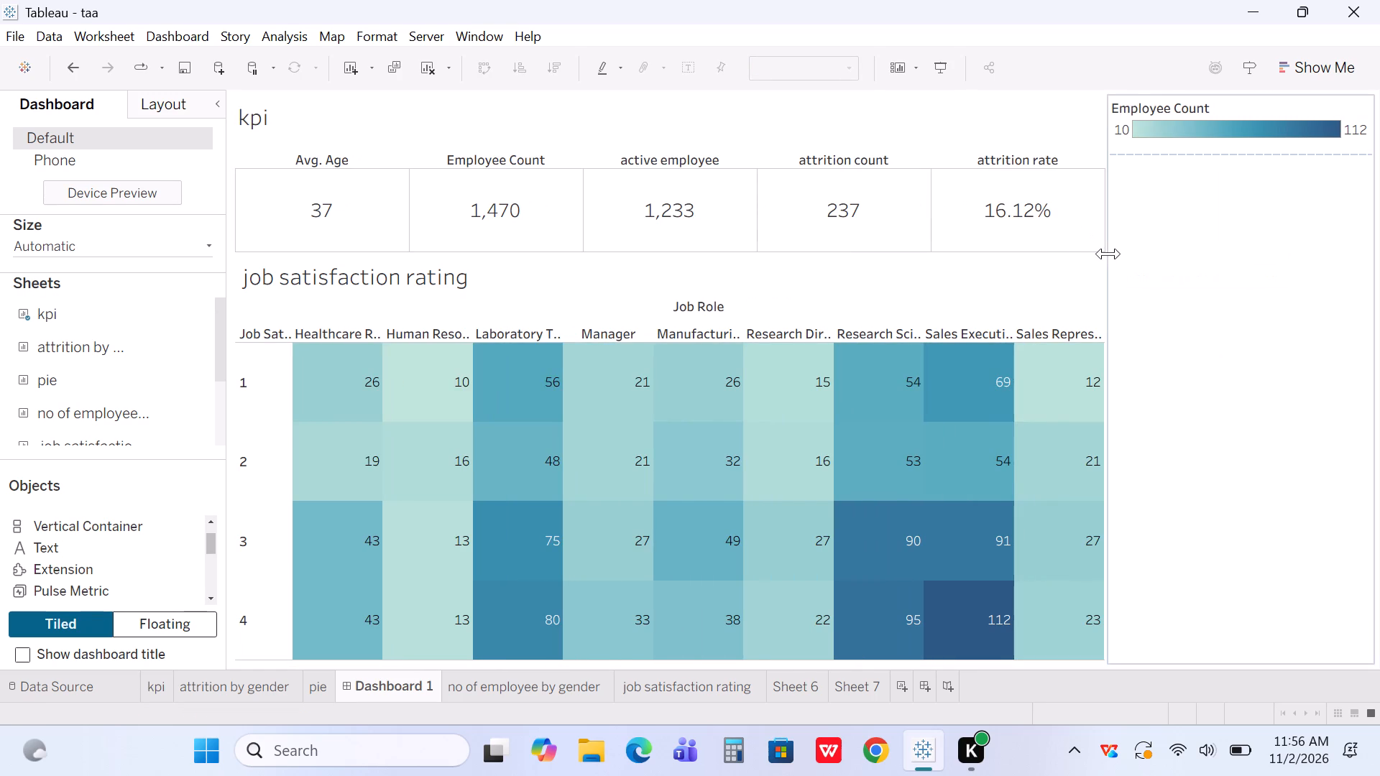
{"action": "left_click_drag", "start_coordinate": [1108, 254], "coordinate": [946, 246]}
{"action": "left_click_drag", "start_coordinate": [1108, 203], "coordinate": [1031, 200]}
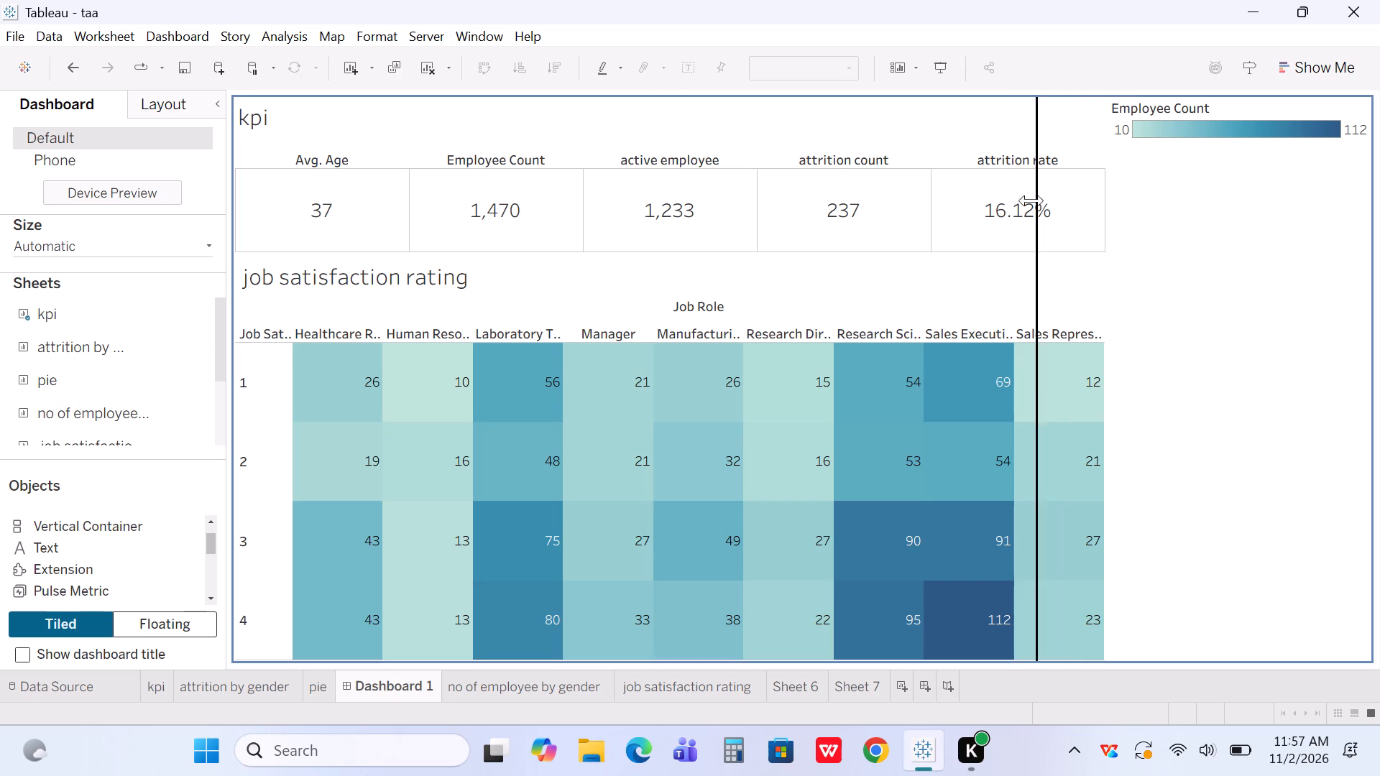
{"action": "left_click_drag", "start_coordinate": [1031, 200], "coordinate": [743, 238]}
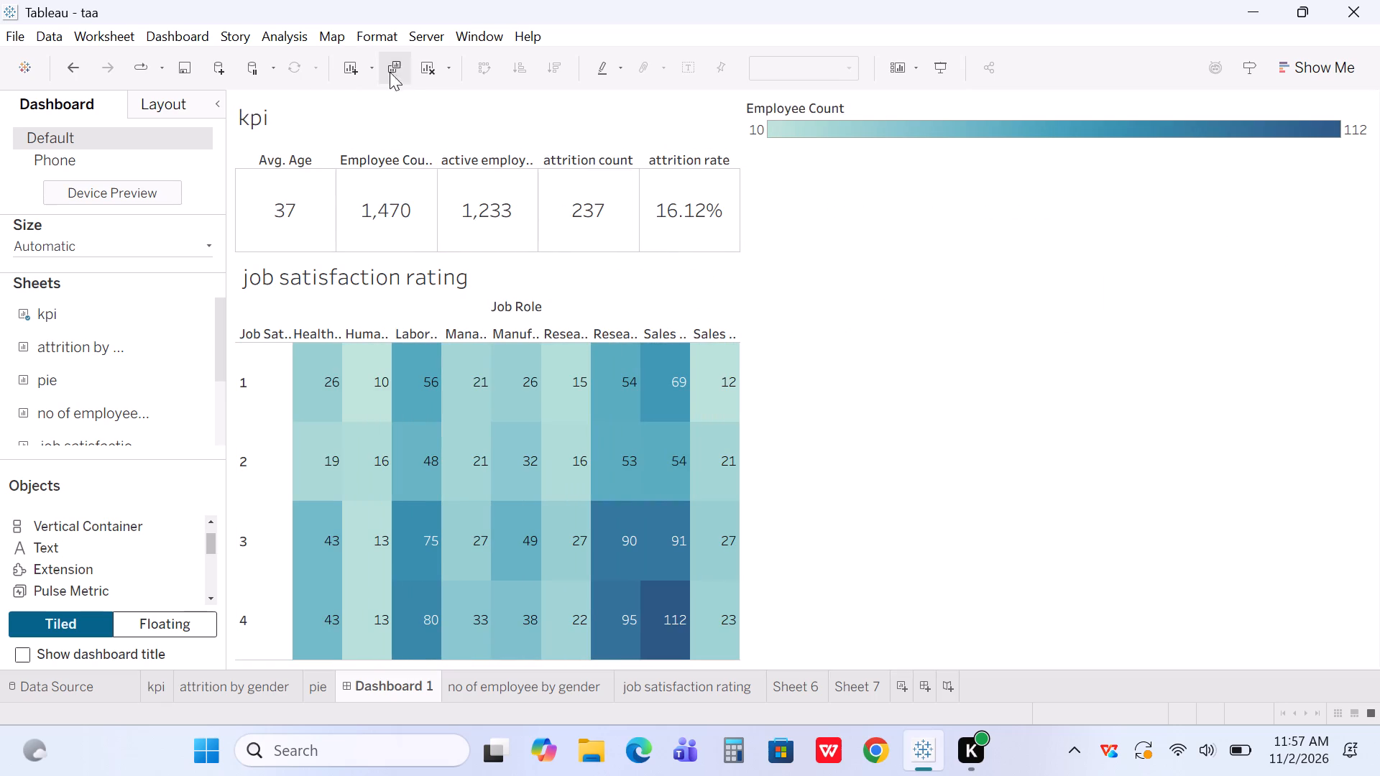
Reduce the kpi view's height on Dashboard 1 by moving its border with the job satisfaction rating view upward.
{"action": "left_click", "coordinate": [574, 132]}
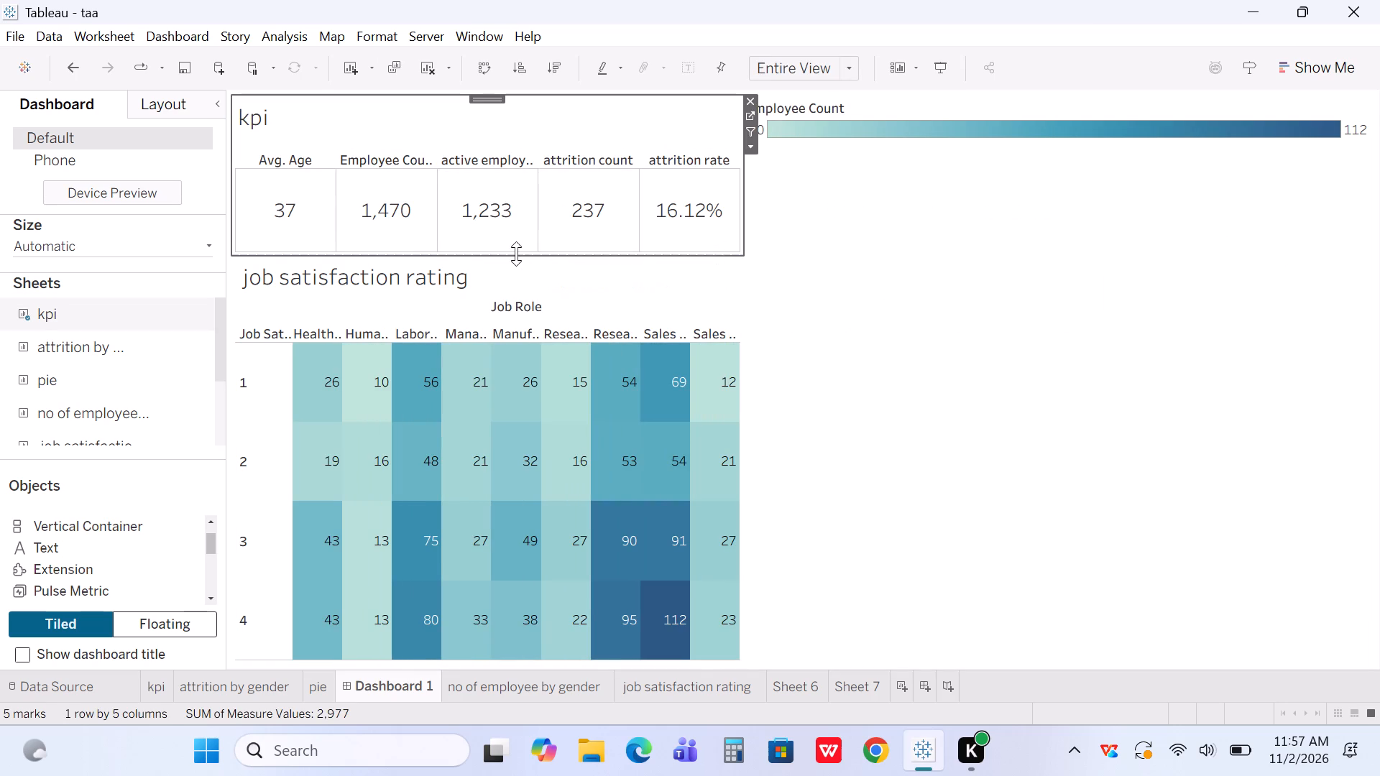
{"action": "left_click_drag", "start_coordinate": [514, 256], "coordinate": [515, 218]}
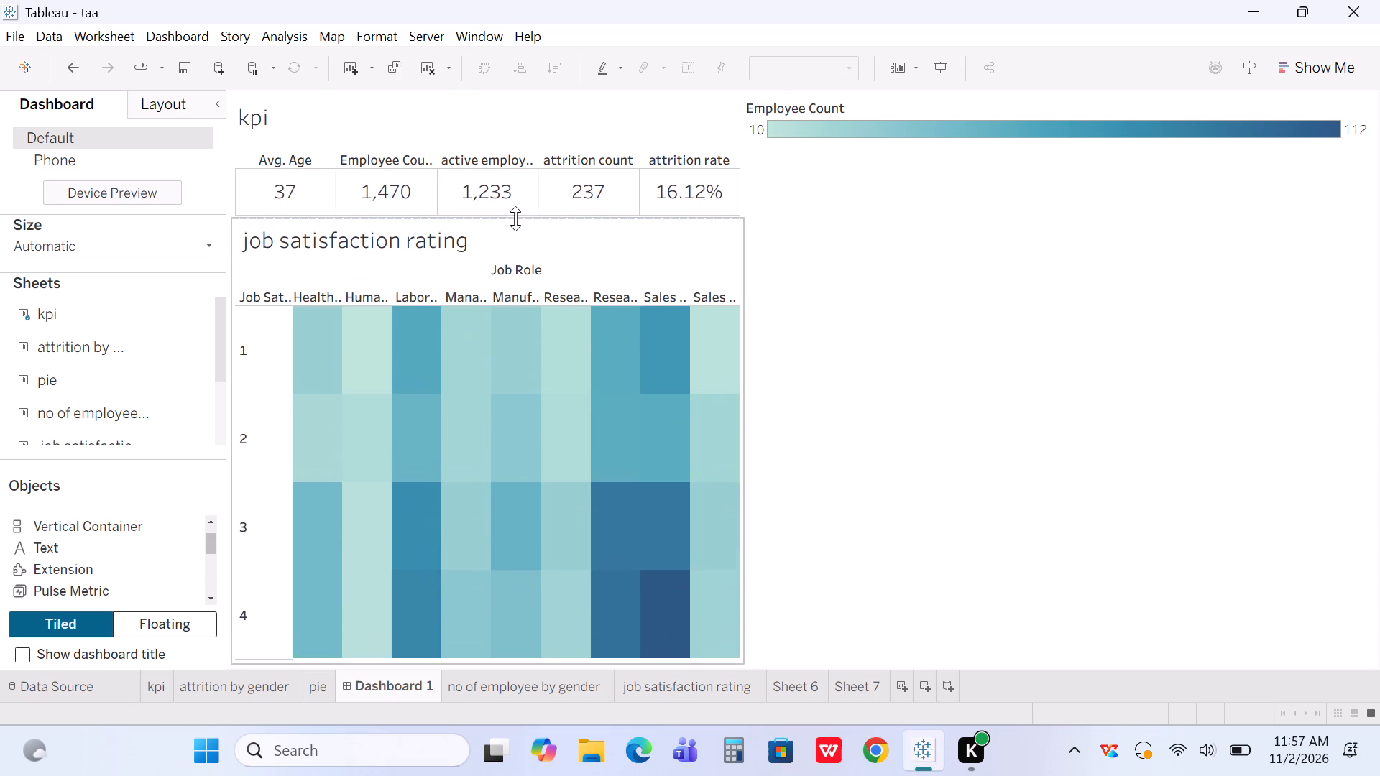
{"action": "left_click", "coordinate": [822, 175]}
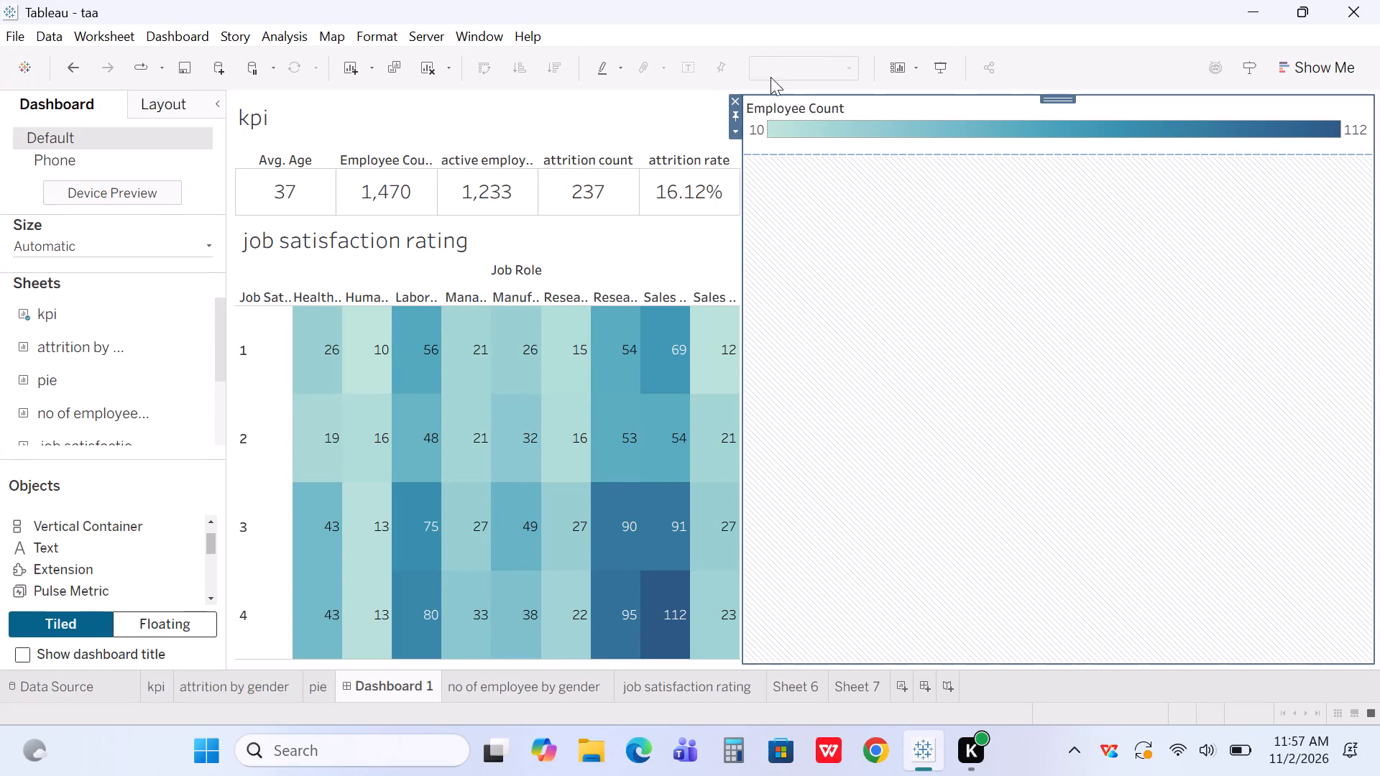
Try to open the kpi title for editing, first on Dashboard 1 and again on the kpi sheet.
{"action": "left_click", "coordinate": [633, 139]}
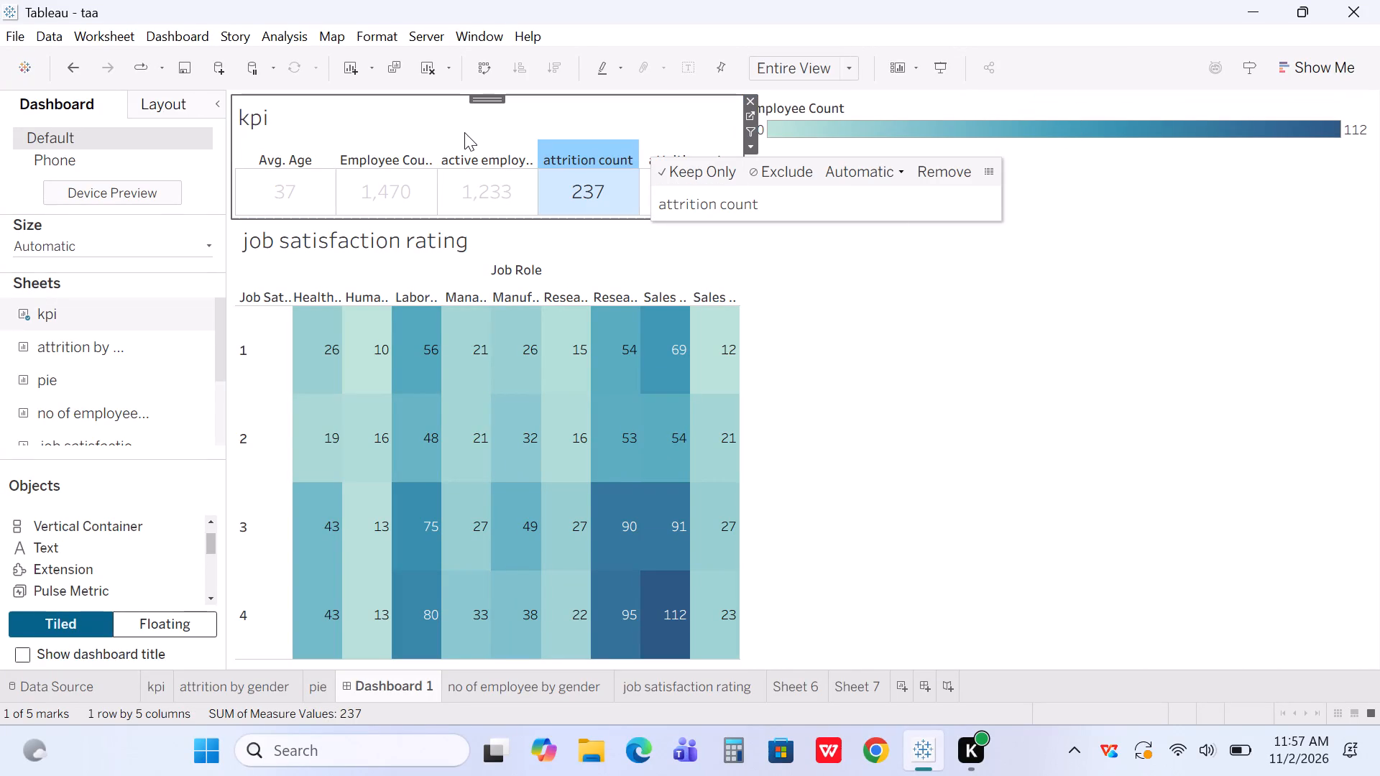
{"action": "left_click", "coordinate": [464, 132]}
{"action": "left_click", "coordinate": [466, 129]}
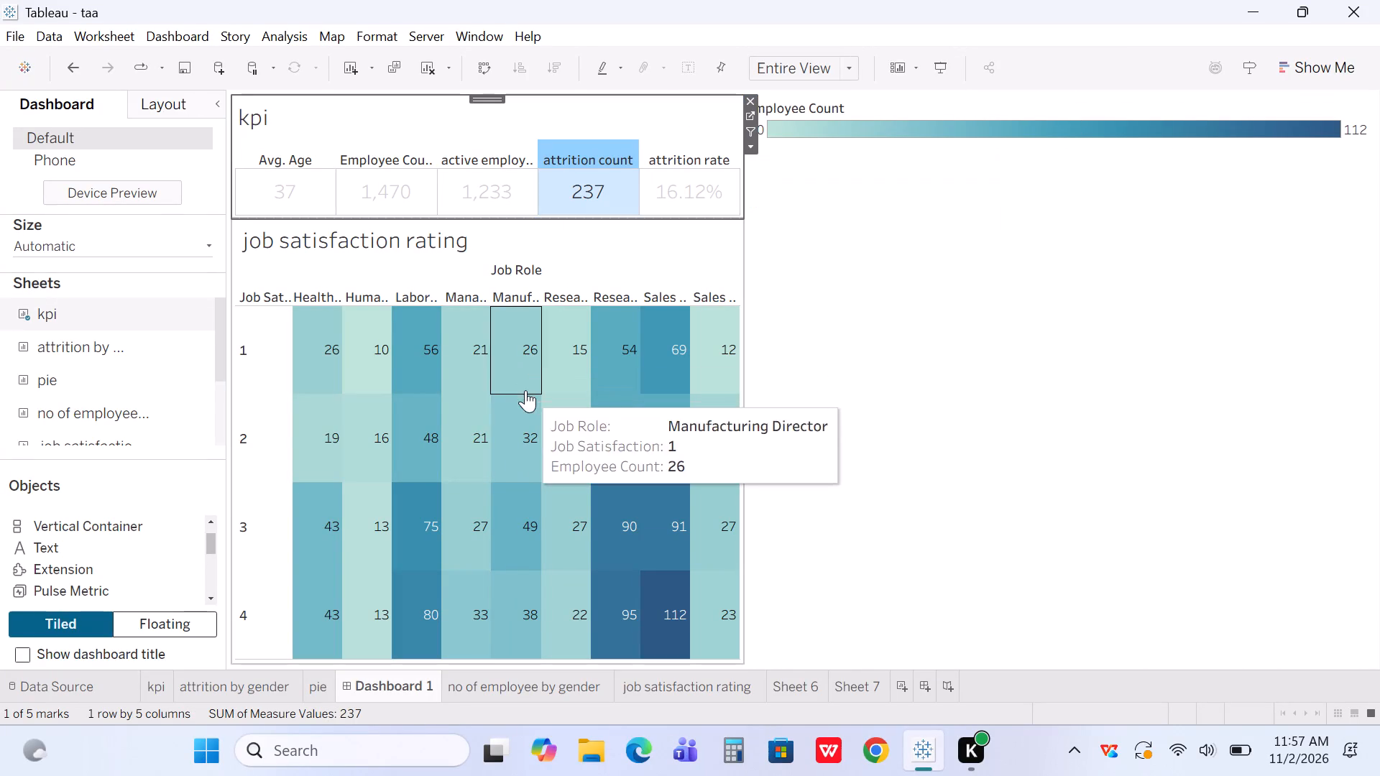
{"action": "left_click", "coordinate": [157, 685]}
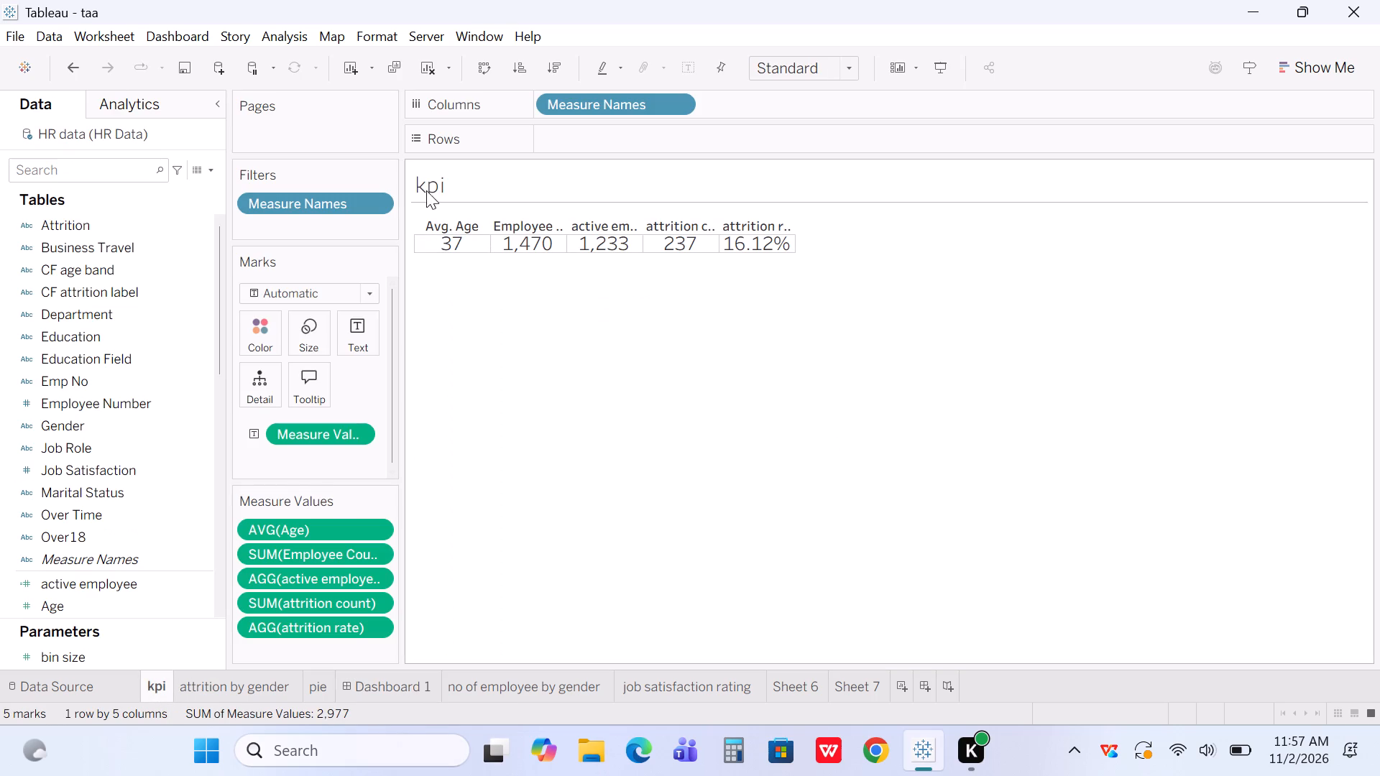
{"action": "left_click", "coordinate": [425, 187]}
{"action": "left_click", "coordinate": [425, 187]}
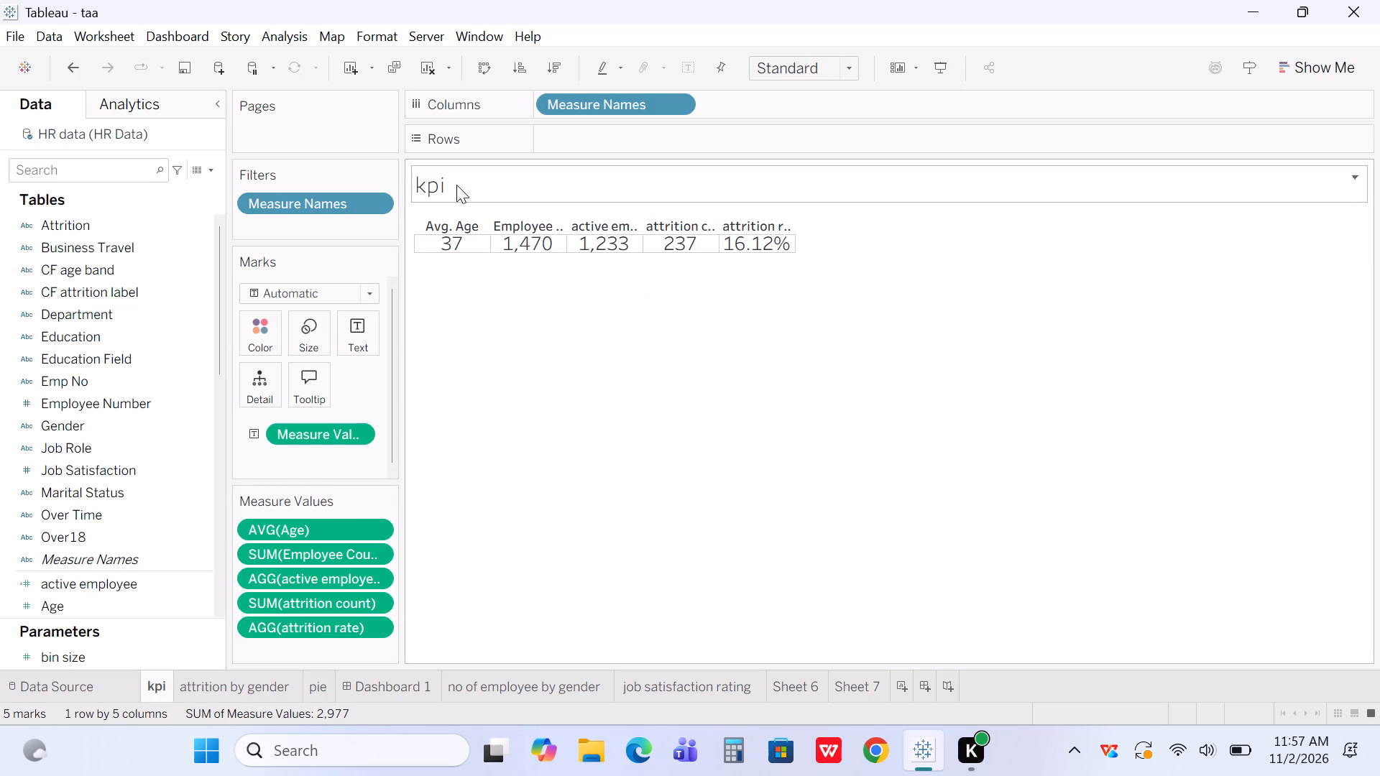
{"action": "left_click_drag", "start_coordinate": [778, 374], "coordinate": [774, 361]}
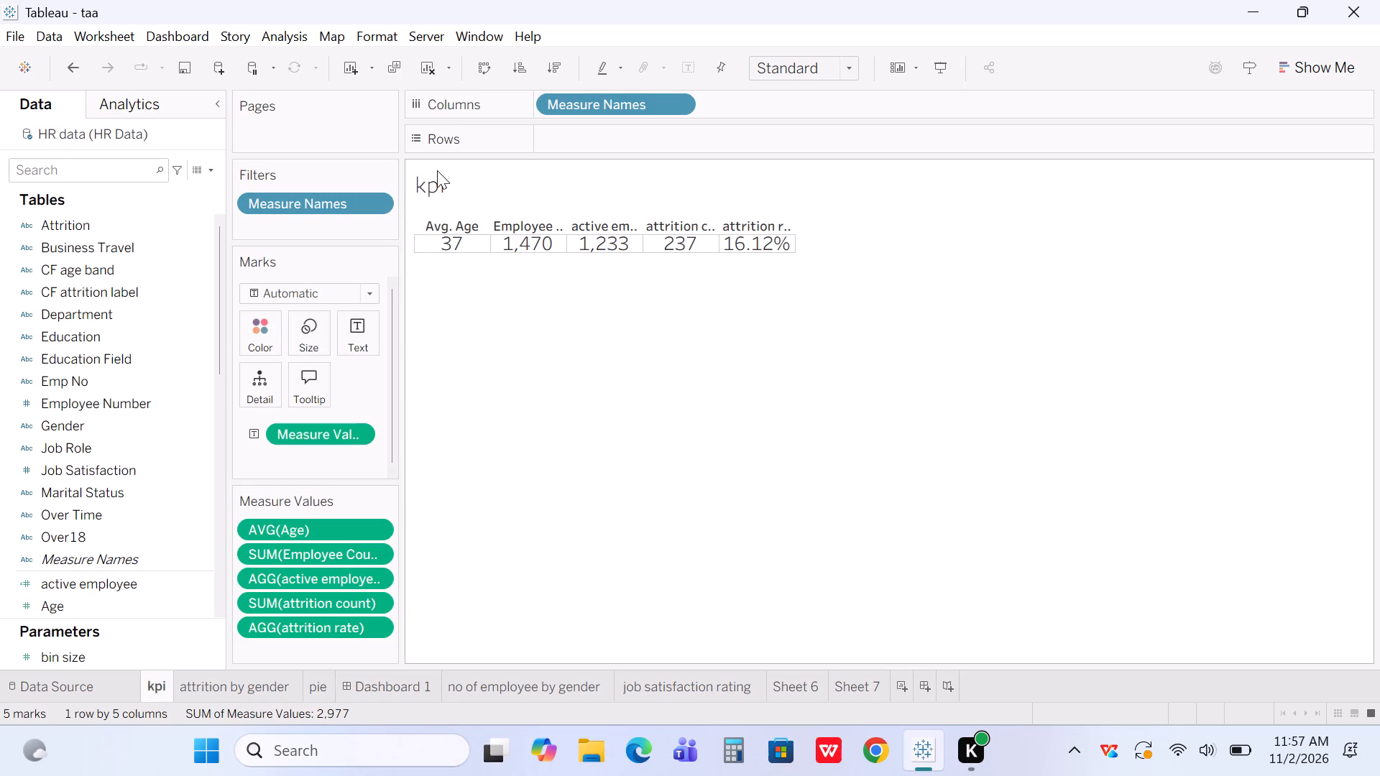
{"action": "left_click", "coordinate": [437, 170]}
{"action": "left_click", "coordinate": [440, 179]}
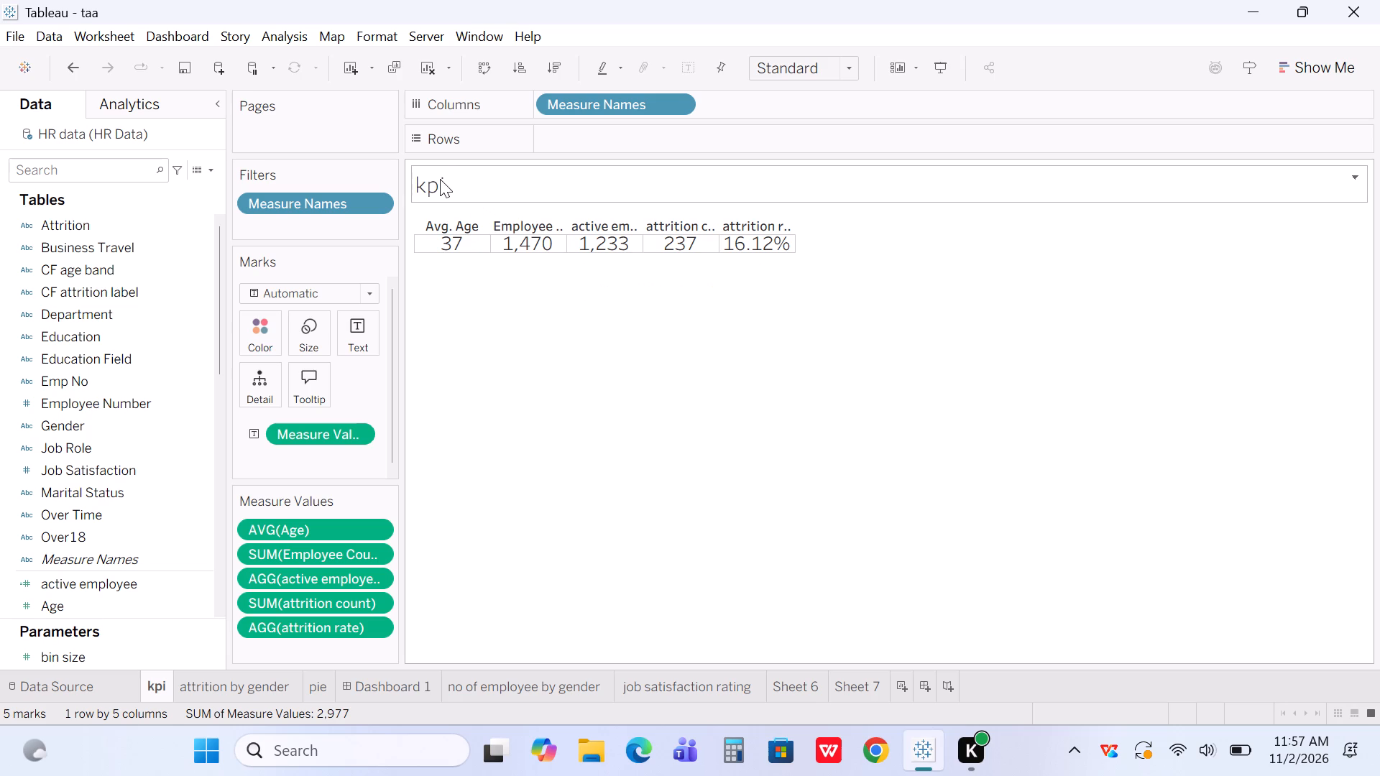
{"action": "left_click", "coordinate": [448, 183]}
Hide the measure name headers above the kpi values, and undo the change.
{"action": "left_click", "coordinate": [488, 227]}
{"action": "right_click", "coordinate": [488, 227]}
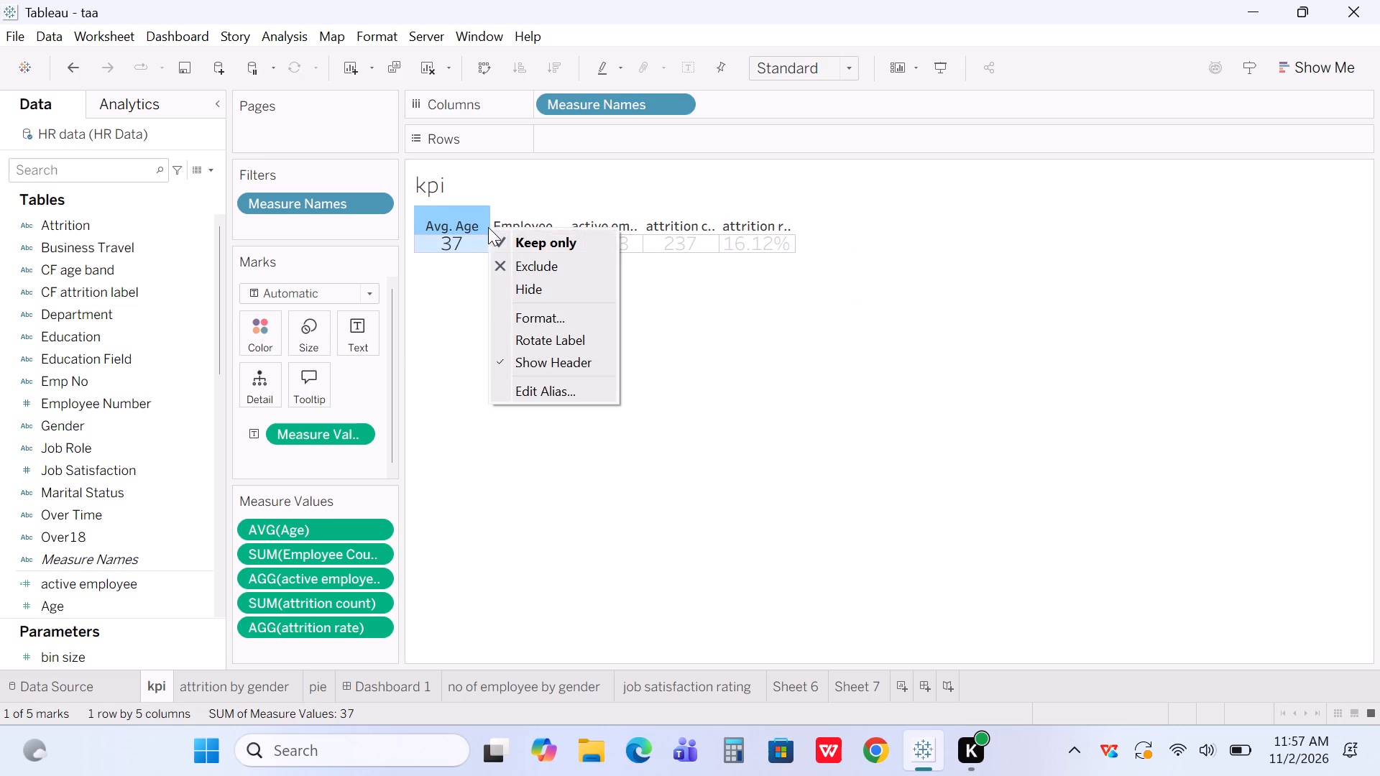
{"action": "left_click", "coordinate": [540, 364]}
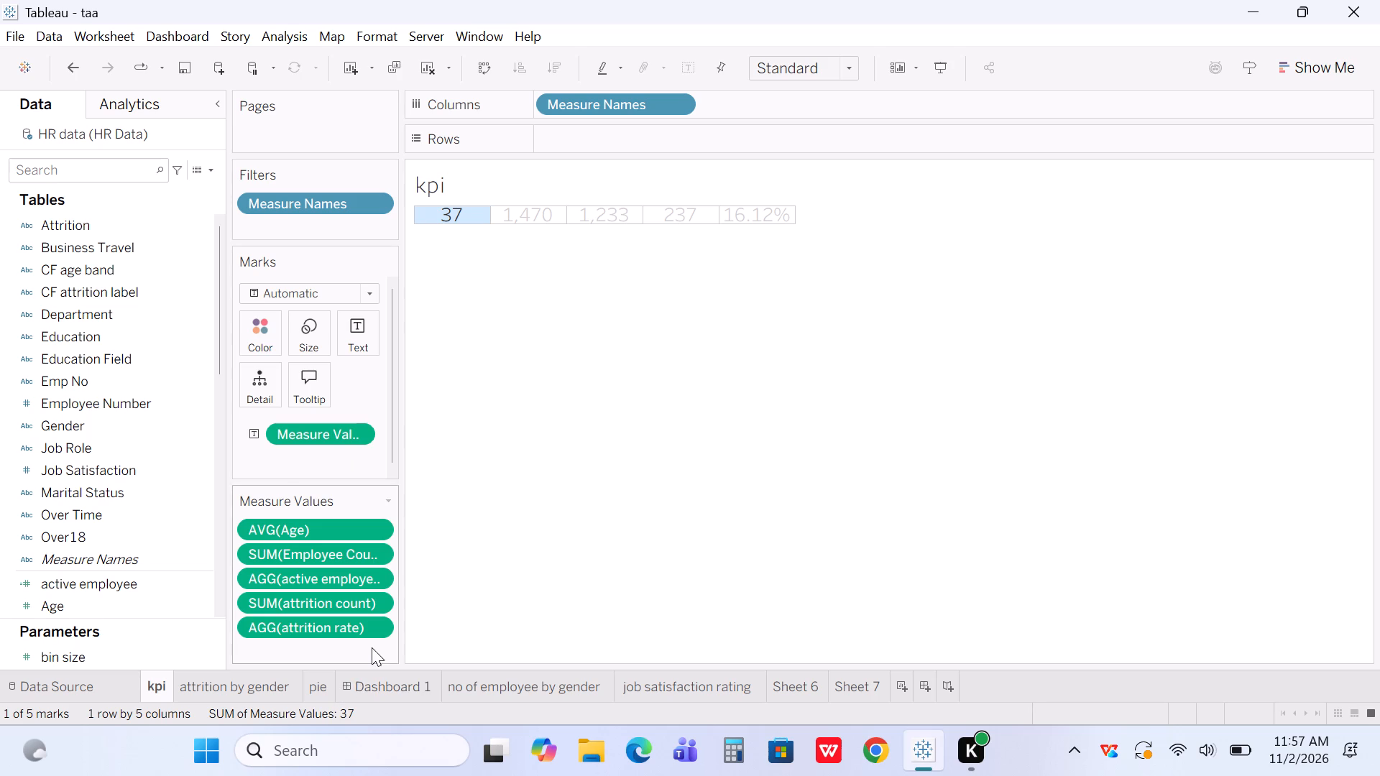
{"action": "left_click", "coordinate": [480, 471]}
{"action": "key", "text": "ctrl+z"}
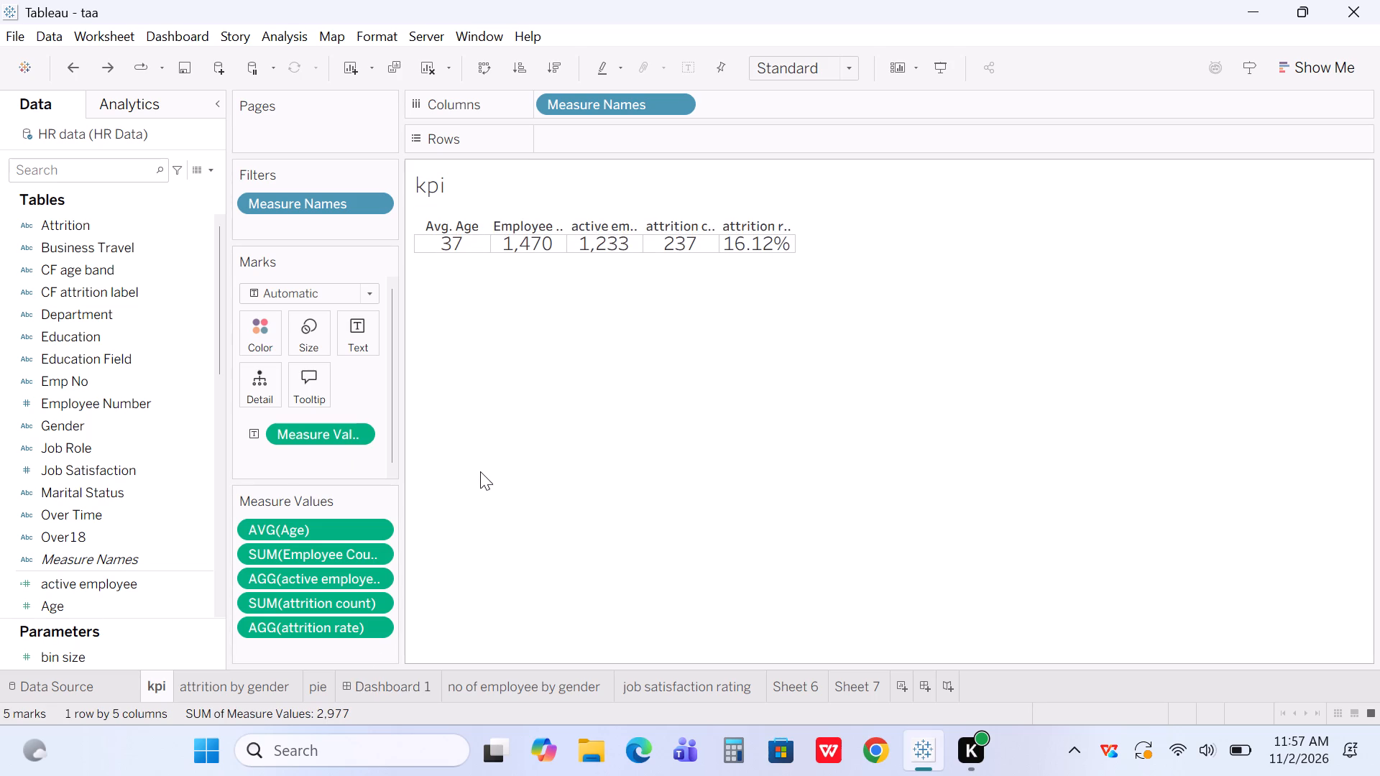
Clear the kpi sheet's title by deleting all of its <Sheet Name> text.
{"action": "left_click", "coordinate": [433, 176]}
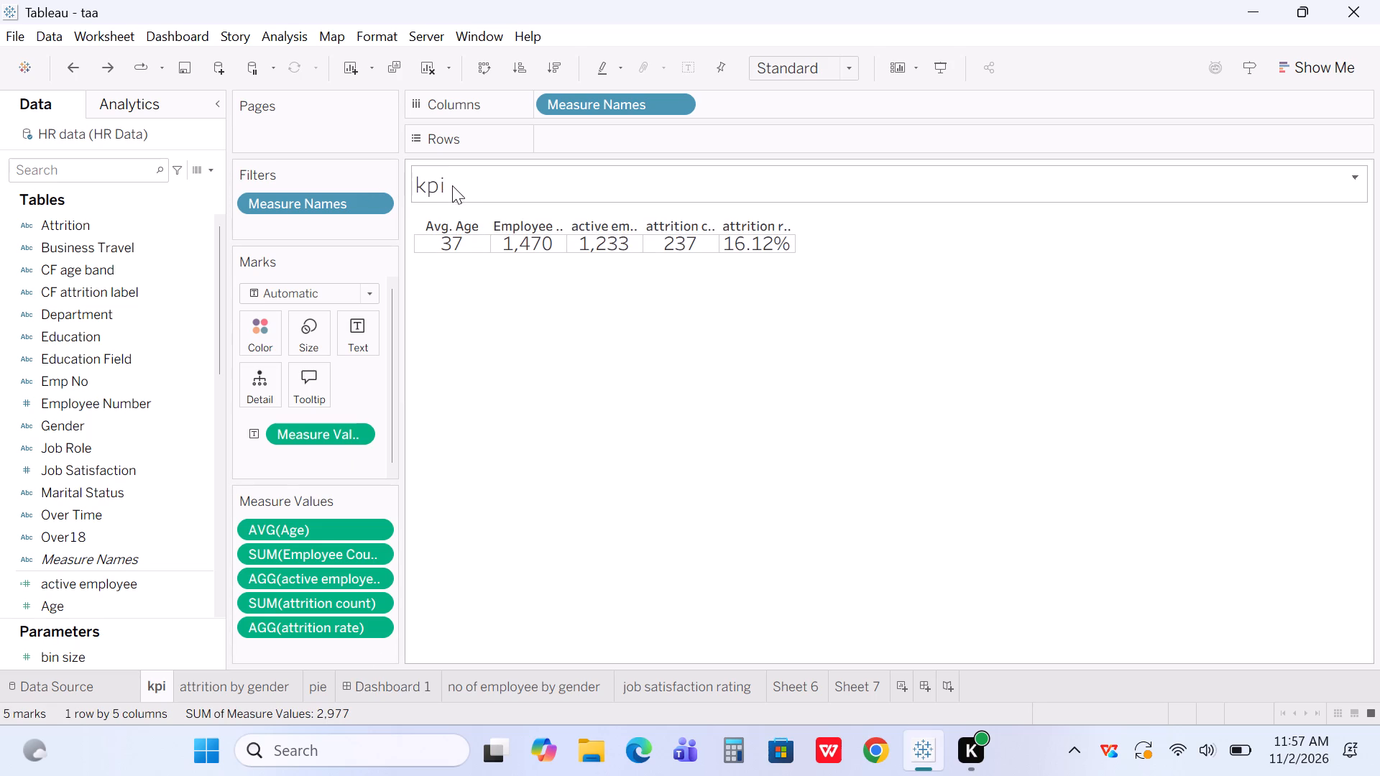
{"action": "double_click", "coordinate": [452, 185]}
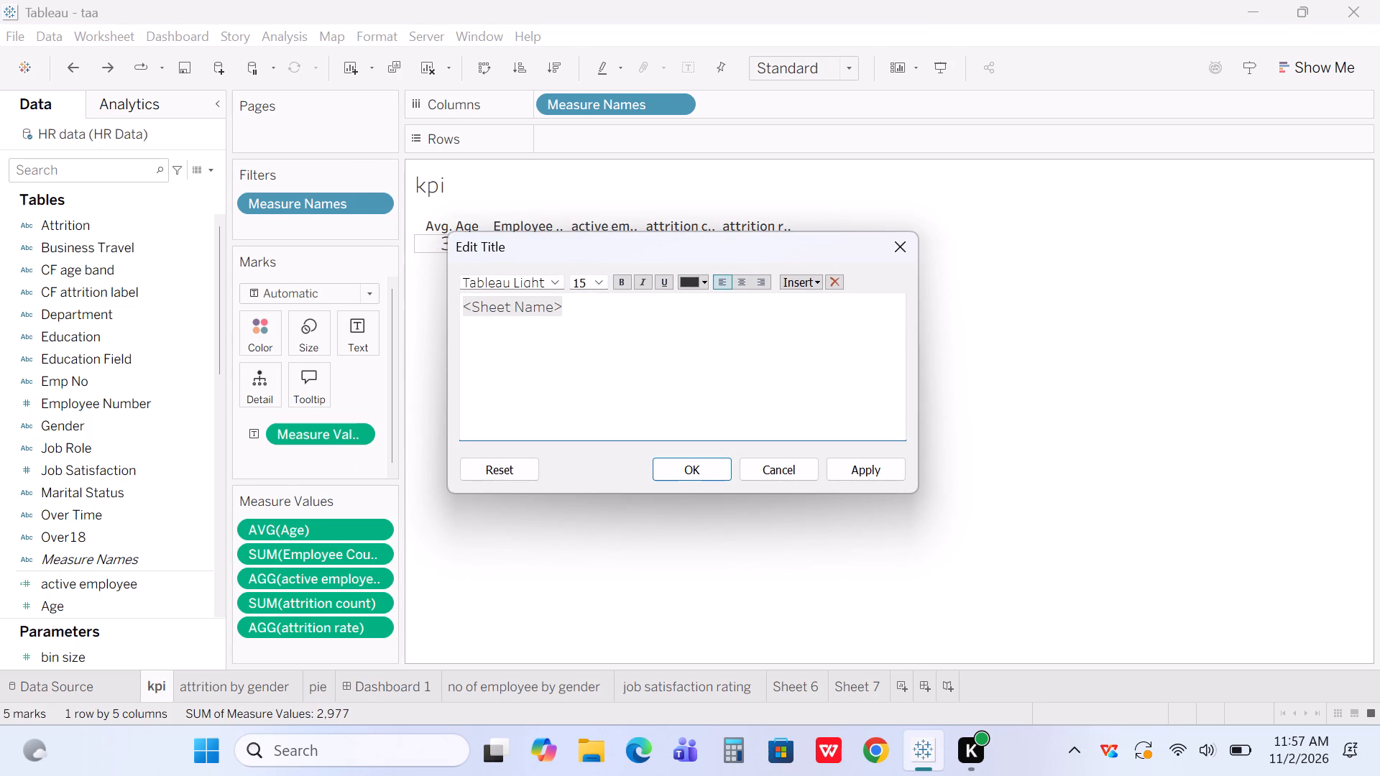
{"action": "left_click", "coordinate": [581, 310]}
{"action": "key", "text": "BackSpace"}
{"action": "key", "text": "BackSpace"}
{"action": "key", "text": "BackSpace"}
{"action": "key", "text": "BackSpace"}
{"action": "key", "text": "BackSpace"}
{"action": "key", "text": "BackSpace"}
{"action": "key", "text": "BackSpace"}
{"action": "key", "text": "BackSpace"}
{"action": "key", "text": "BackSpace"}
{"action": "key", "text": "BackSpace"}
{"action": "key", "text": "BackSpace"}
{"action": "key", "text": "BackSpace"}
{"action": "key", "text": "BackSpace"}
{"action": "key", "text": "BackSpace"}
{"action": "key", "text": "BackSpace"}
{"action": "key", "text": "BackSpace"}
{"action": "key", "text": "BackSpace"}
{"action": "key", "text": "BackSpace"}
{"action": "key", "text": "BackSpace"}
{"action": "key", "text": "BackSpace"}
{"action": "left_click", "coordinate": [691, 467]}
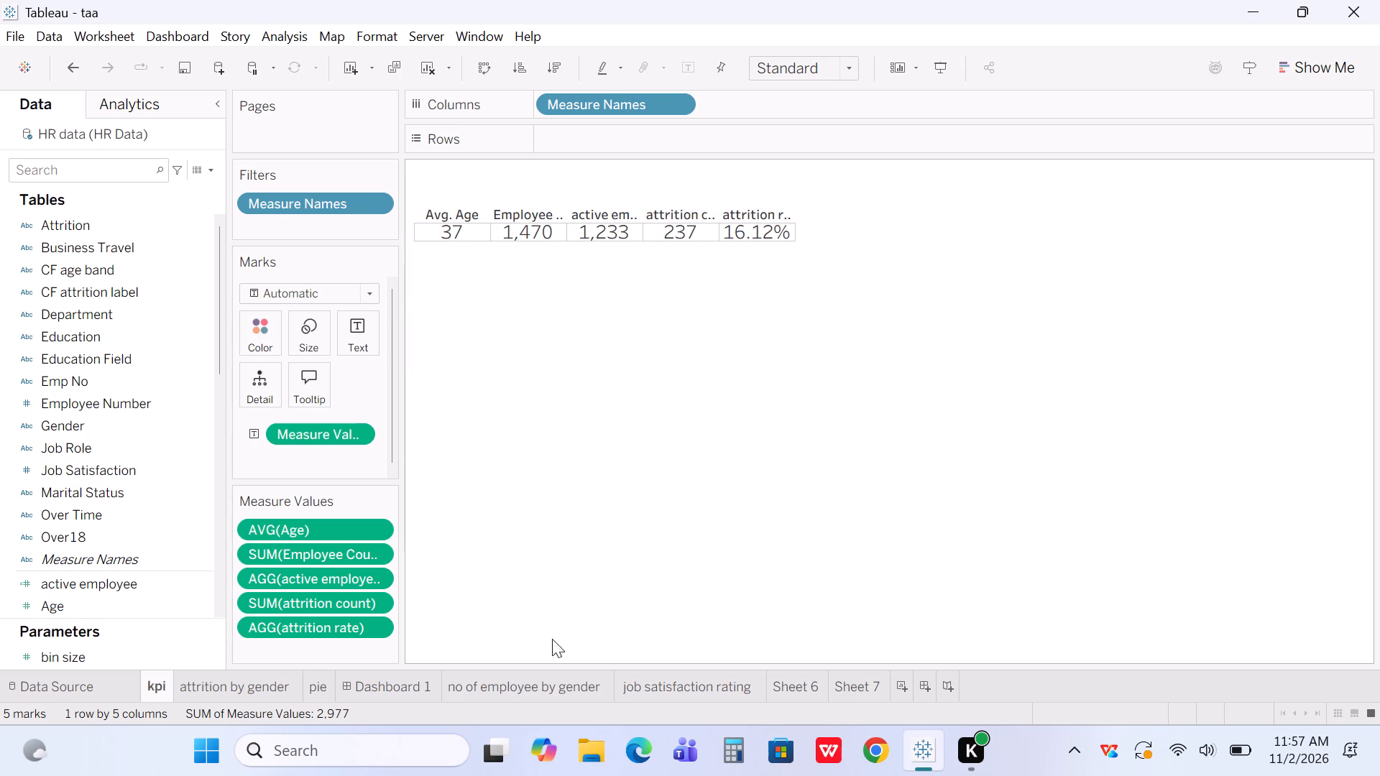
Delete the layout container holding the Employee Count legend from Dashboard 1.
{"action": "left_click", "coordinate": [369, 672]}
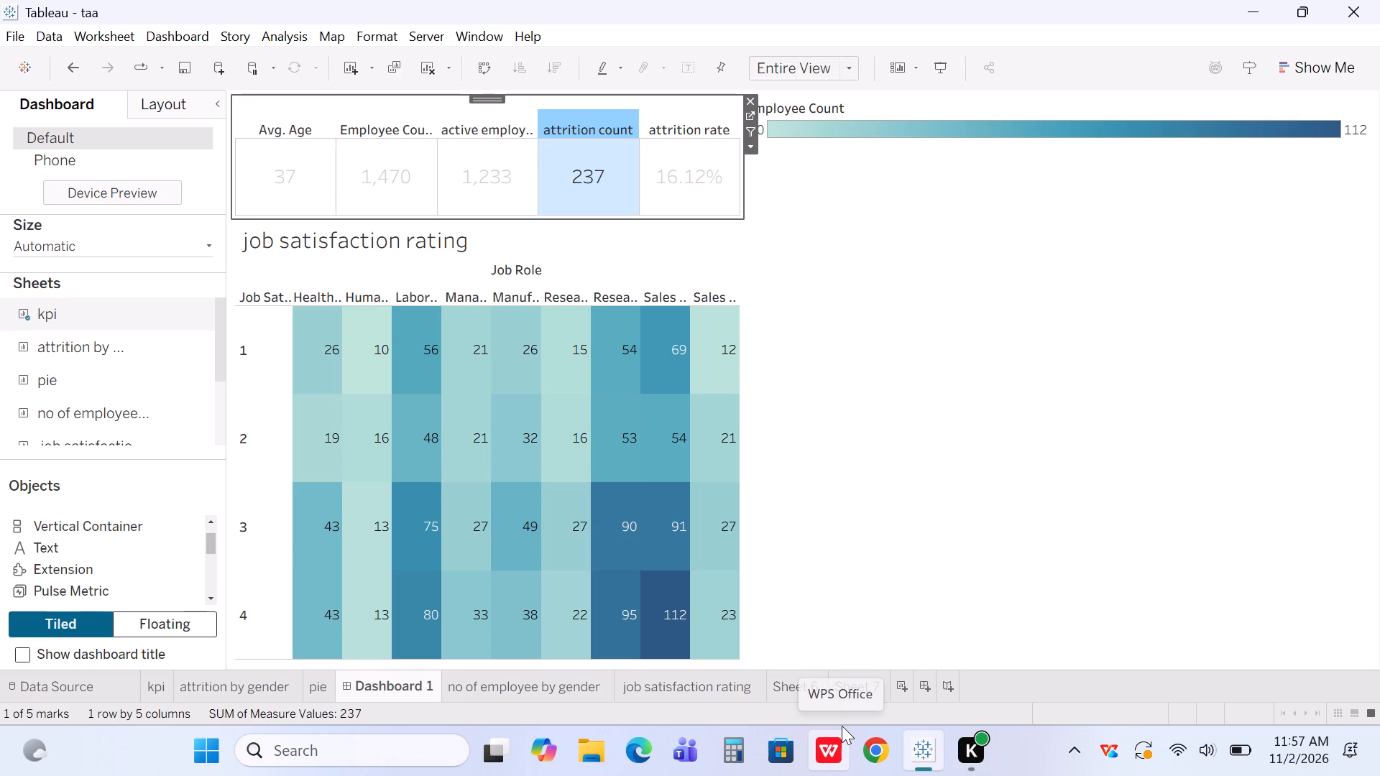
{"action": "left_click", "coordinate": [1243, 708]}
{"action": "left_click", "coordinate": [916, 382]}
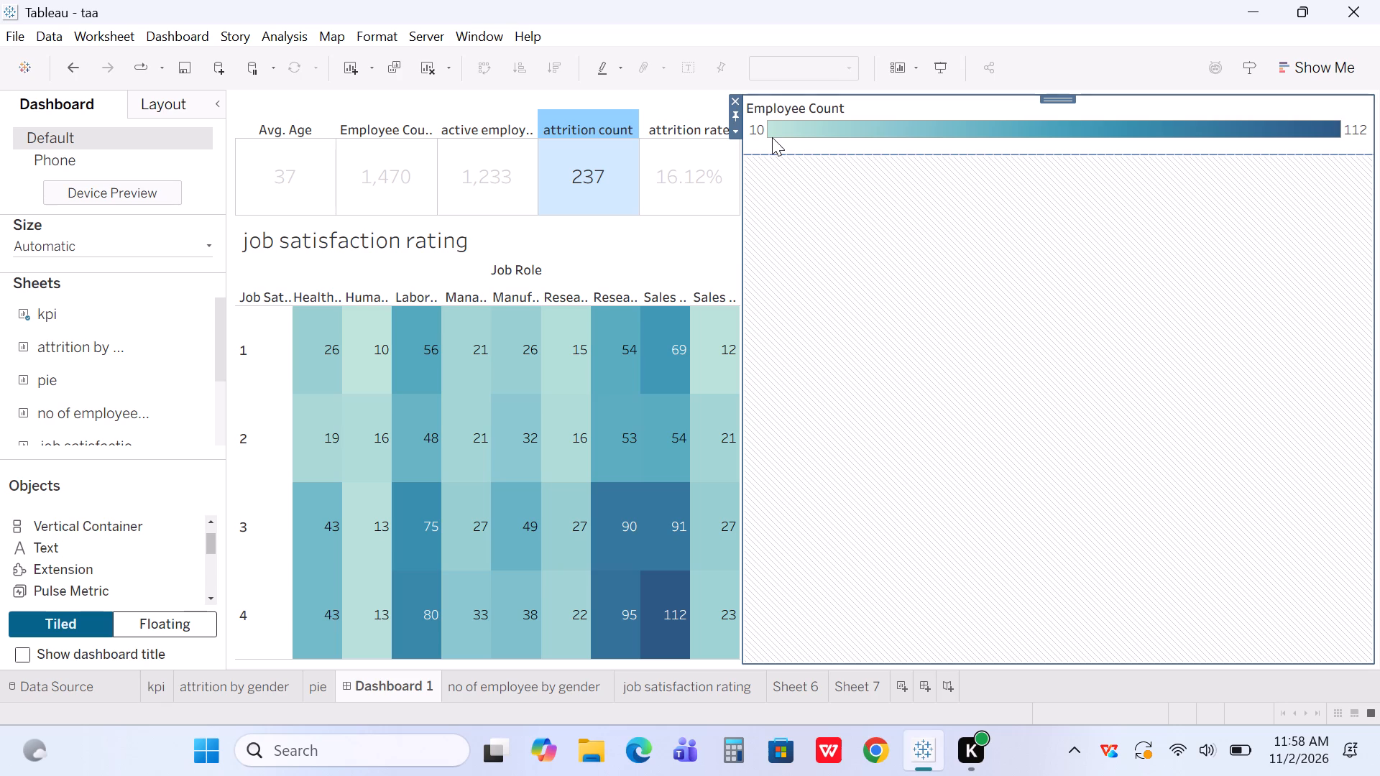
{"action": "left_click", "coordinate": [733, 96]}
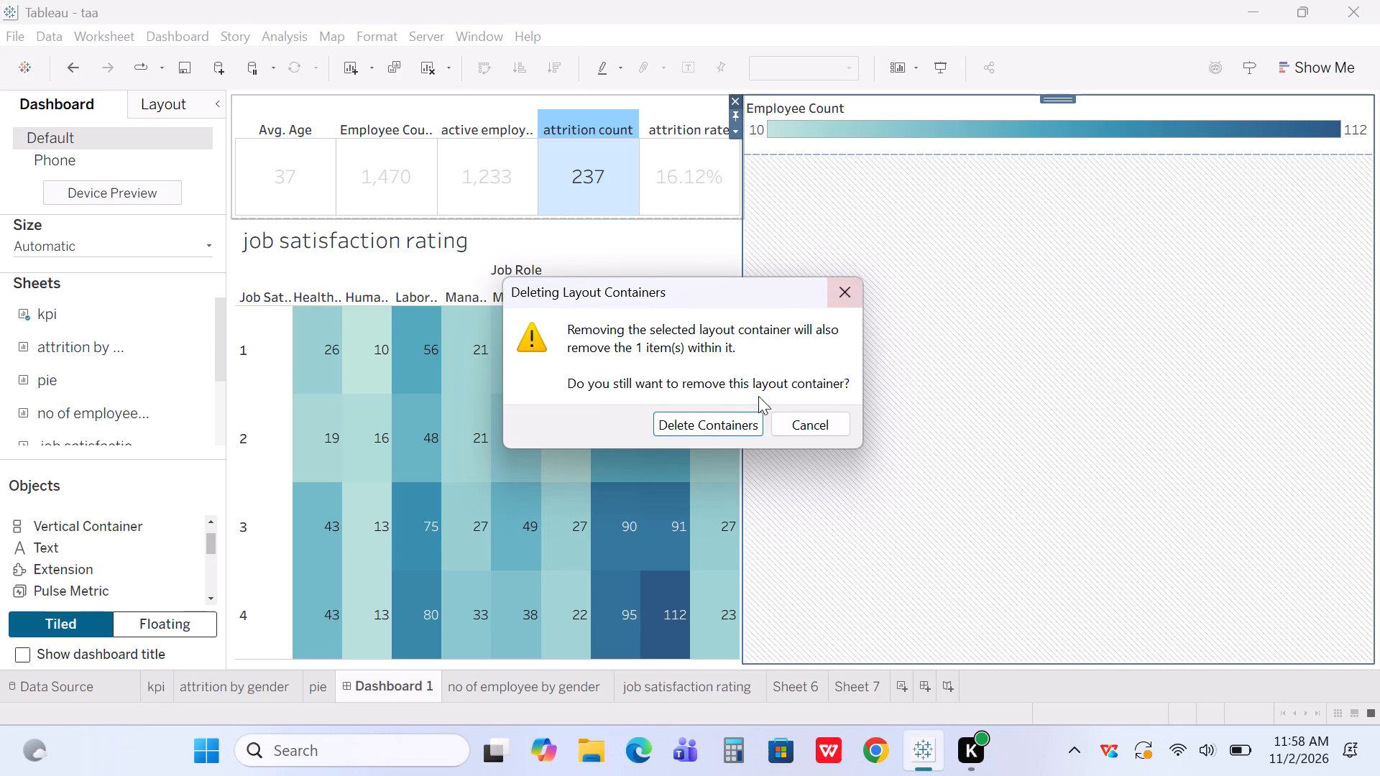
{"action": "left_click", "coordinate": [732, 418]}
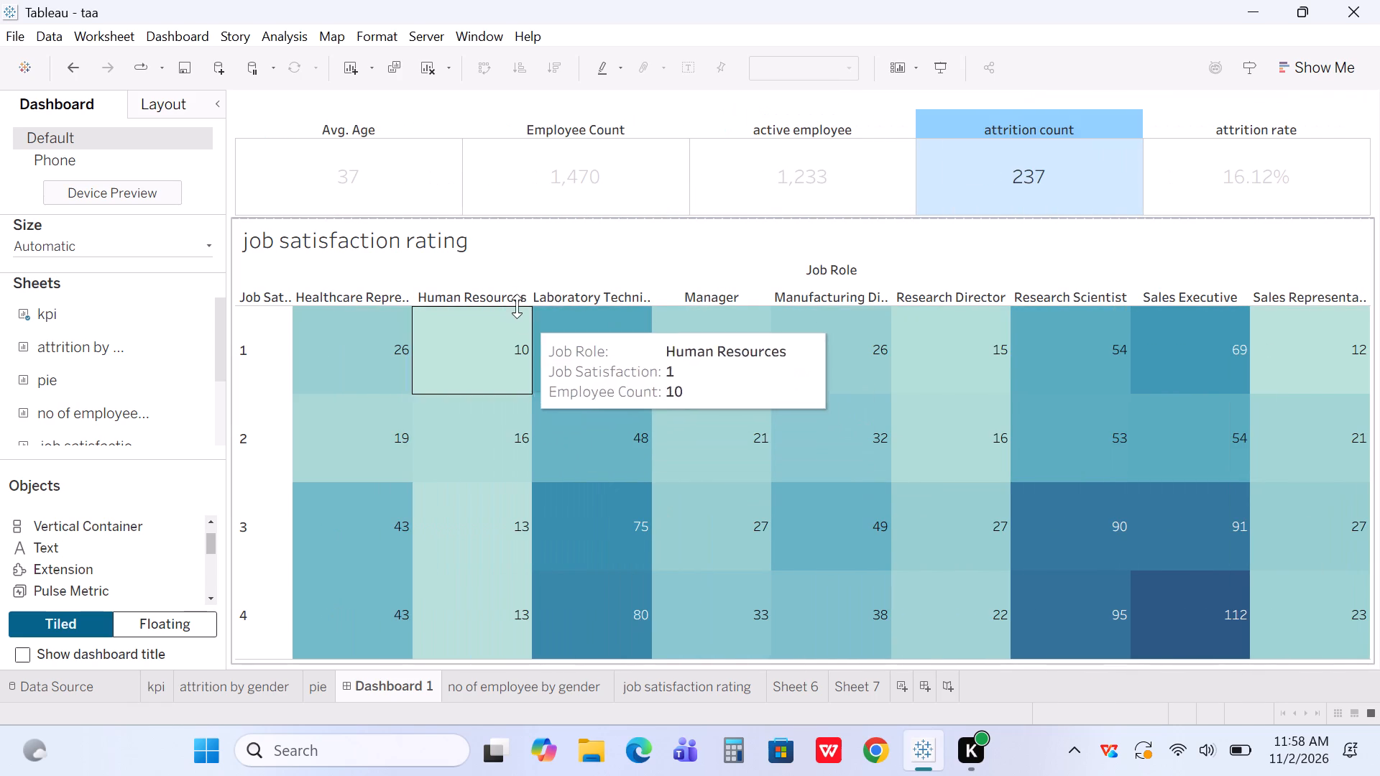
Try to resize the job satisfaction rating view on Dashboard 1 from its side borders and corner, narrowing the side pane.
{"action": "left_click", "coordinate": [1298, 274]}
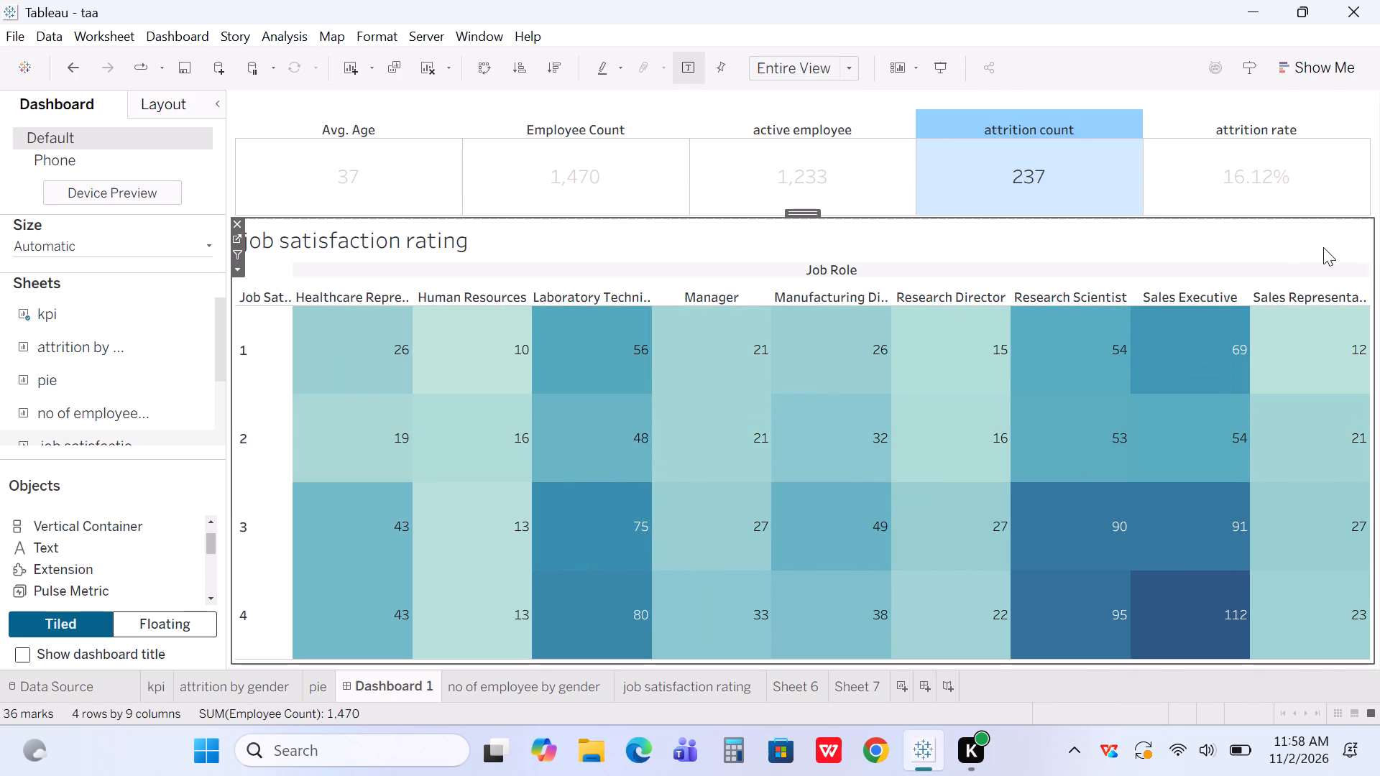
{"action": "left_click_drag", "start_coordinate": [1372, 267], "coordinate": [970, 310]}
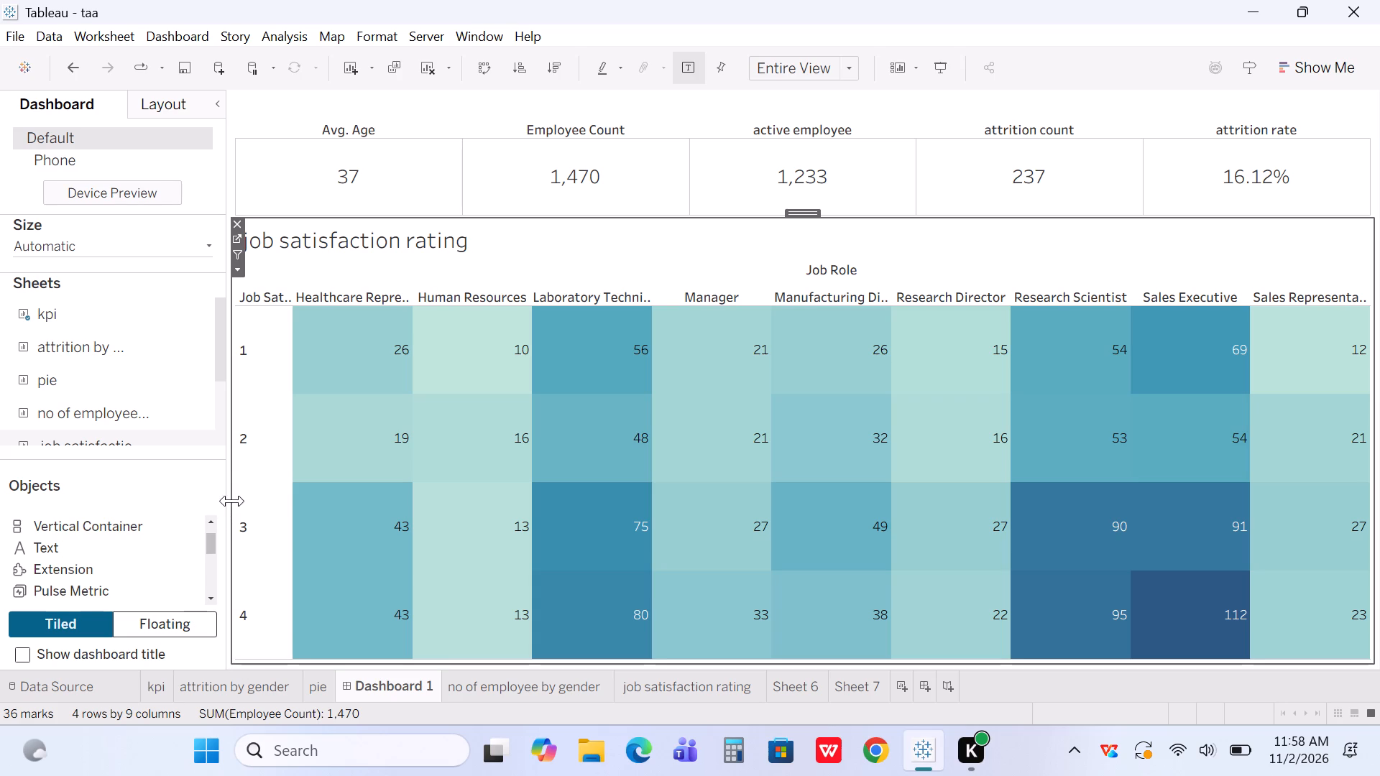
{"action": "left_click_drag", "start_coordinate": [232, 501], "coordinate": [0, 486]}
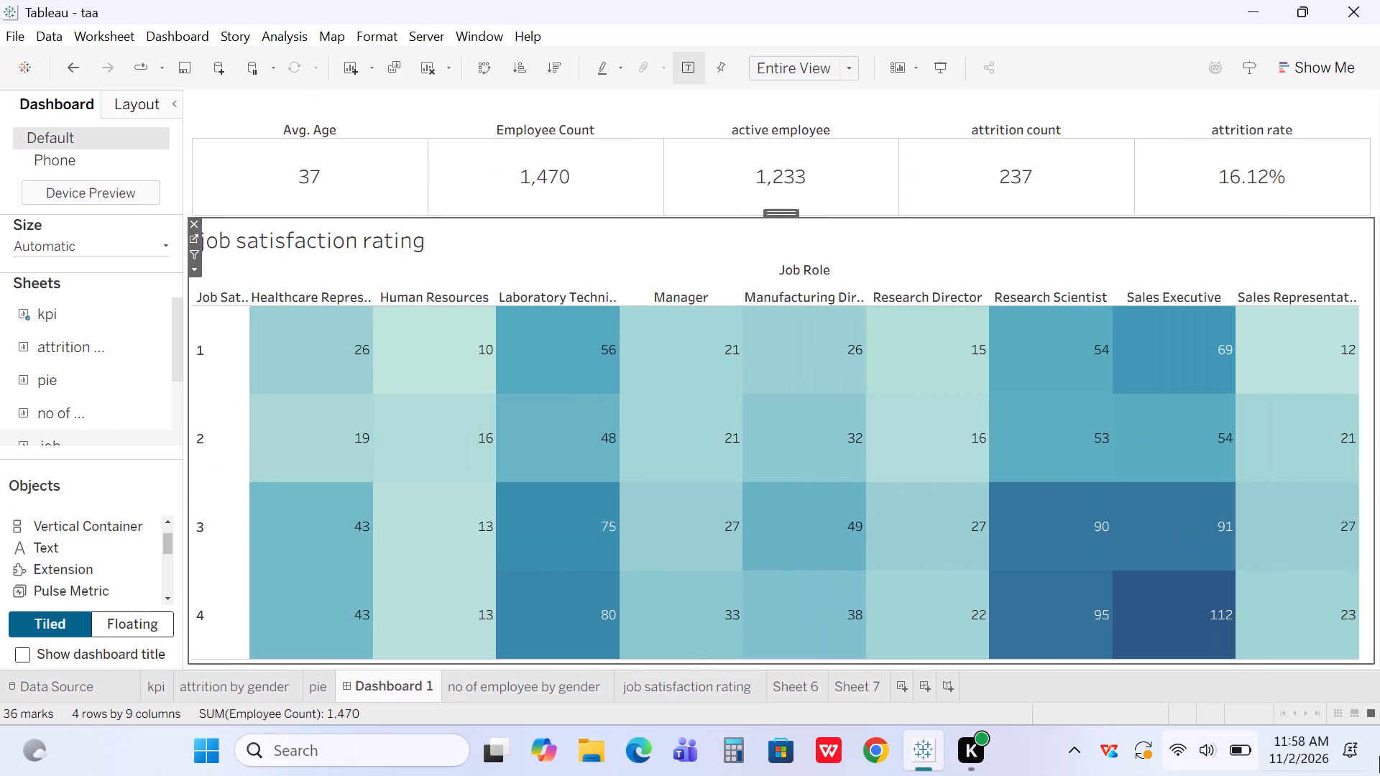
{"action": "left_click", "coordinate": [1374, 653]}
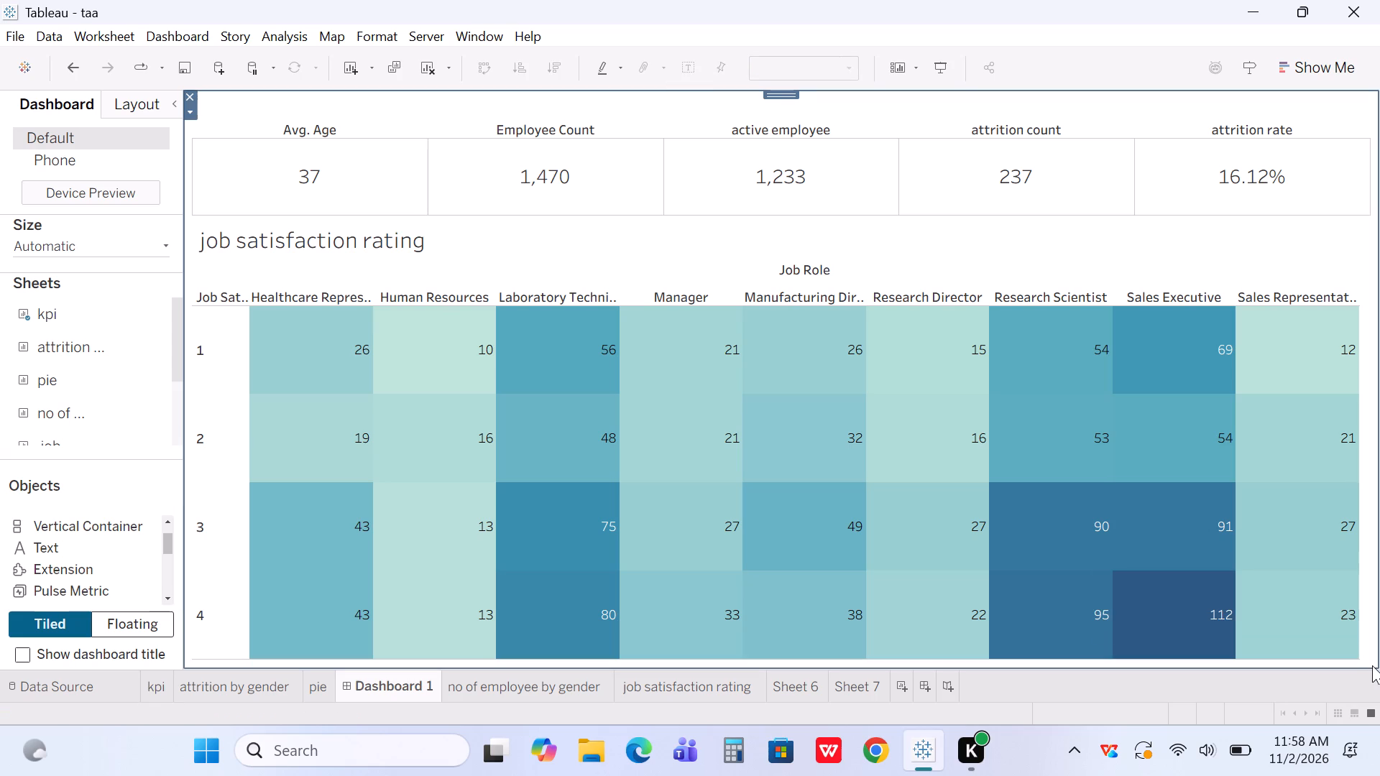
{"action": "left_click", "coordinate": [1363, 657]}
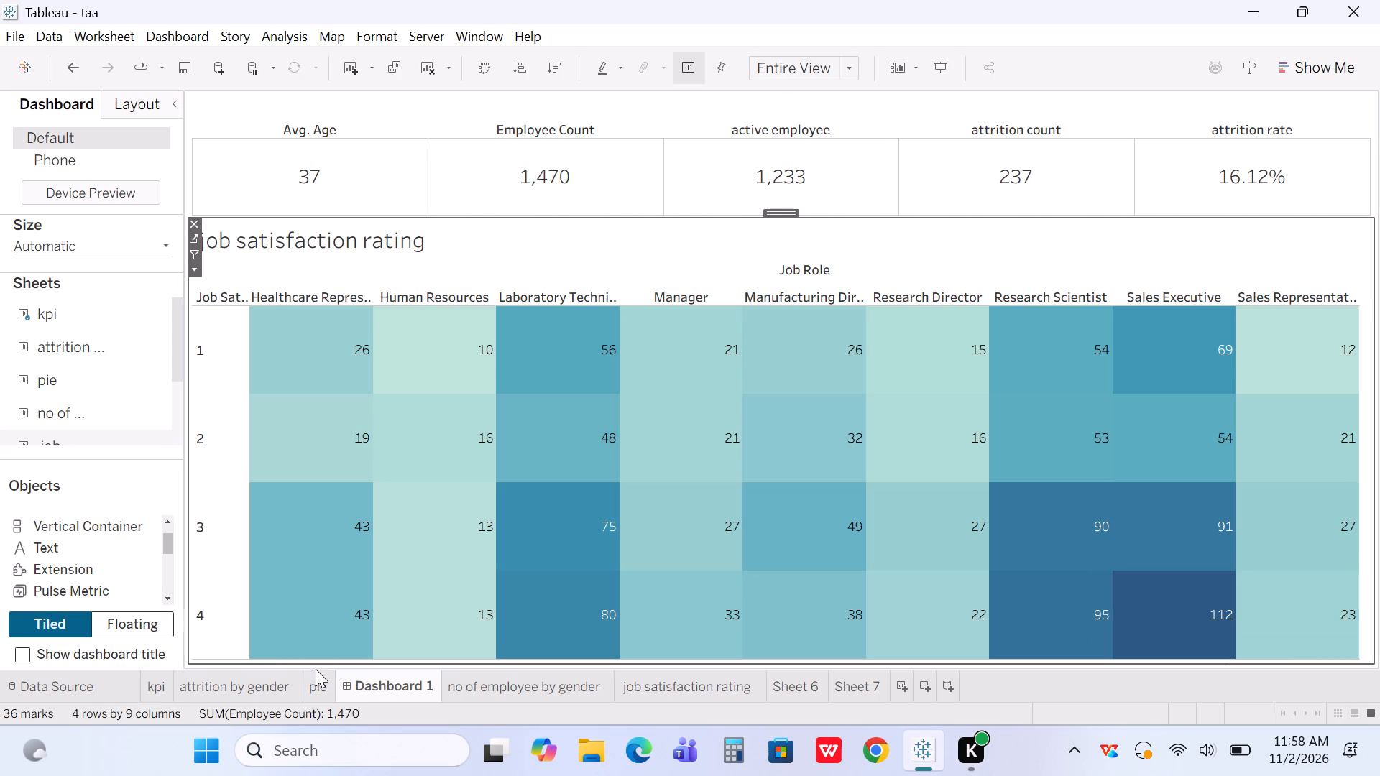
Set the job satisfaction rating sheet's fit to Standard and return to Dashboard 1.
{"action": "left_click", "coordinate": [709, 685]}
{"action": "left_click", "coordinate": [835, 68]}
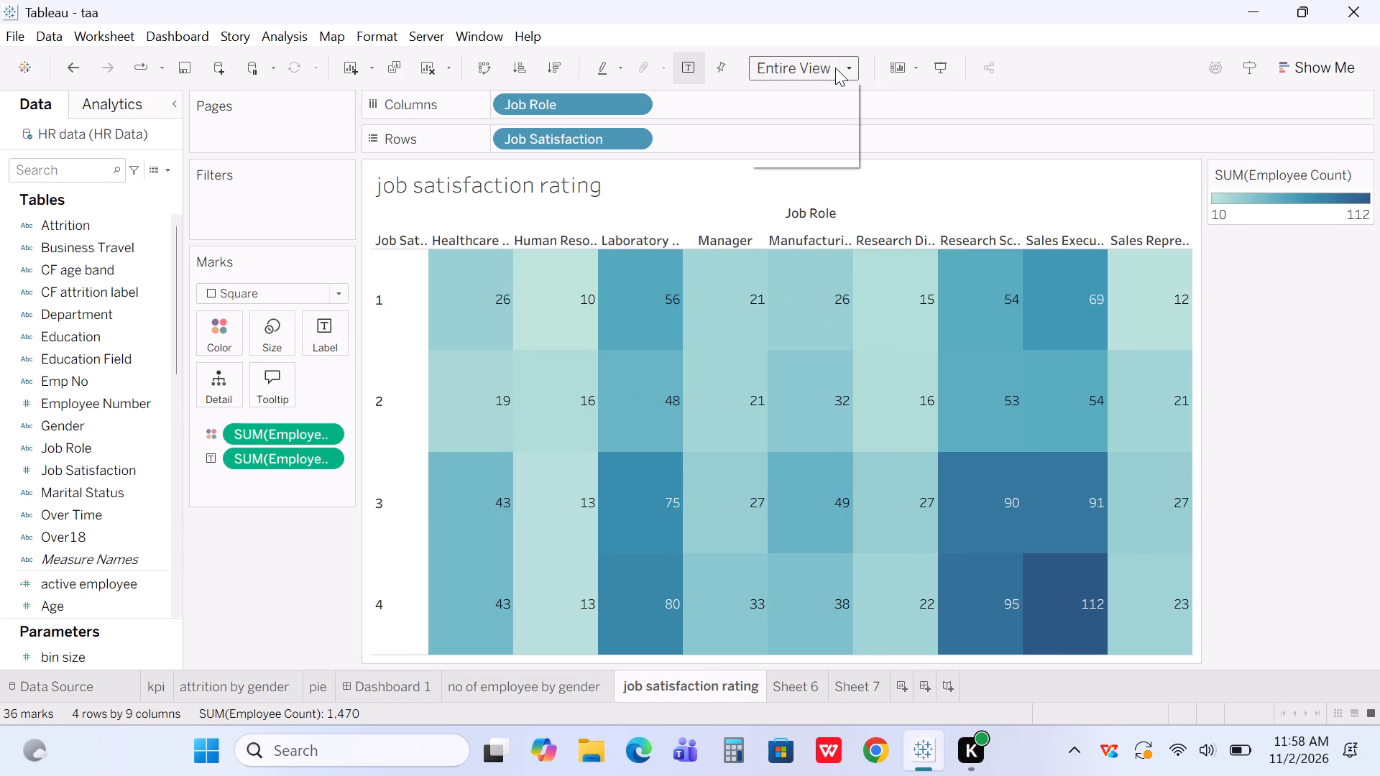
{"action": "left_click", "coordinate": [799, 92]}
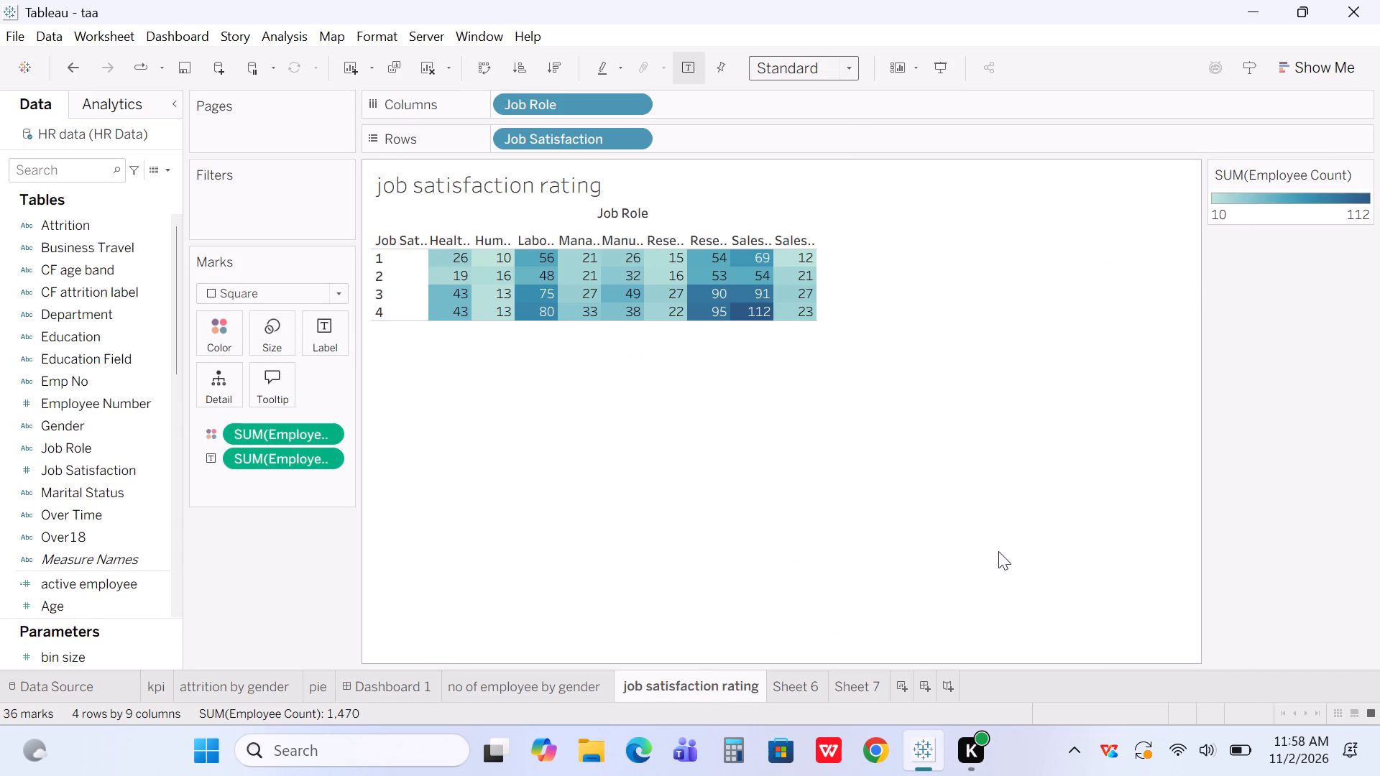
{"action": "left_click", "coordinate": [547, 687]}
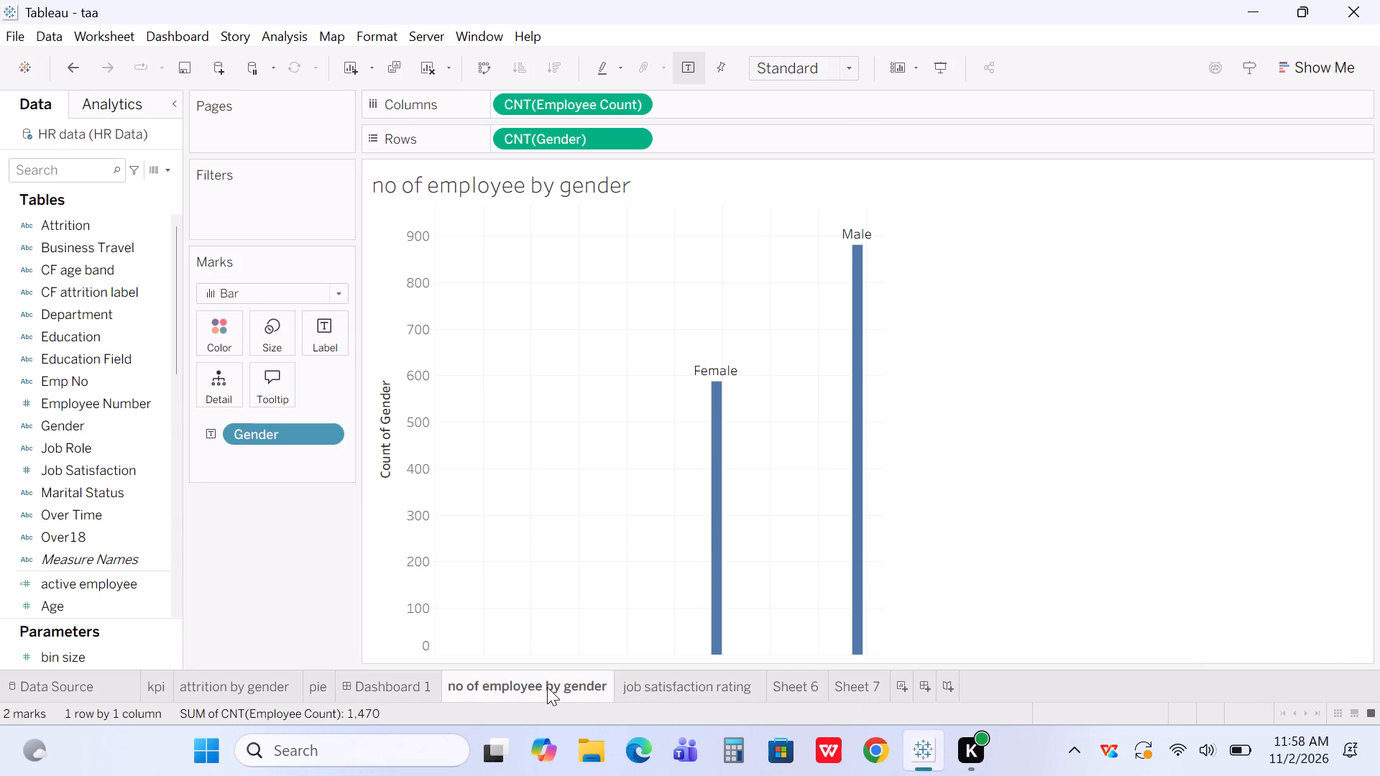
{"action": "left_click", "coordinate": [372, 676]}
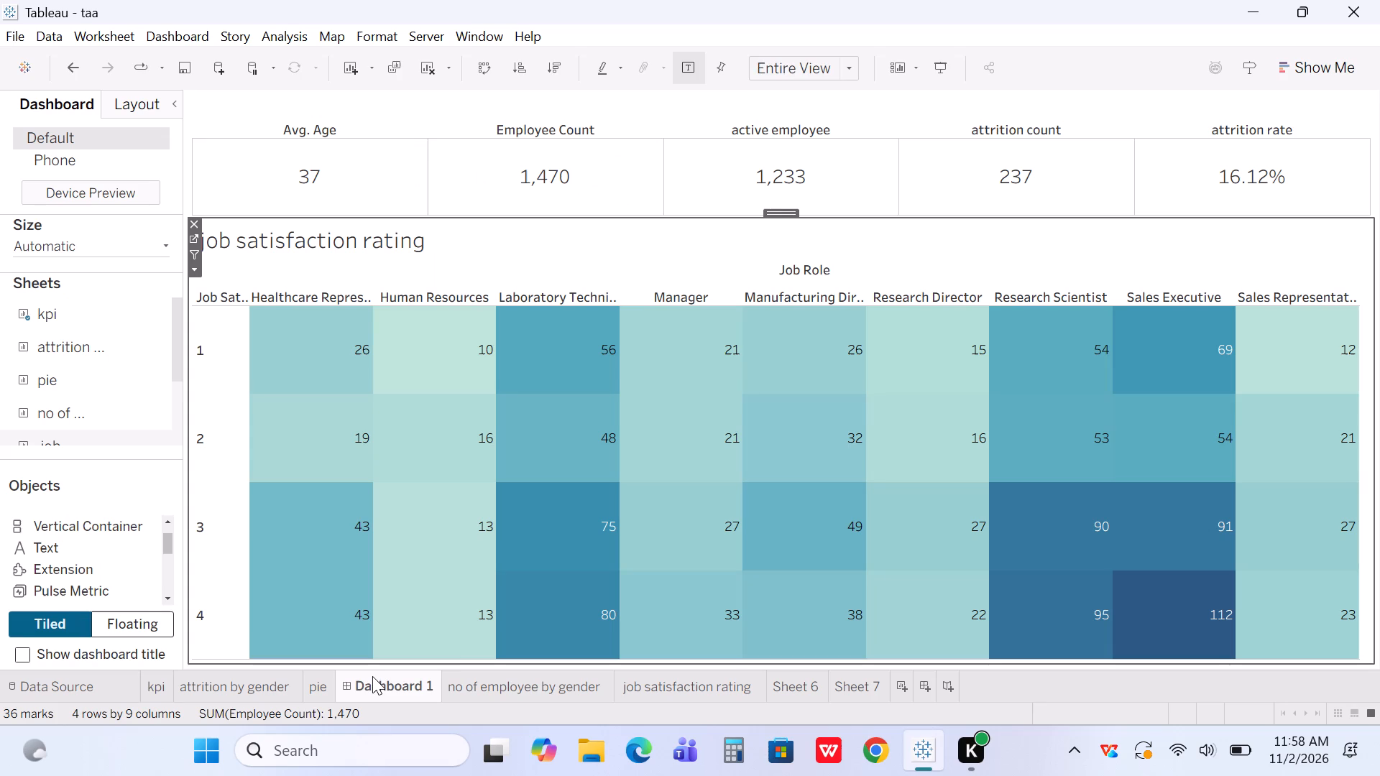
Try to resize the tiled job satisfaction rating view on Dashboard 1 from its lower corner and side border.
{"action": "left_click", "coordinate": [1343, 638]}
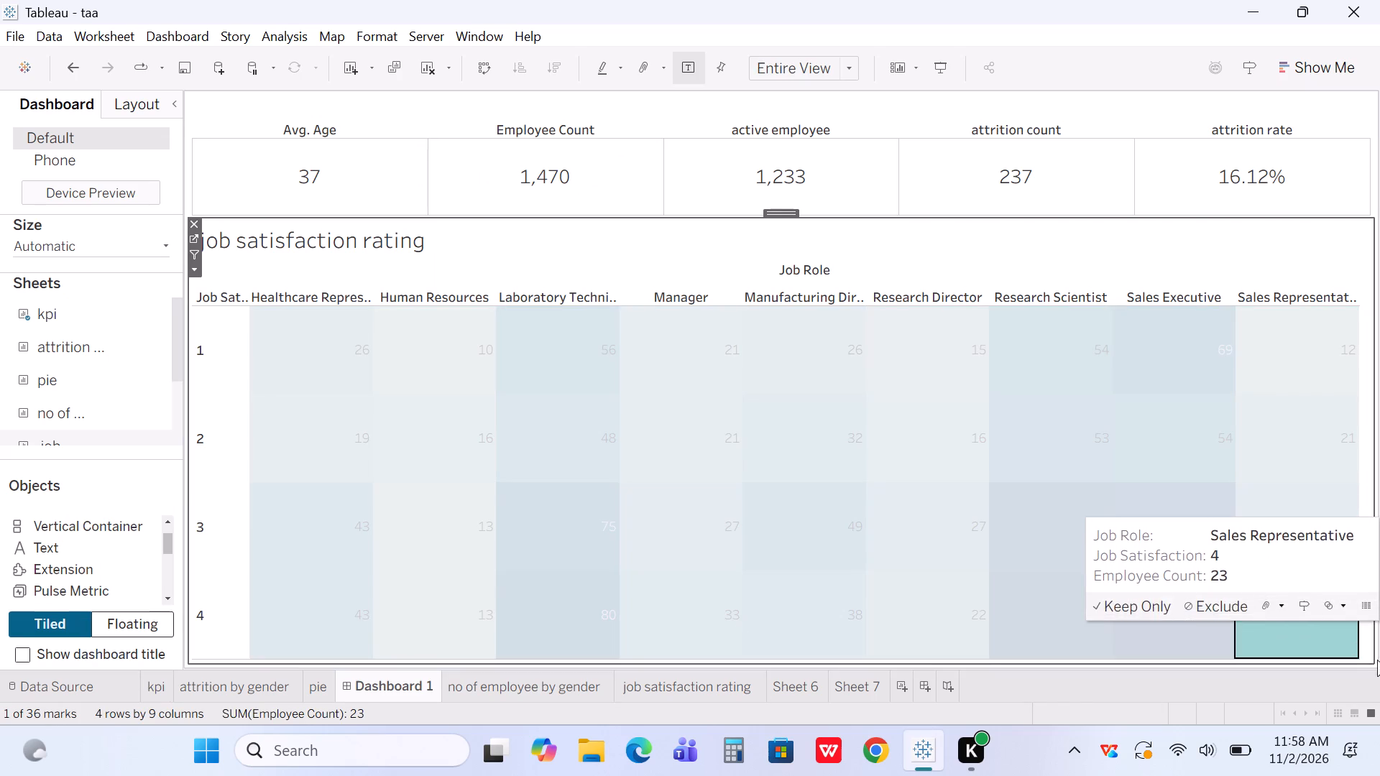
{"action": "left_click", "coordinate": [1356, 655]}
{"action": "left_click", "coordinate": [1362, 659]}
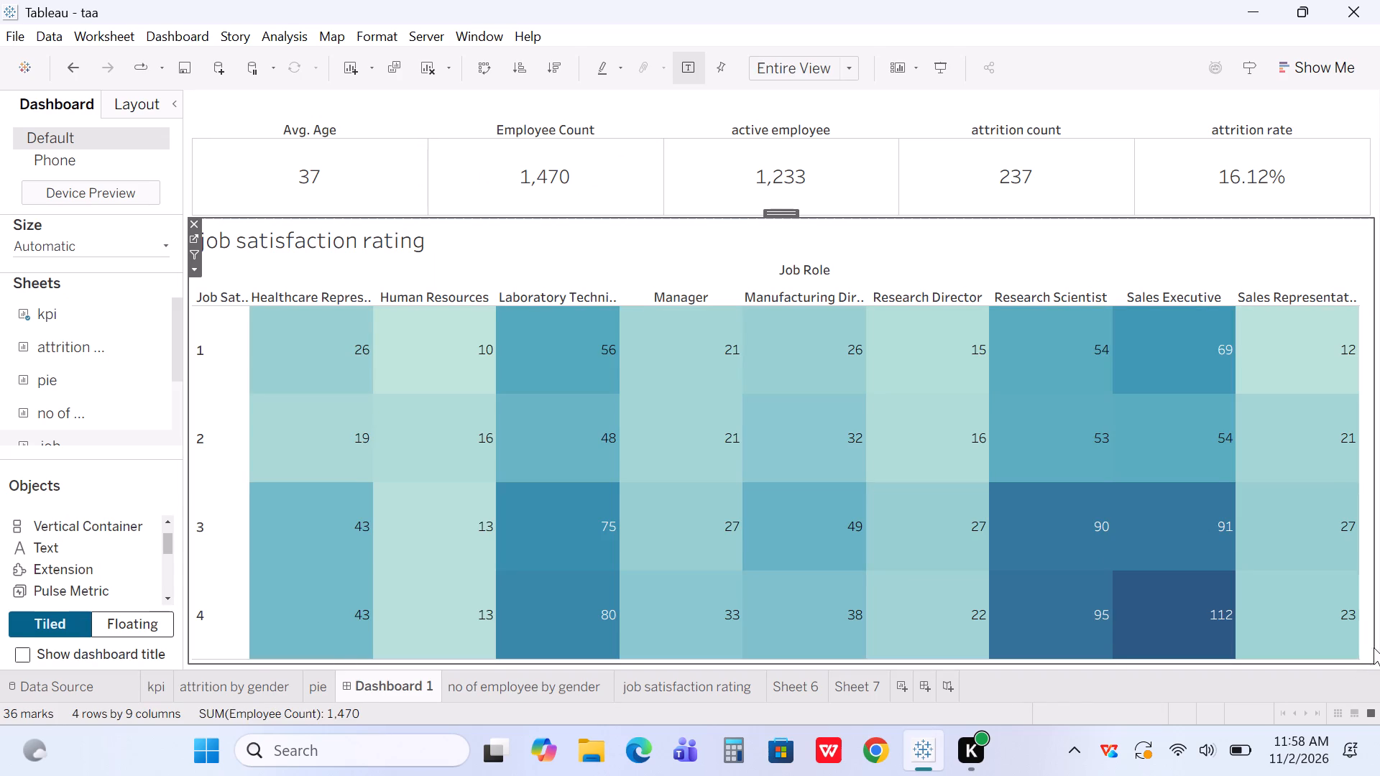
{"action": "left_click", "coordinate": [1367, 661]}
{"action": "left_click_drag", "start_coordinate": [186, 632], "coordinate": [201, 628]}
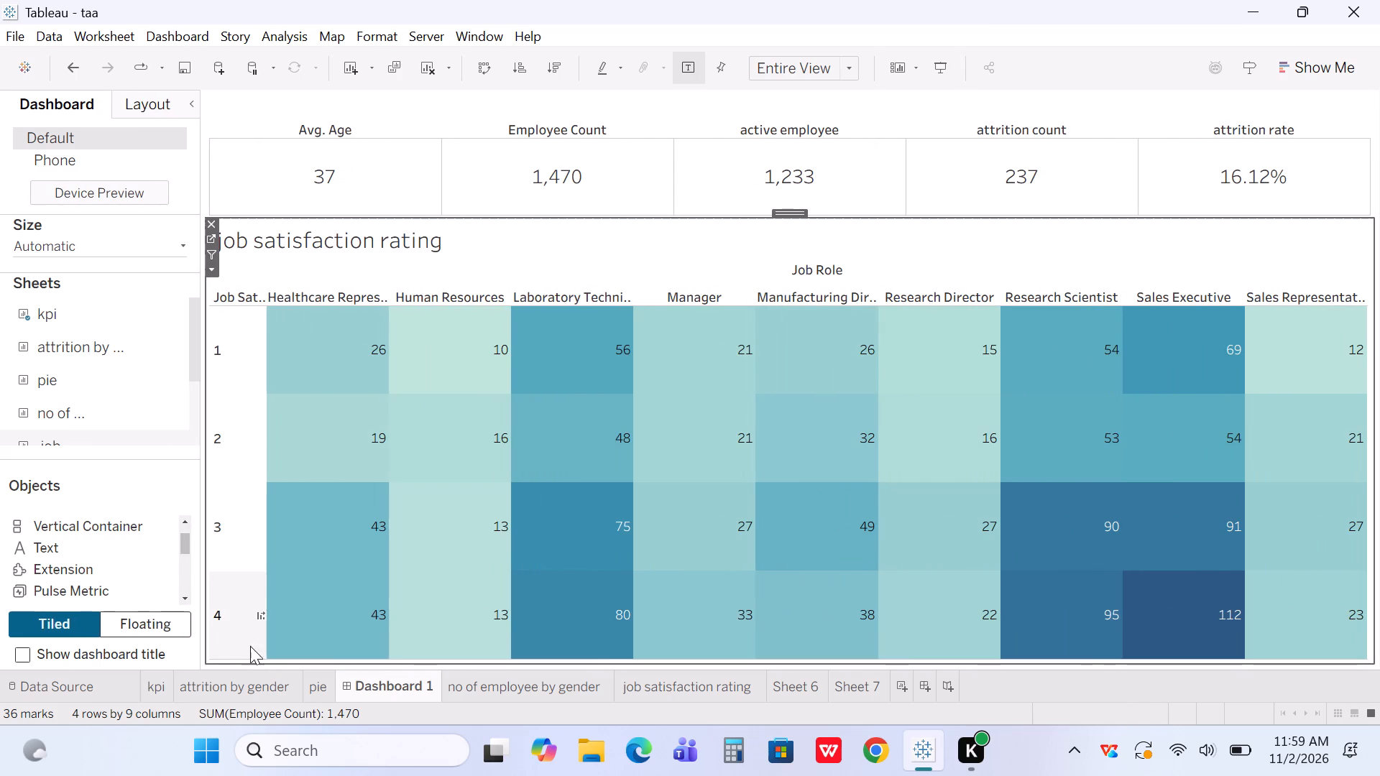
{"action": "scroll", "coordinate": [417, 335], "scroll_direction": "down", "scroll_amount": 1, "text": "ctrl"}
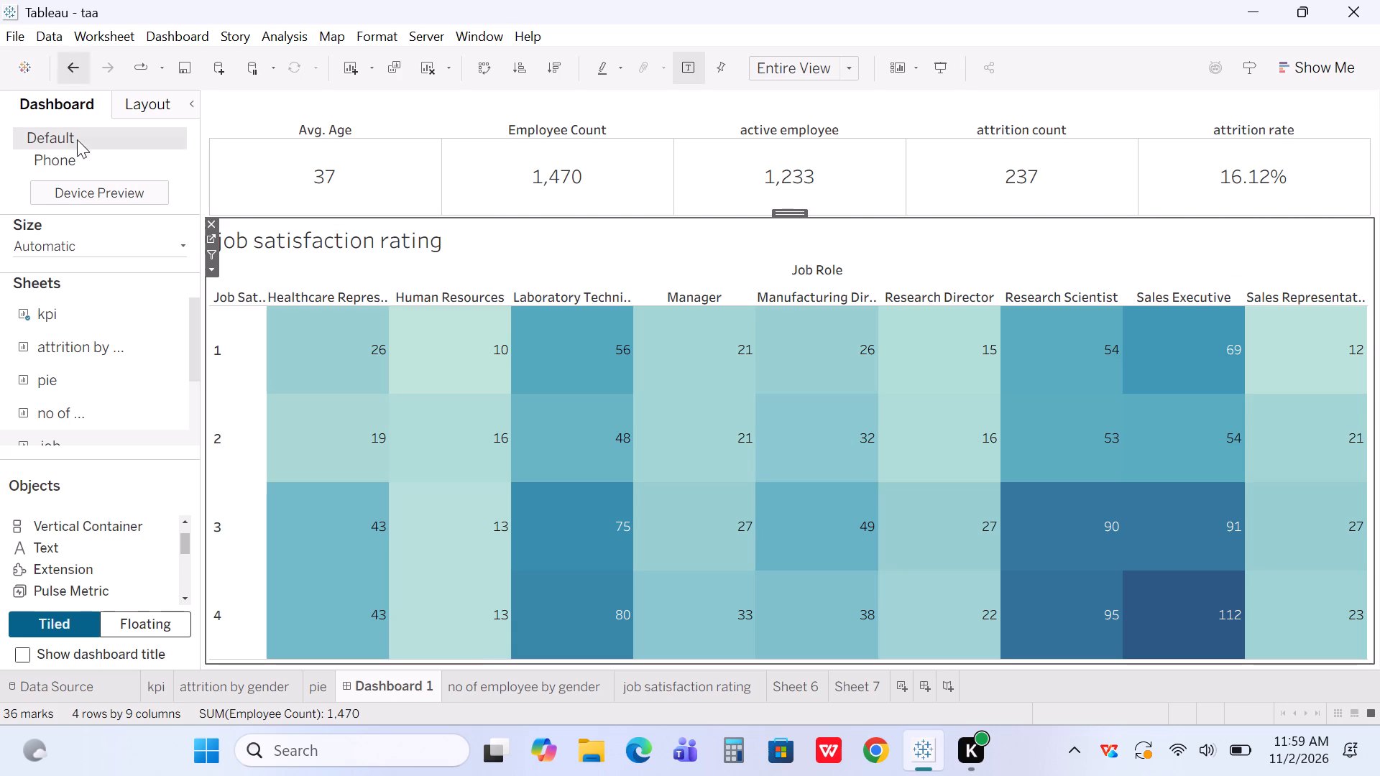
Make the job satisfaction rating view and the kpi view floating on Dashboard 1.
{"action": "left_click", "coordinate": [124, 94]}
{"action": "left_click", "coordinate": [19, 199]}
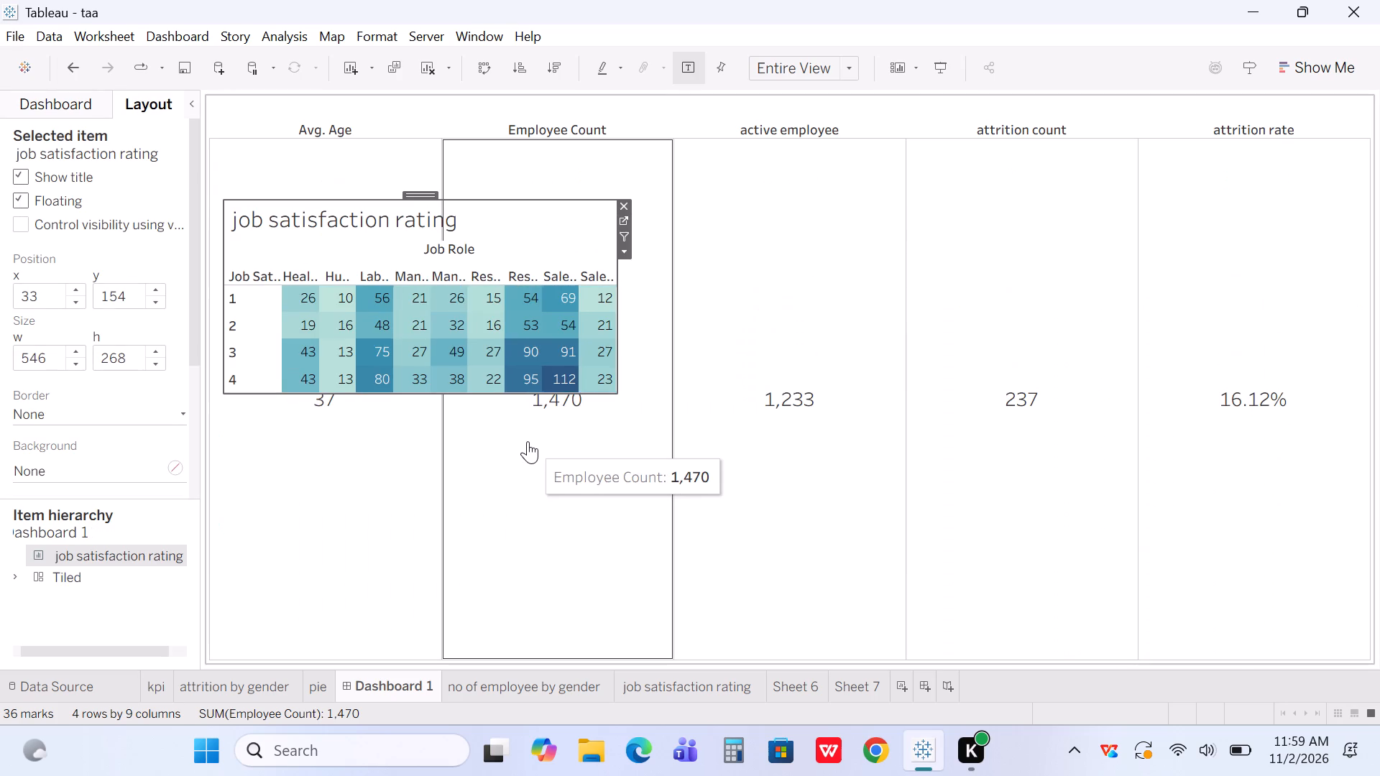
{"action": "left_click", "coordinate": [842, 252]}
{"action": "left_click", "coordinate": [375, 124]}
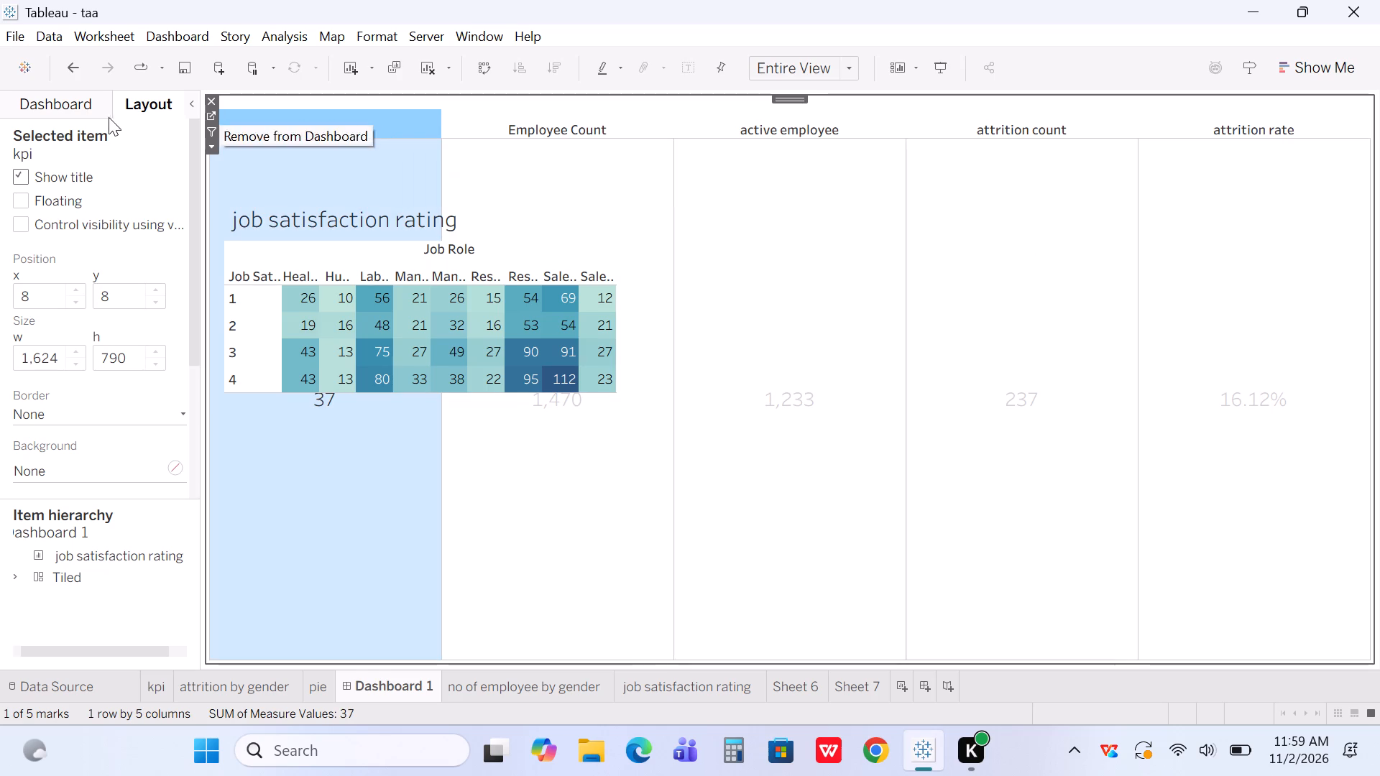
{"action": "left_click", "coordinate": [24, 203]}
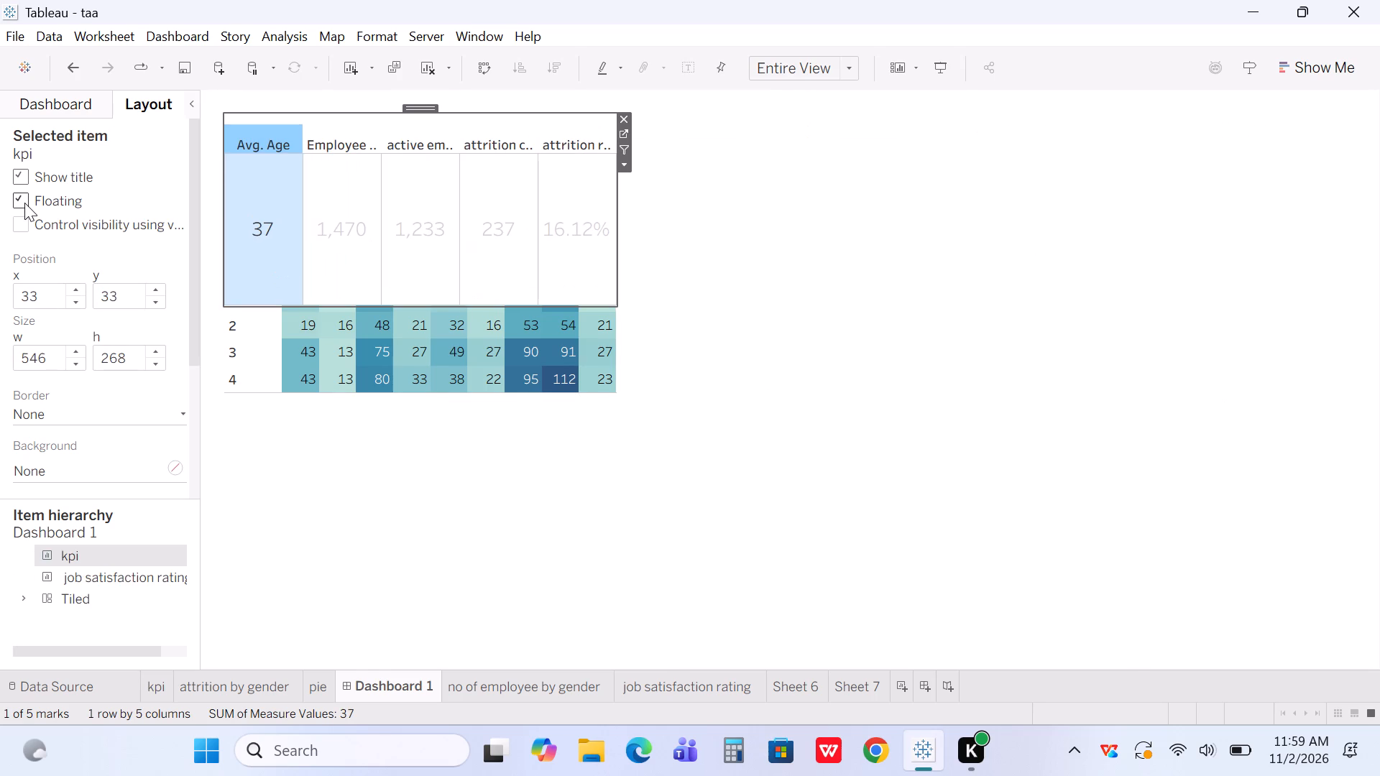
Set newly added dashboard objects to be placed as Floating.
{"action": "left_click", "coordinate": [74, 111]}
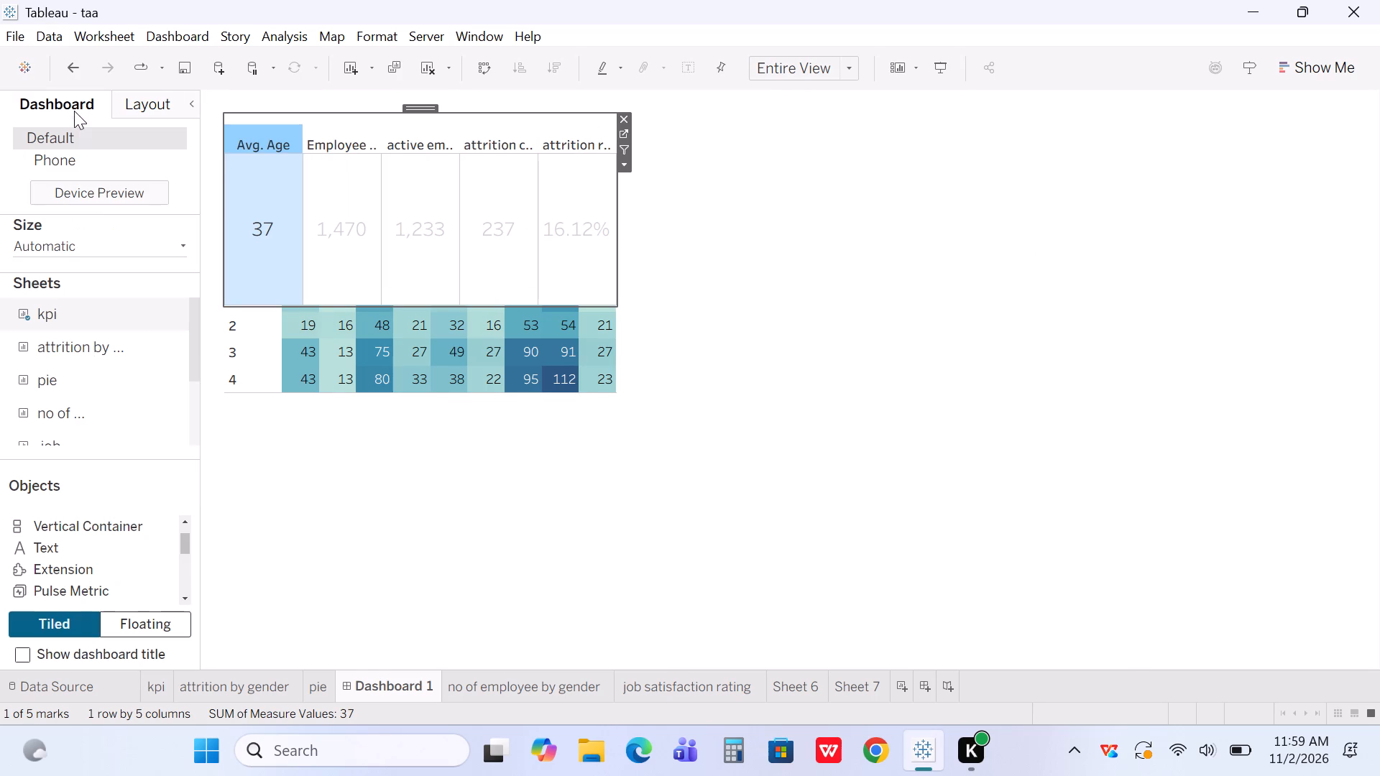
{"action": "left_click", "coordinate": [173, 626]}
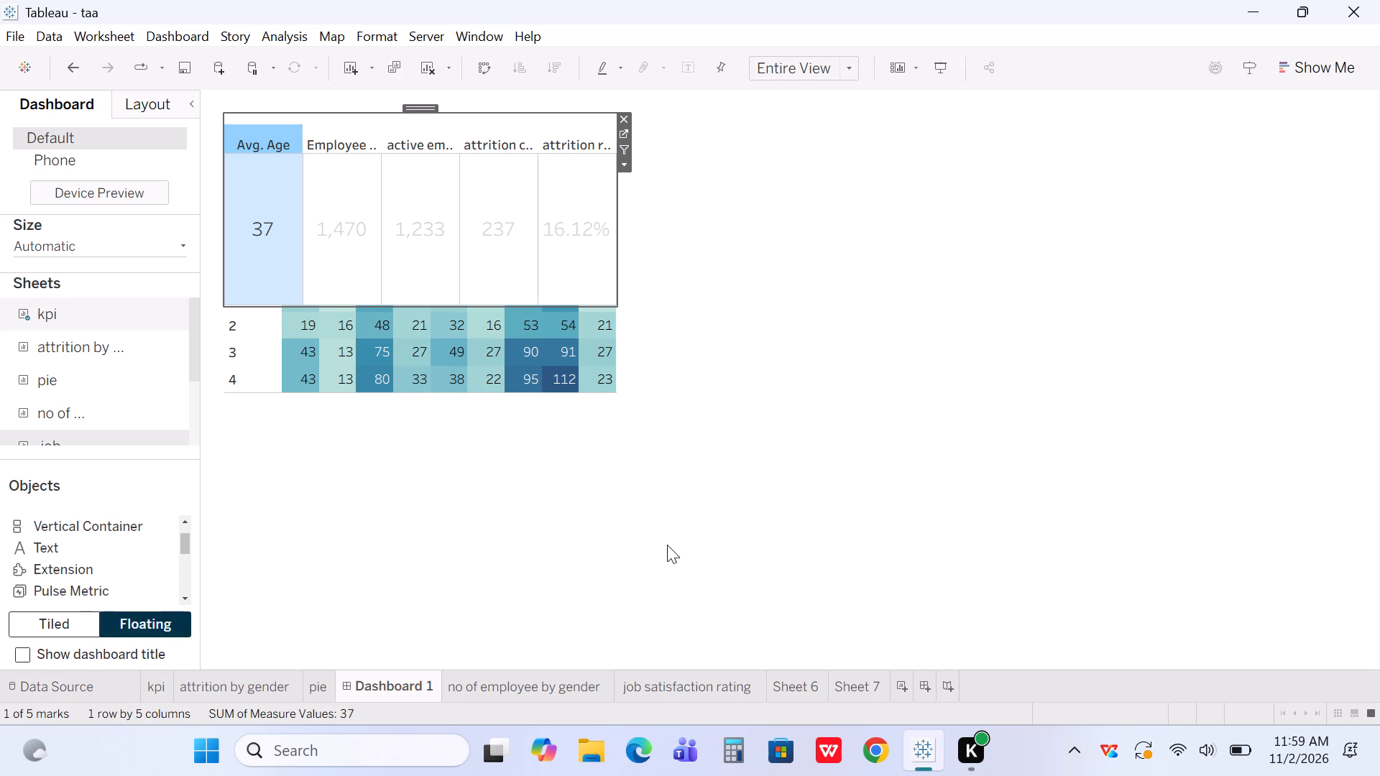
Move the floating job satisfaction rating view down so it sits clear below the kpi view.
{"action": "left_click", "coordinate": [507, 336]}
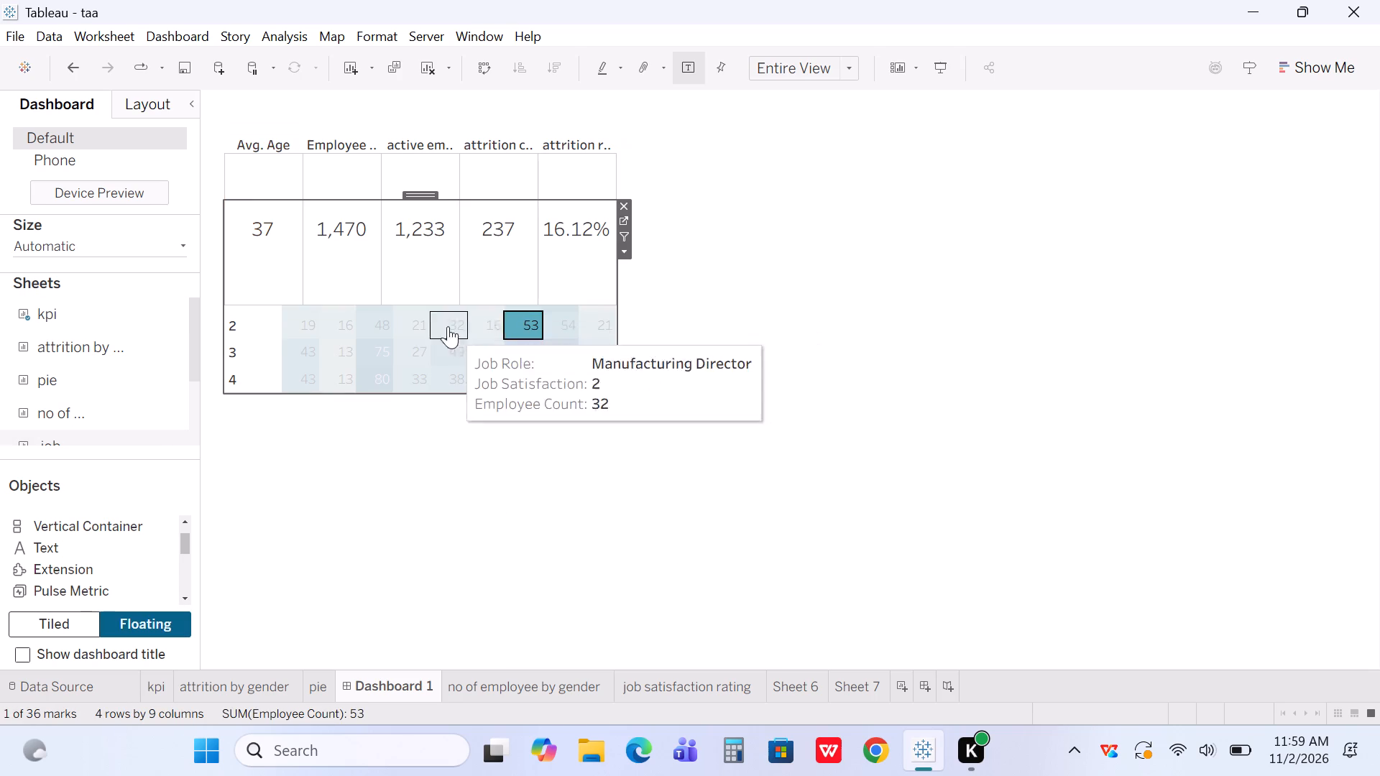
{"action": "left_click_drag", "start_coordinate": [431, 197], "coordinate": [433, 305]}
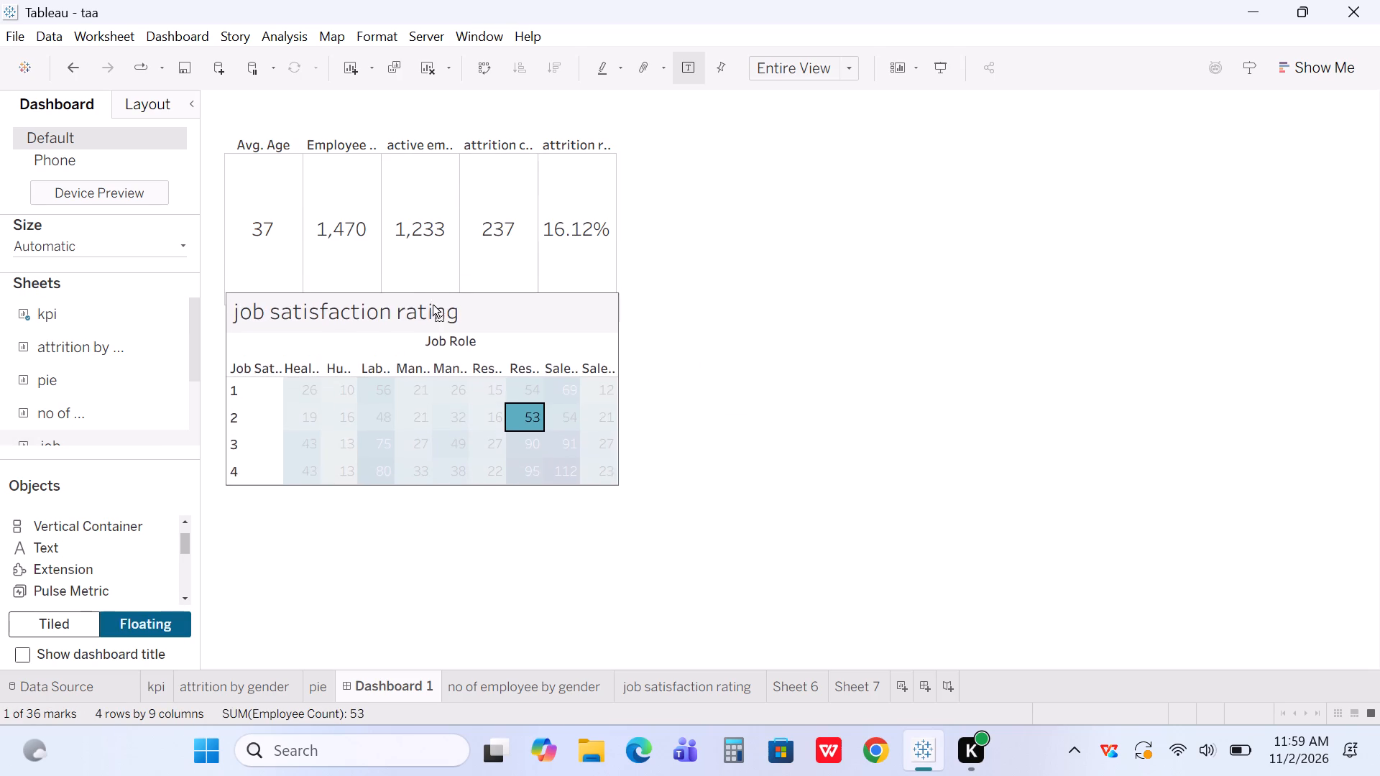
{"action": "left_click_drag", "start_coordinate": [433, 305], "coordinate": [454, 387]}
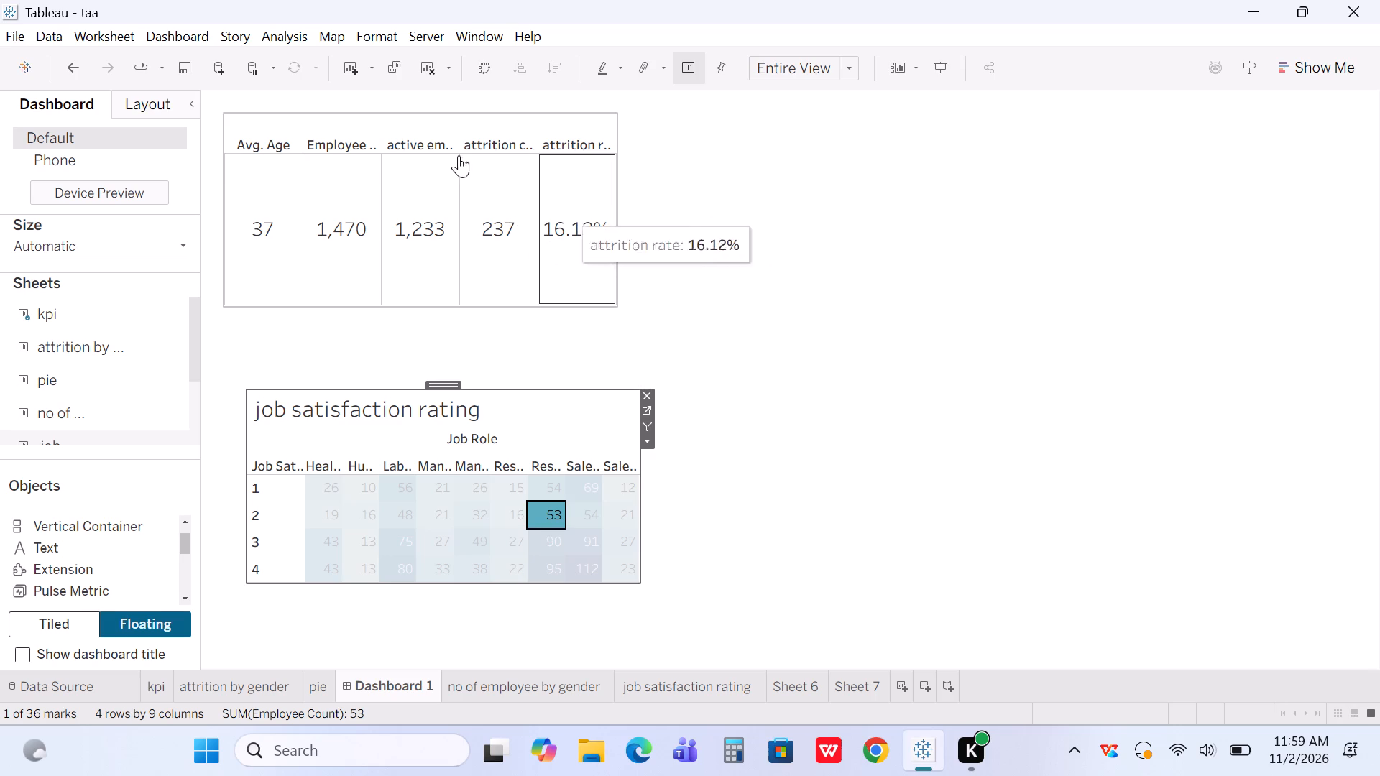
Reposition the kpi view near the top of the dashboard and resize it into a wide, short strip.
{"action": "left_click", "coordinate": [421, 147]}
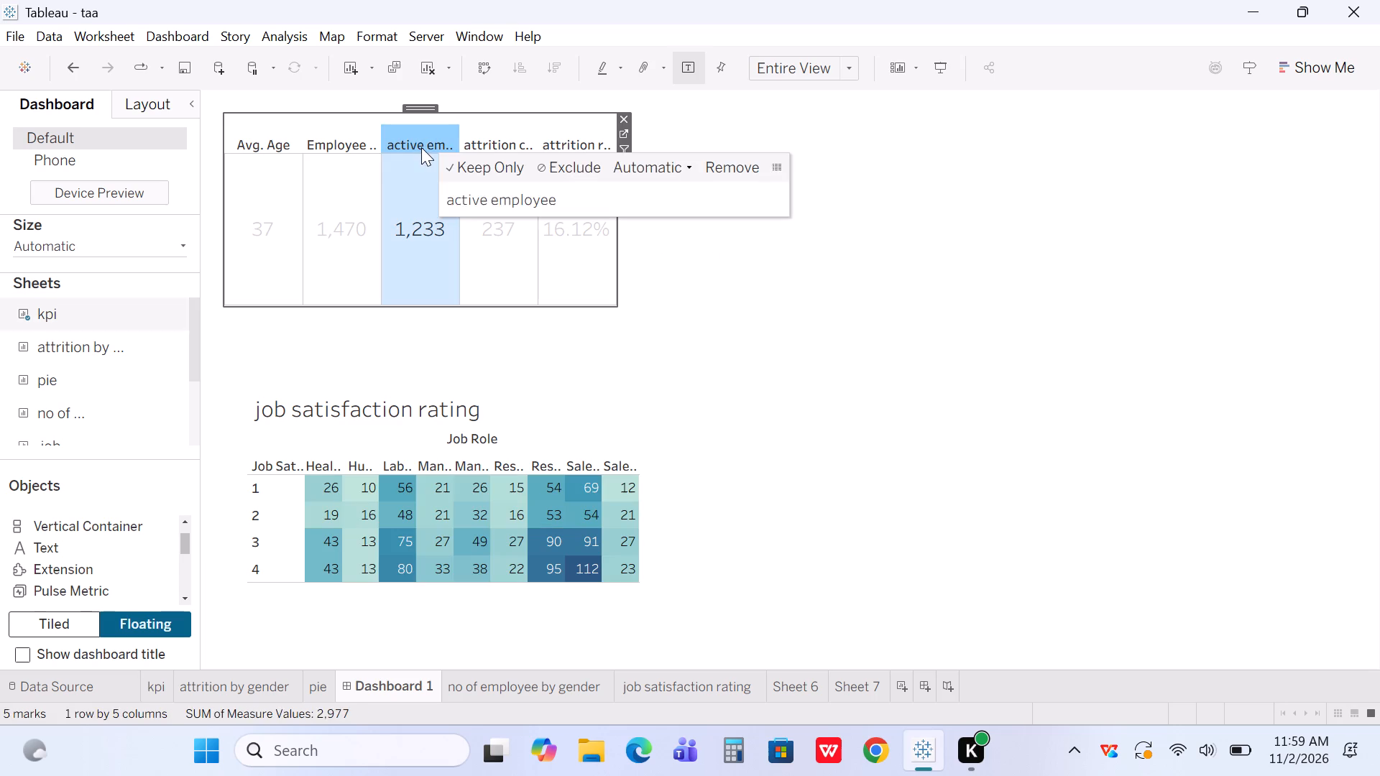
{"action": "left_click_drag", "start_coordinate": [423, 109], "coordinate": [441, 144]}
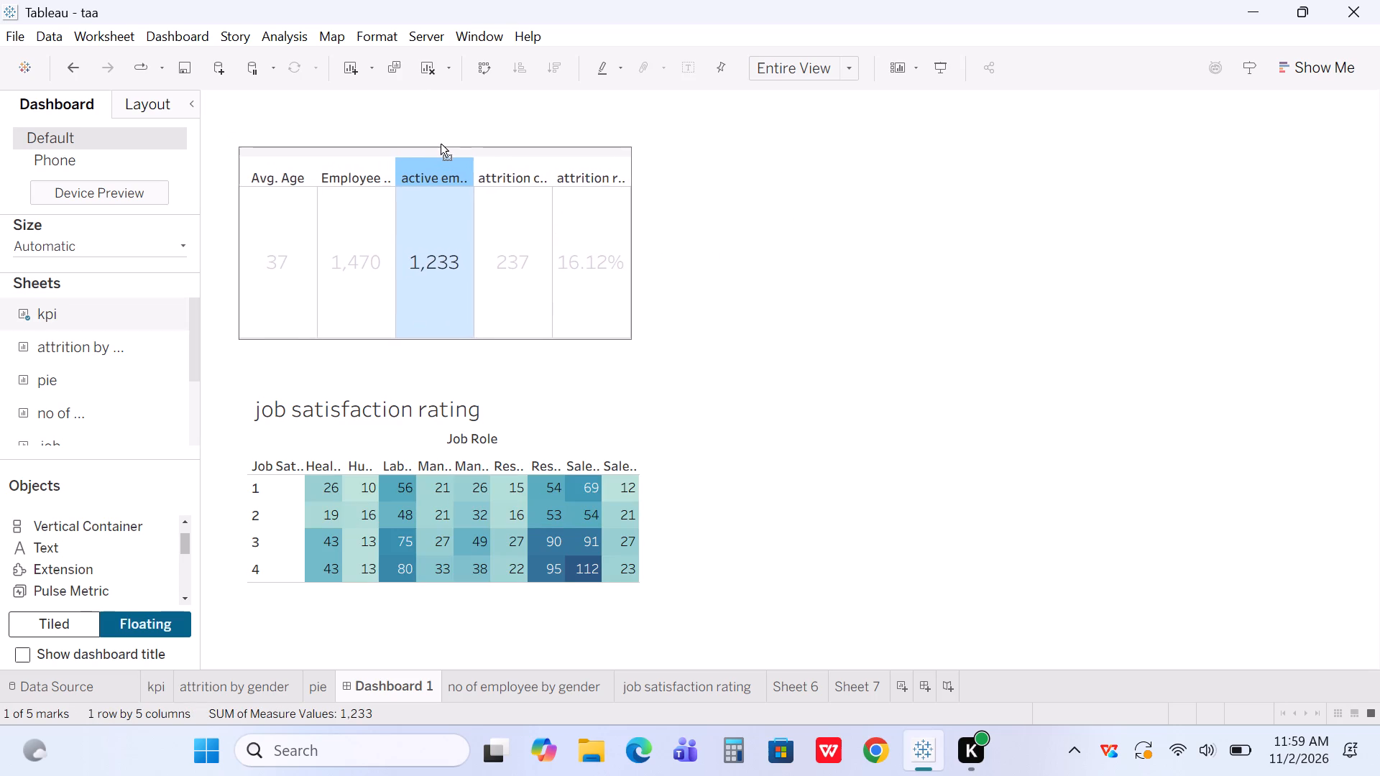
{"action": "left_click_drag", "start_coordinate": [441, 144], "coordinate": [453, 146]}
{"action": "left_click_drag", "start_coordinate": [649, 239], "coordinate": [1180, 188]}
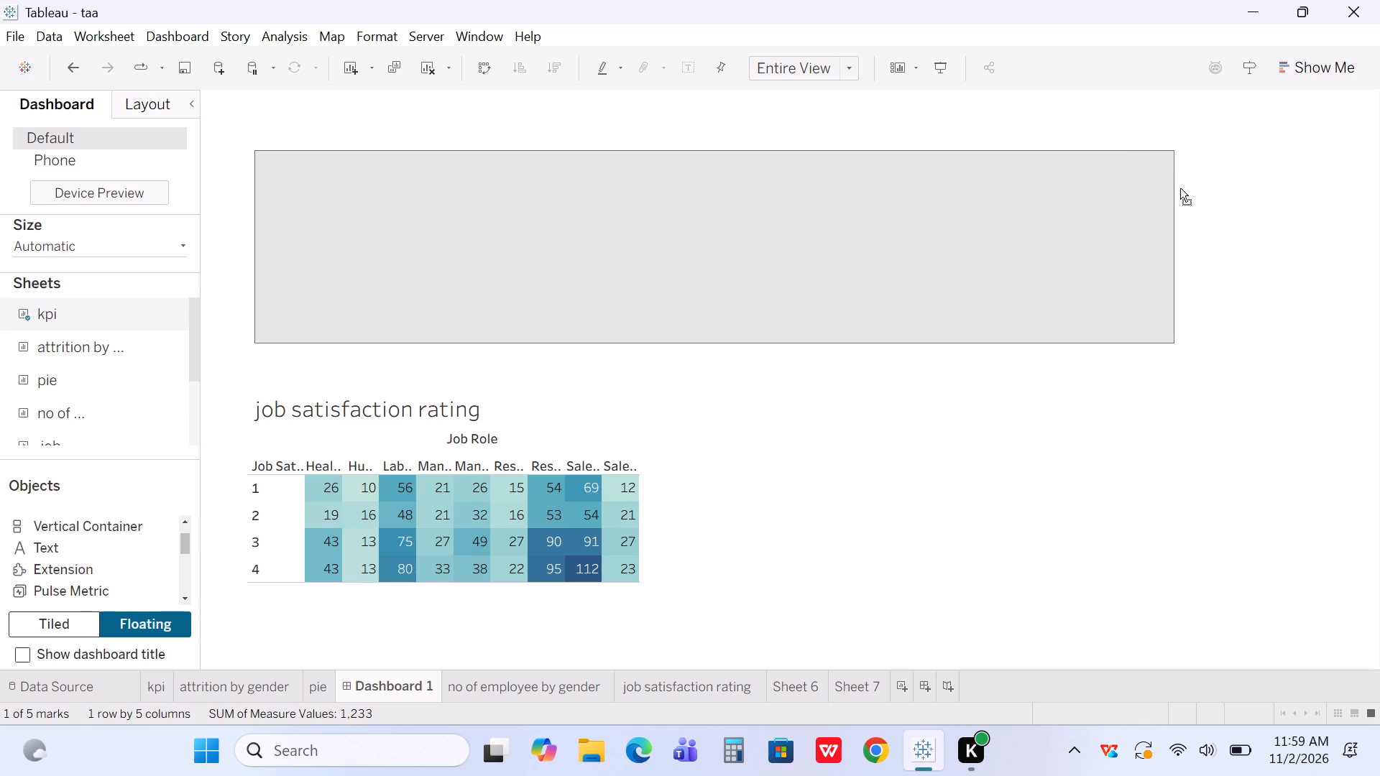
{"action": "left_click_drag", "start_coordinate": [1180, 188], "coordinate": [1274, 188]}
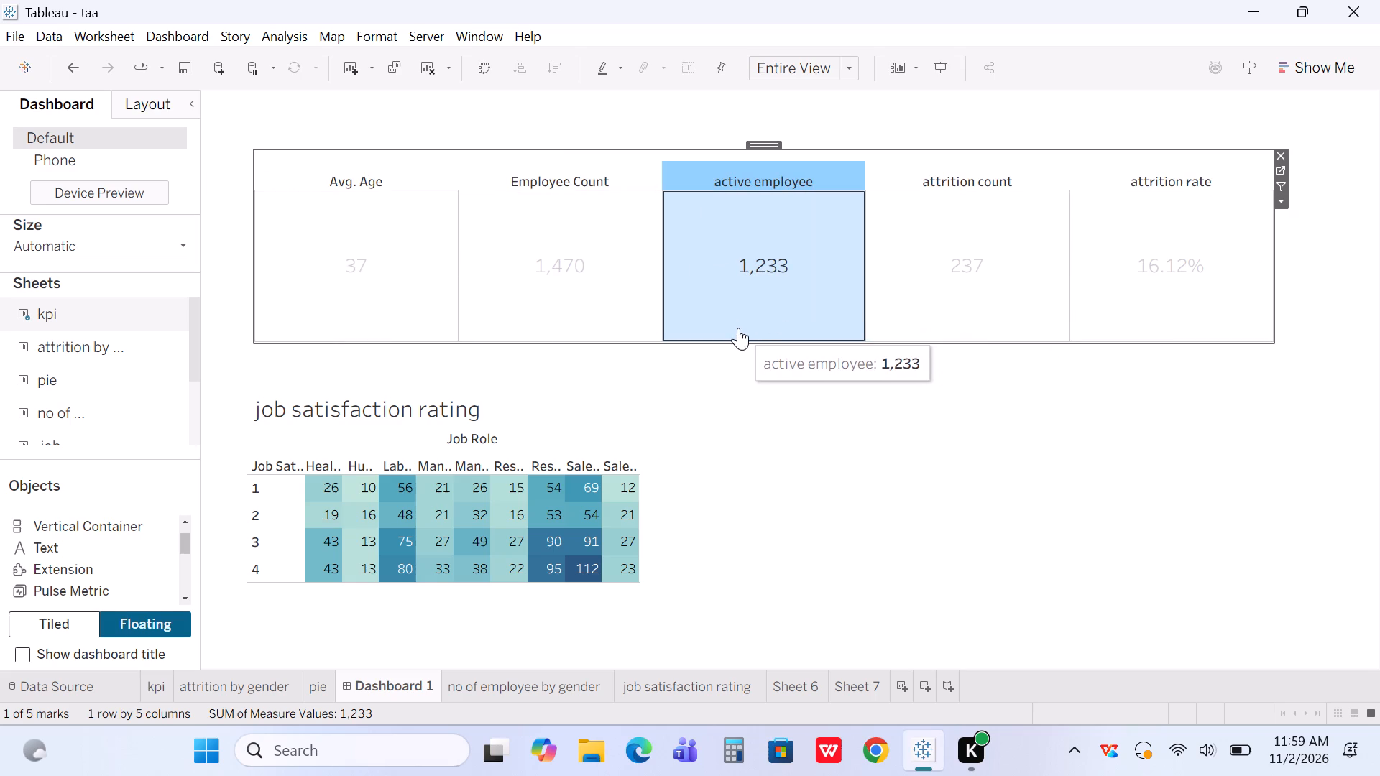
{"action": "left_click_drag", "start_coordinate": [740, 342], "coordinate": [732, 259]}
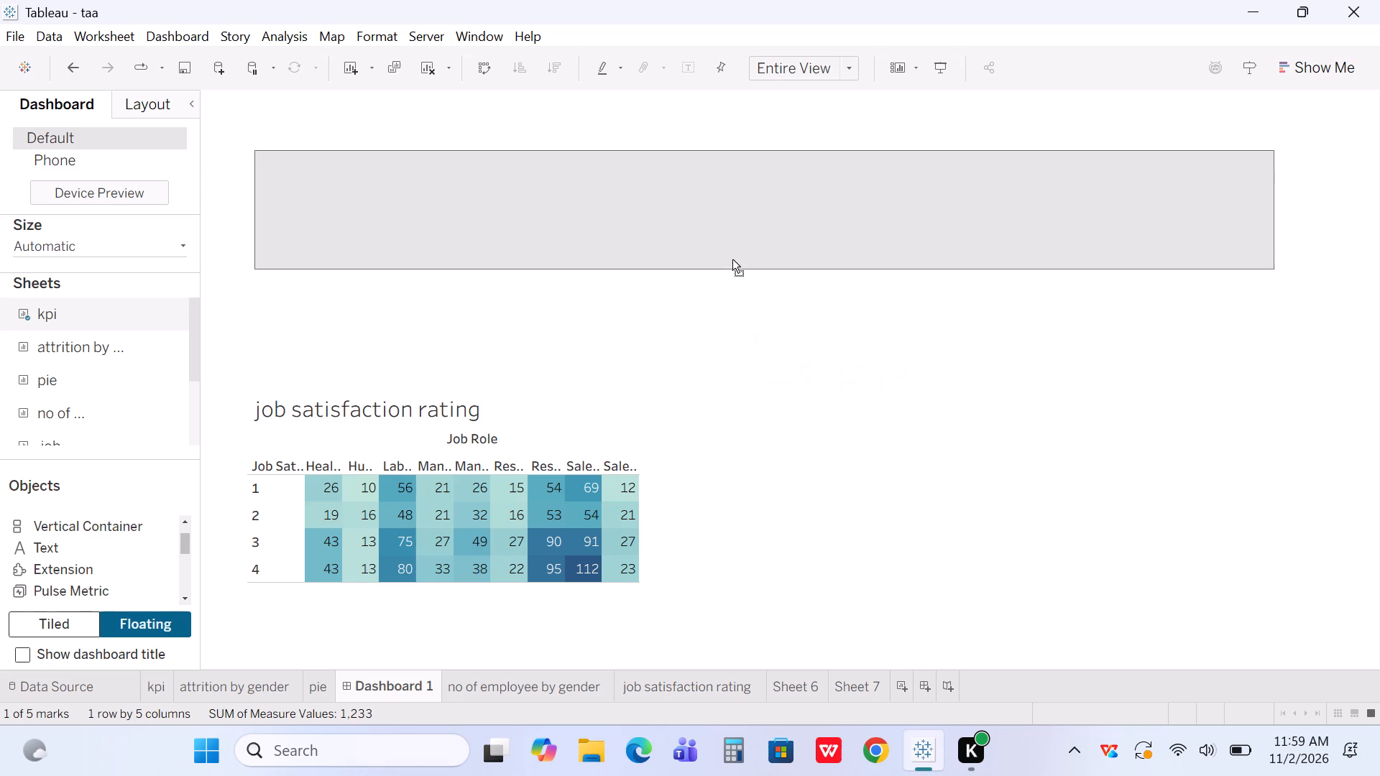
{"action": "left_click_drag", "start_coordinate": [732, 259], "coordinate": [732, 254]}
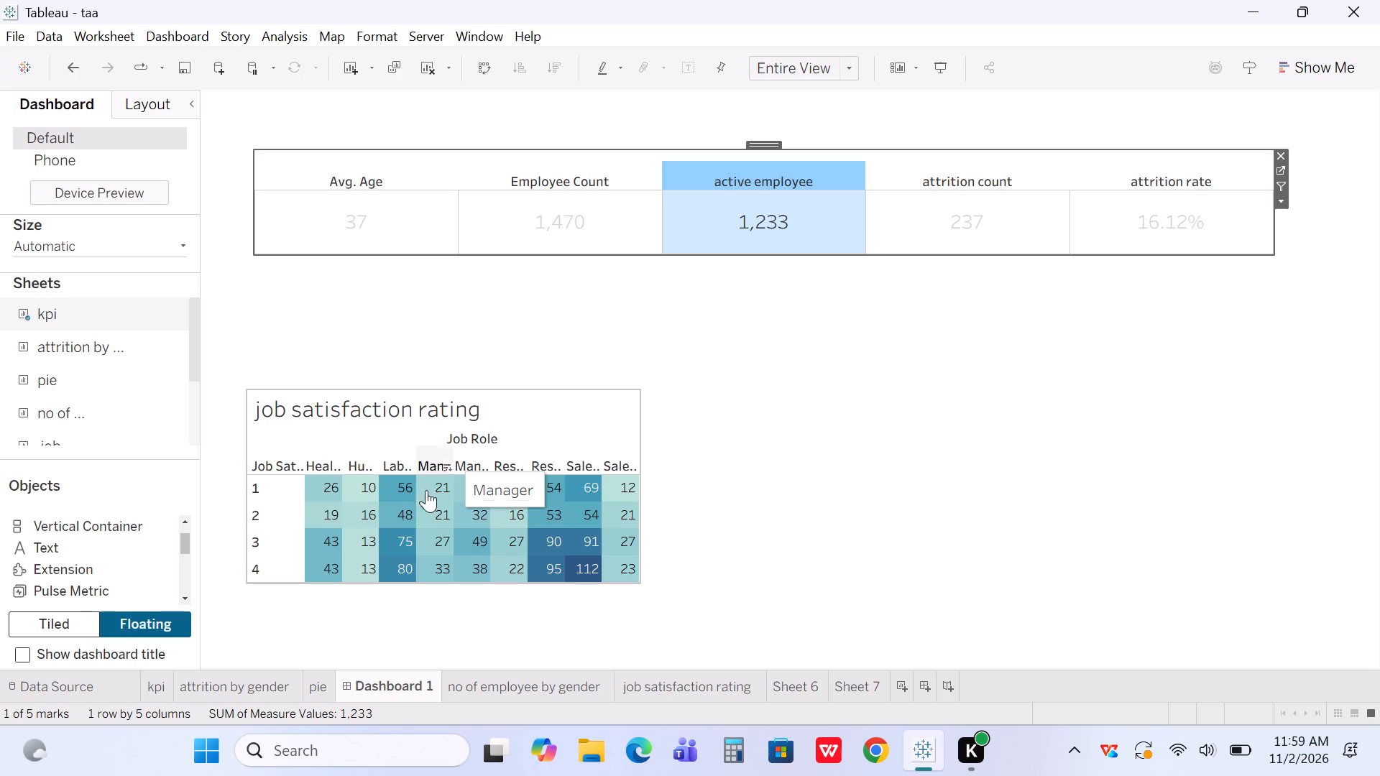
Move the job satisfaction rating view up so it sits just beneath the kpi strip, aligned near its left edge.
{"action": "left_click_drag", "start_coordinate": [398, 523], "coordinate": [421, 418]}
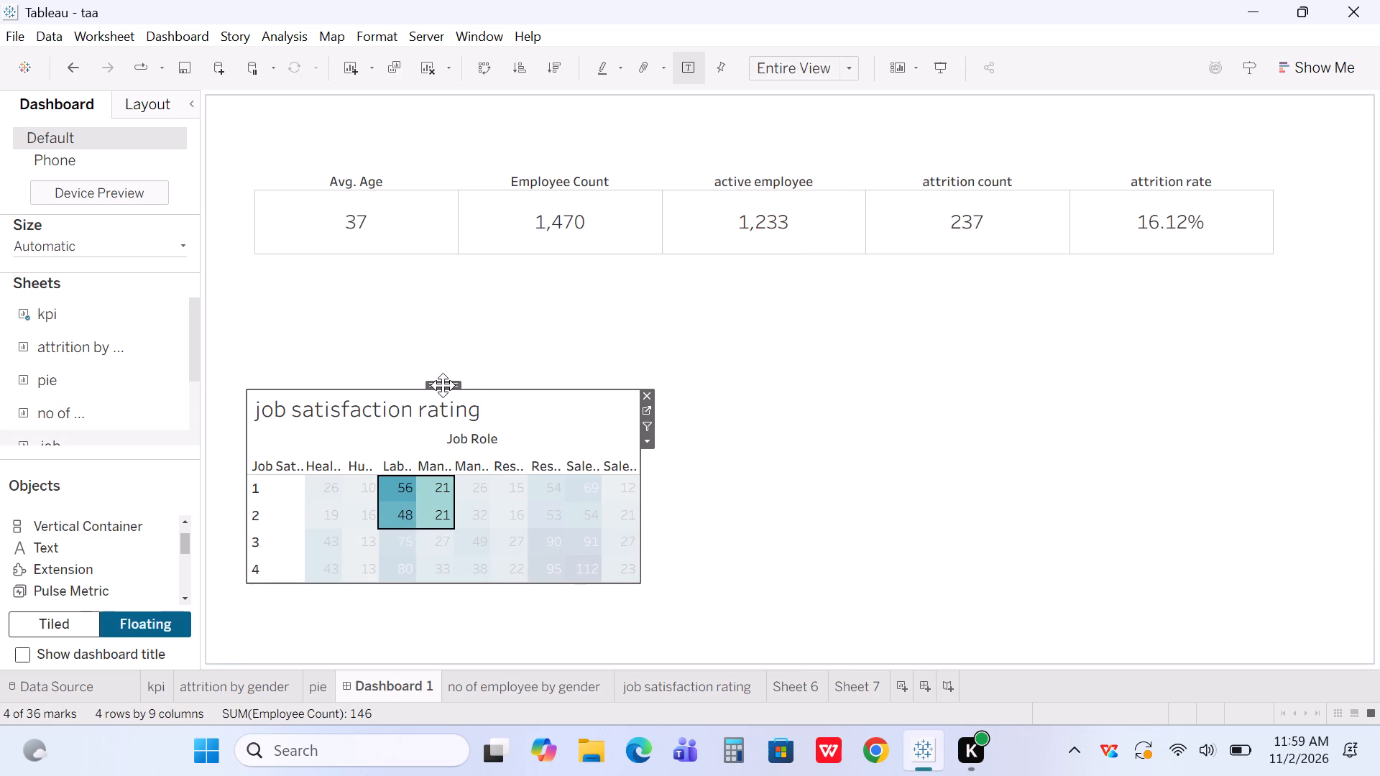
{"action": "left_click", "coordinate": [543, 330]}
{"action": "left_click", "coordinate": [487, 415]}
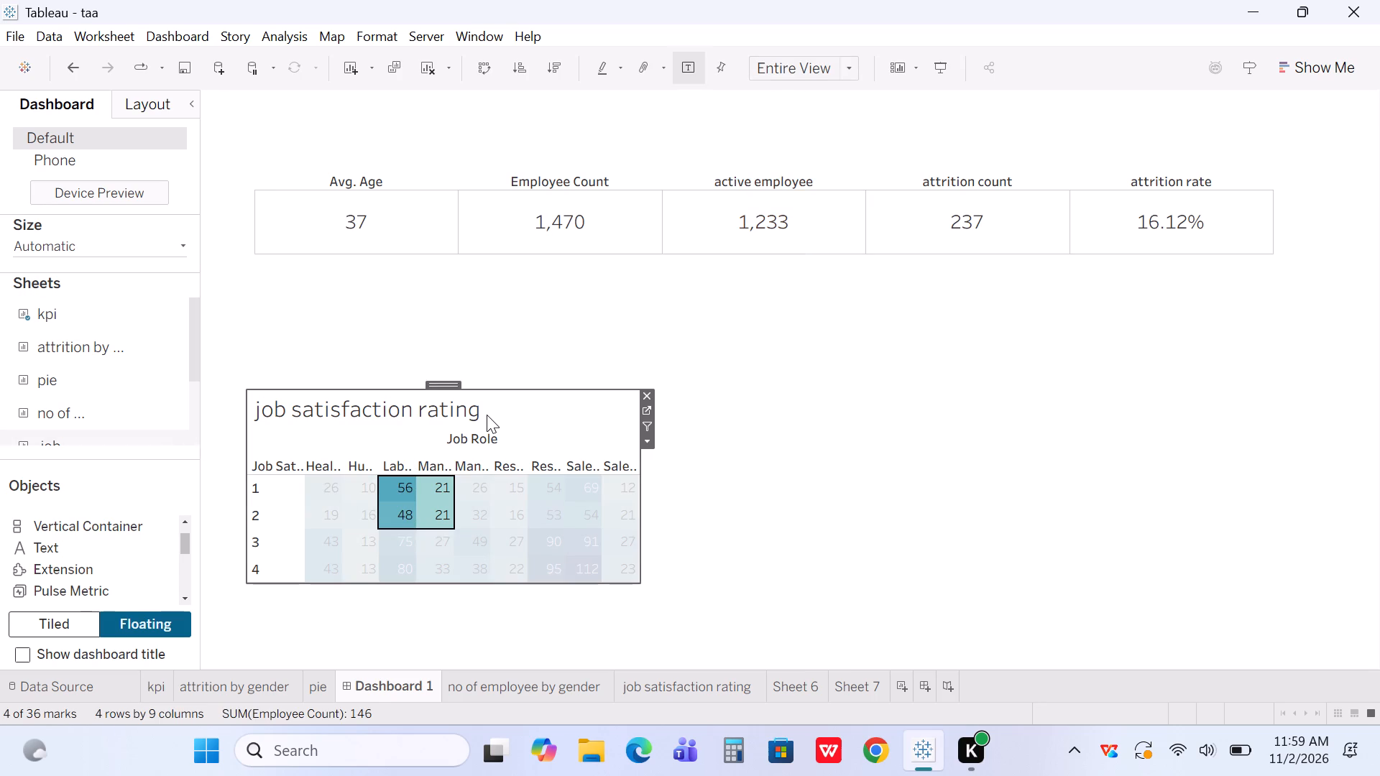
{"action": "left_click_drag", "start_coordinate": [446, 385], "coordinate": [435, 347]}
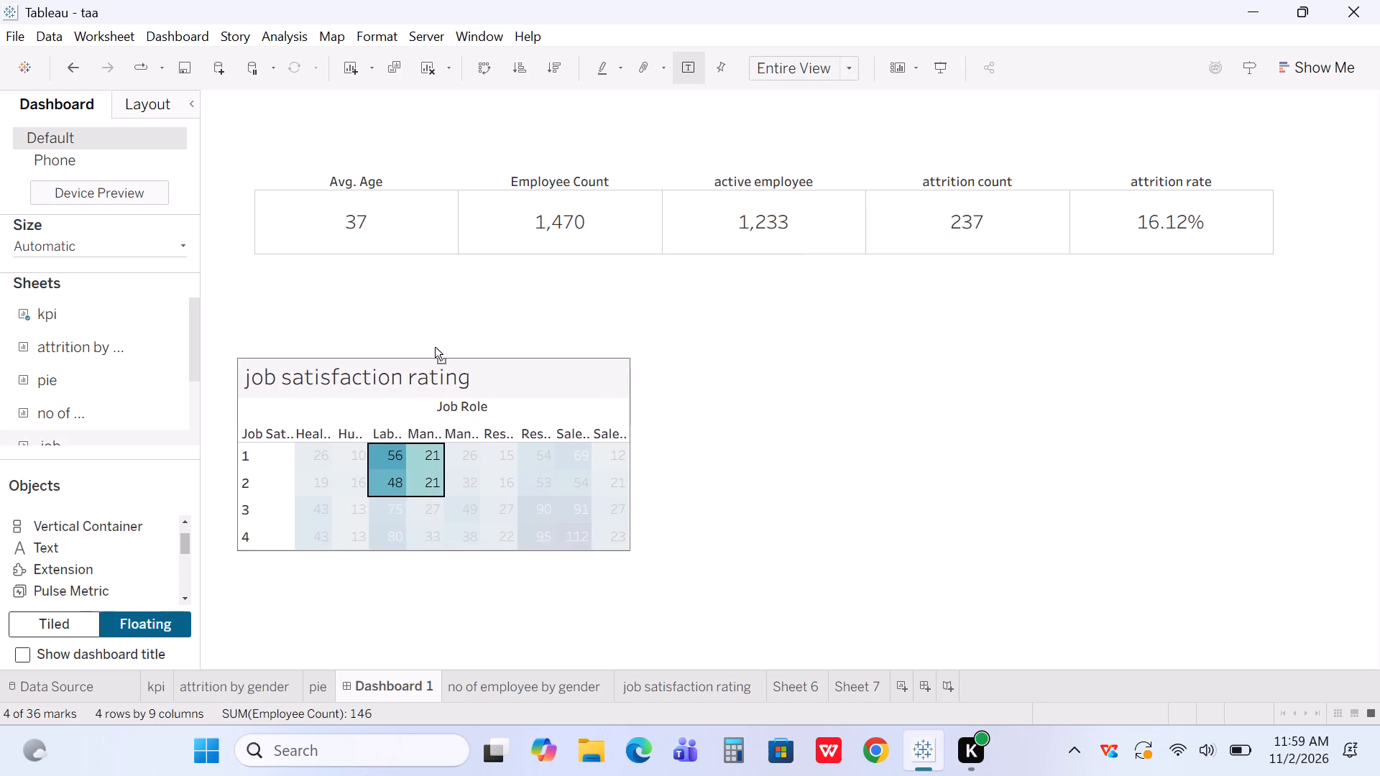
{"action": "left_click_drag", "start_coordinate": [435, 347], "coordinate": [437, 277]}
{"action": "left_click", "coordinate": [647, 377]}
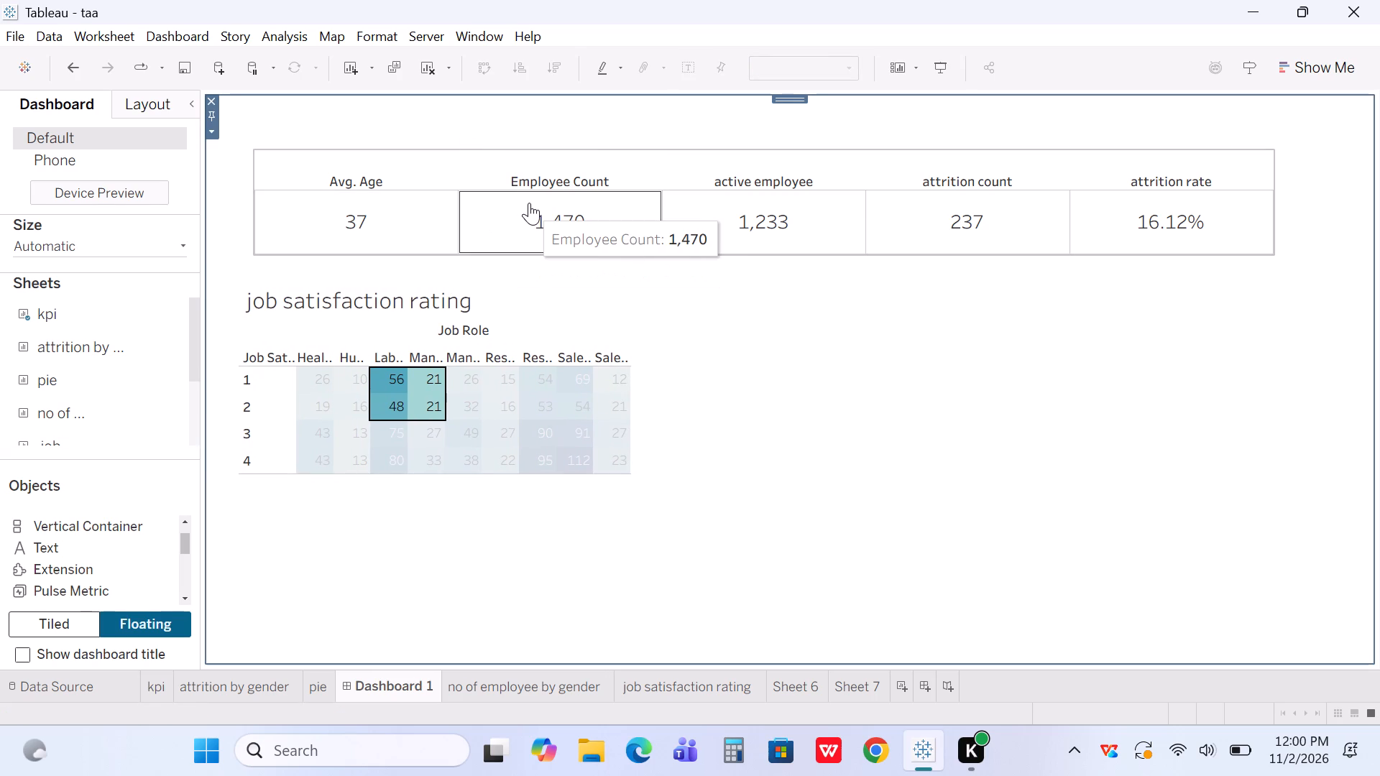
{"action": "left_click", "coordinate": [813, 398]}
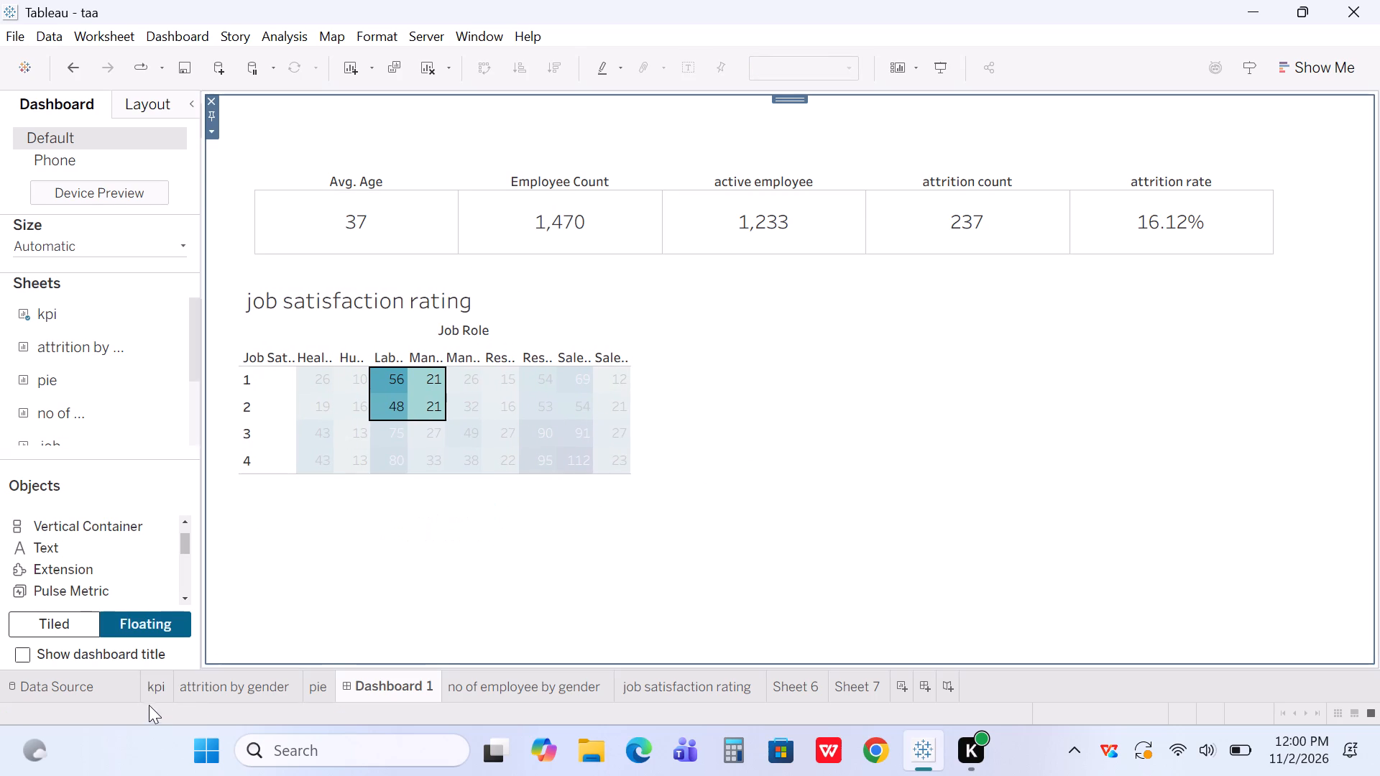
Look through the data fields on the kpi sheet, search them for "avg", and clear the search.
{"action": "left_click", "coordinate": [153, 675]}
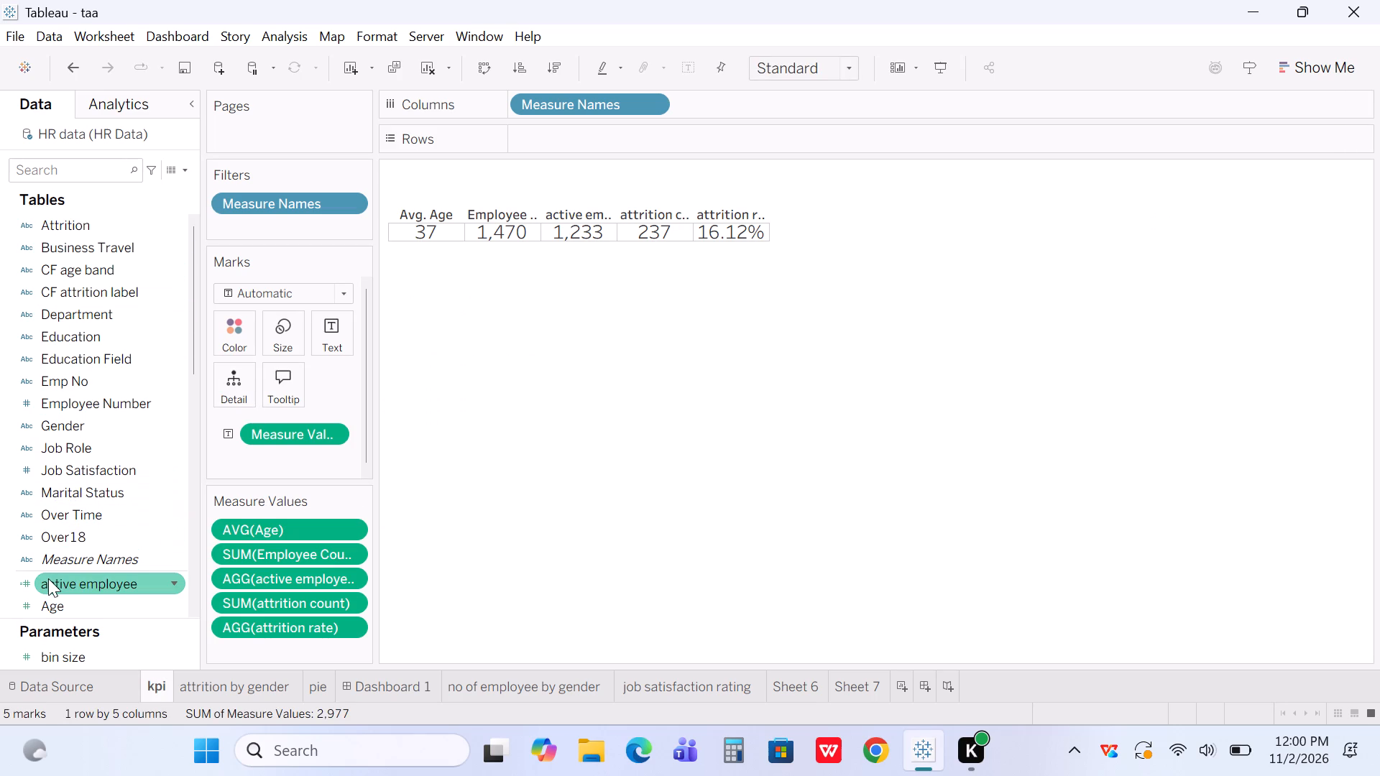
{"action": "scroll", "coordinate": [48, 578], "scroll_direction": "down", "scroll_amount": 1}
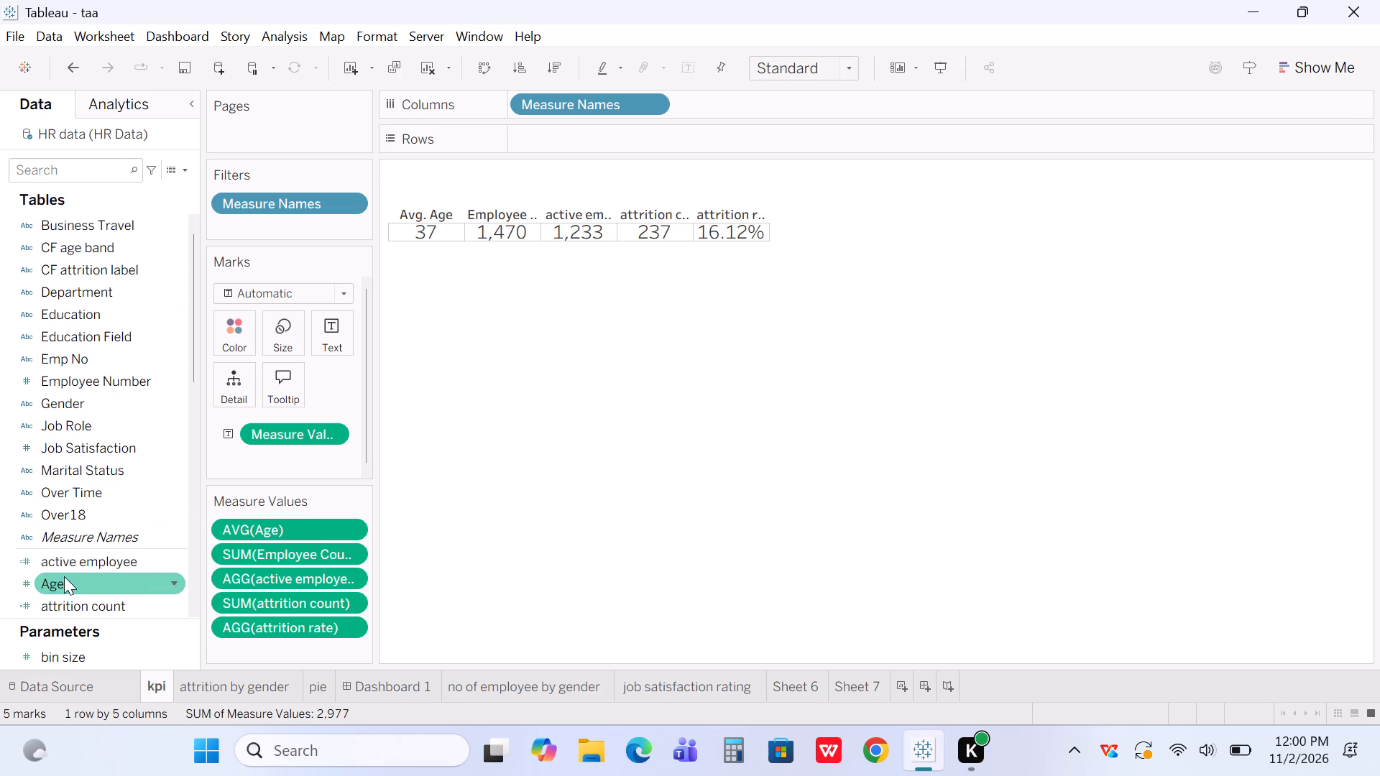
{"action": "scroll", "coordinate": [115, 631], "scroll_direction": "down", "scroll_amount": 1}
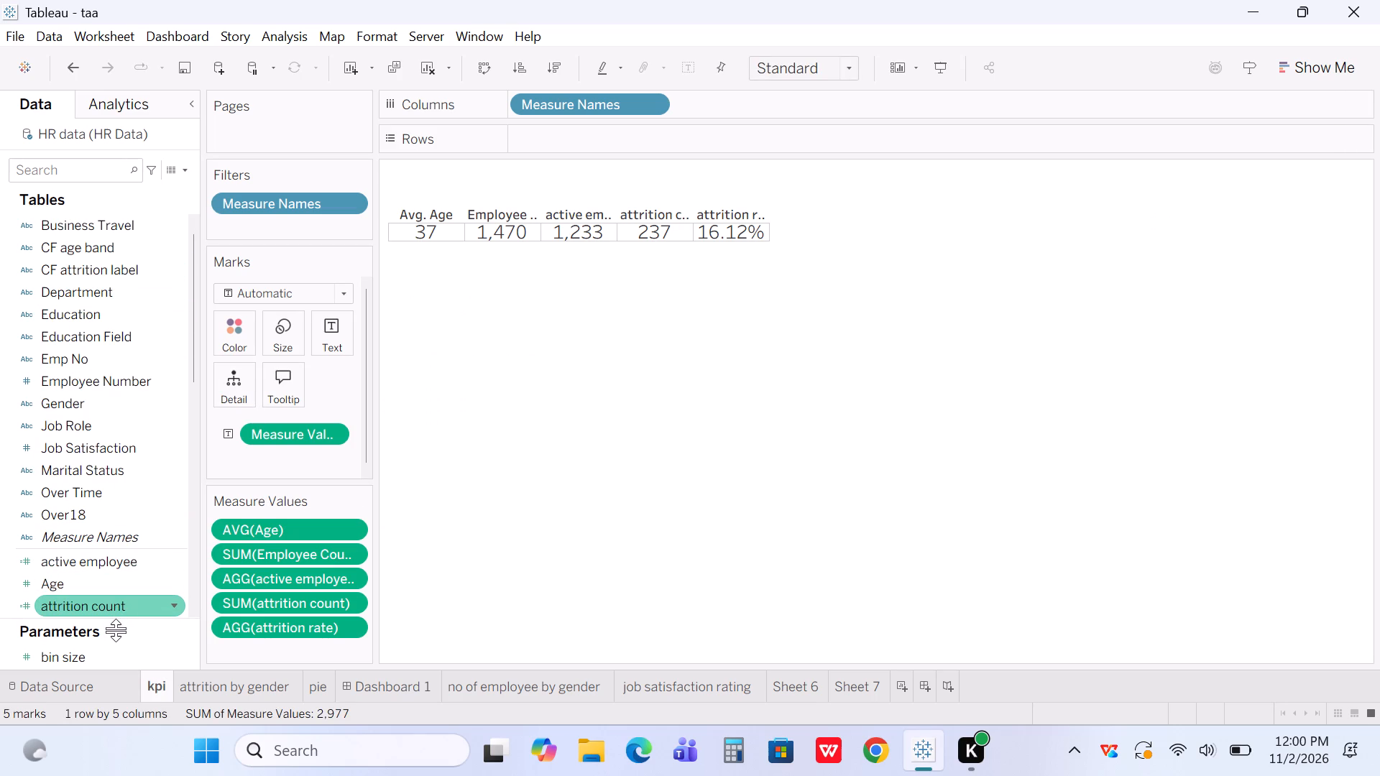
{"action": "scroll", "coordinate": [115, 631], "scroll_direction": "down", "scroll_amount": 1}
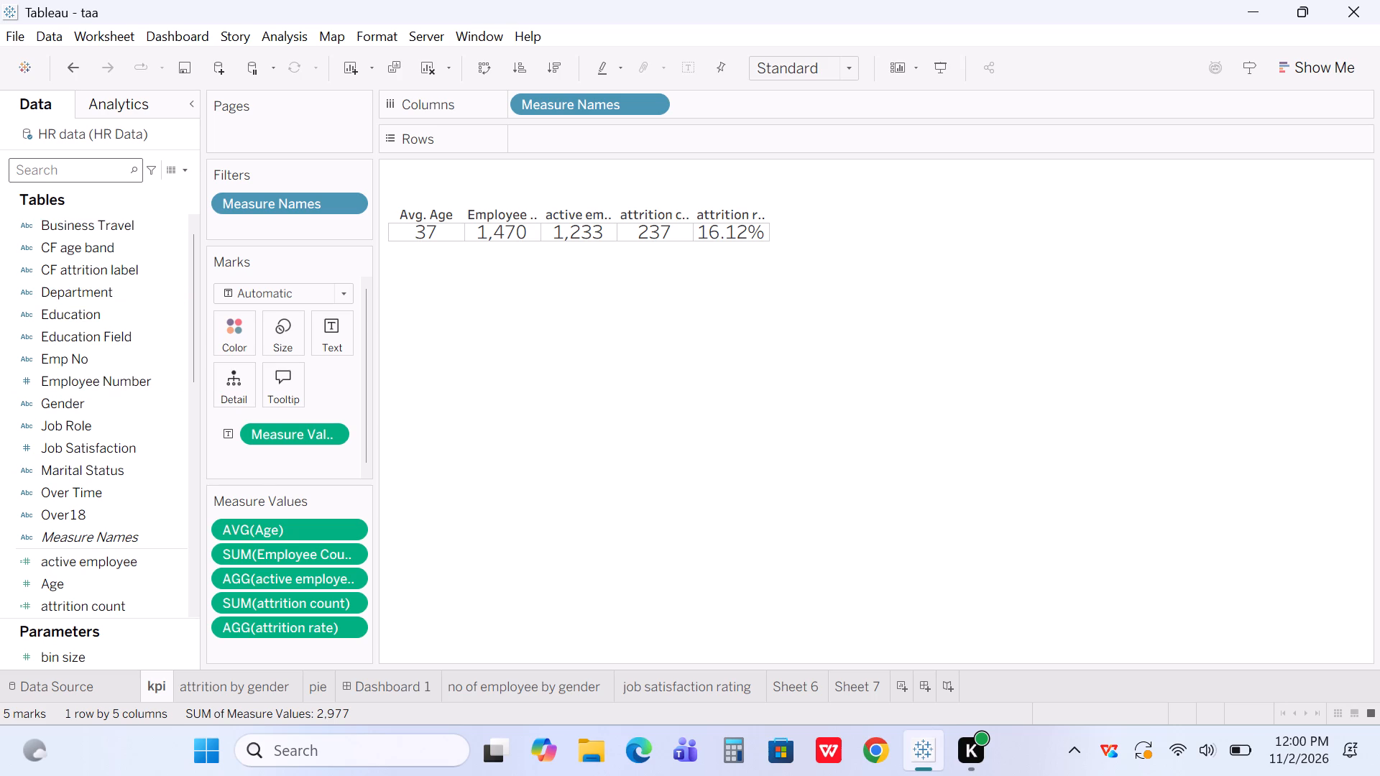
{"action": "left_click", "coordinate": [83, 170]}
{"action": "type", "text": "avg"}
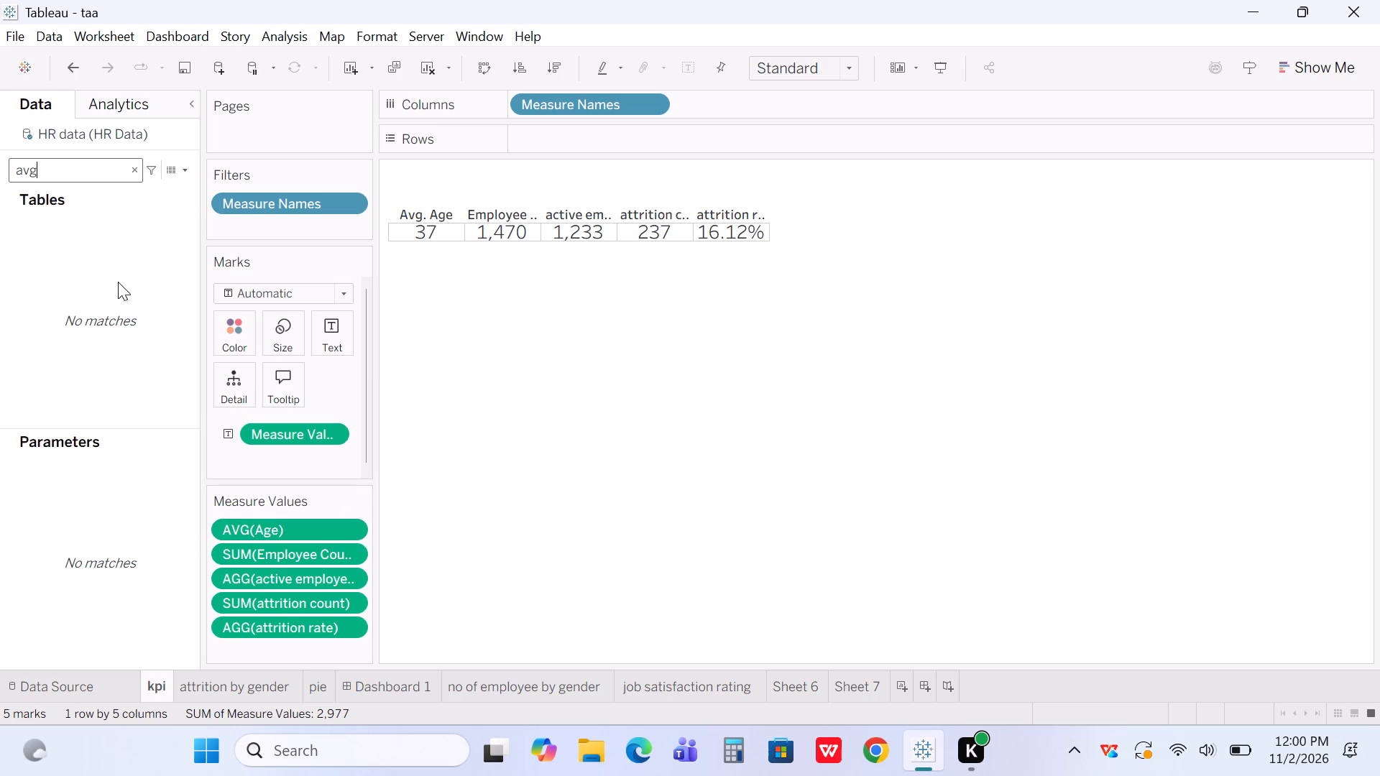
{"action": "left_click", "coordinate": [136, 176]}
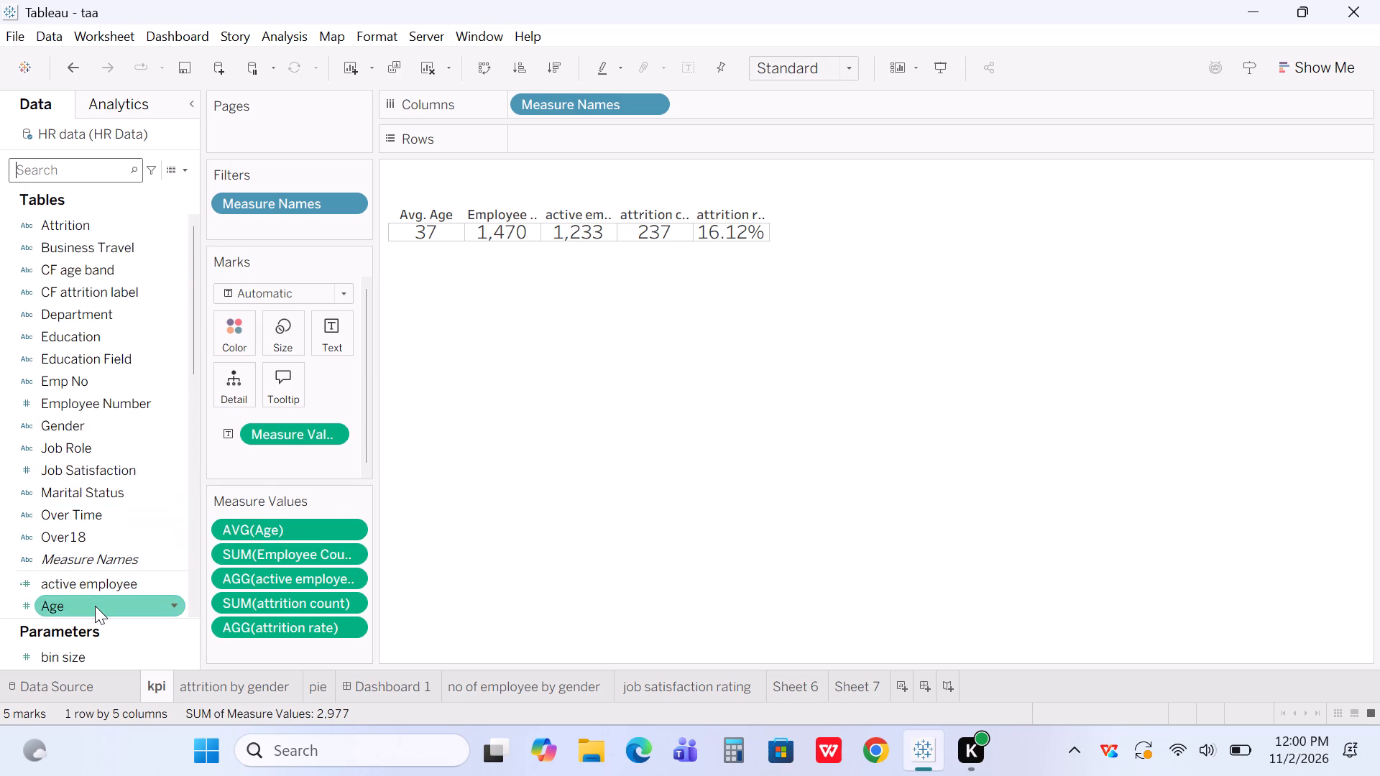
Colour the kpi text marks by Age and open the colour options briefly without changing them.
{"action": "left_click_drag", "start_coordinate": [93, 606], "coordinate": [227, 338]}
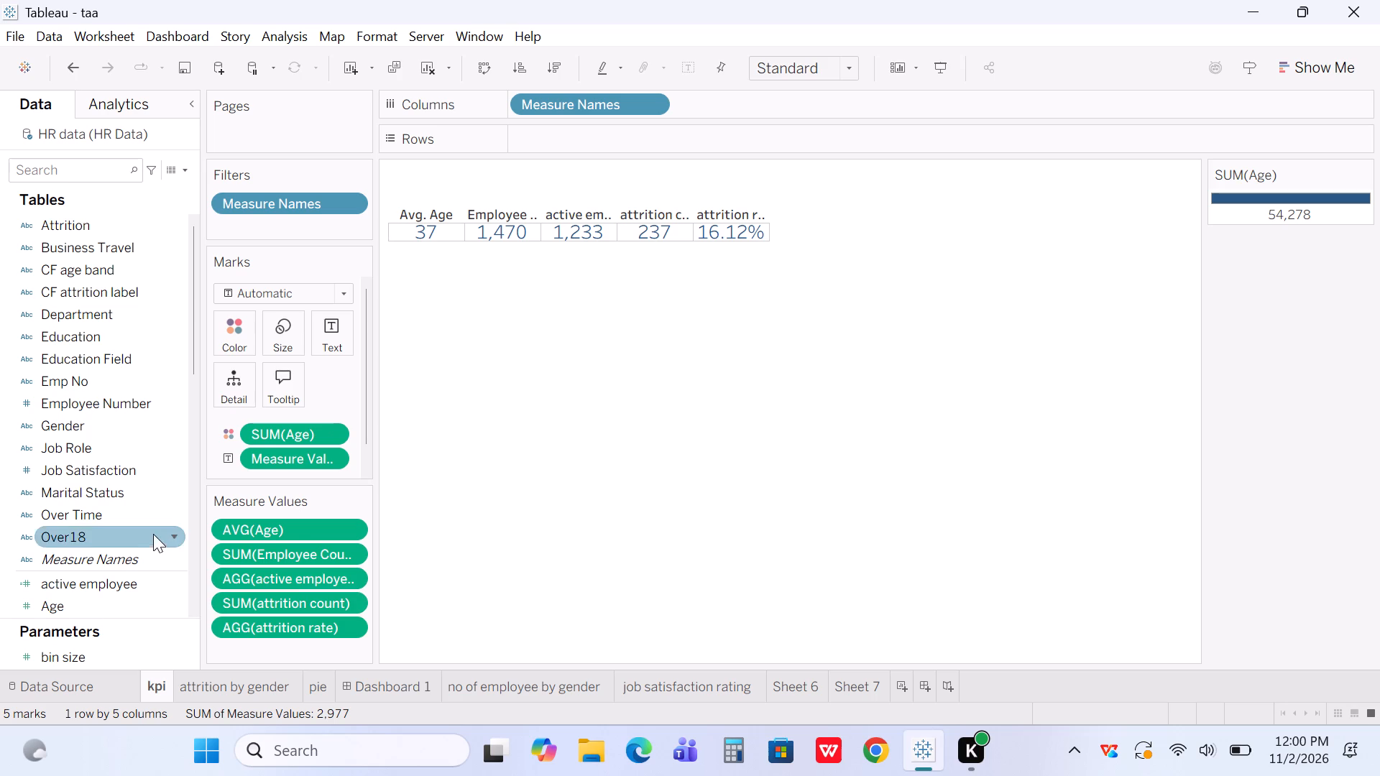
{"action": "left_click", "coordinate": [242, 333]}
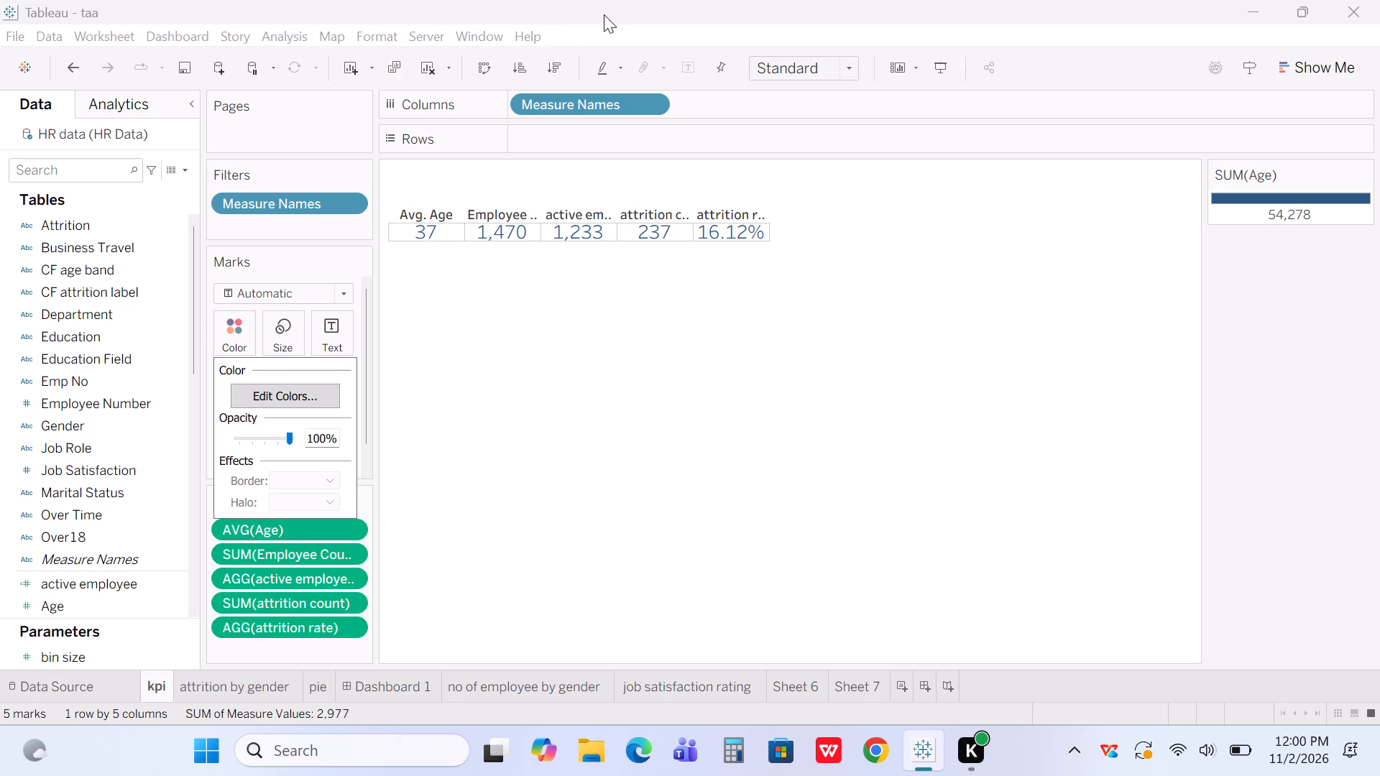
{"action": "left_click", "coordinate": [558, 350]}
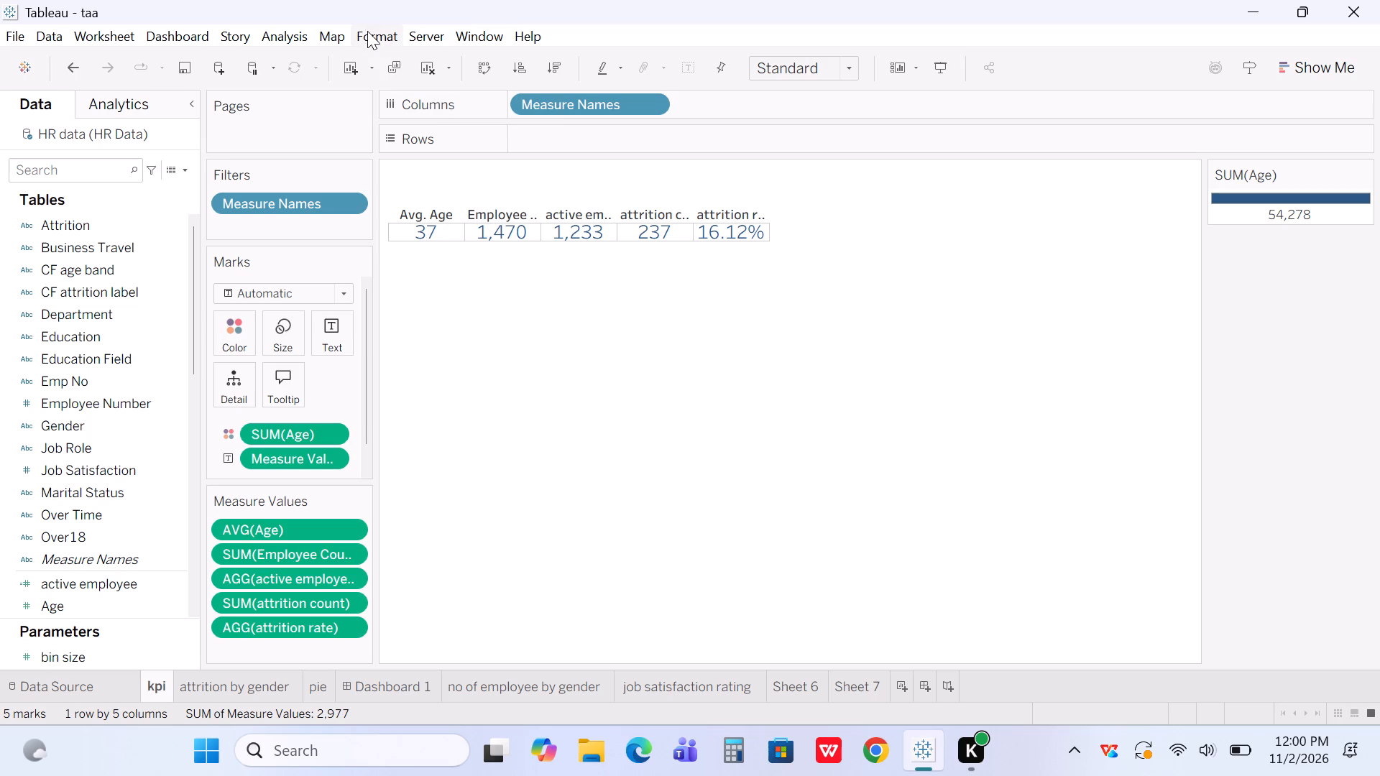
Open the kpi sheet's shading formatting and set the Total pane shading for columns to magenta.
{"action": "left_click", "coordinate": [367, 28]}
{"action": "left_click", "coordinate": [414, 187]}
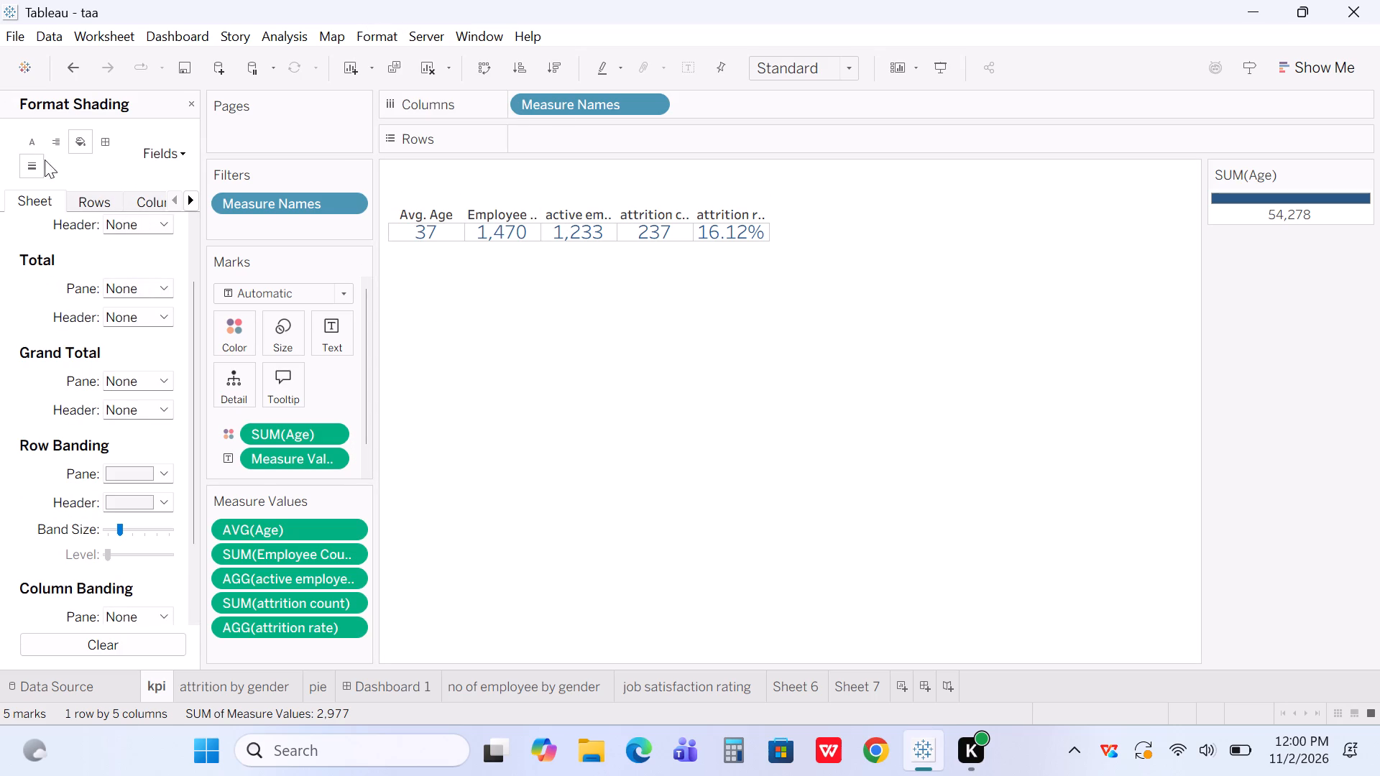
{"action": "left_click", "coordinate": [163, 193]}
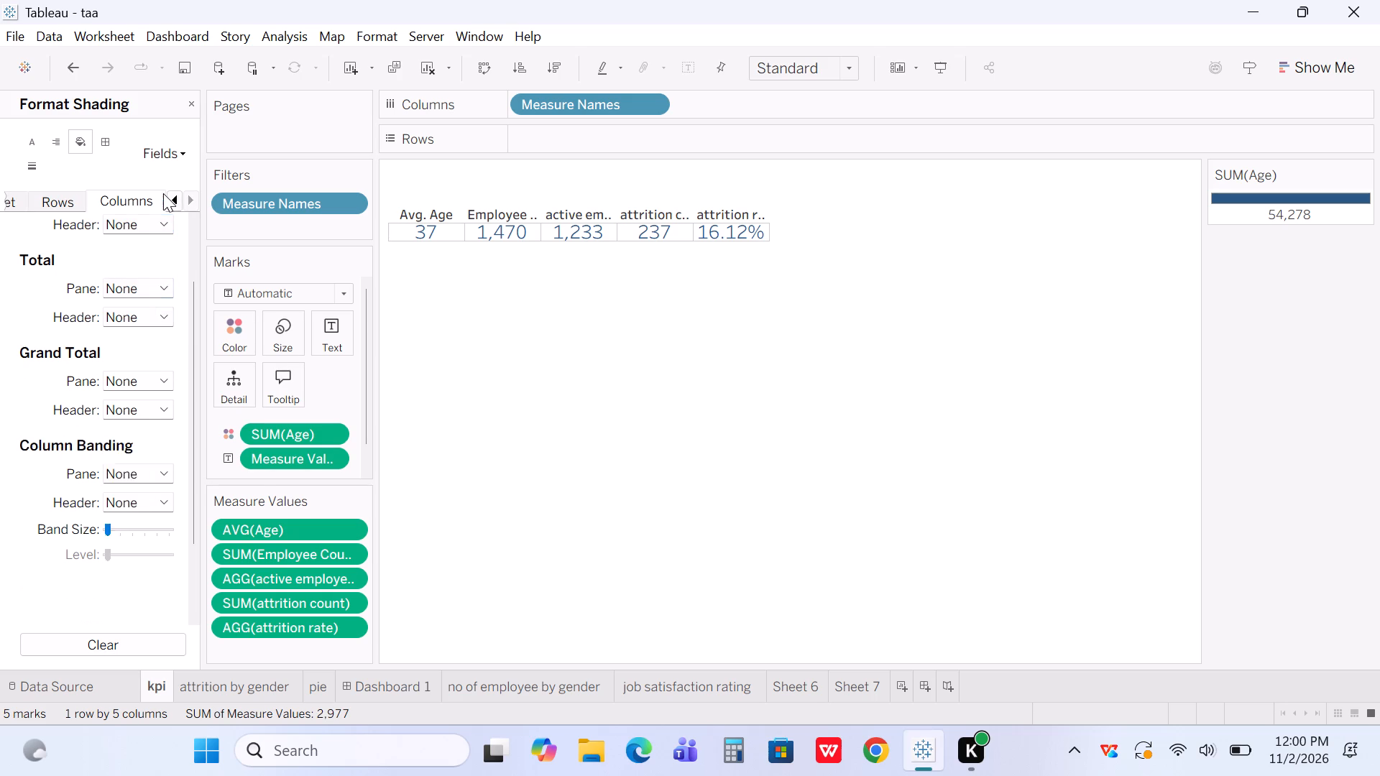
{"action": "left_click", "coordinate": [157, 226]}
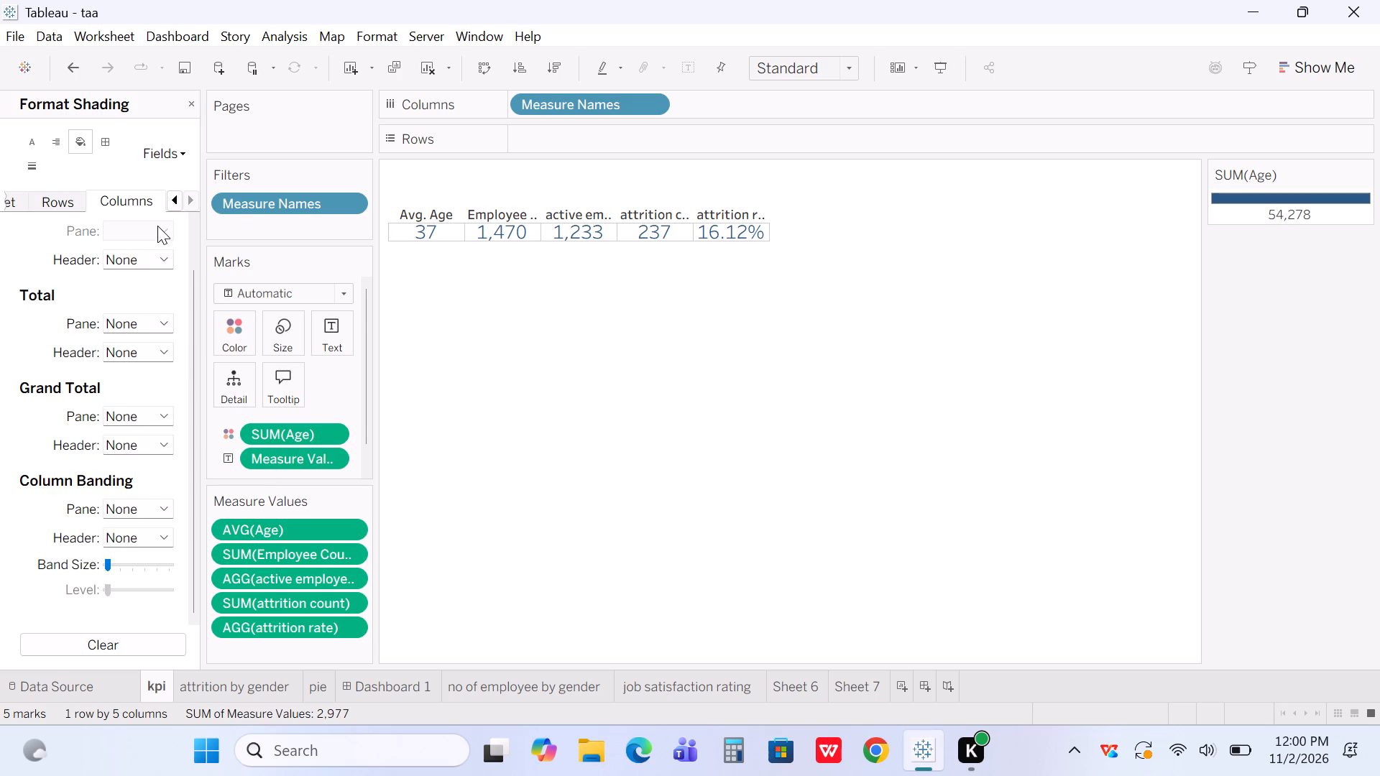
{"action": "left_click_drag", "start_coordinate": [157, 234], "coordinate": [157, 267]}
{"action": "left_click", "coordinate": [157, 267]}
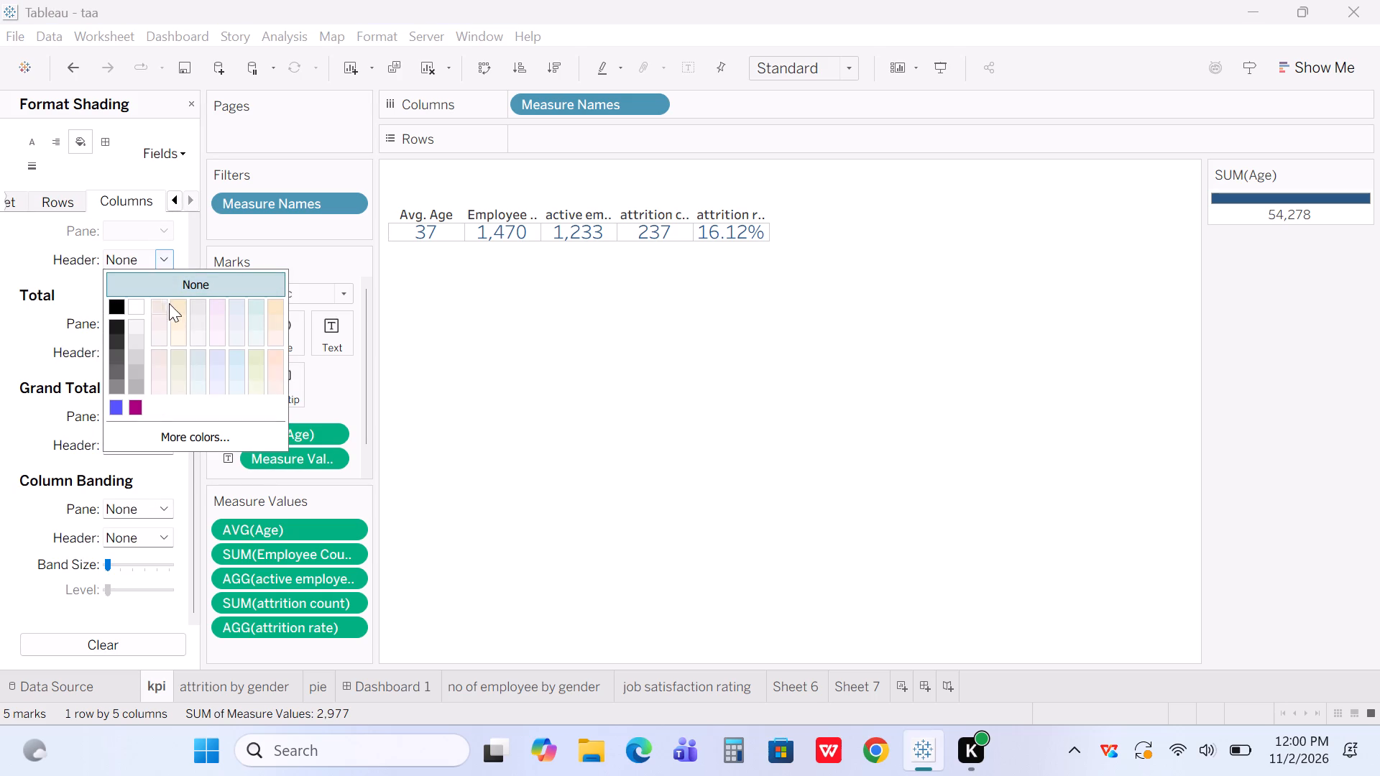
{"action": "left_click", "coordinate": [62, 272]}
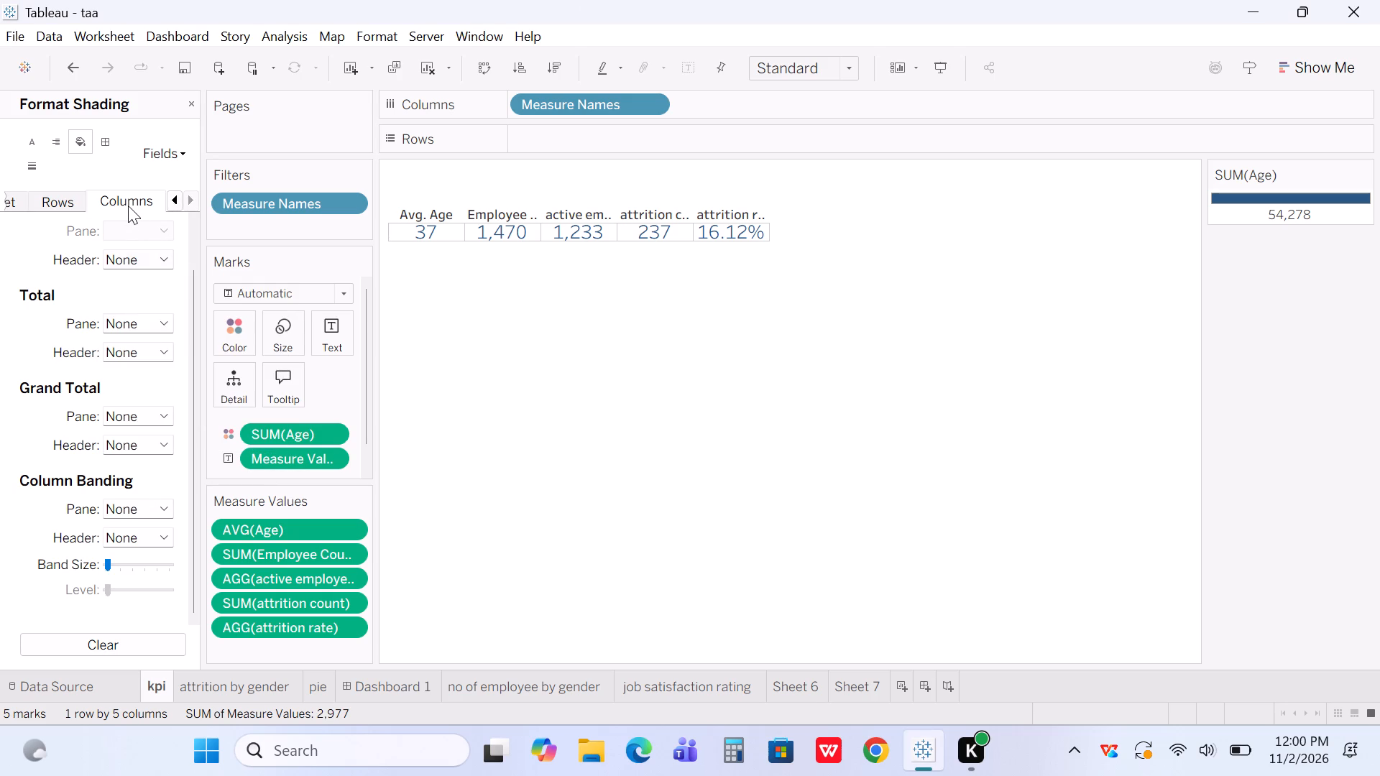
{"action": "scroll", "coordinate": [128, 205], "scroll_direction": "left", "scroll_amount": 1}
{"action": "left_click", "coordinate": [77, 142]}
{"action": "left_click", "coordinate": [158, 320]}
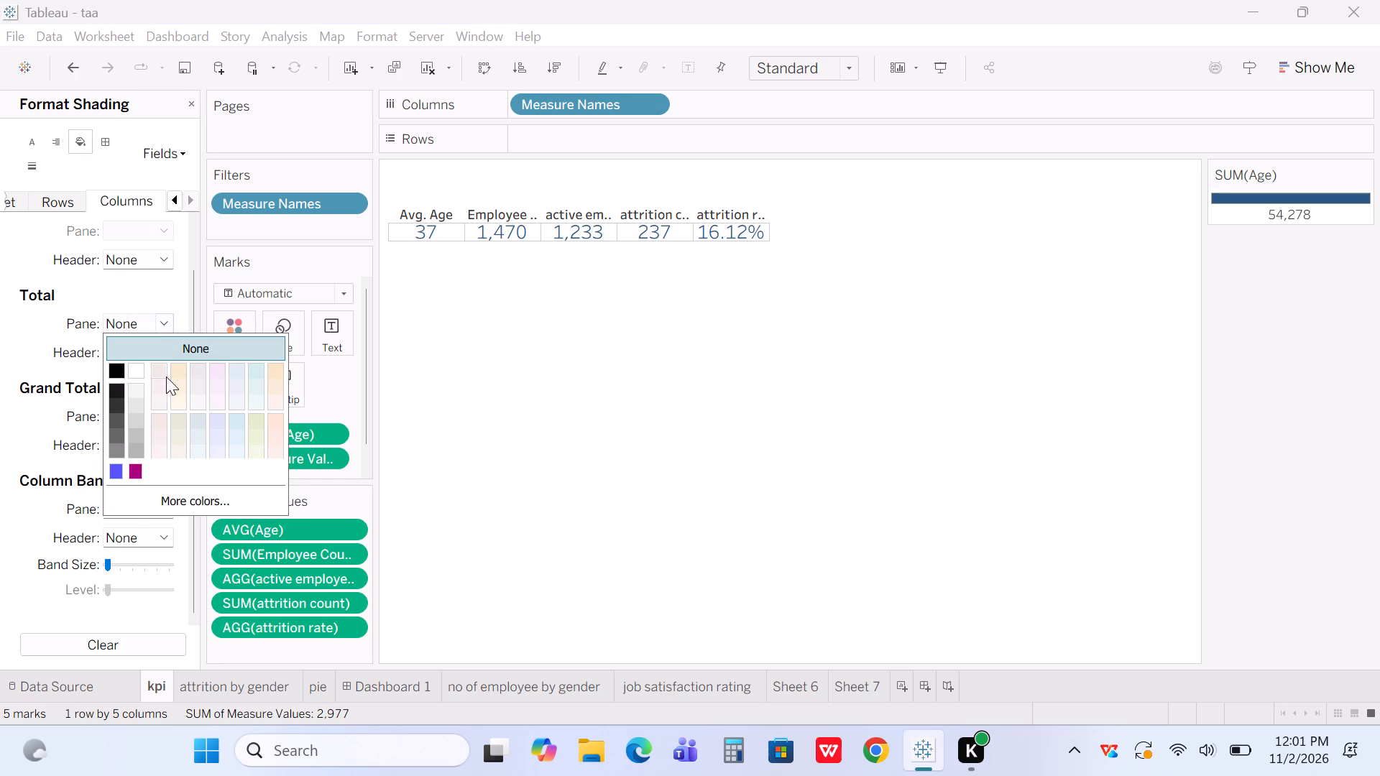
{"action": "left_click", "coordinate": [252, 366]}
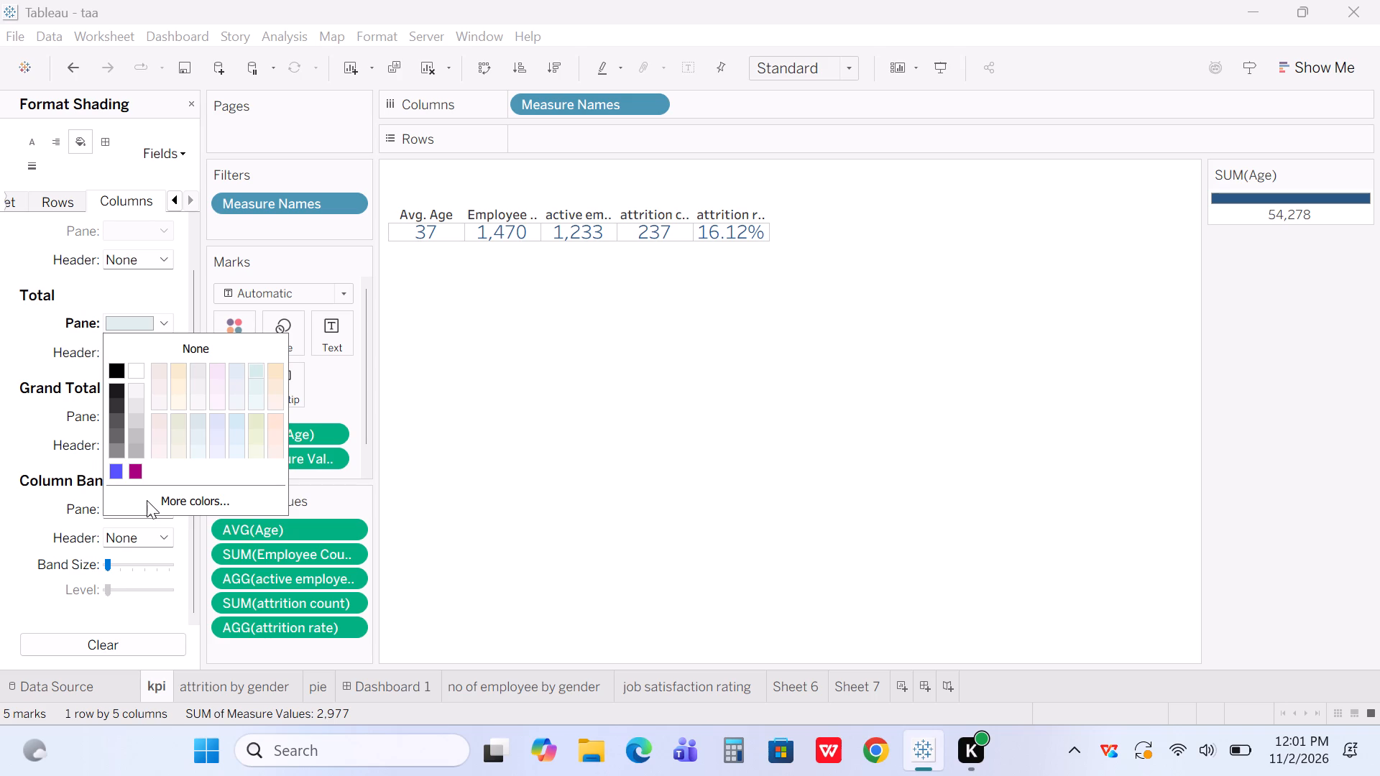
{"action": "left_click", "coordinate": [129, 470]}
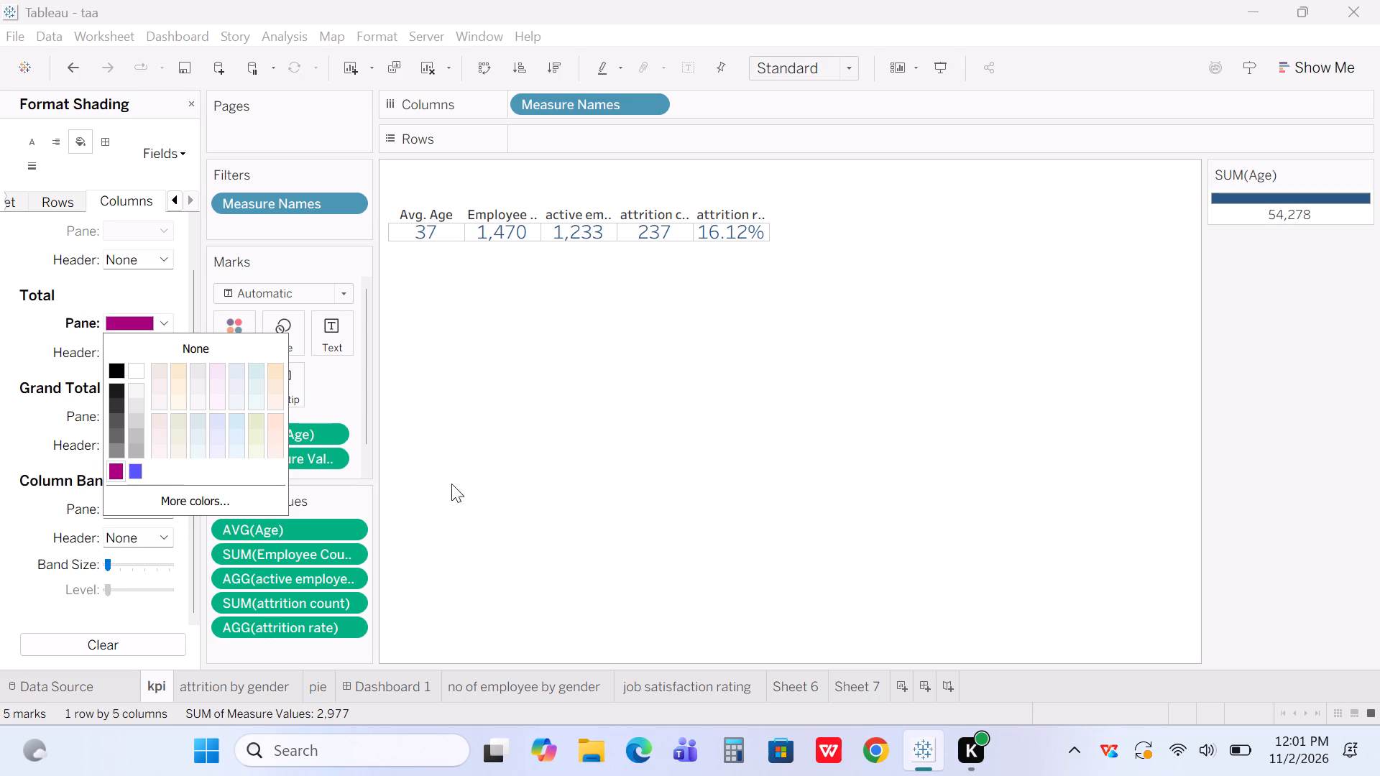
{"action": "left_click", "coordinate": [463, 484]}
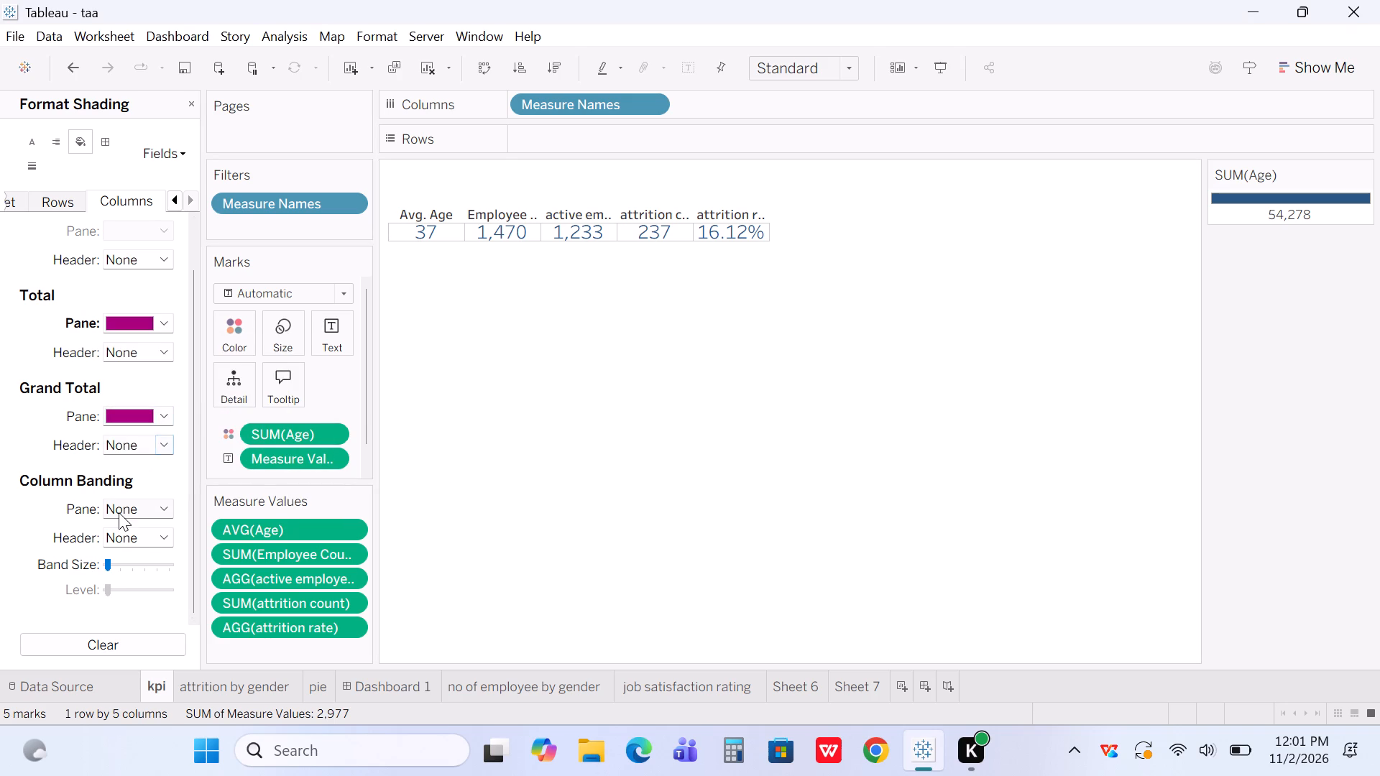
Set the column banding pane shading to very light grey, undoing a dark grey trial, and reduce the band size to its minimum.
{"action": "left_click", "coordinate": [119, 512]}
{"action": "left_click", "coordinate": [141, 601]}
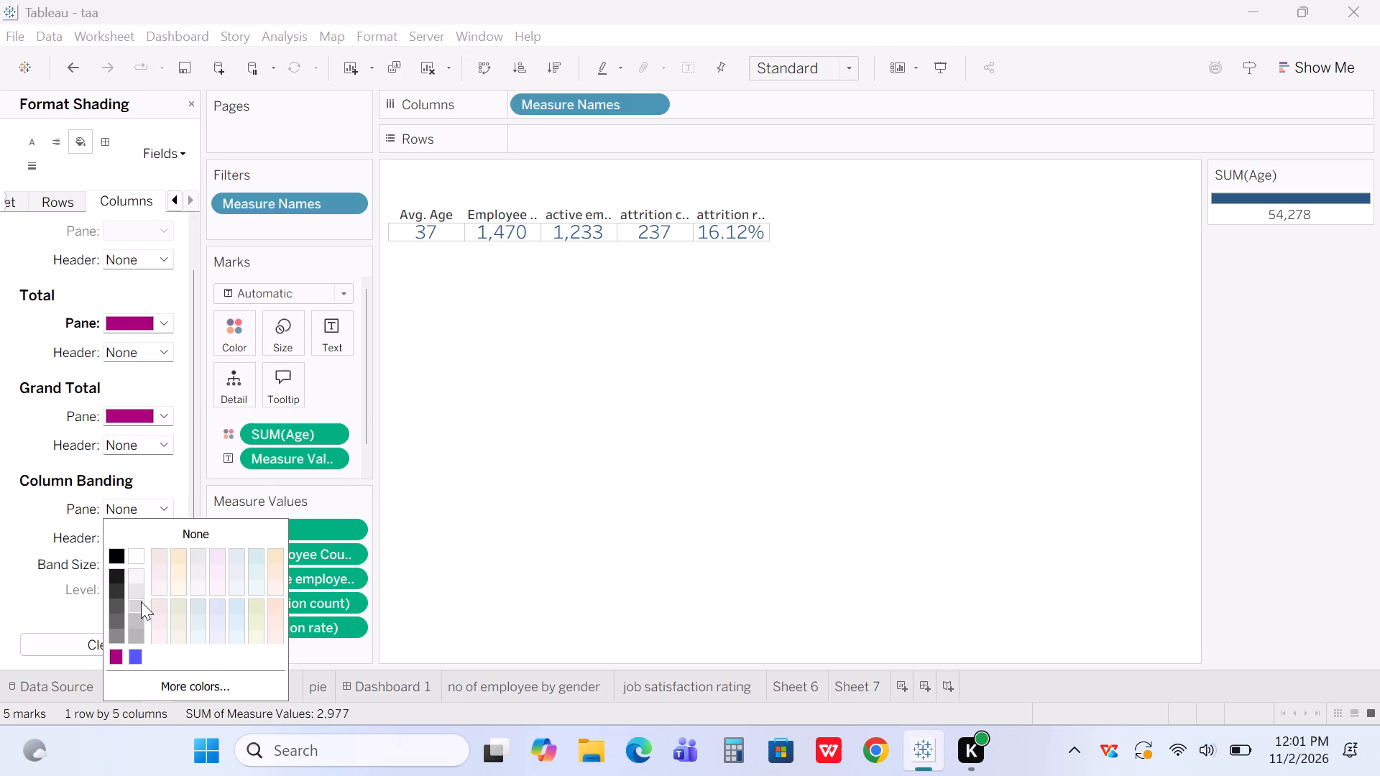
{"action": "left_click", "coordinate": [191, 592]}
{"action": "left_click", "coordinate": [126, 606]}
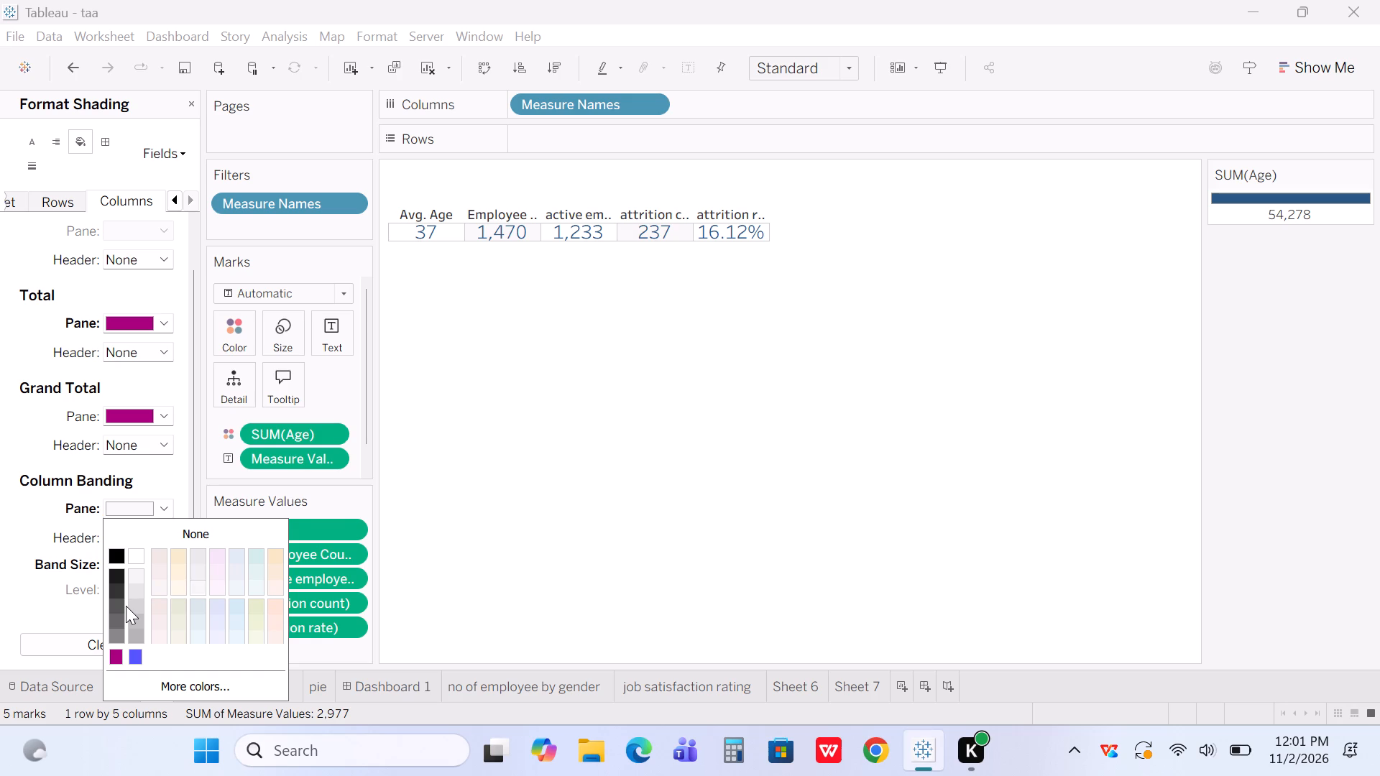
{"action": "left_click", "coordinate": [569, 562]}
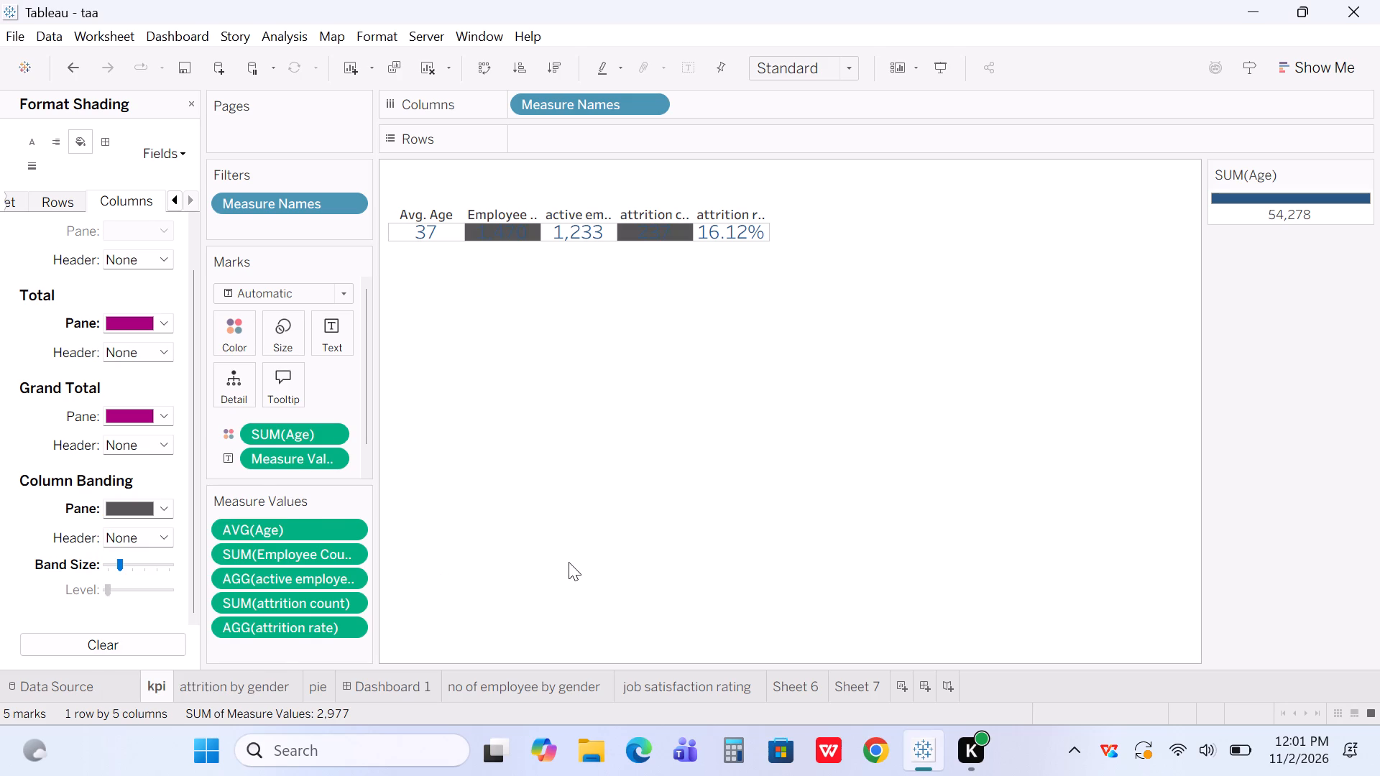
{"action": "key", "text": "ctrl+z"}
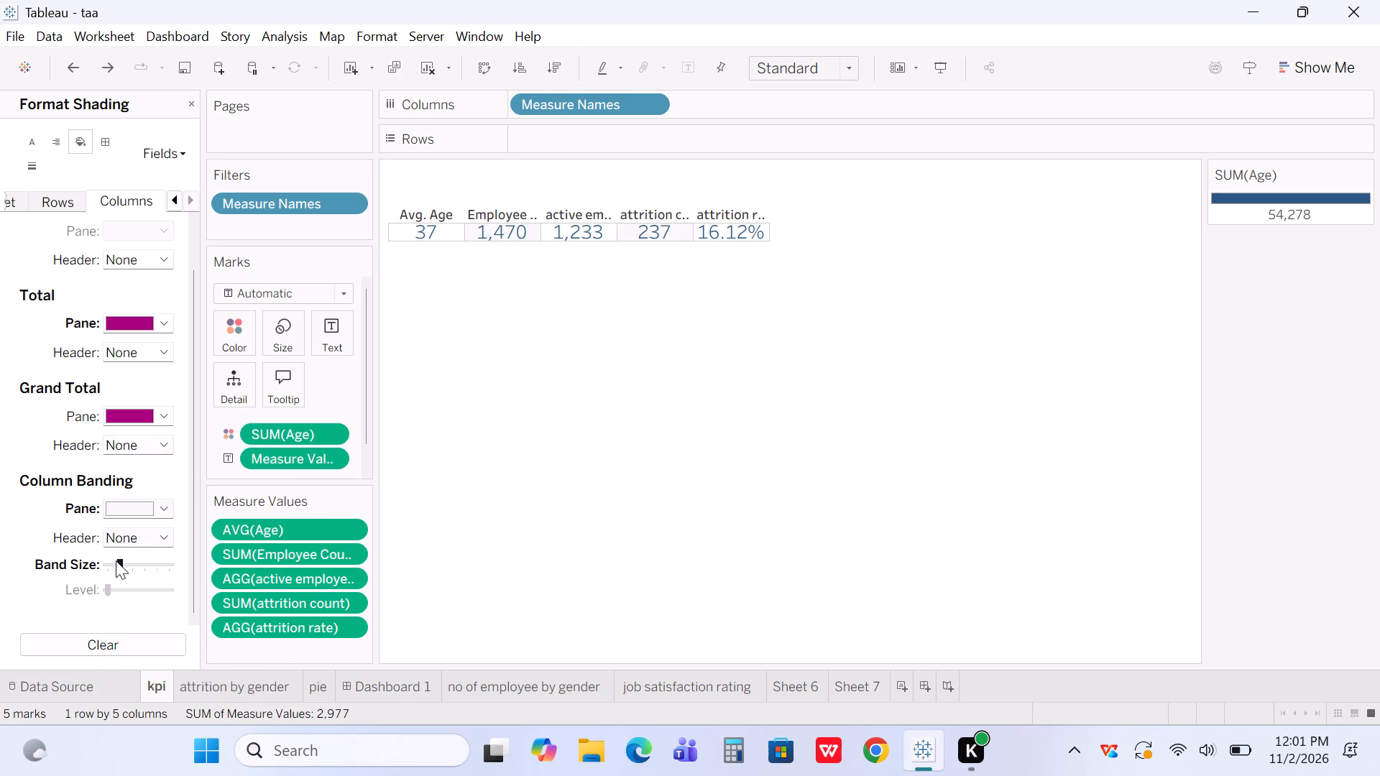
{"action": "scroll", "coordinate": [116, 560], "scroll_direction": "down", "scroll_amount": 1}
Set the Grand Total pane shading for columns to pale teal.
{"action": "left_click", "coordinate": [155, 410]}
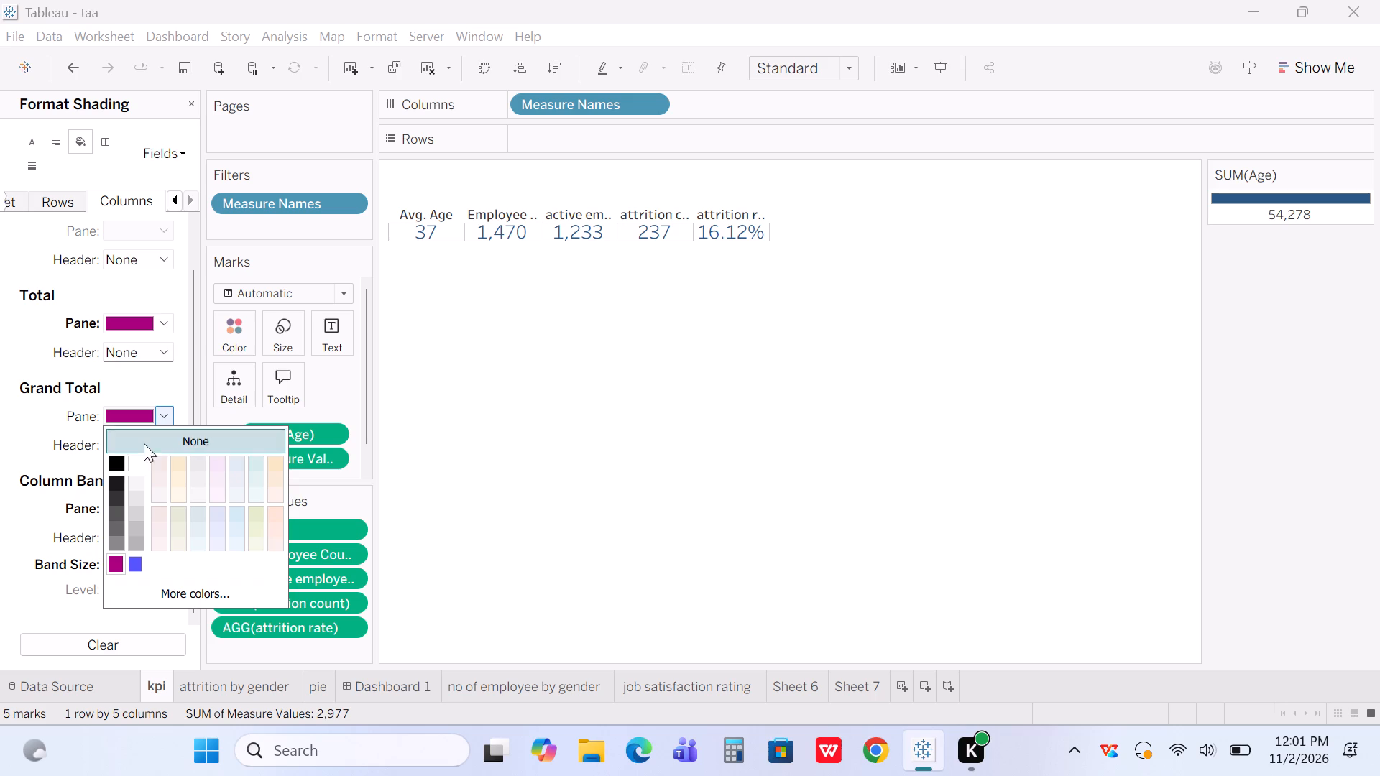
{"action": "left_click", "coordinate": [197, 460]}
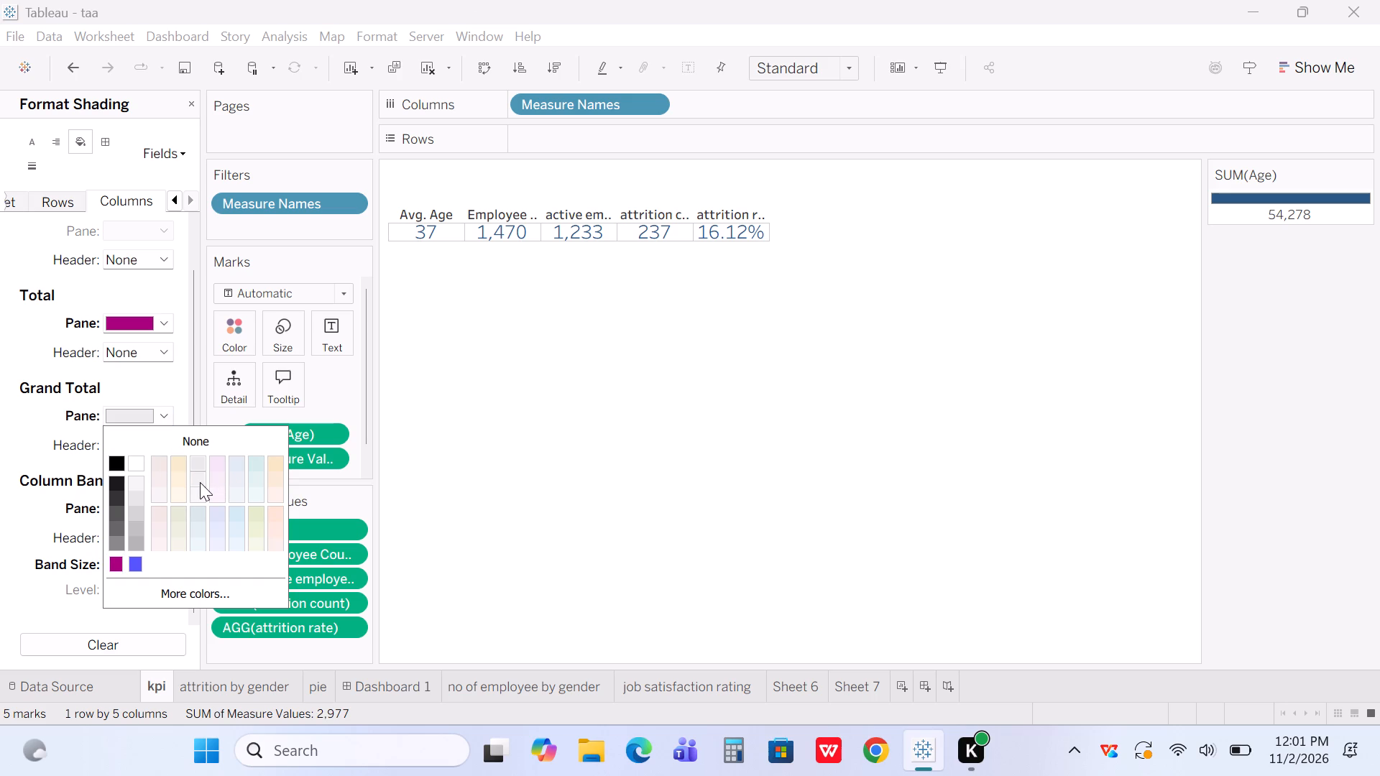
{"action": "left_click", "coordinate": [200, 482]}
{"action": "left_click", "coordinate": [257, 470]}
{"action": "left_click", "coordinate": [469, 485]}
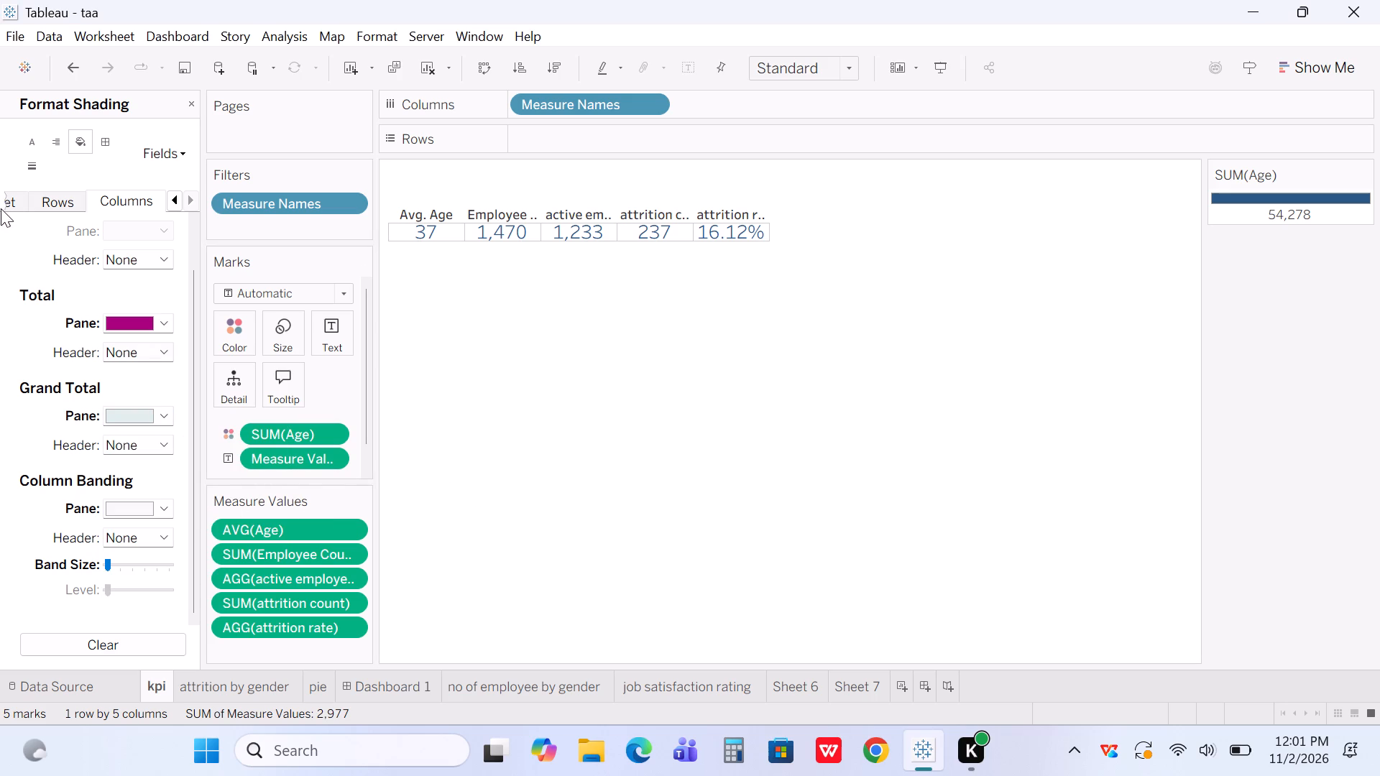
Set the kpi sheet's default worksheet shading to medium grey.
{"action": "scroll", "coordinate": [47, 202], "scroll_direction": "right", "scroll_amount": 3}
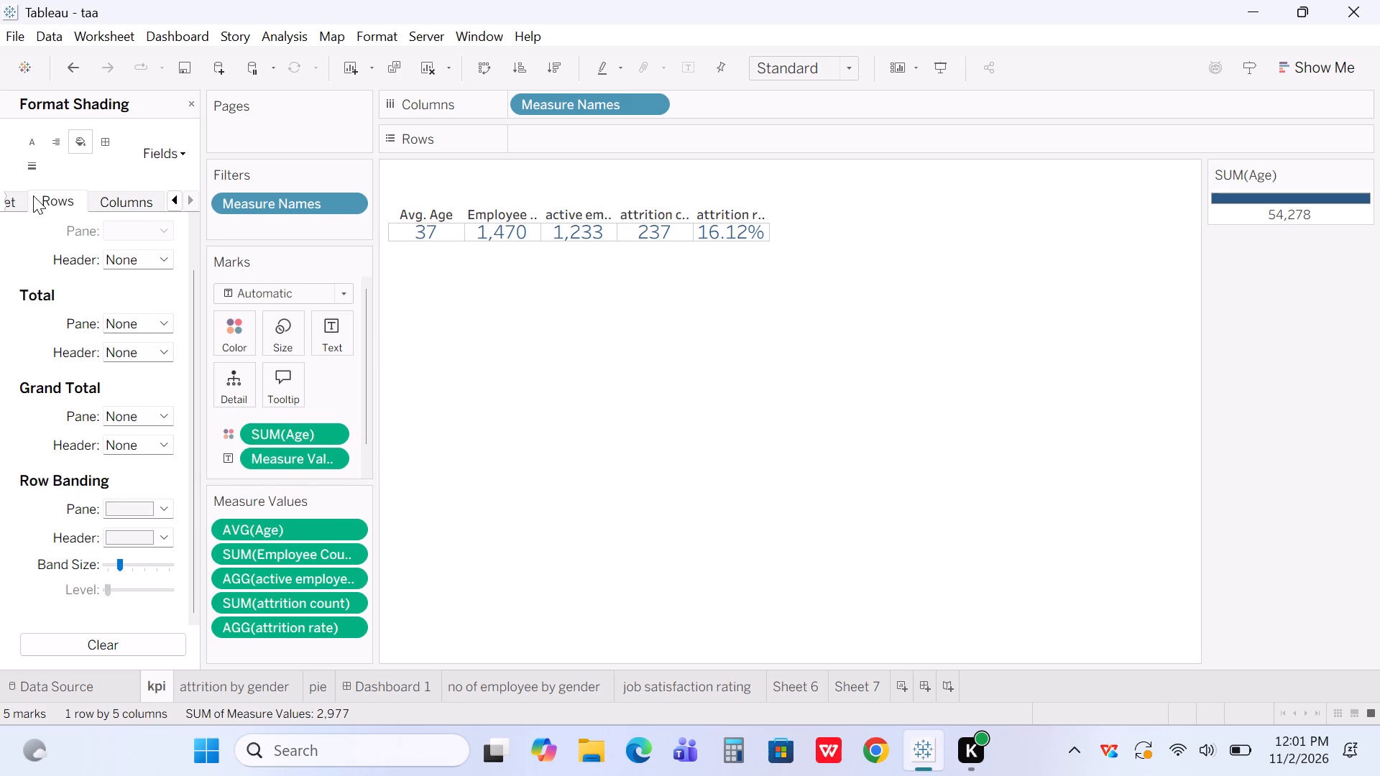
{"action": "left_click", "coordinate": [32, 193]}
{"action": "scroll", "coordinate": [85, 236], "scroll_direction": "up", "scroll_amount": 3}
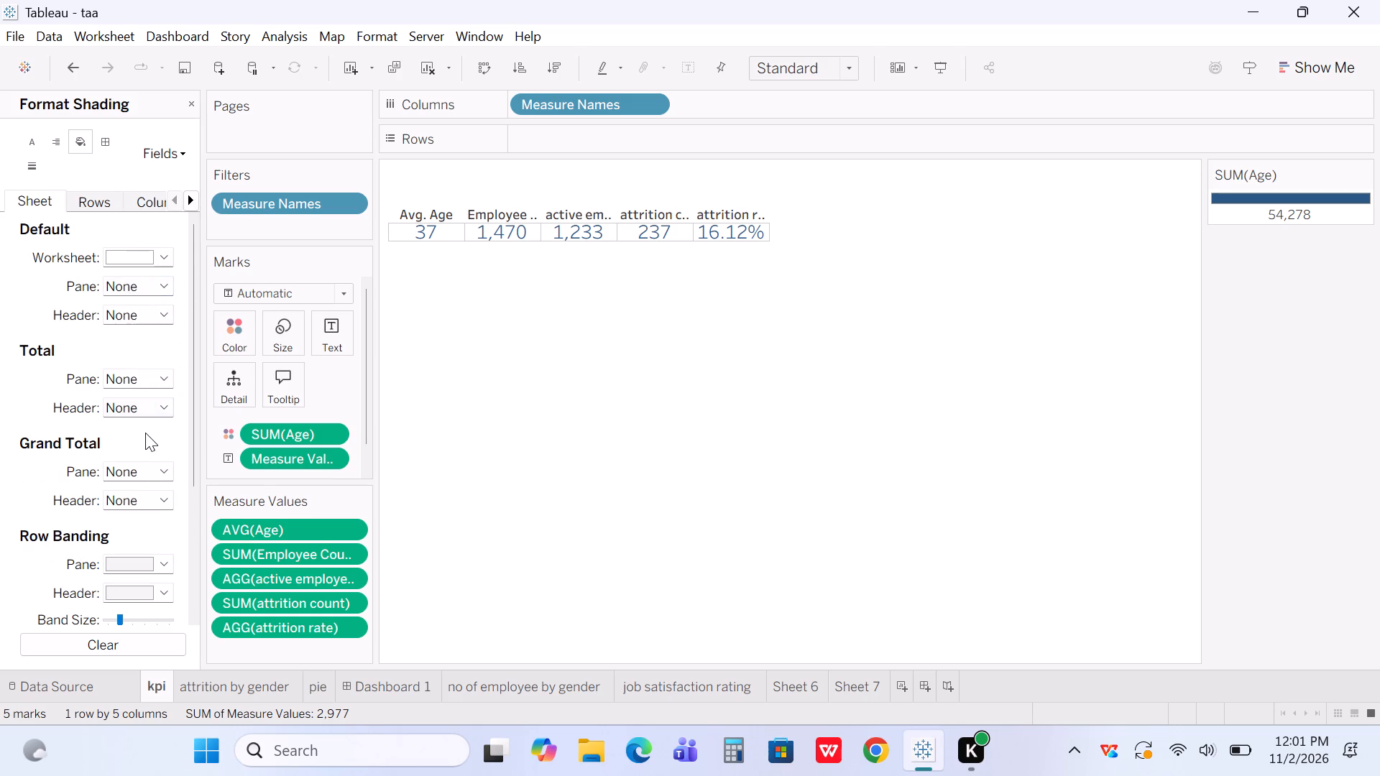
{"action": "scroll", "coordinate": [145, 433], "scroll_direction": "down", "scroll_amount": 1}
{"action": "scroll", "coordinate": [145, 433], "scroll_direction": "up", "scroll_amount": 2}
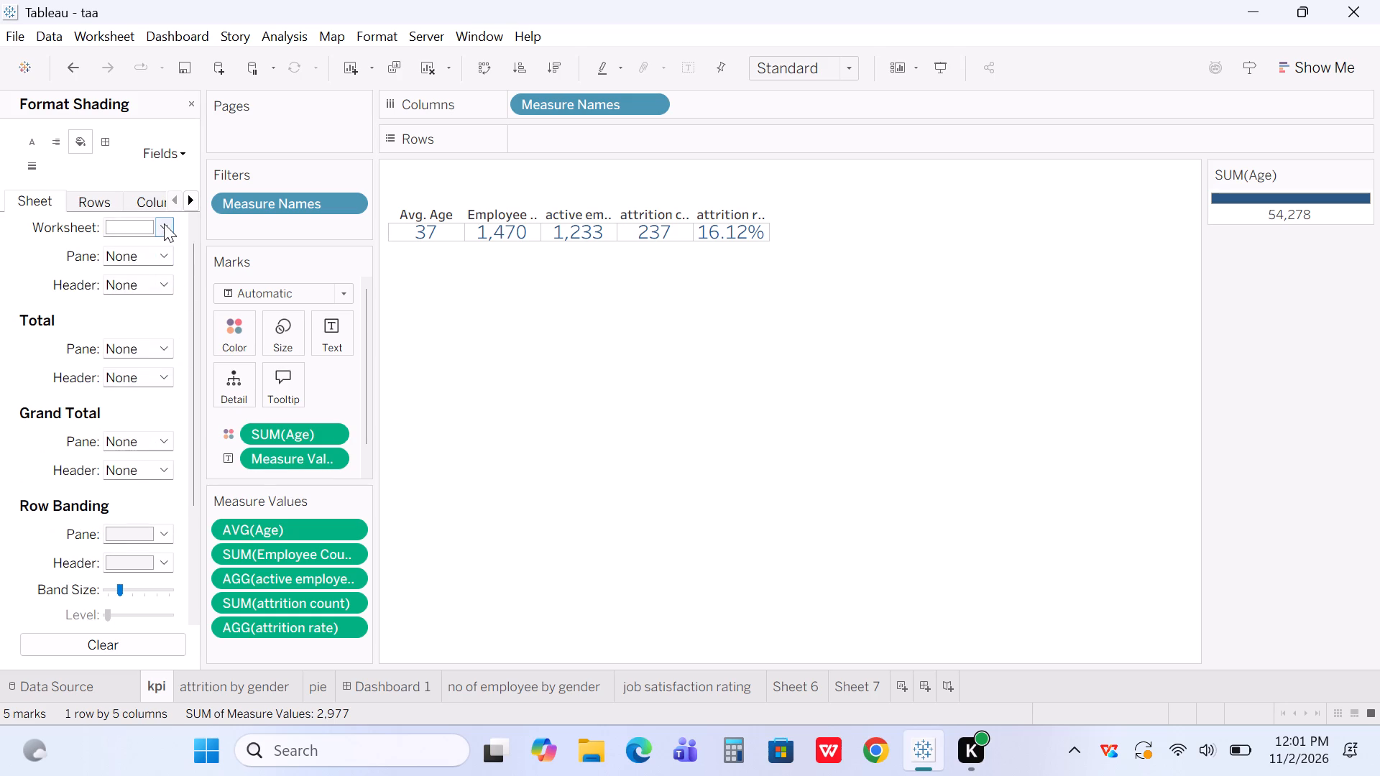
{"action": "left_click", "coordinate": [165, 224]}
{"action": "left_click", "coordinate": [165, 296]}
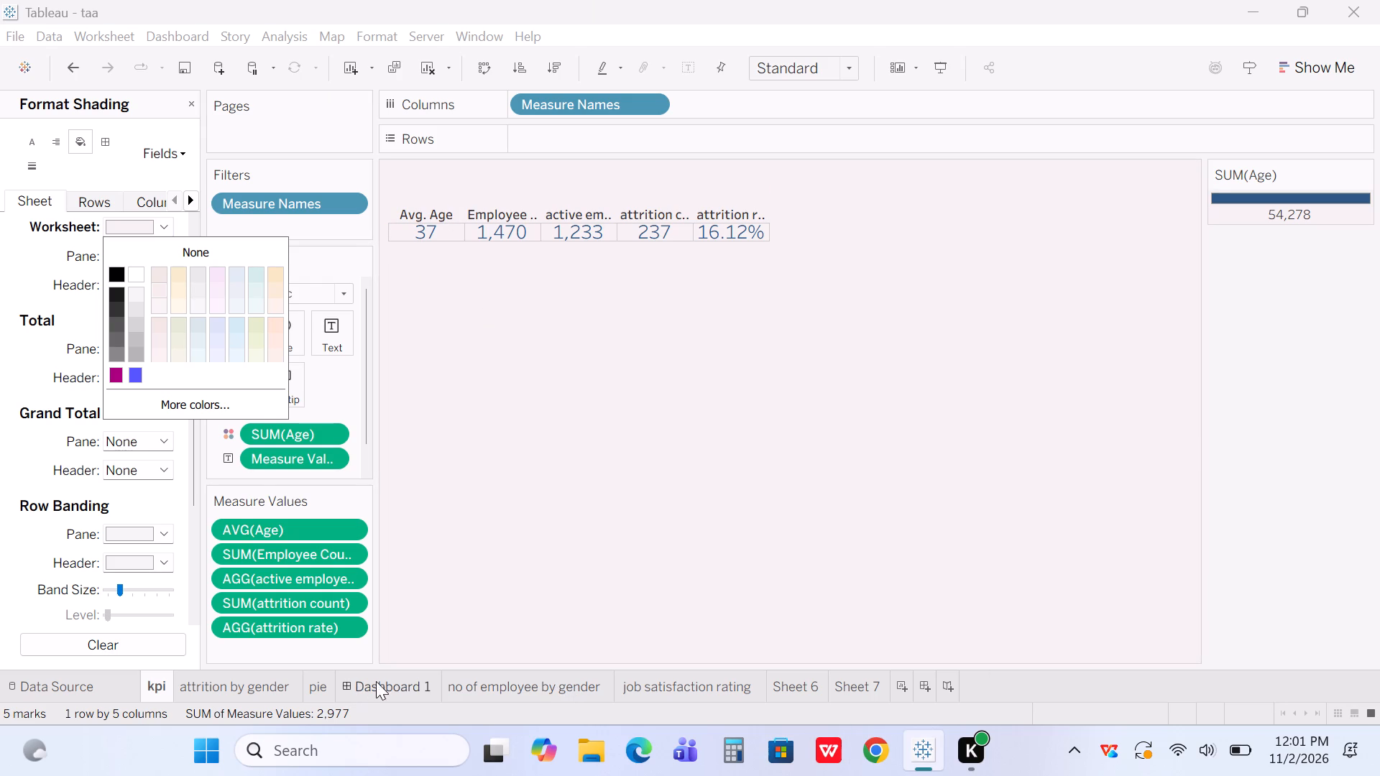
{"action": "left_click", "coordinate": [134, 354]}
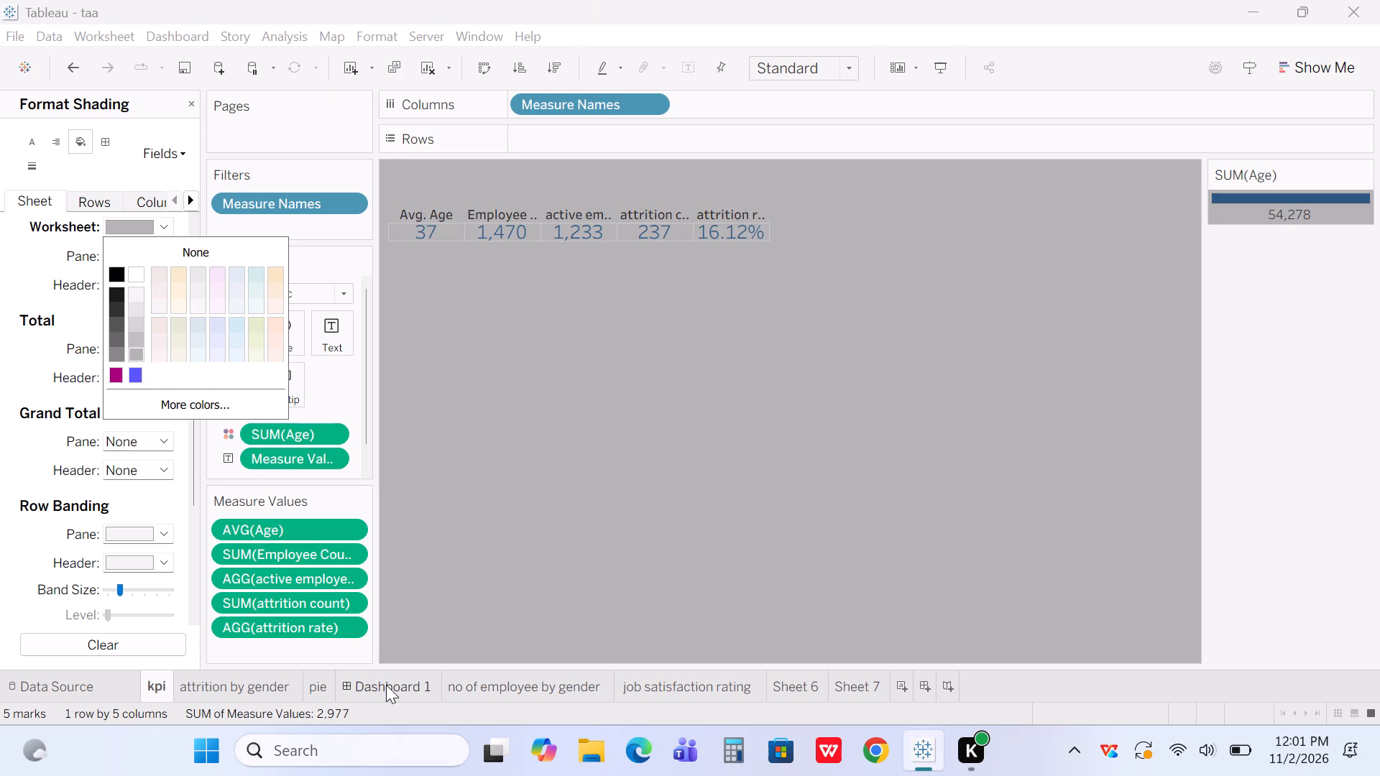
Check how the kpi strip's shading looks on Dashboard 1 and return to the kpi sheet.
{"action": "left_click", "coordinate": [386, 685]}
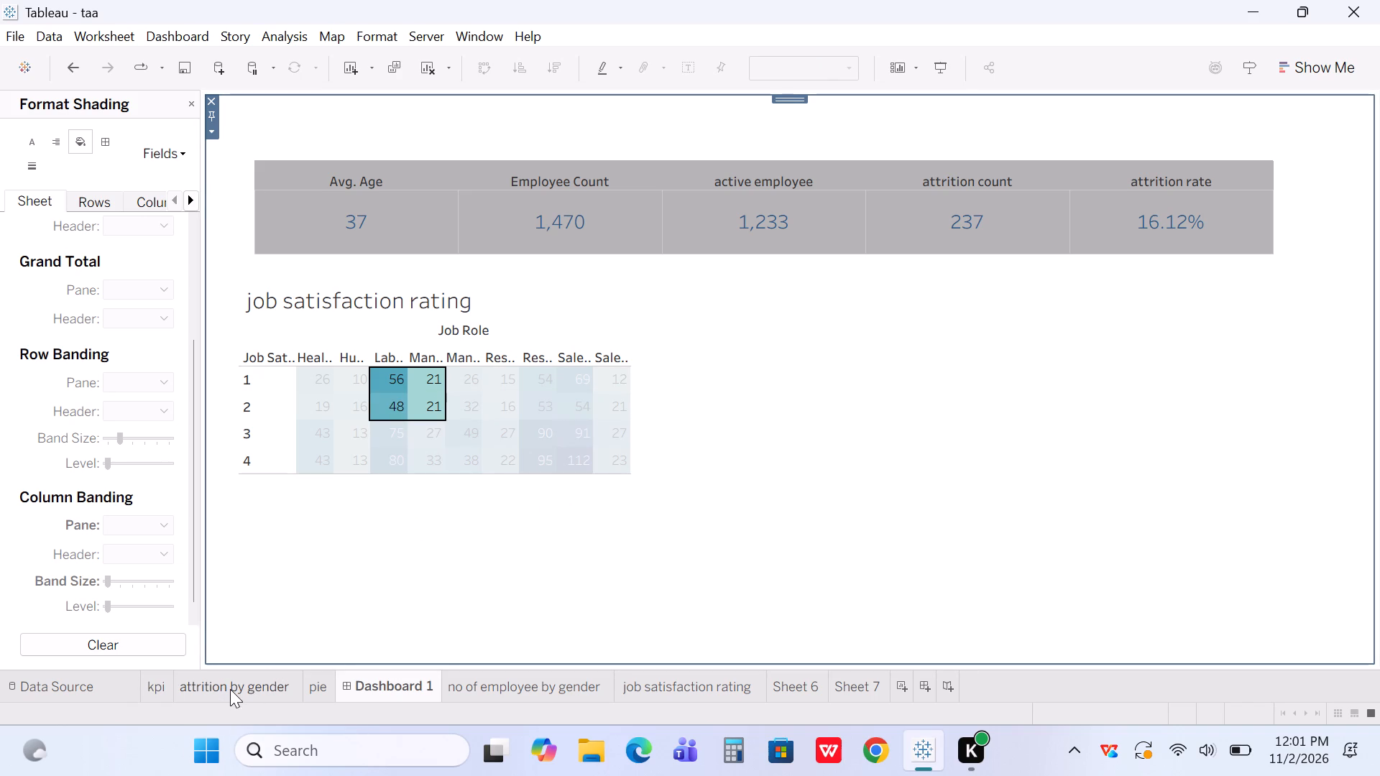
{"action": "left_click", "coordinate": [158, 688]}
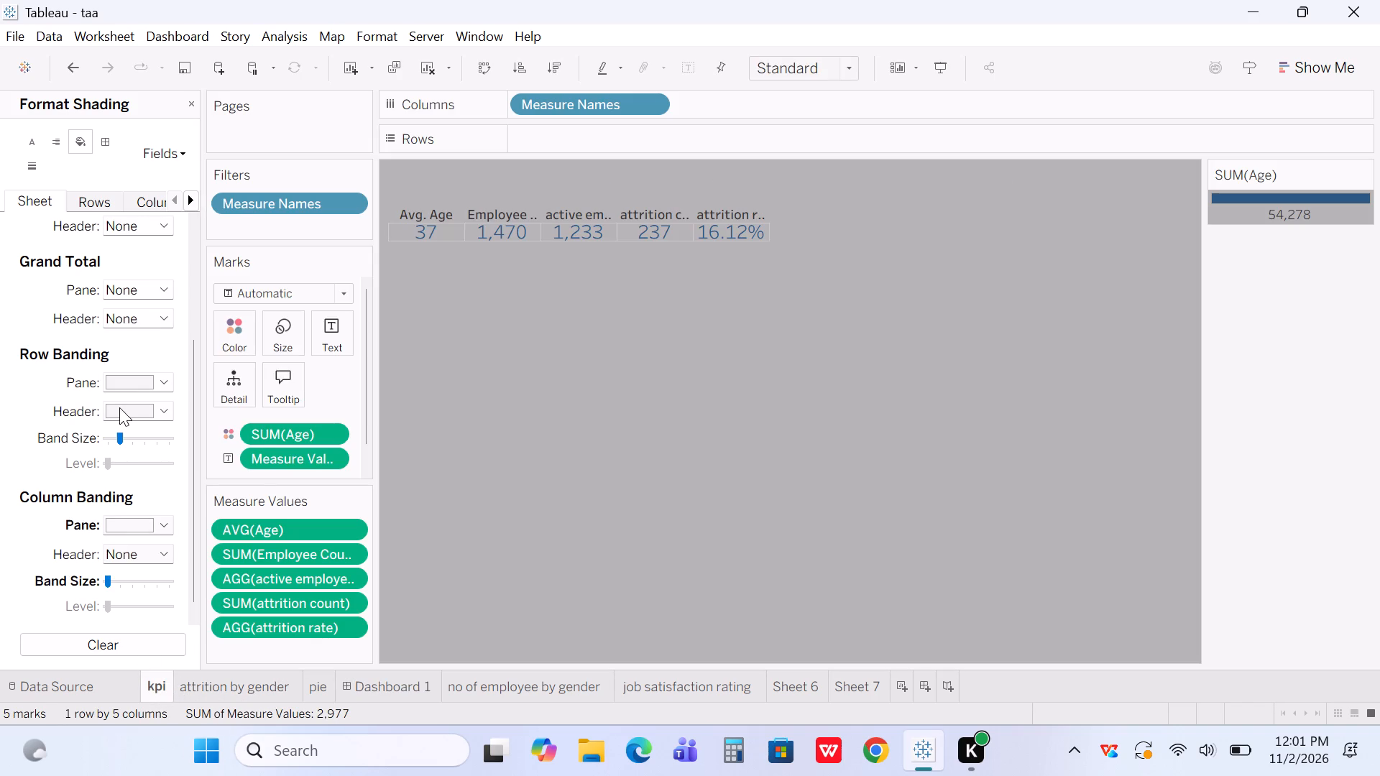
Set the default header shading for rows on the kpi sheet to pale orange, after trying pale pink.
{"action": "scroll", "coordinate": [142, 348], "scroll_direction": "up", "scroll_amount": 3}
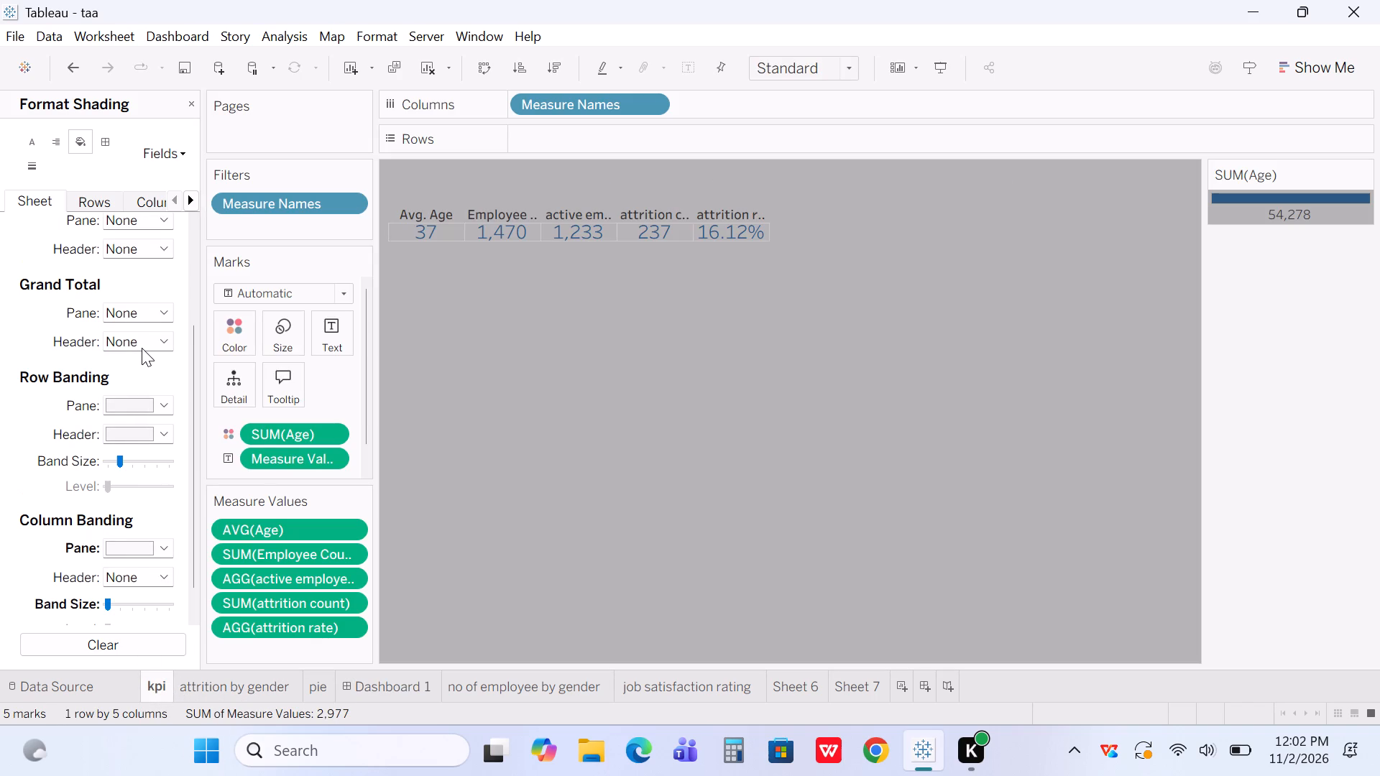
{"action": "scroll", "coordinate": [142, 348], "scroll_direction": "up", "scroll_amount": 1}
{"action": "scroll", "coordinate": [142, 348], "scroll_direction": "down", "scroll_amount": 1}
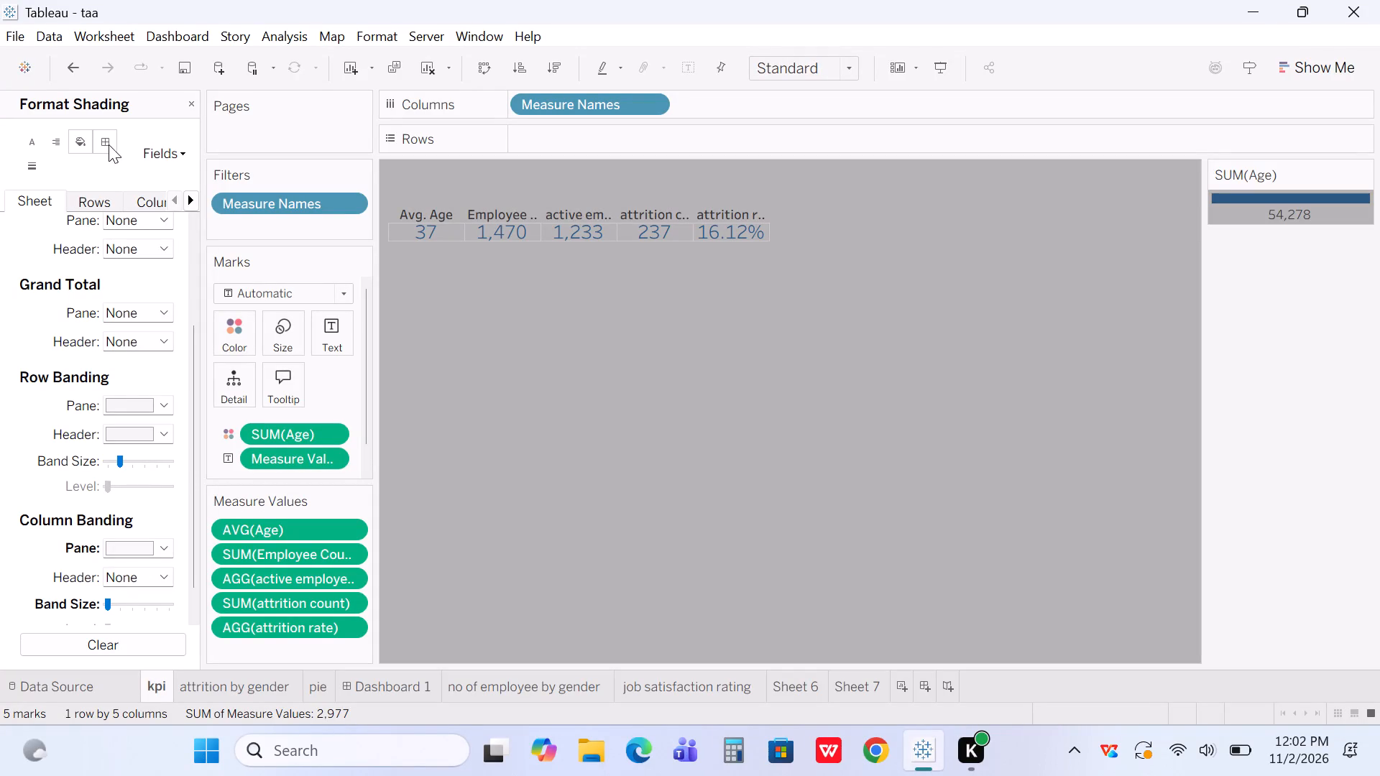
{"action": "left_click", "coordinate": [103, 203]}
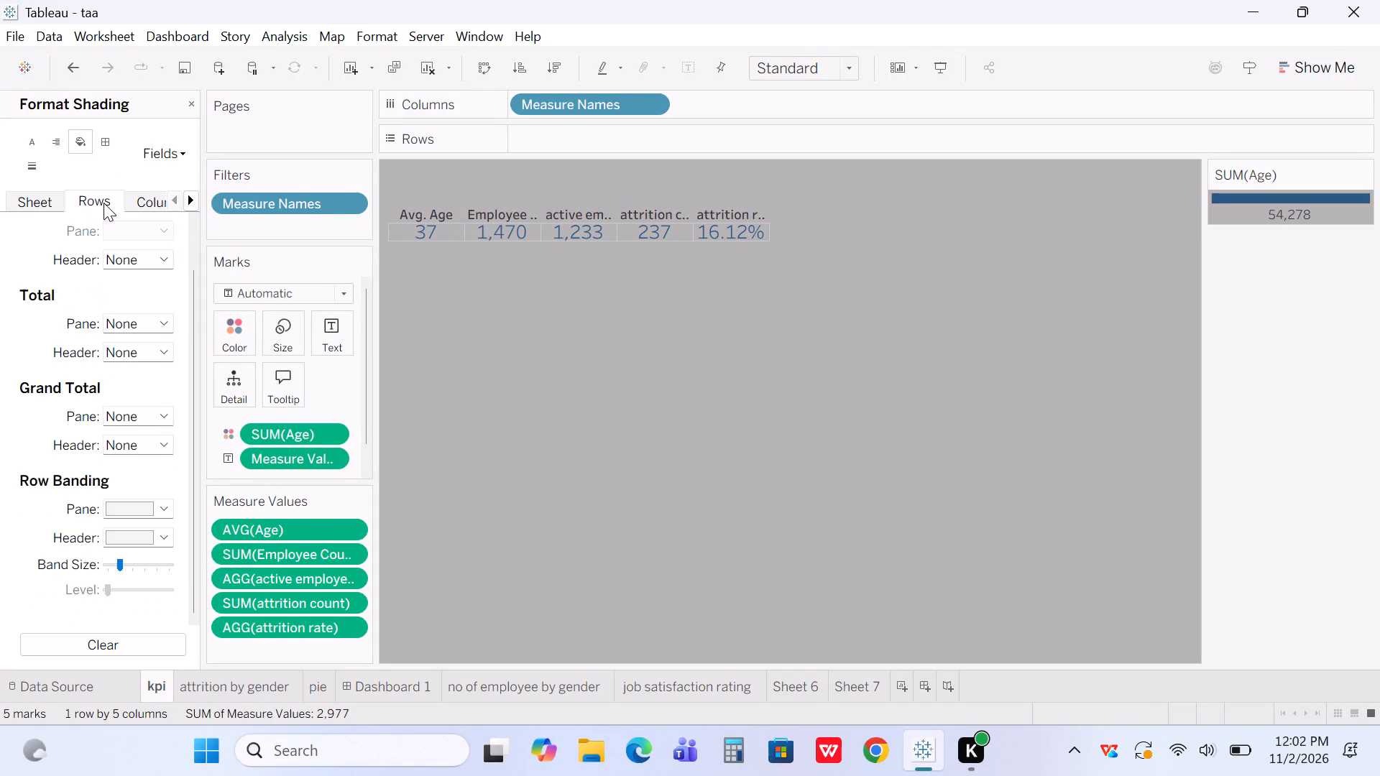
{"action": "scroll", "coordinate": [114, 417], "scroll_direction": "up", "scroll_amount": 3}
{"action": "scroll", "coordinate": [121, 252], "scroll_direction": "up", "scroll_amount": 4}
{"action": "left_click", "coordinate": [193, 239]}
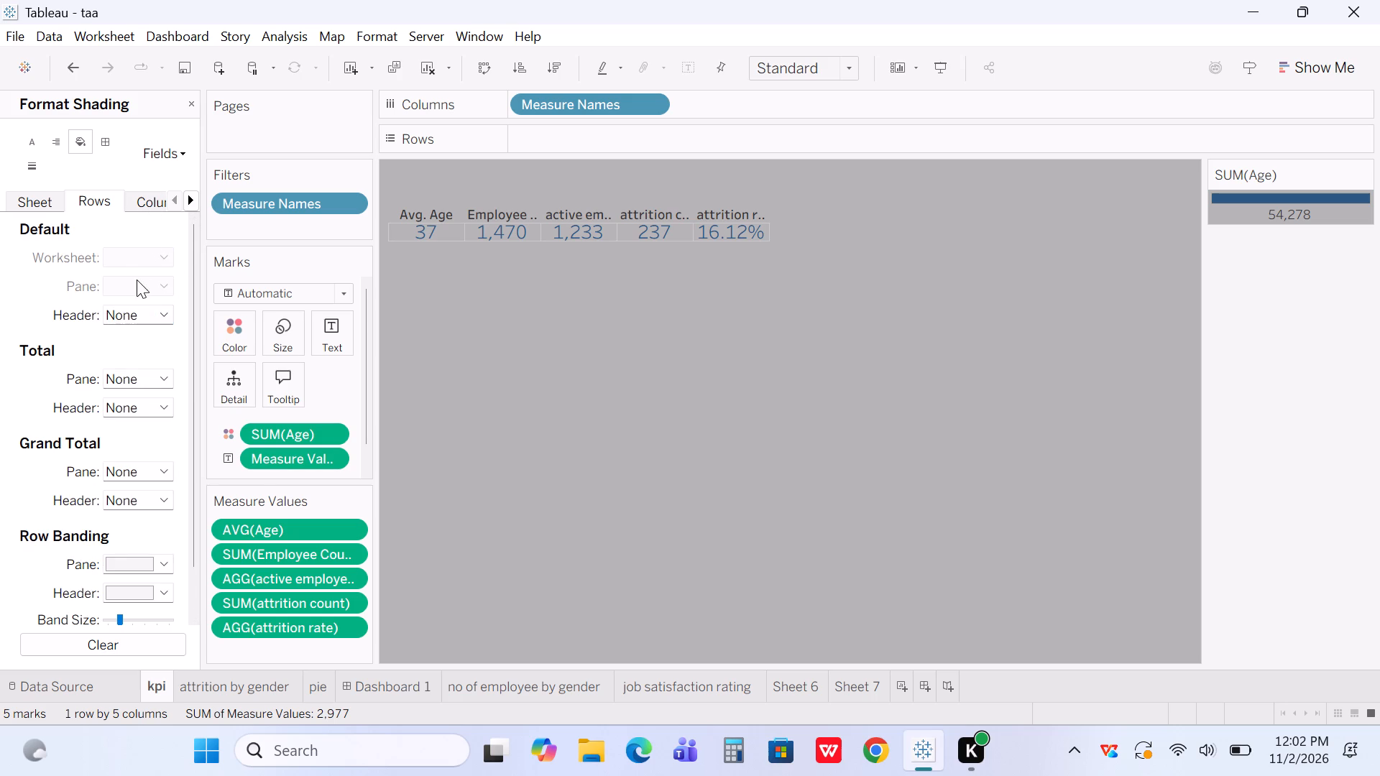
{"action": "left_click", "coordinate": [171, 312]}
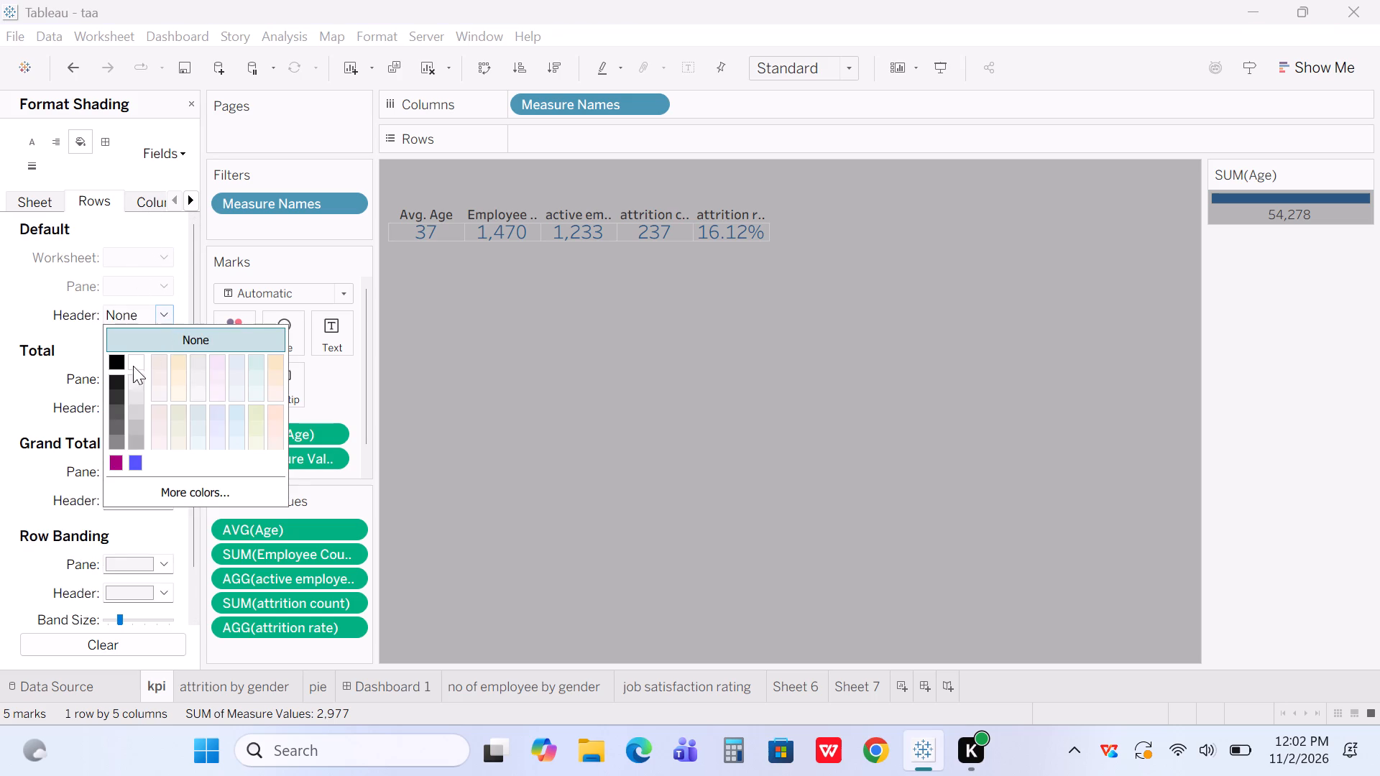
{"action": "left_click", "coordinate": [157, 379]}
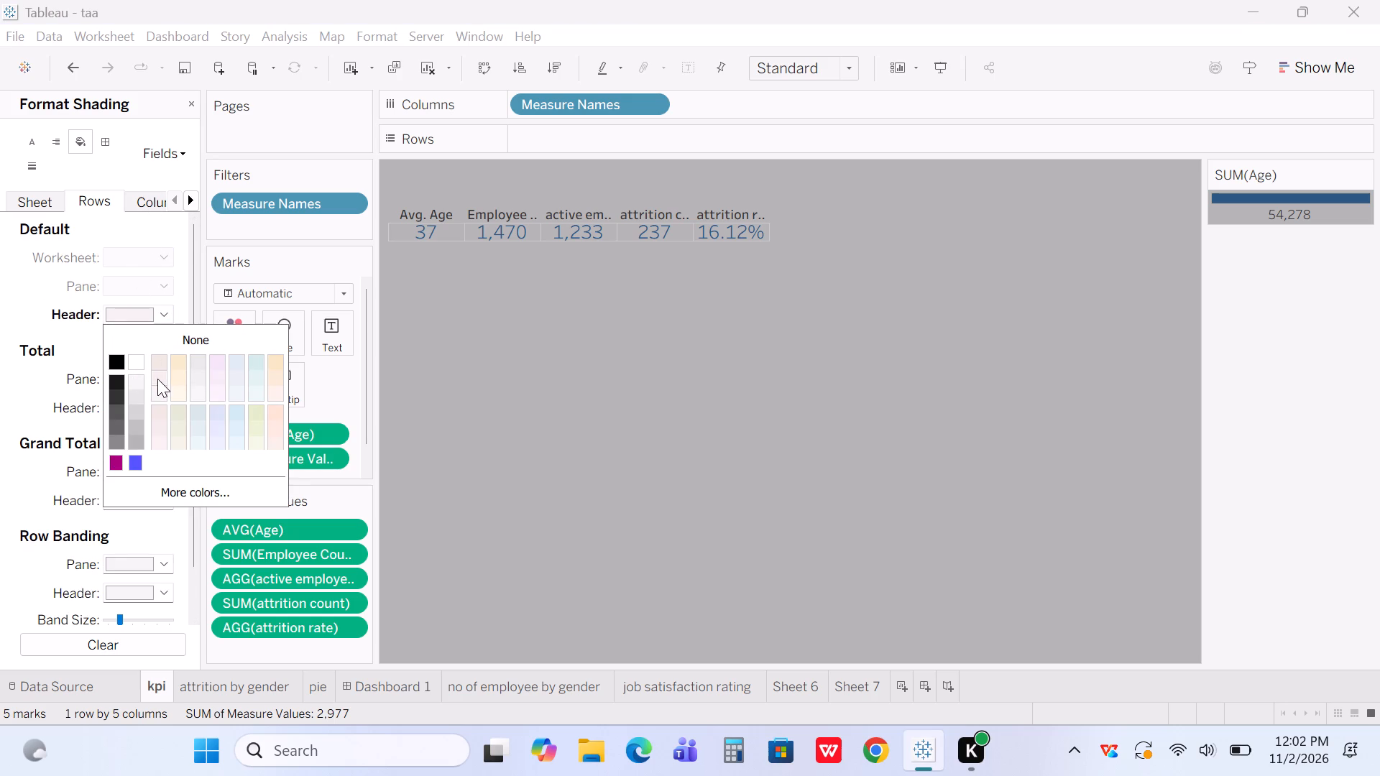
{"action": "left_click", "coordinate": [182, 376]}
{"action": "left_click", "coordinate": [158, 236]}
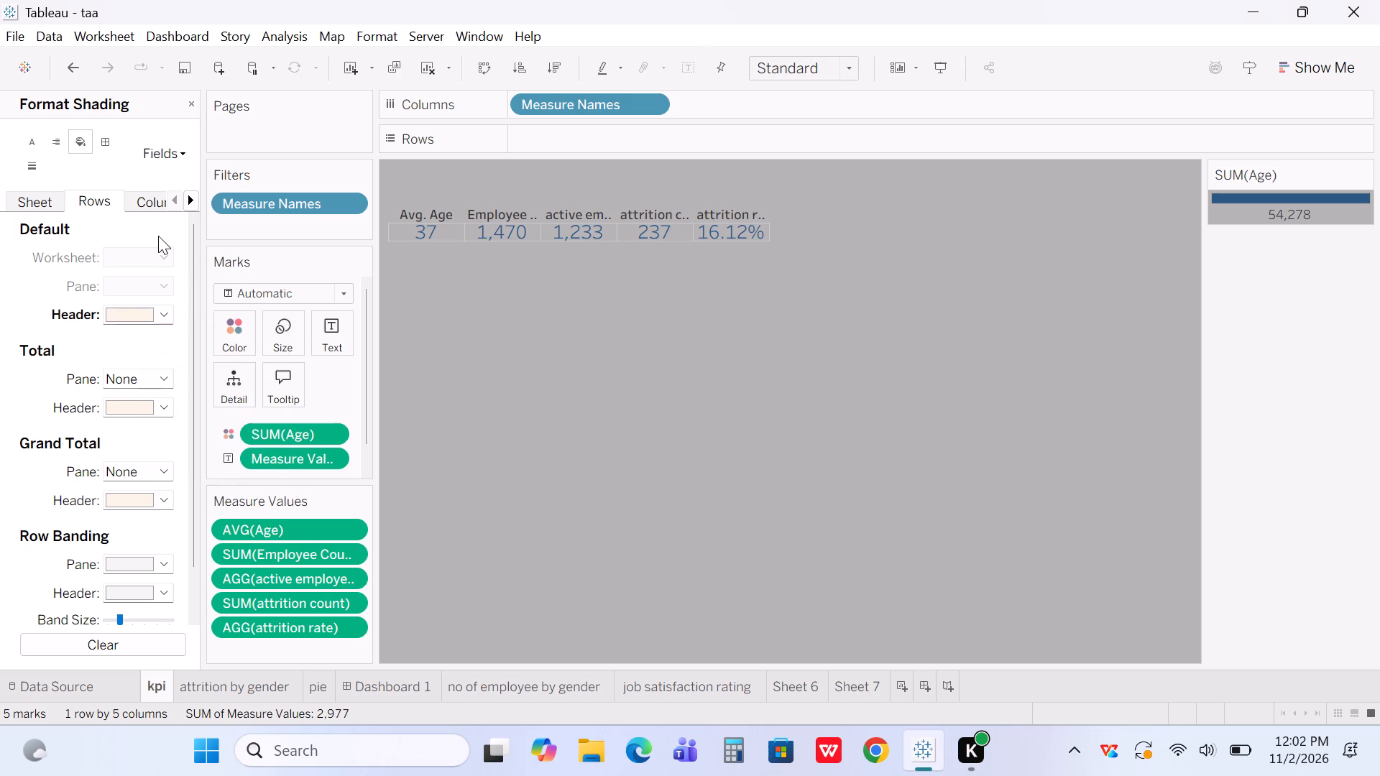
Set the default header shading for columns on the kpi sheet to pale teal.
{"action": "scroll", "coordinate": [132, 458], "scroll_direction": "down", "scroll_amount": 3}
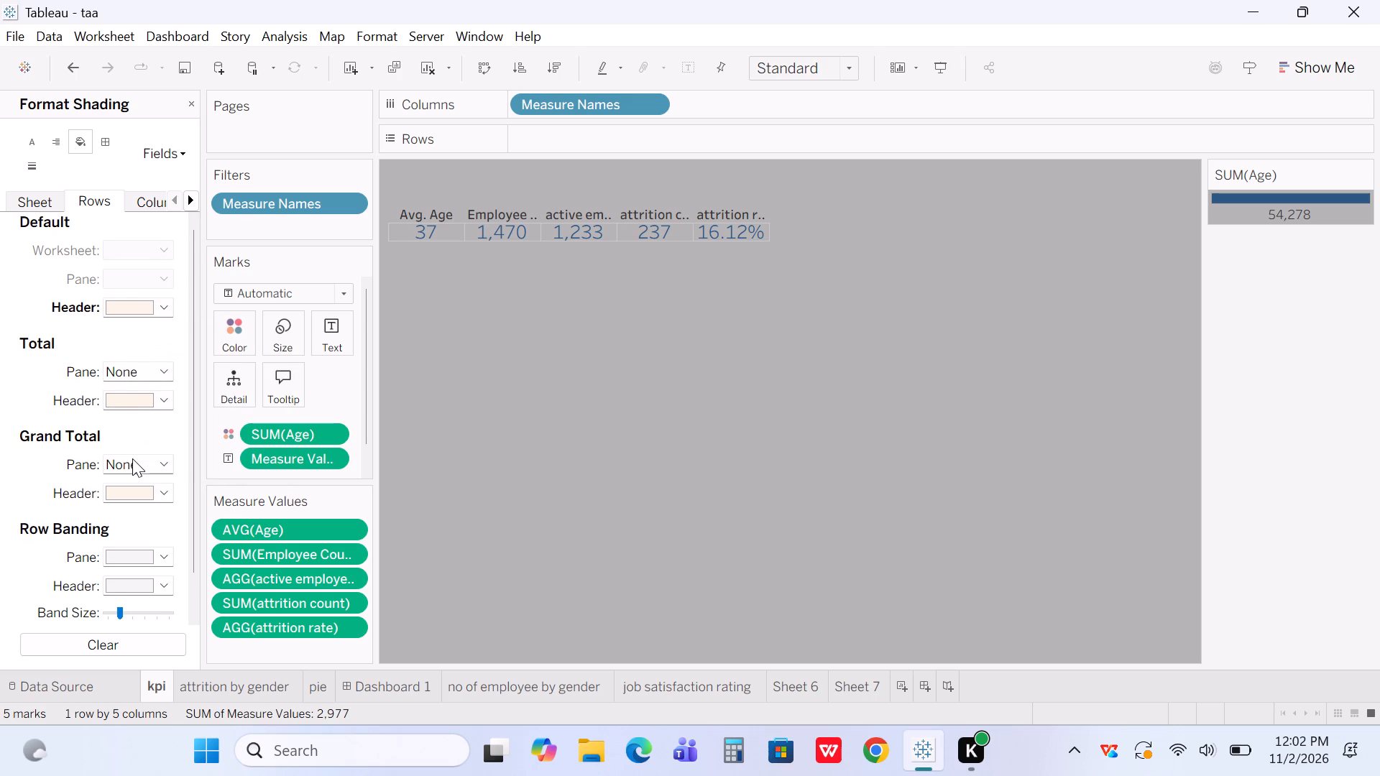
{"action": "left_click", "coordinate": [139, 198]}
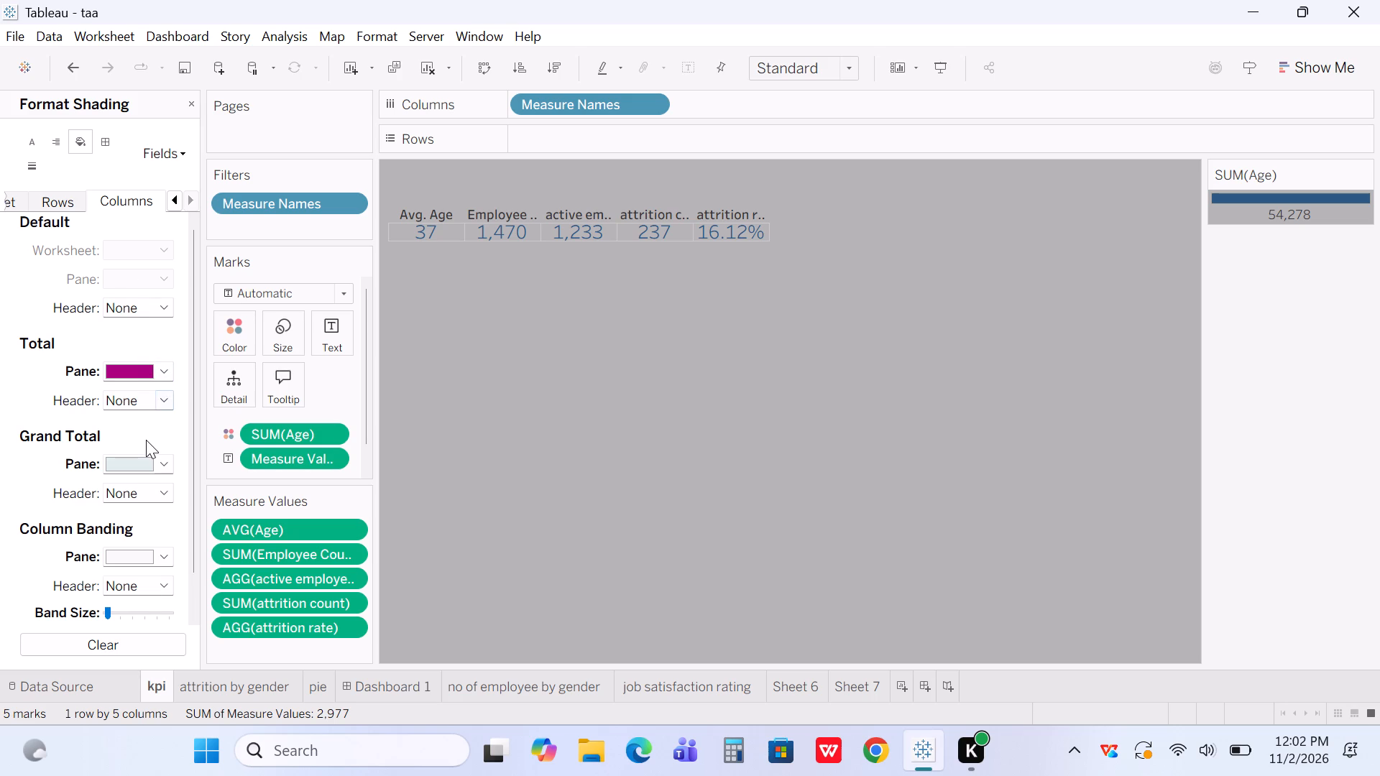
{"action": "scroll", "coordinate": [146, 440], "scroll_direction": "up", "scroll_amount": 10}
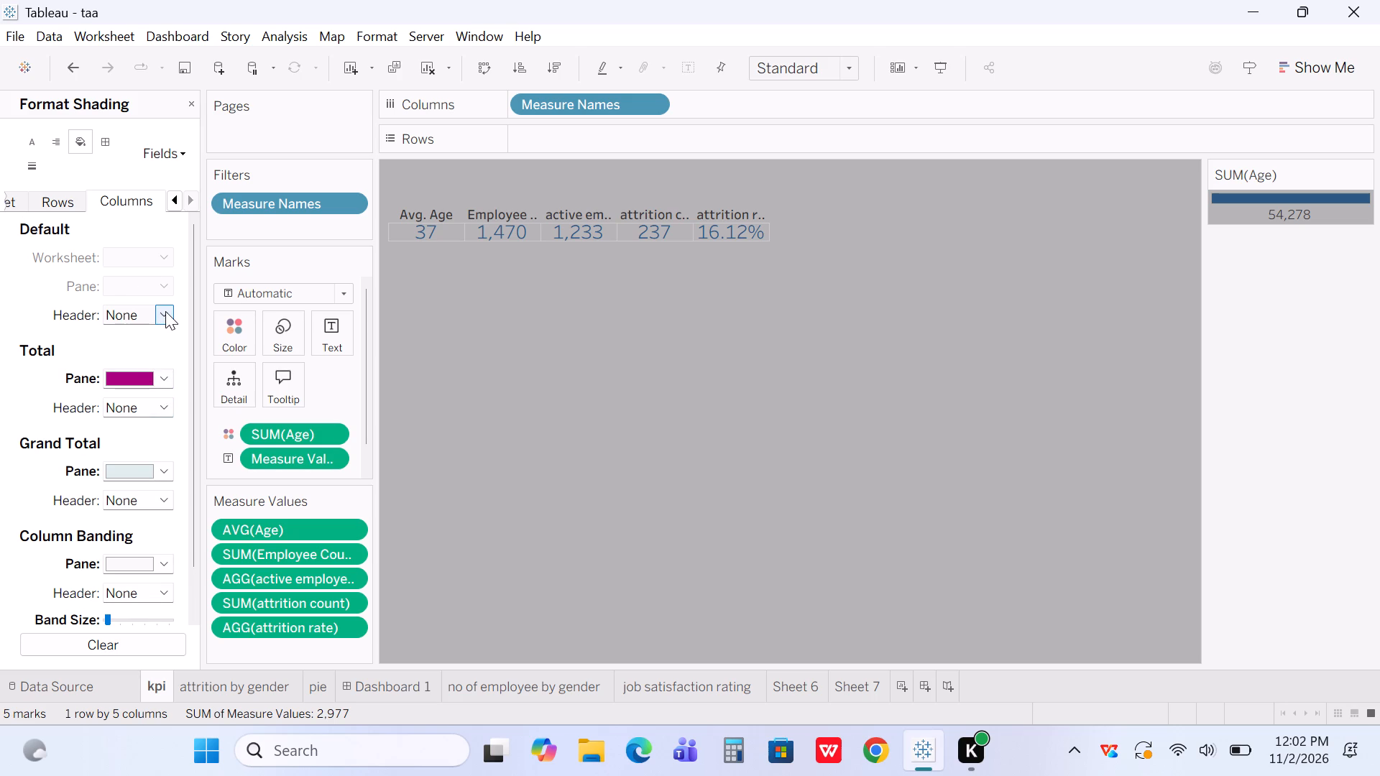
{"action": "left_click", "coordinate": [165, 310]}
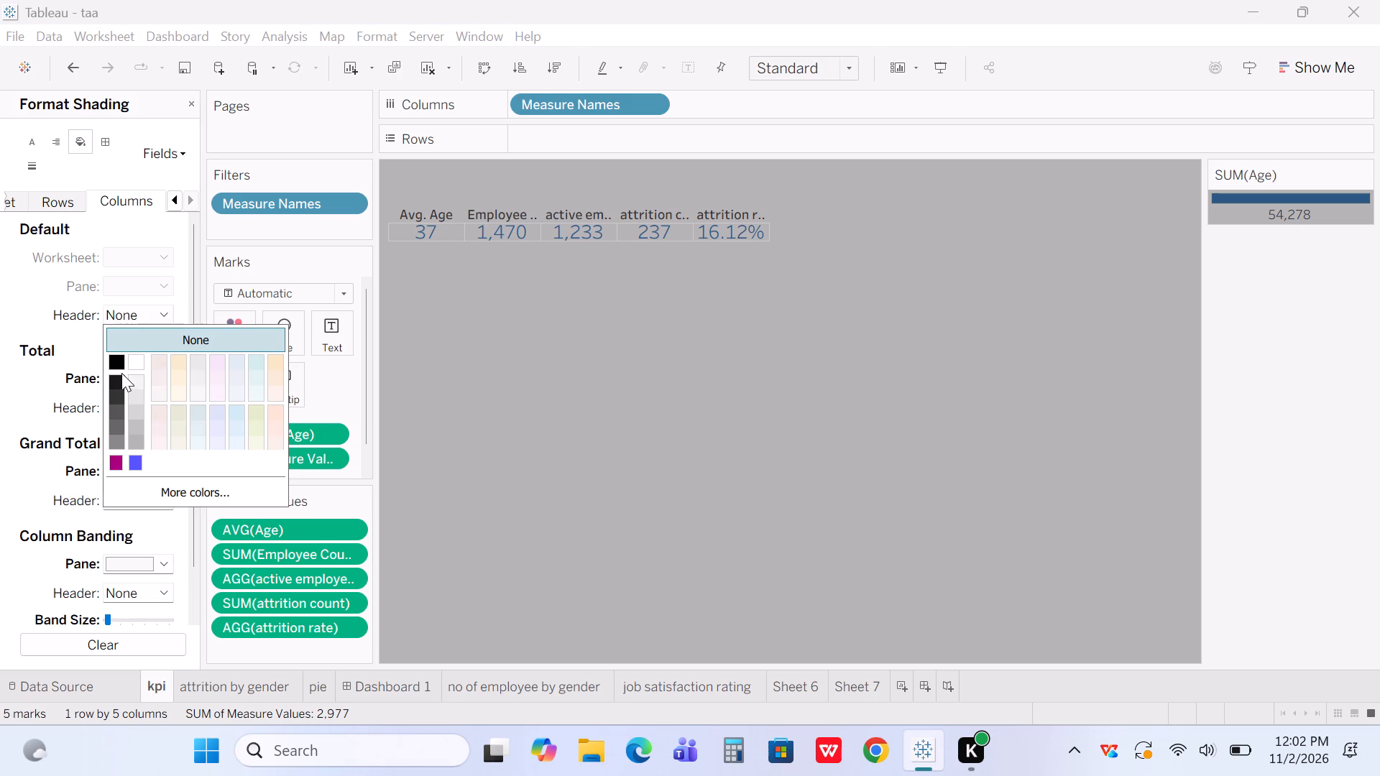
{"action": "left_click", "coordinate": [198, 428]}
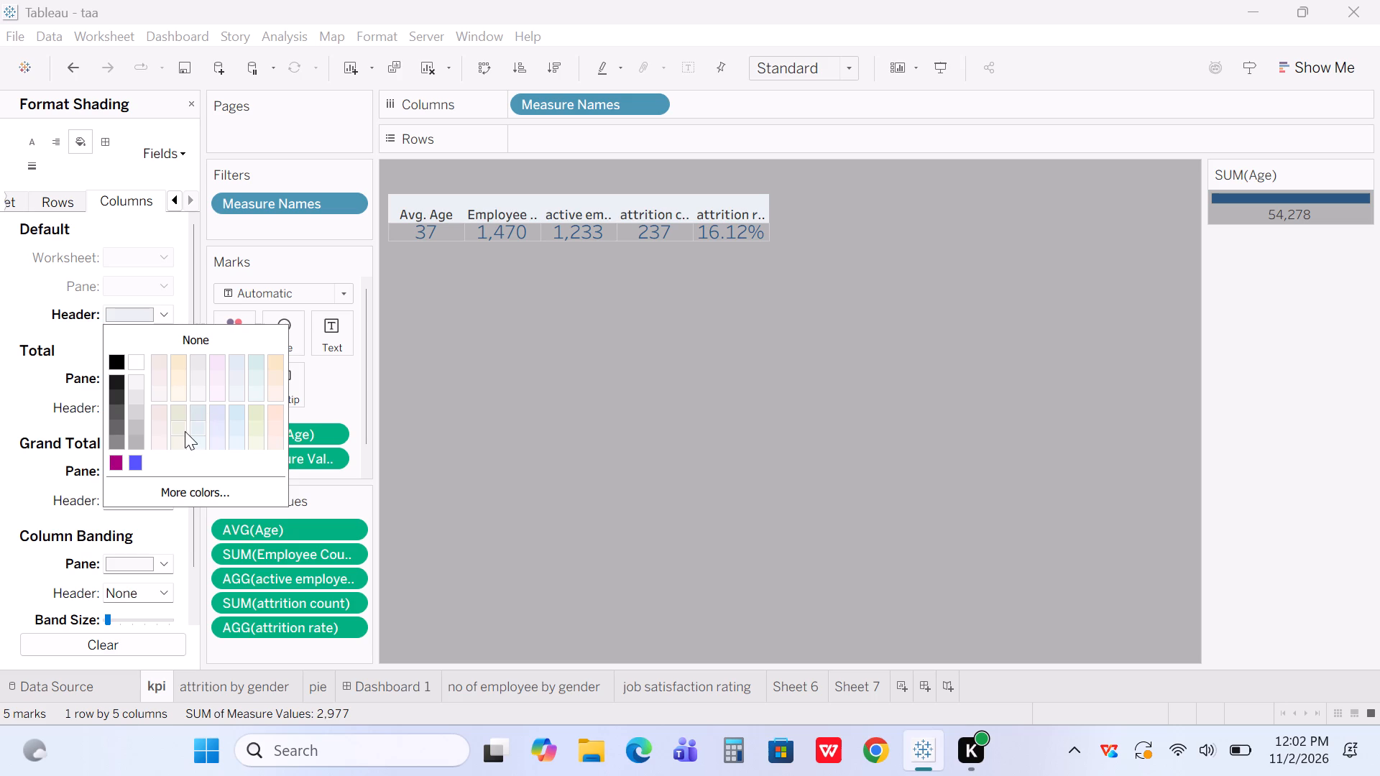
{"action": "left_click", "coordinate": [251, 366]}
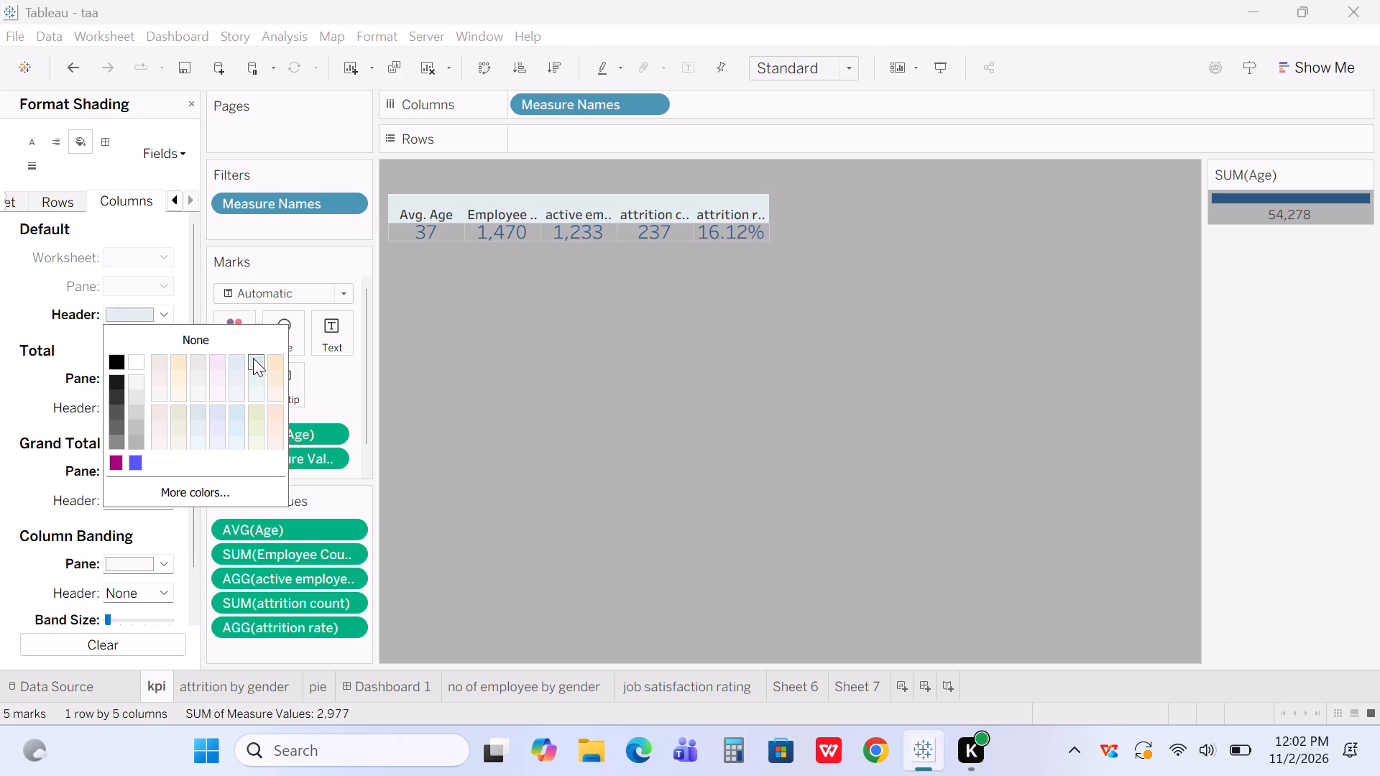
{"action": "left_click", "coordinate": [253, 358]}
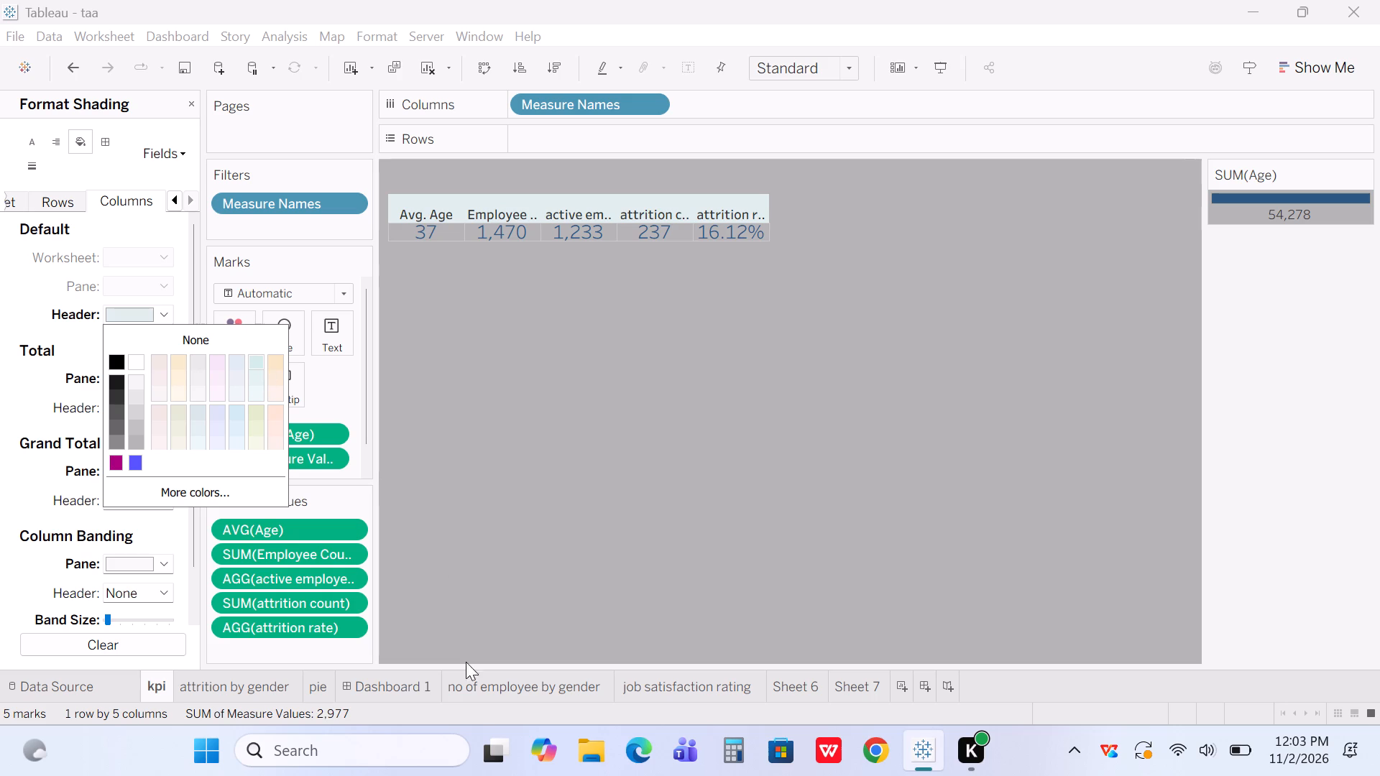
Check how the kpi strip's header shading looks on Dashboard 1 and return to the kpi sheet.
{"action": "left_click", "coordinate": [382, 685]}
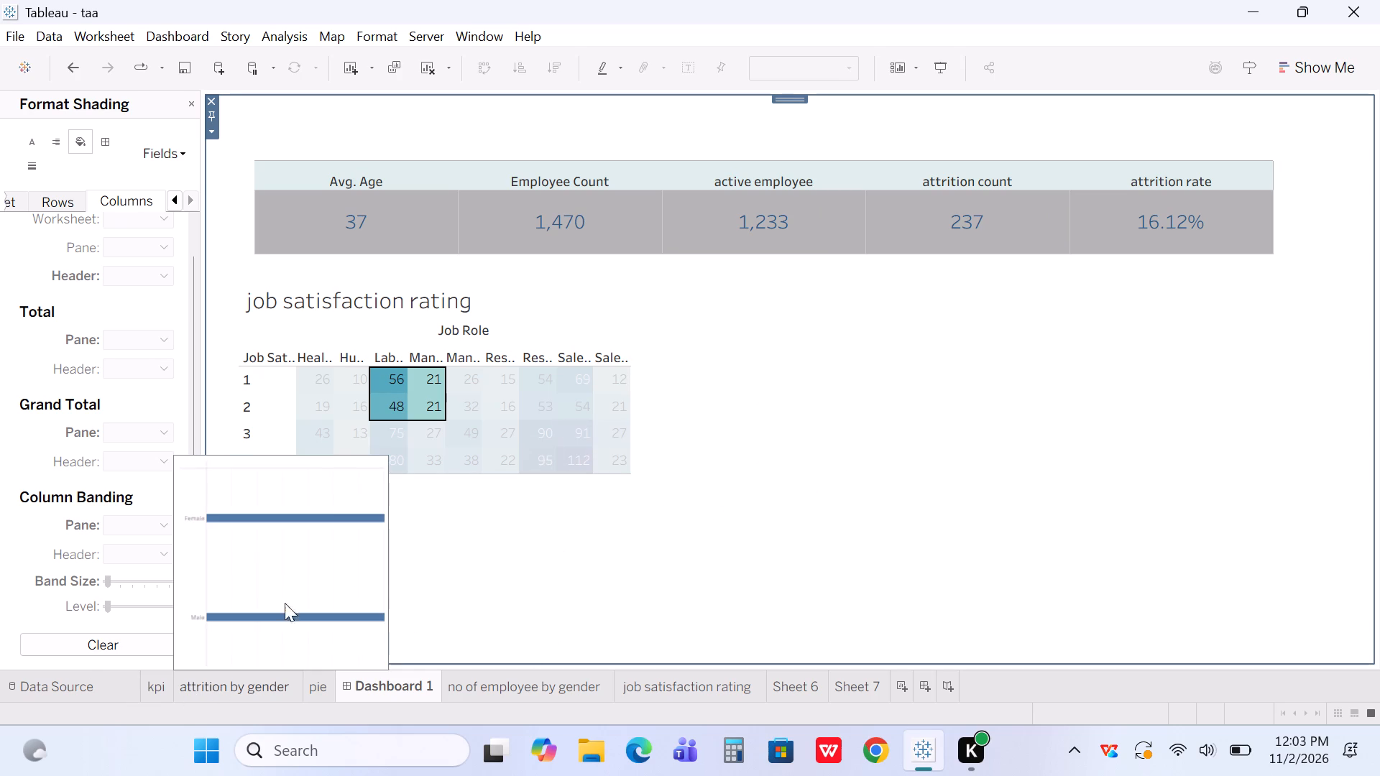
{"action": "left_click", "coordinate": [147, 680]}
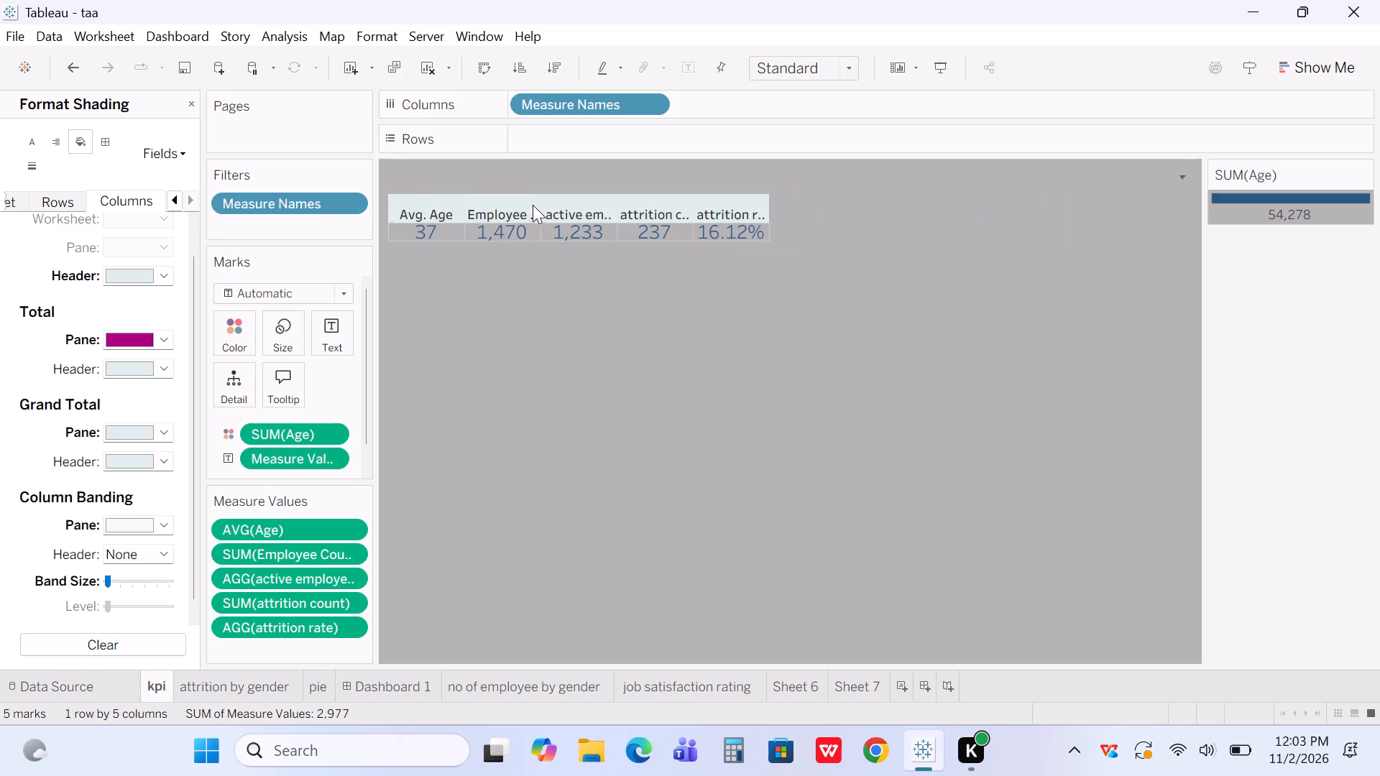
Set the Total pane shading for columns to pale orange, after trying blue and near-white.
{"action": "scroll", "coordinate": [131, 274], "scroll_direction": "up", "scroll_amount": 2}
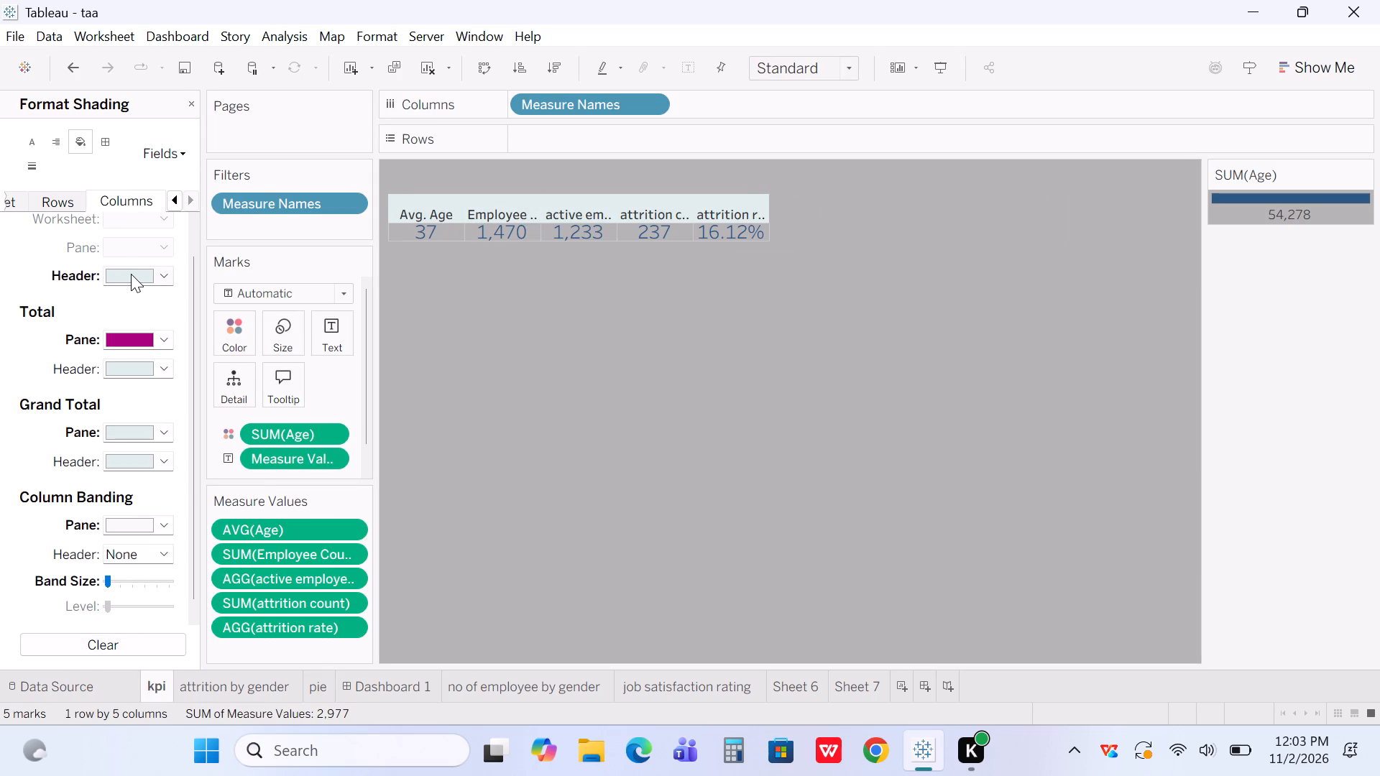
{"action": "scroll", "coordinate": [131, 274], "scroll_direction": "up", "scroll_amount": 1}
{"action": "scroll", "coordinate": [73, 320], "scroll_direction": "up", "scroll_amount": 1}
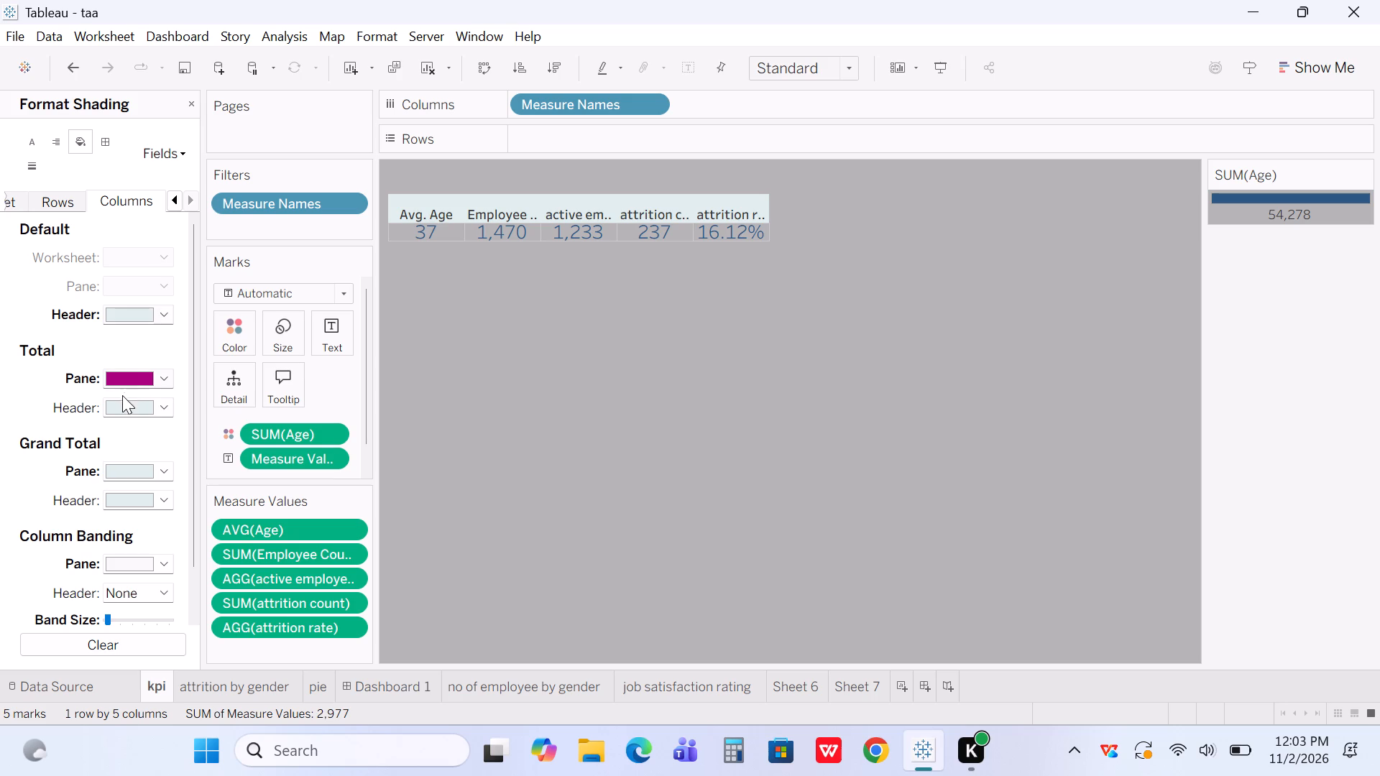
{"action": "left_click", "coordinate": [160, 413]}
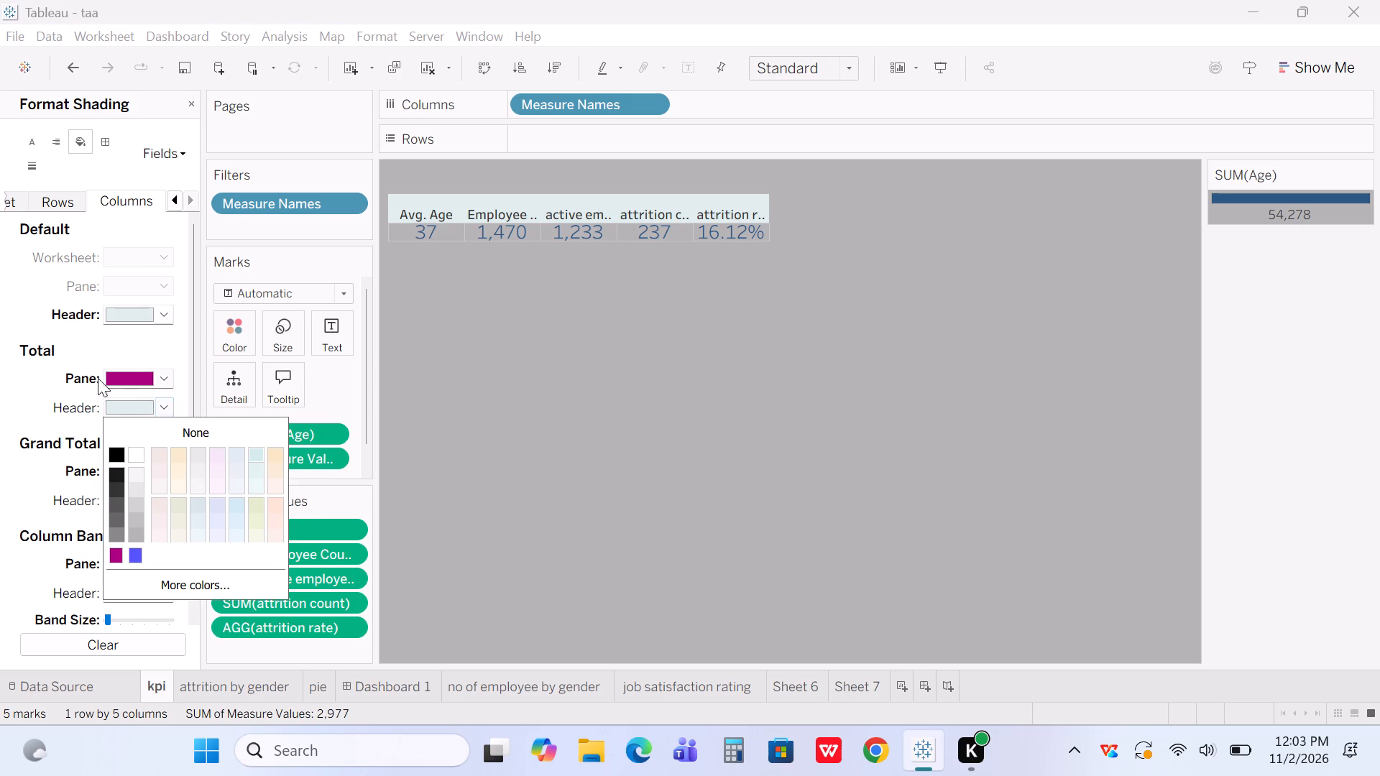
{"action": "left_click_drag", "start_coordinate": [90, 377], "coordinate": [170, 380]}
{"action": "left_click", "coordinate": [170, 380]}
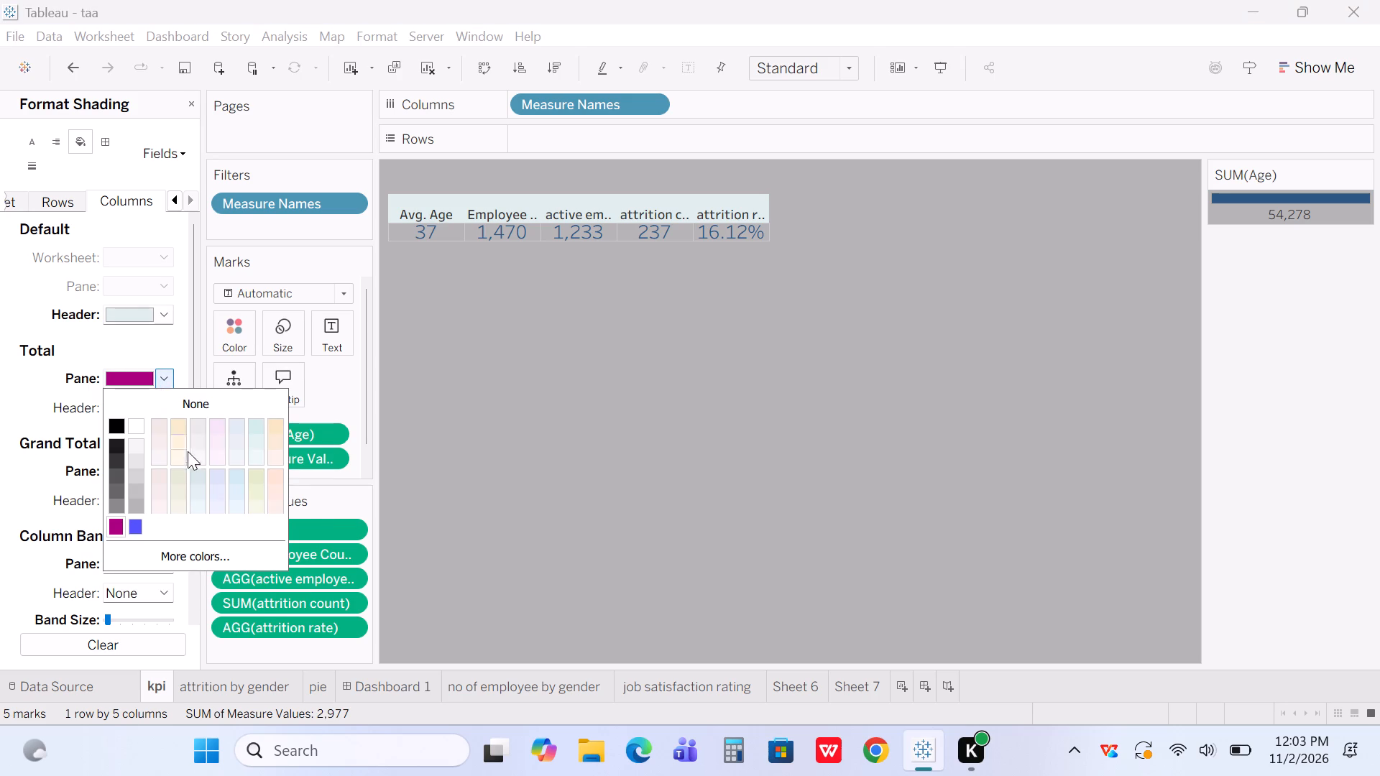
{"action": "left_click", "coordinate": [131, 519]}
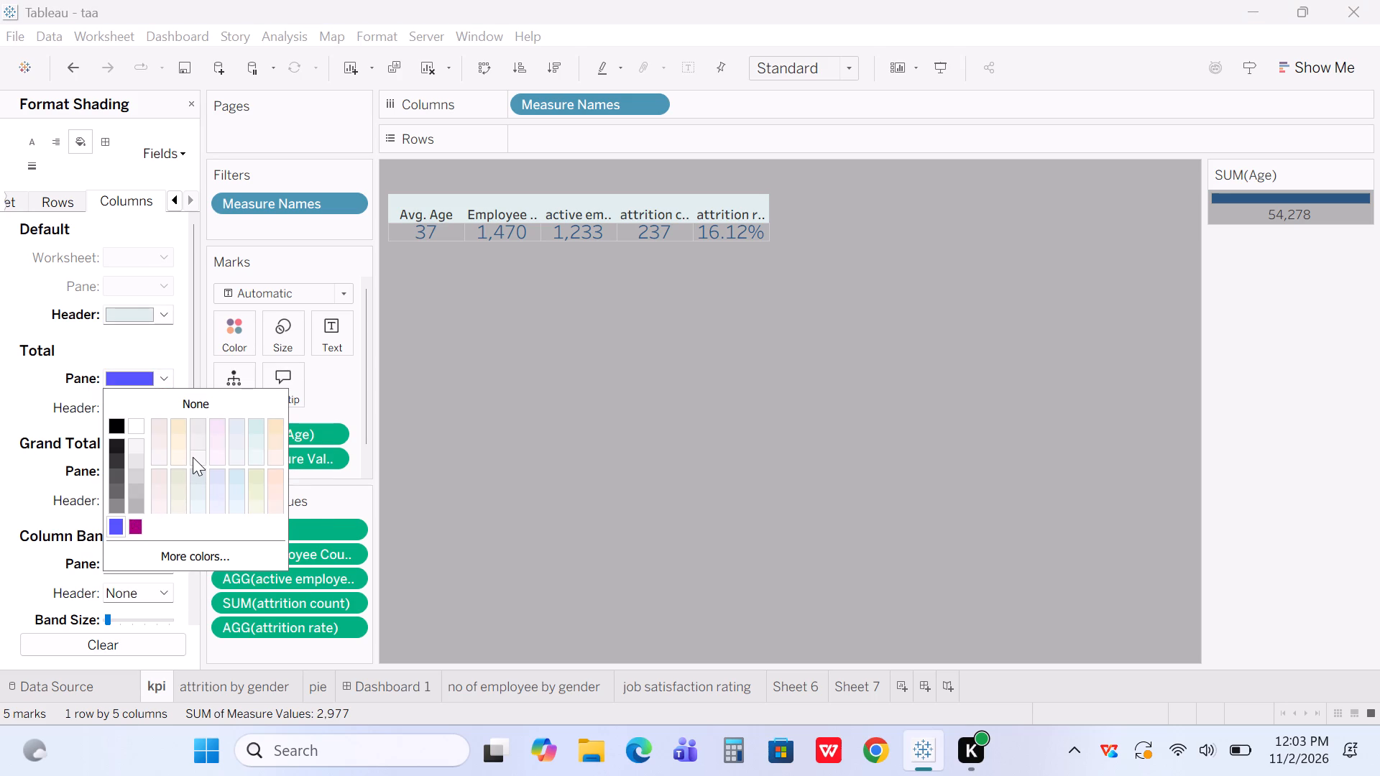
{"action": "left_click", "coordinate": [193, 457]}
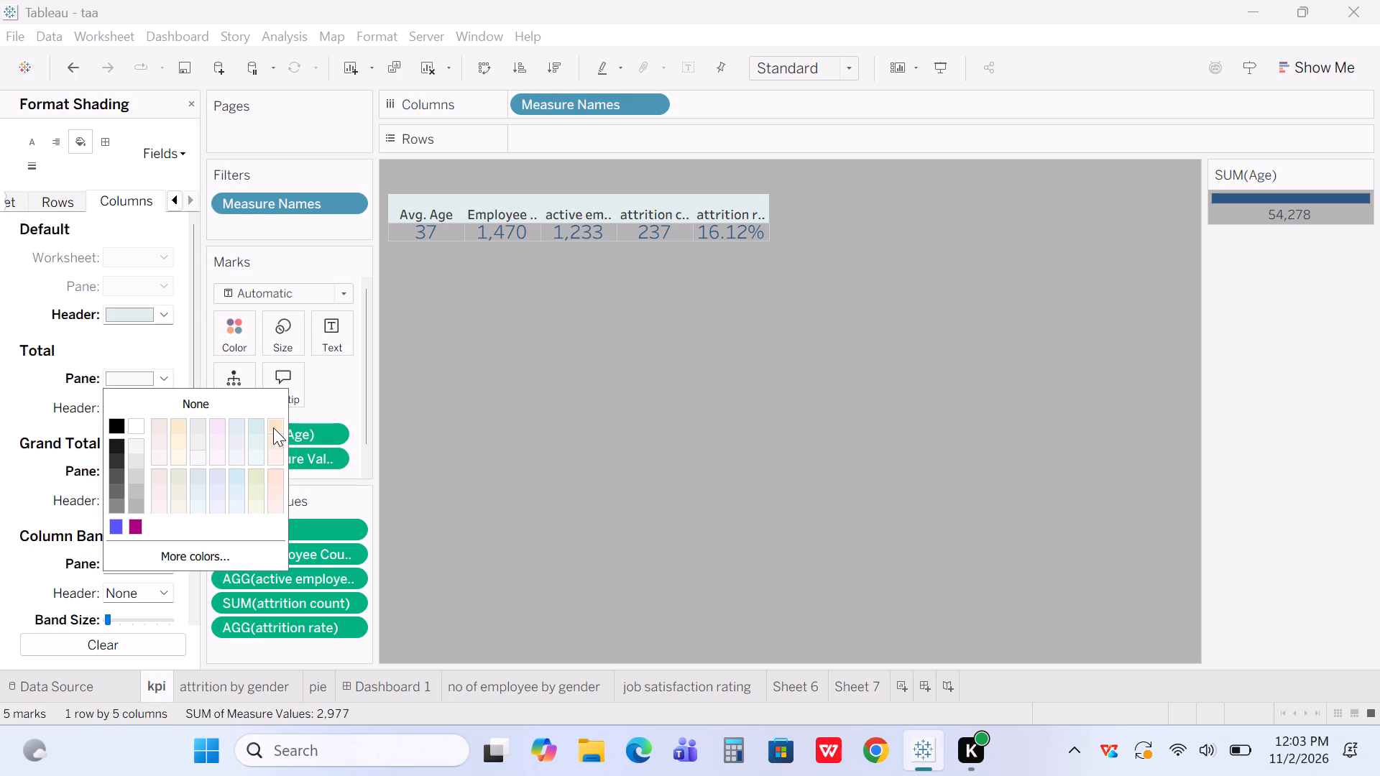
{"action": "left_click", "coordinate": [273, 425]}
{"action": "left_click", "coordinate": [46, 394]}
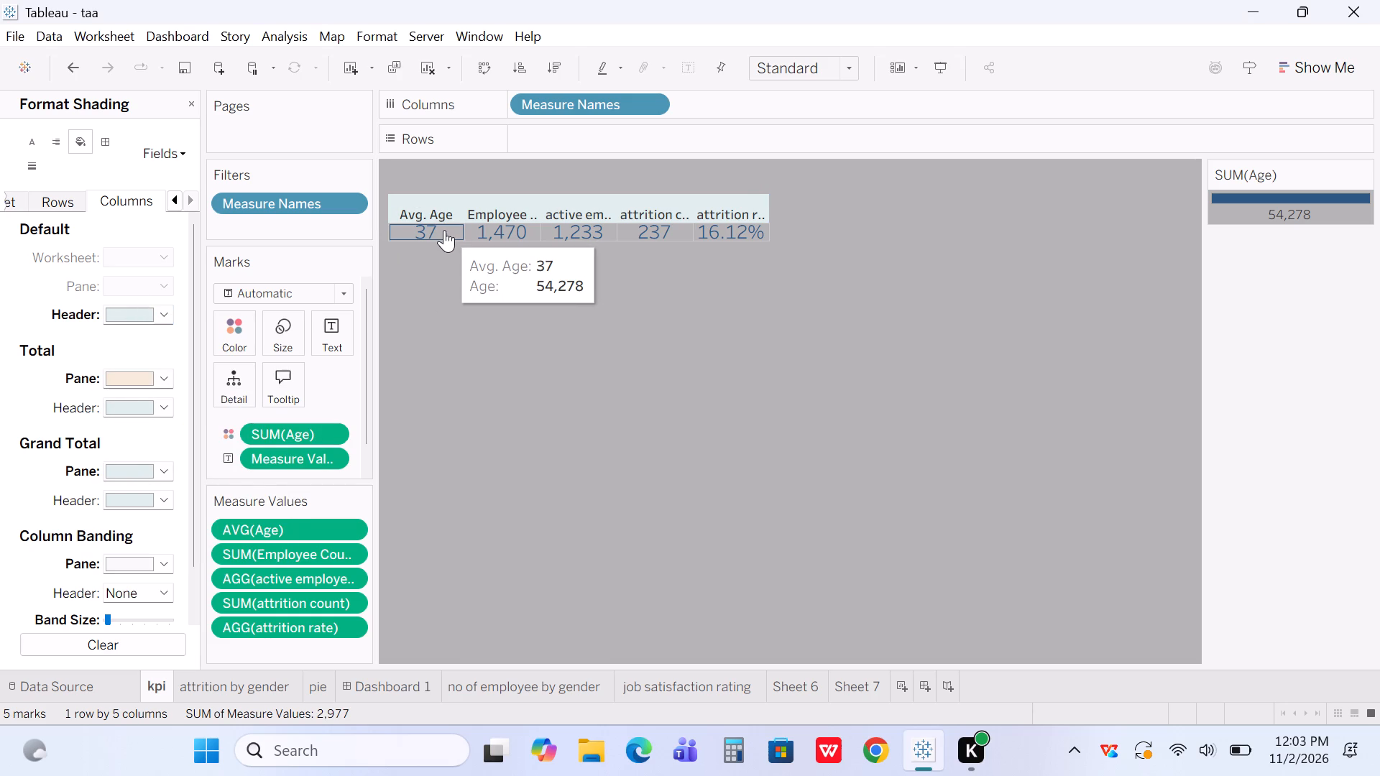
Set the column banding pane shading to pale peach, after trying pale blue.
{"action": "scroll", "coordinate": [163, 520], "scroll_direction": "down", "scroll_amount": 1}
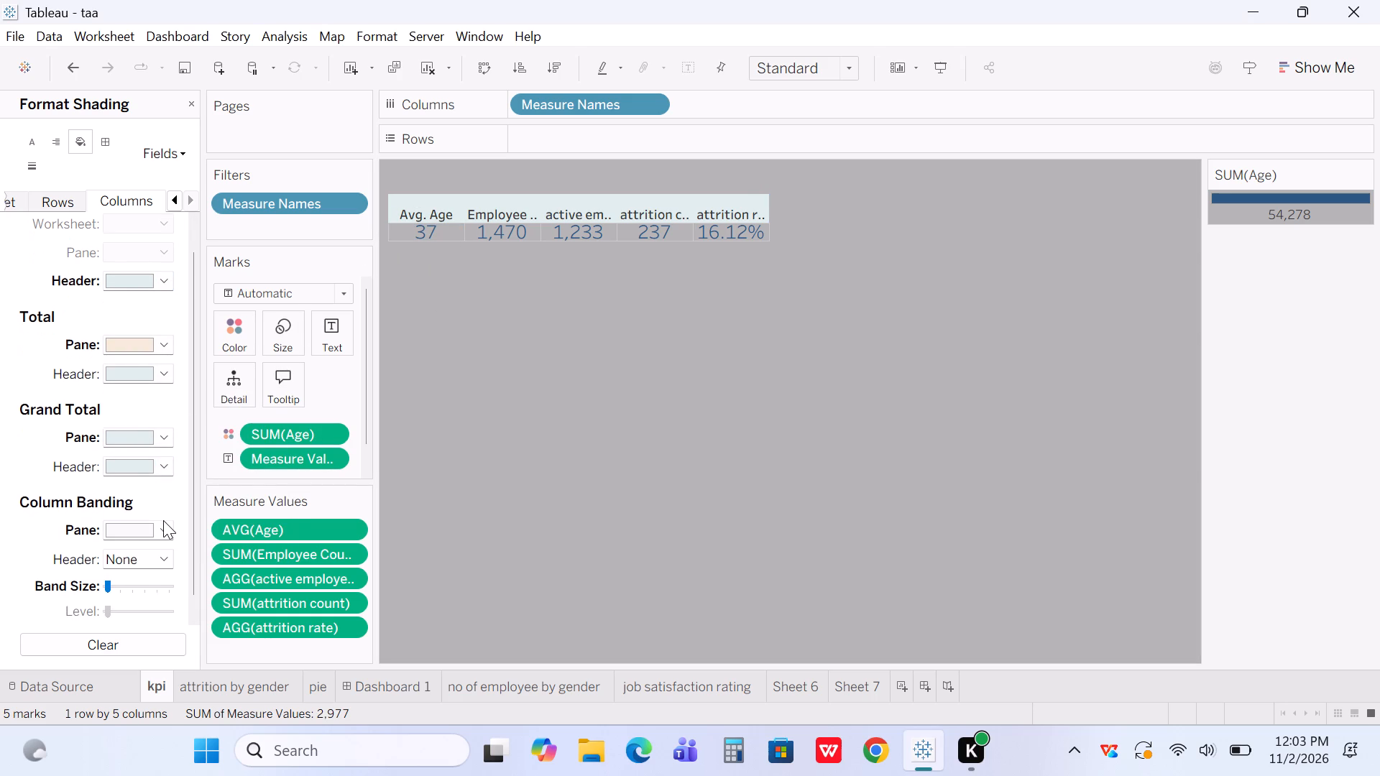
{"action": "scroll", "coordinate": [163, 520], "scroll_direction": "down", "scroll_amount": 1}
{"action": "left_click", "coordinate": [149, 532]}
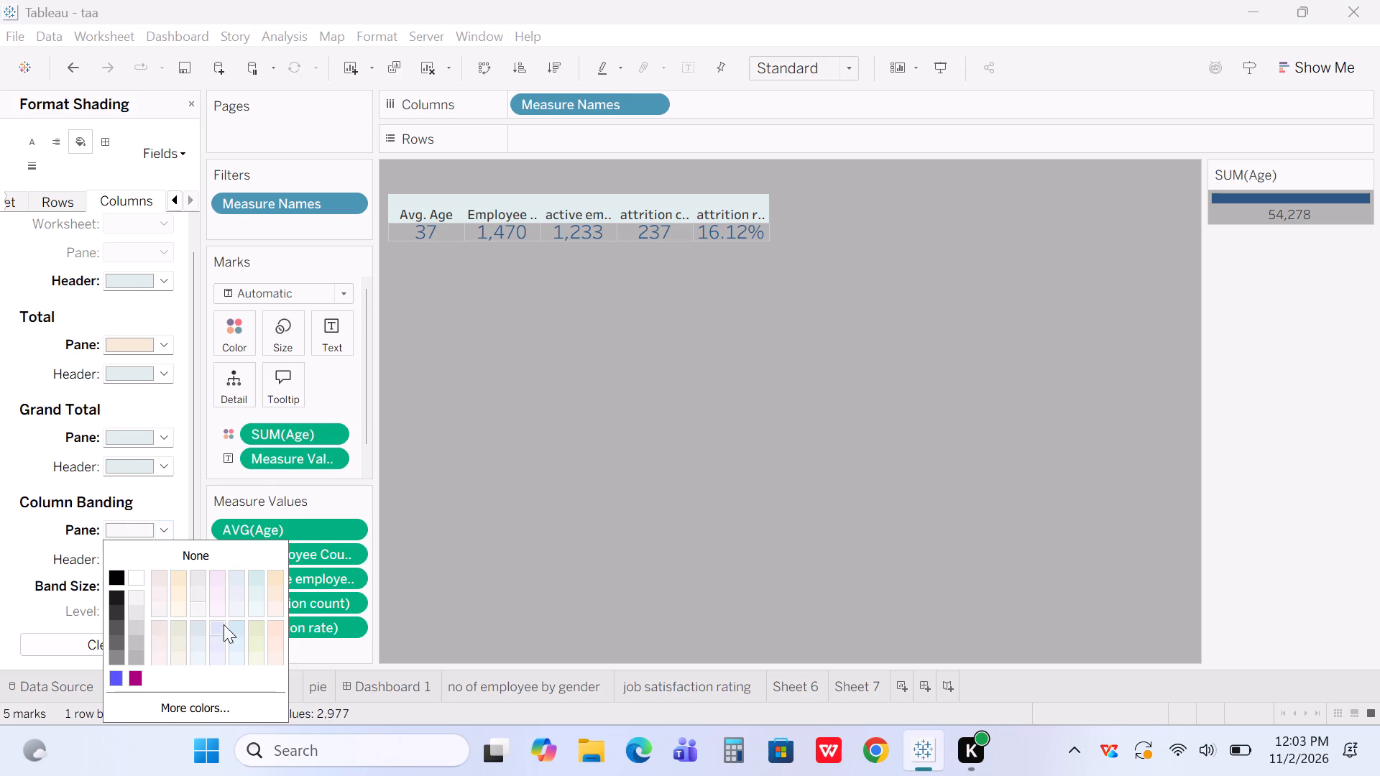
{"action": "left_click", "coordinate": [255, 596]}
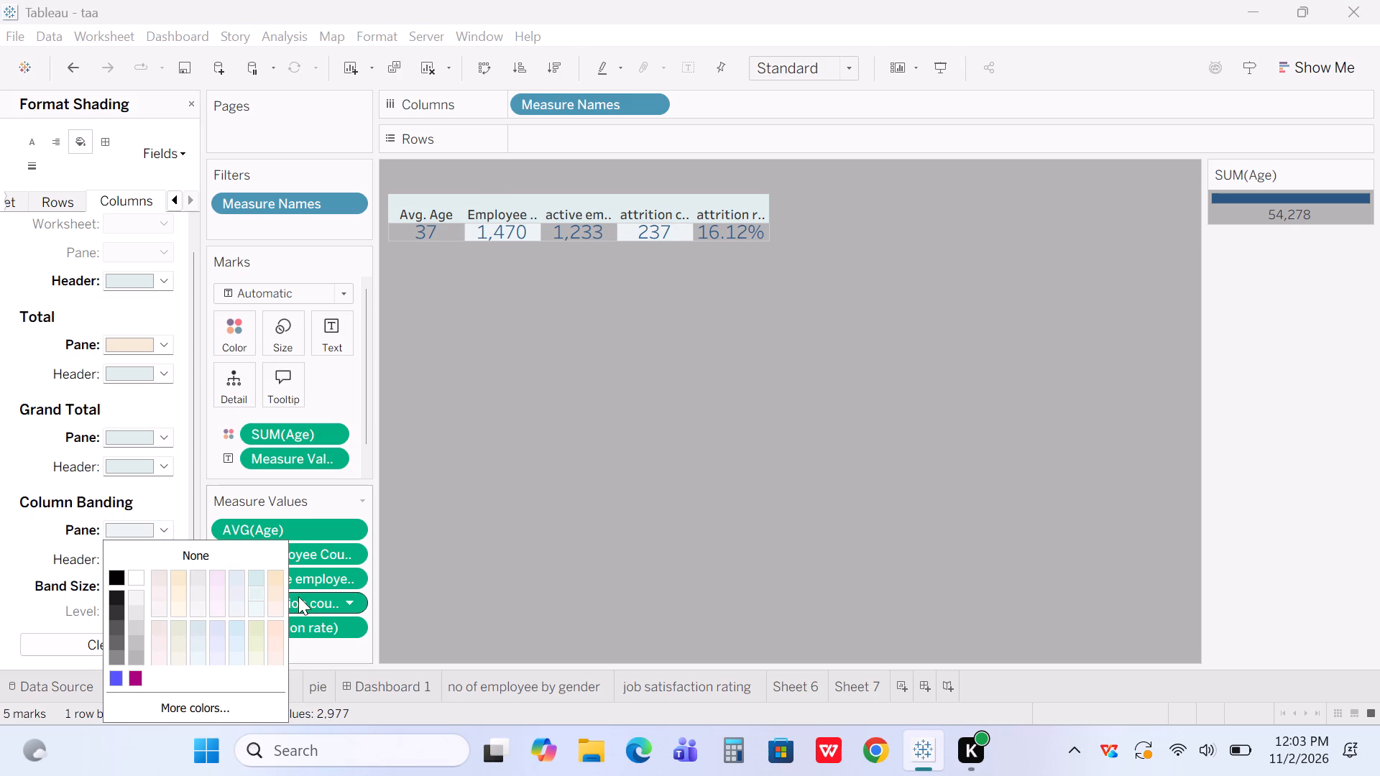
{"action": "left_click", "coordinate": [277, 599]}
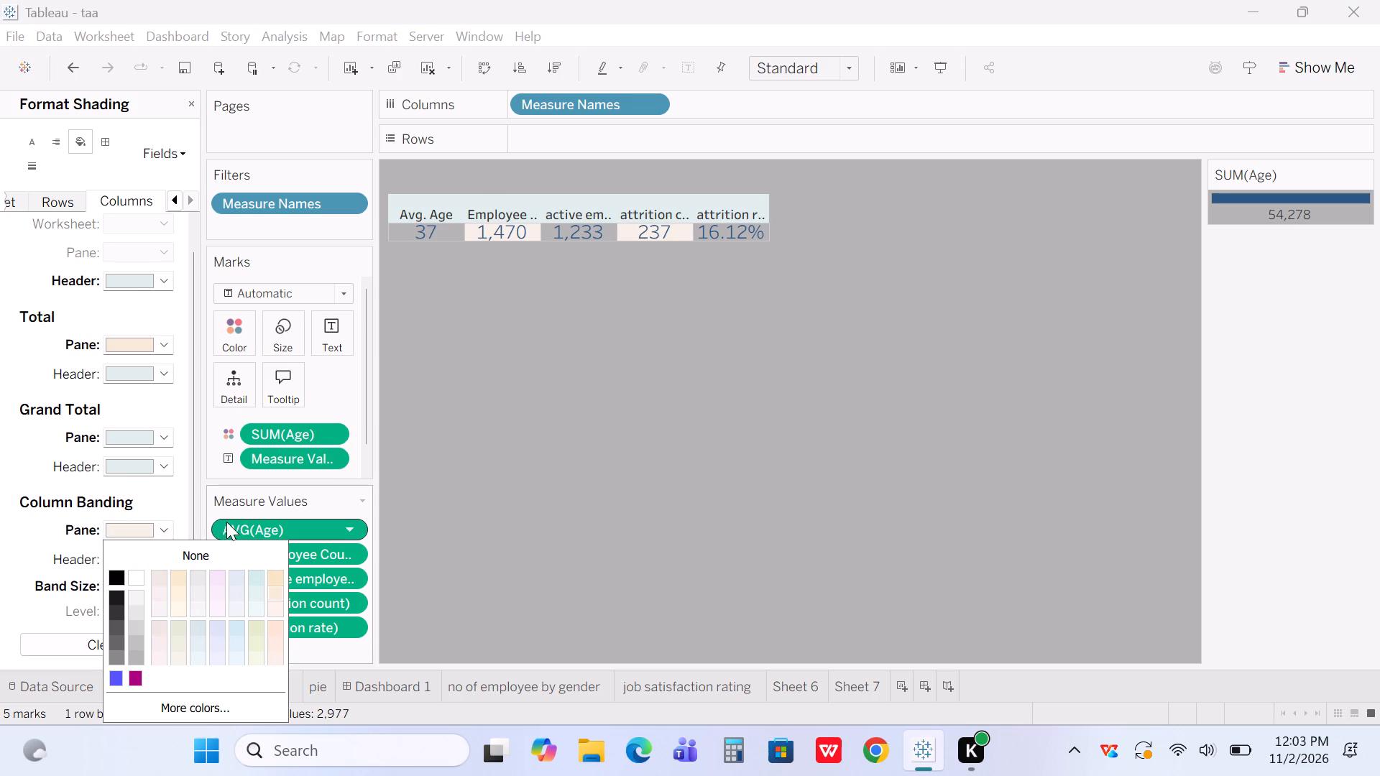
{"action": "left_click", "coordinate": [152, 471]}
{"action": "left_click", "coordinate": [14, 513]}
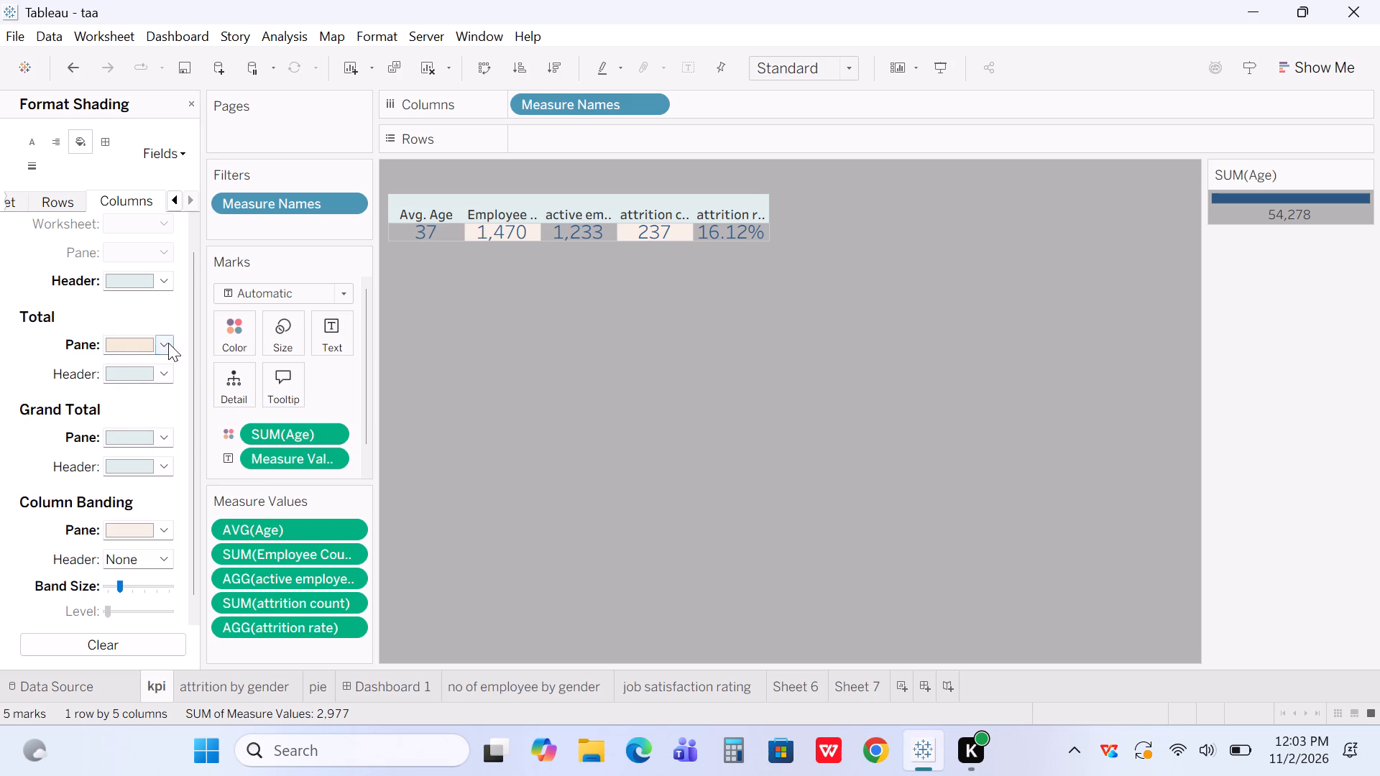
Set the column banding pane shading on the kpi sheet to white.
{"action": "left_click", "coordinate": [175, 534]}
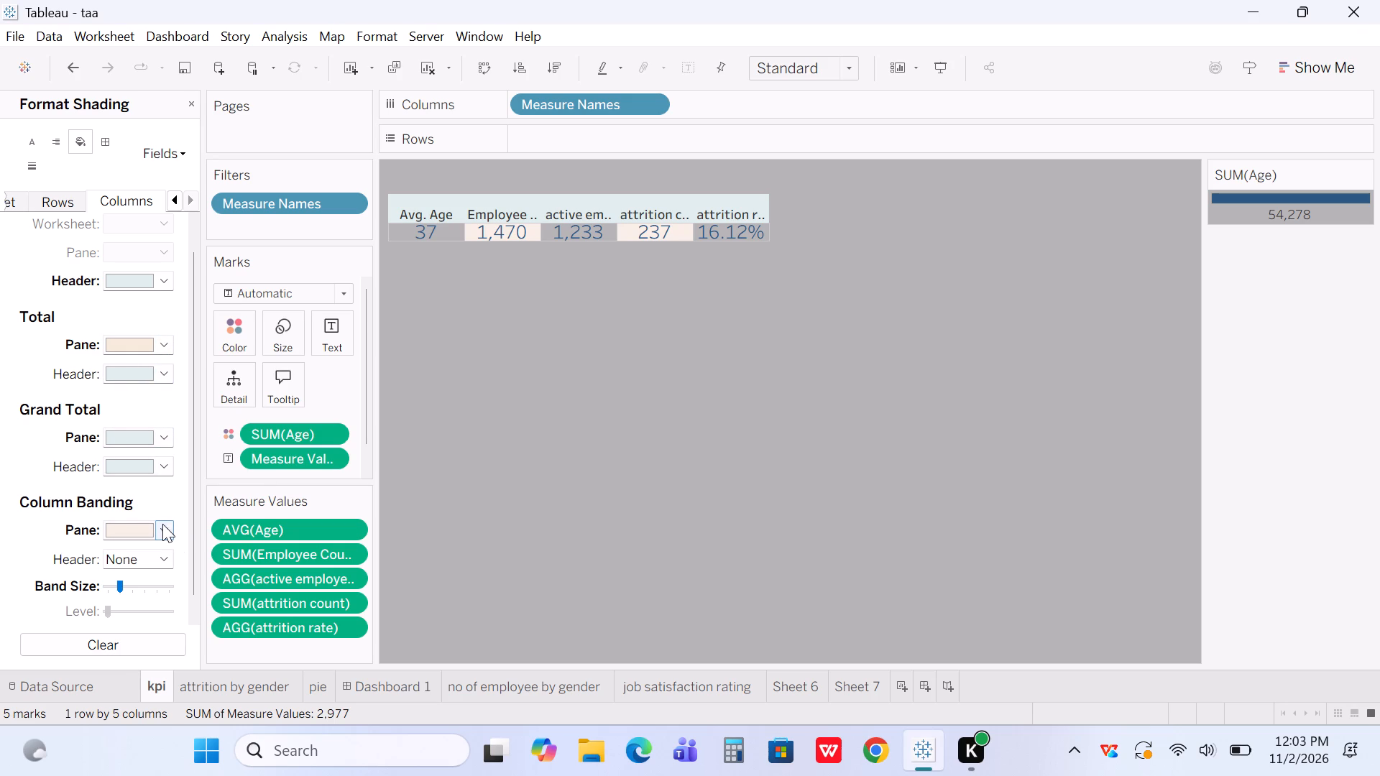
{"action": "left_click", "coordinate": [162, 524]}
{"action": "left_click", "coordinate": [140, 569]}
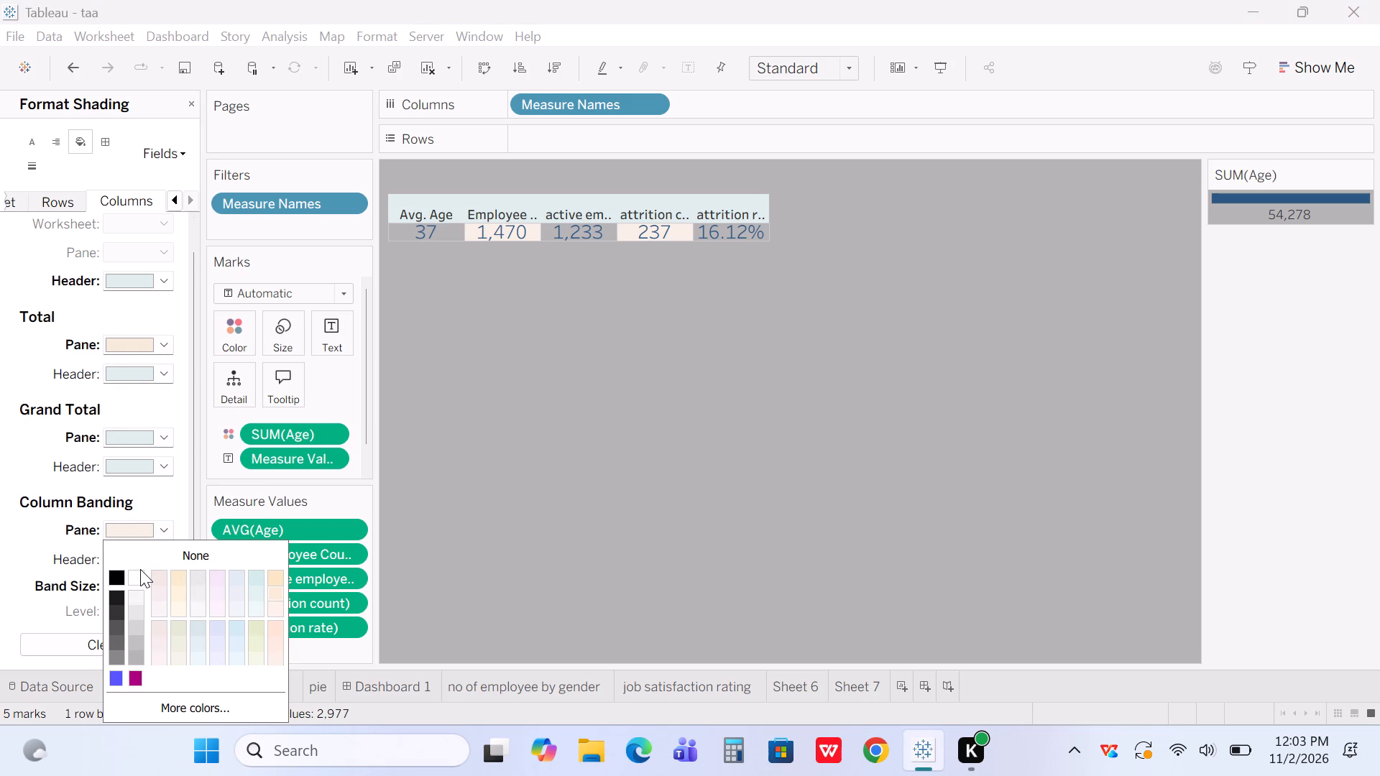
{"action": "left_click", "coordinate": [132, 573]}
{"action": "left_click", "coordinate": [132, 573]}
{"action": "left_click", "coordinate": [178, 497]}
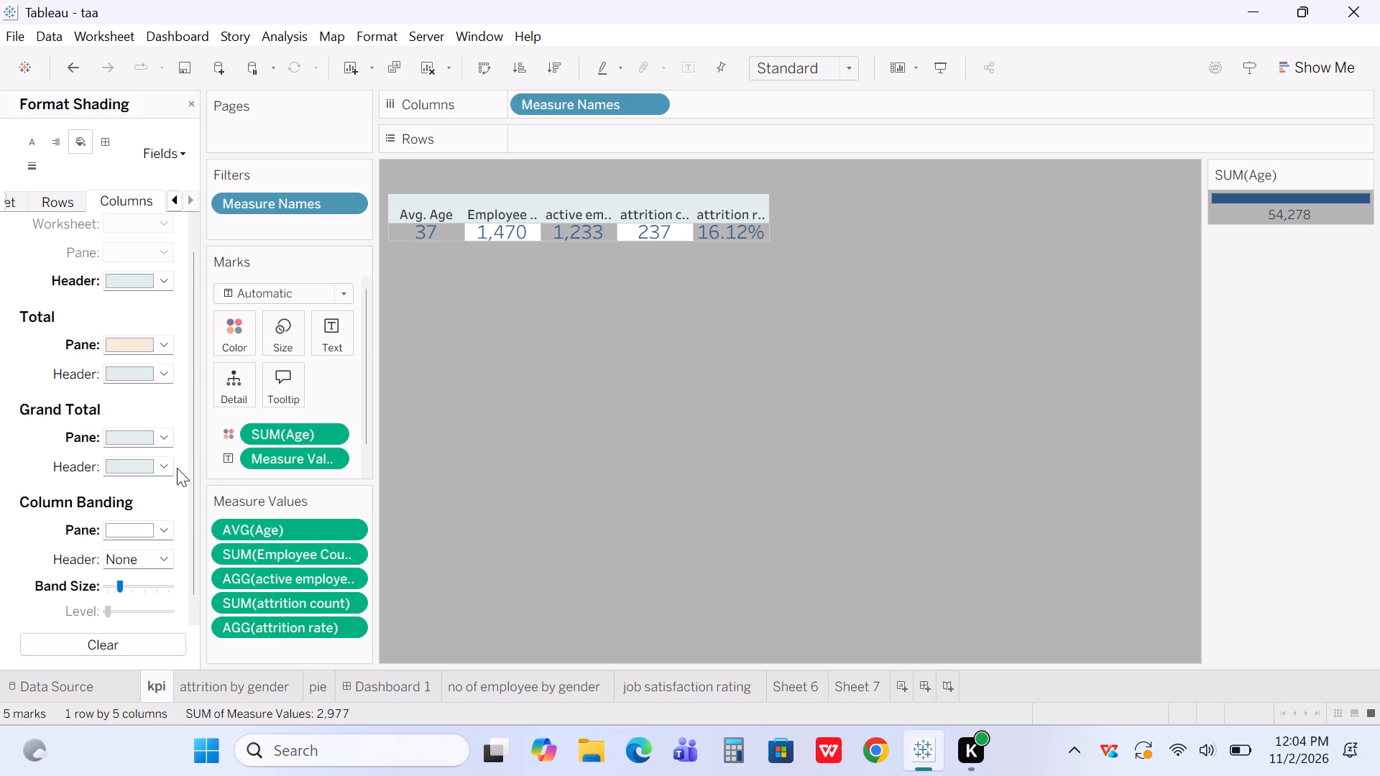
Set the Grand Total header shading for columns to a near-white pink, after trying a near-white cream.
{"action": "left_click", "coordinate": [163, 474]}
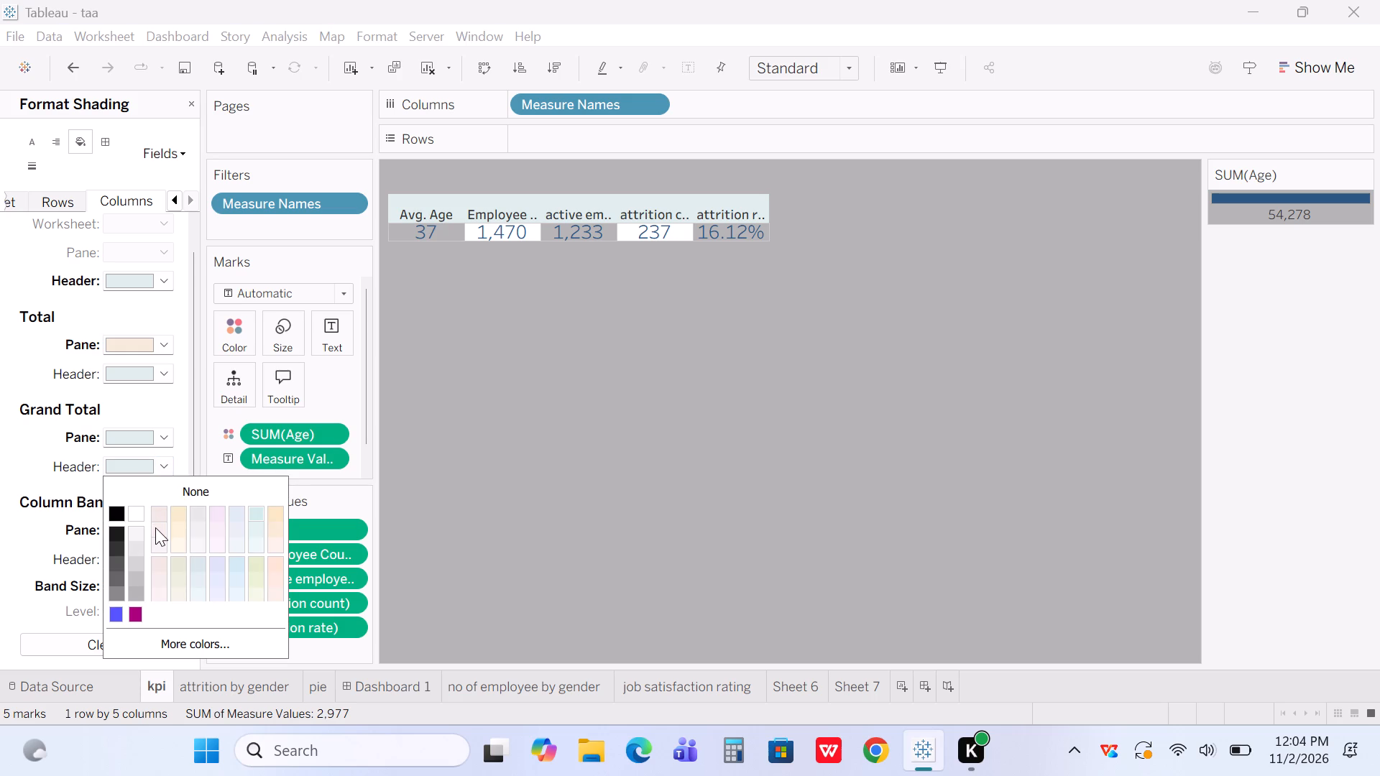
{"action": "left_click", "coordinate": [155, 527]}
{"action": "left_click", "coordinate": [169, 544]}
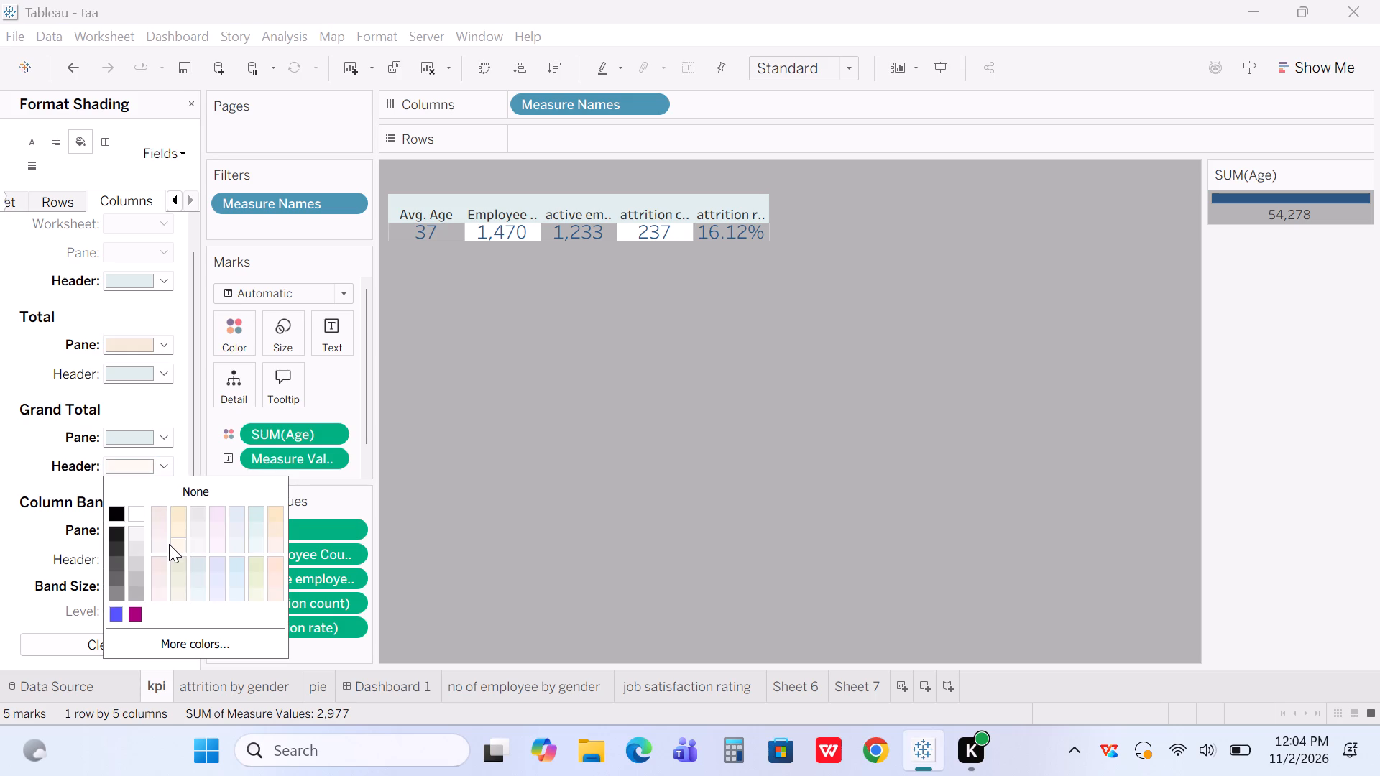
{"action": "left_click", "coordinate": [160, 545]}
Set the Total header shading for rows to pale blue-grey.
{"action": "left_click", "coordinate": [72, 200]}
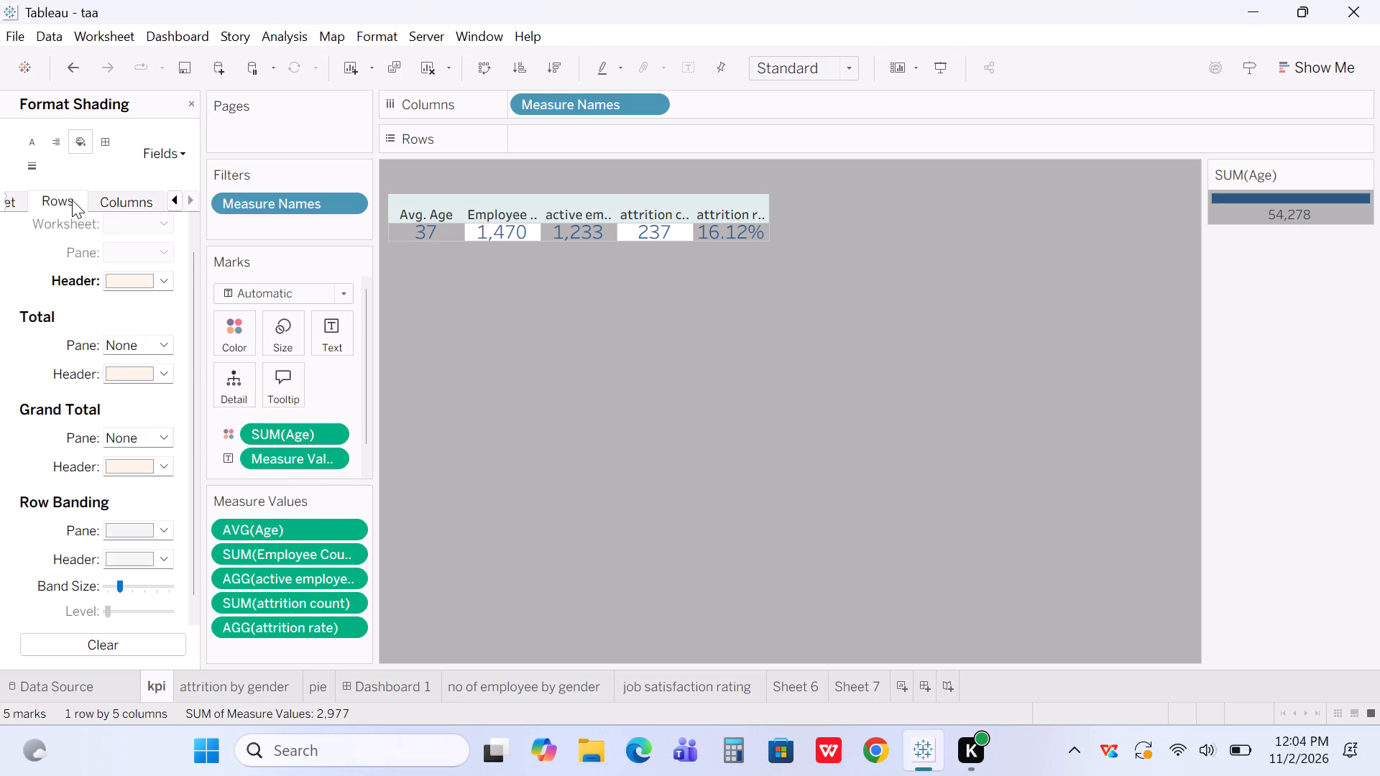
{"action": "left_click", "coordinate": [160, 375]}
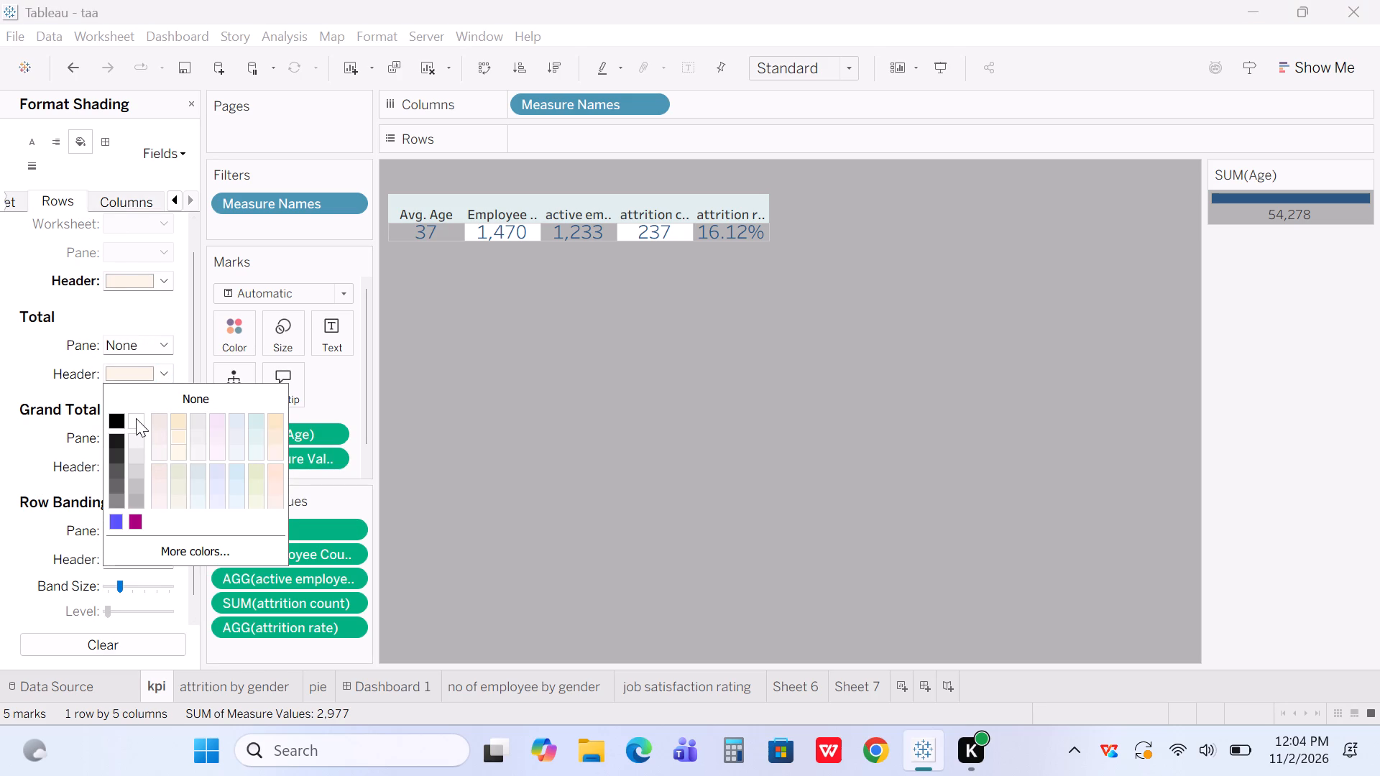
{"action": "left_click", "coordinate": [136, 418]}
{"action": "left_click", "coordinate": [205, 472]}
Set the default header shading for rows to pale lavender, after trying light grey.
{"action": "left_click", "coordinate": [164, 285]}
{"action": "left_click", "coordinate": [147, 379]}
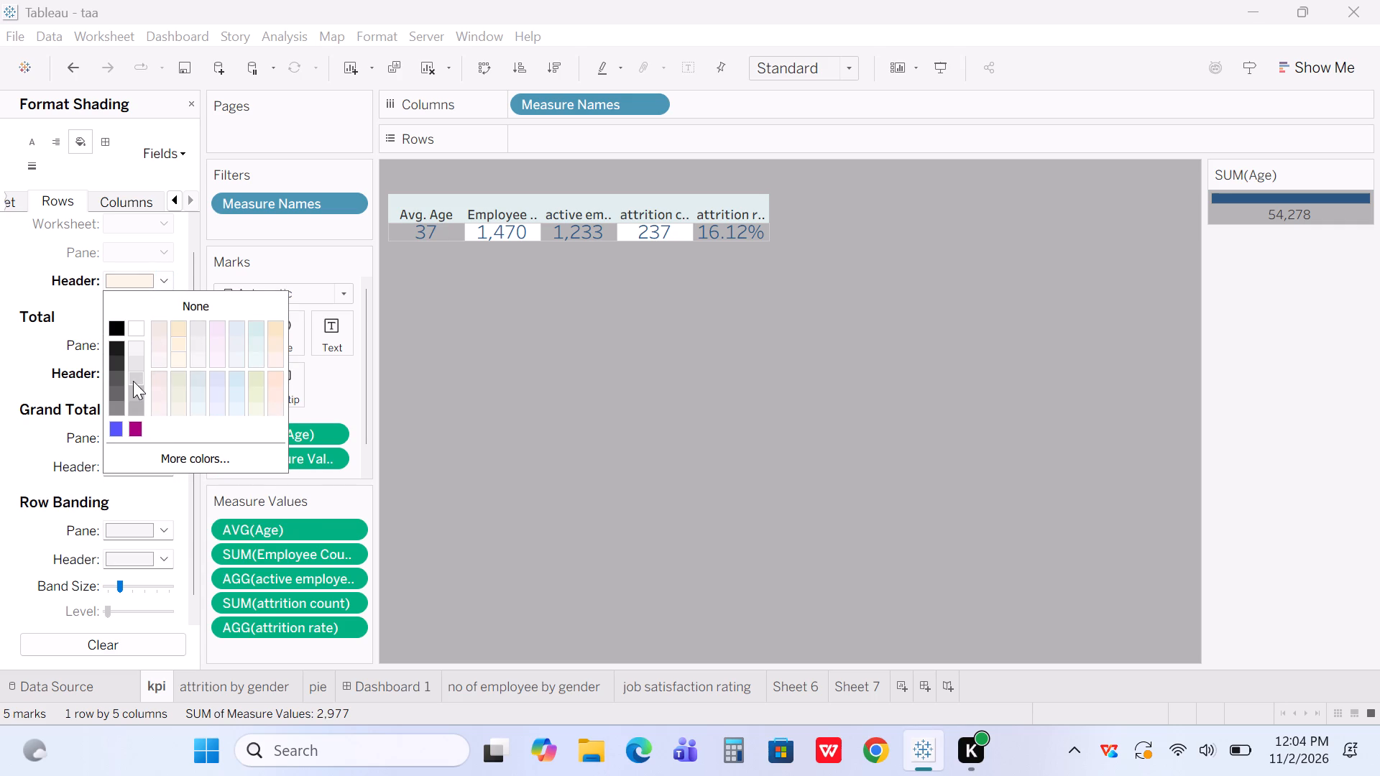
{"action": "left_click", "coordinate": [134, 380]}
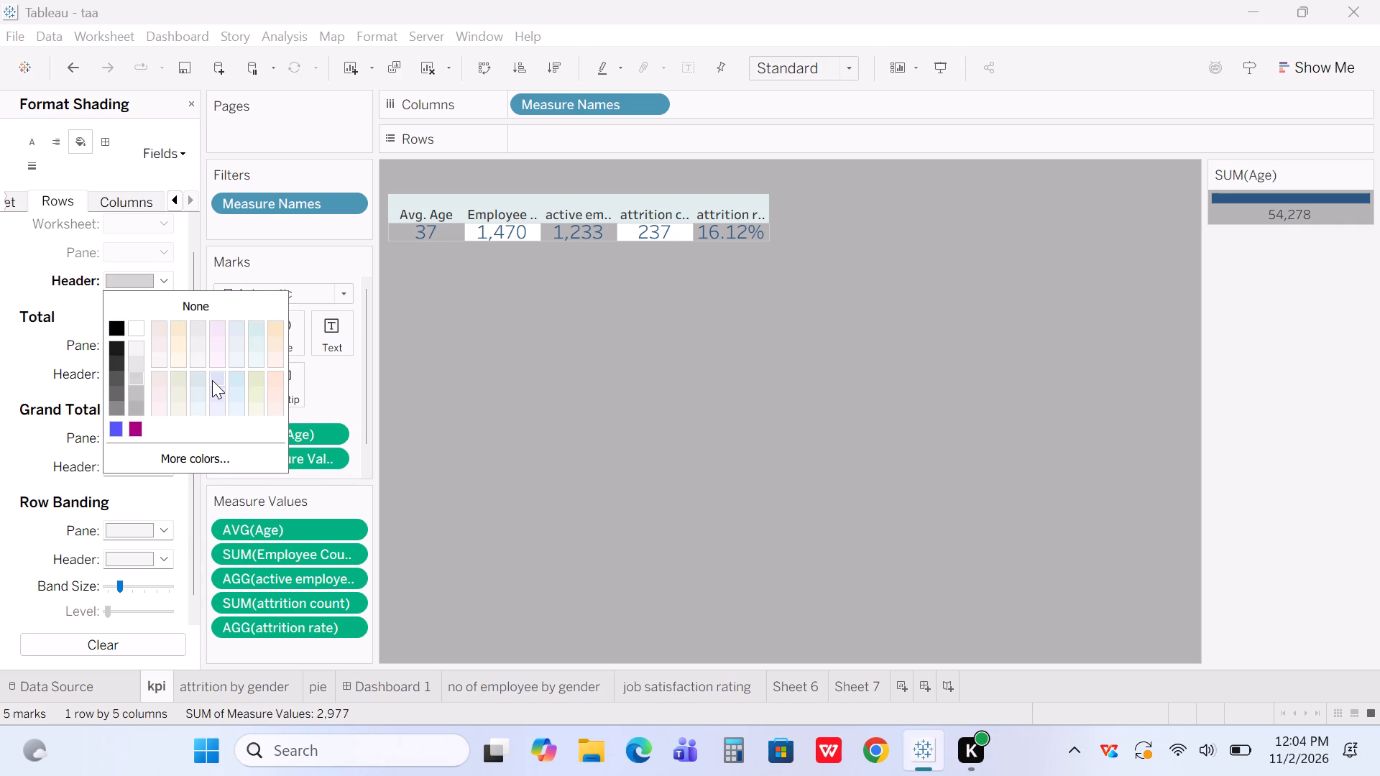
{"action": "left_click", "coordinate": [212, 380]}
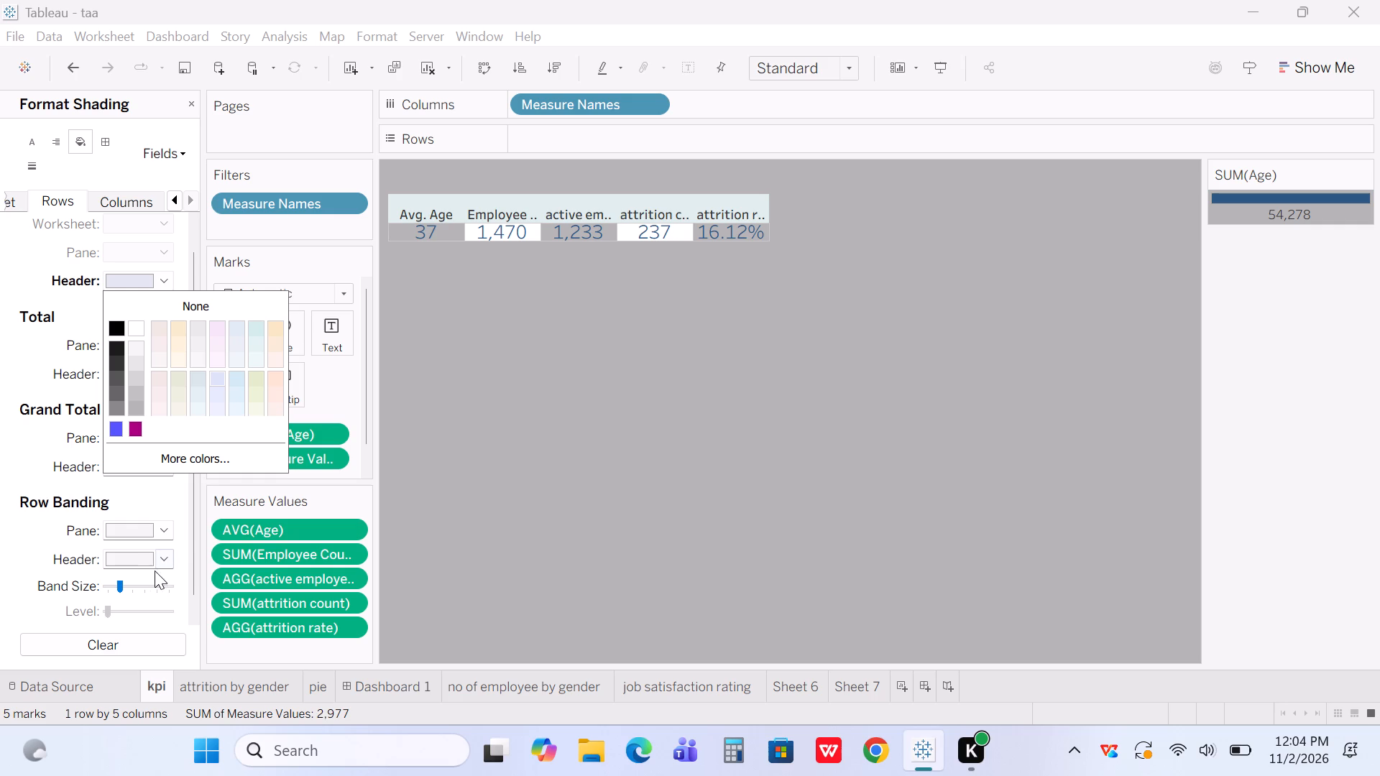
Set the row banding header shading to a pale beige.
{"action": "left_click", "coordinate": [170, 553]}
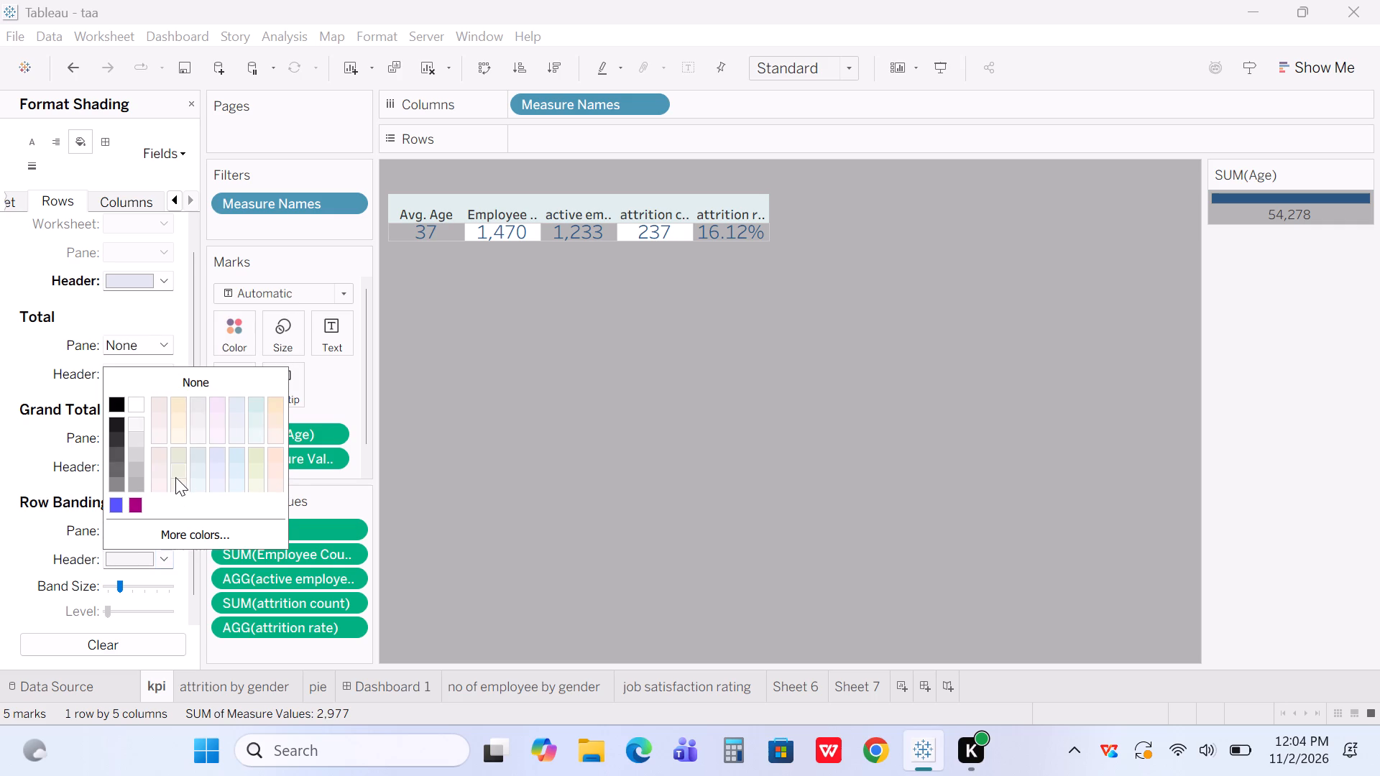
{"action": "left_click", "coordinate": [175, 477]}
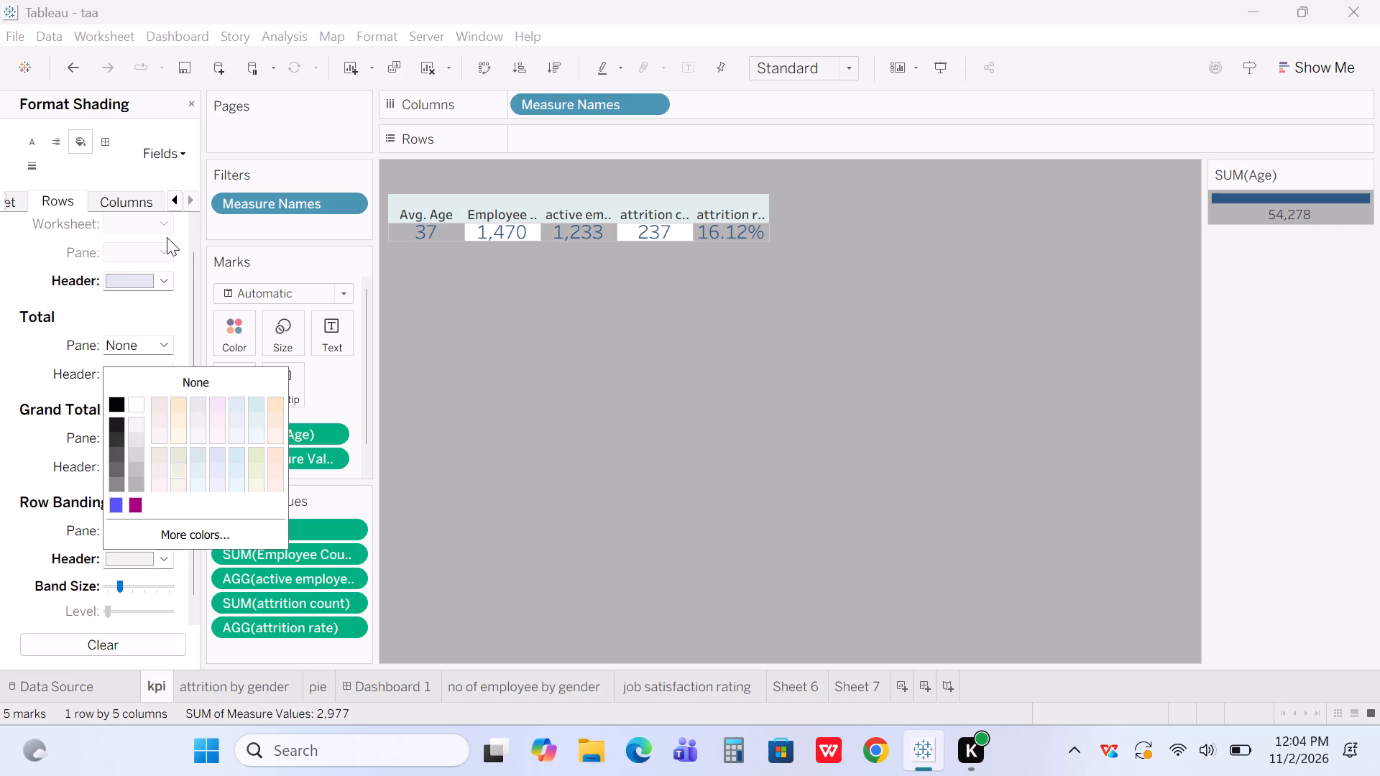
Review the column shading settings, check the kpi strip on Dashboard 1 and close the shading format settings.
{"action": "left_click", "coordinate": [119, 198]}
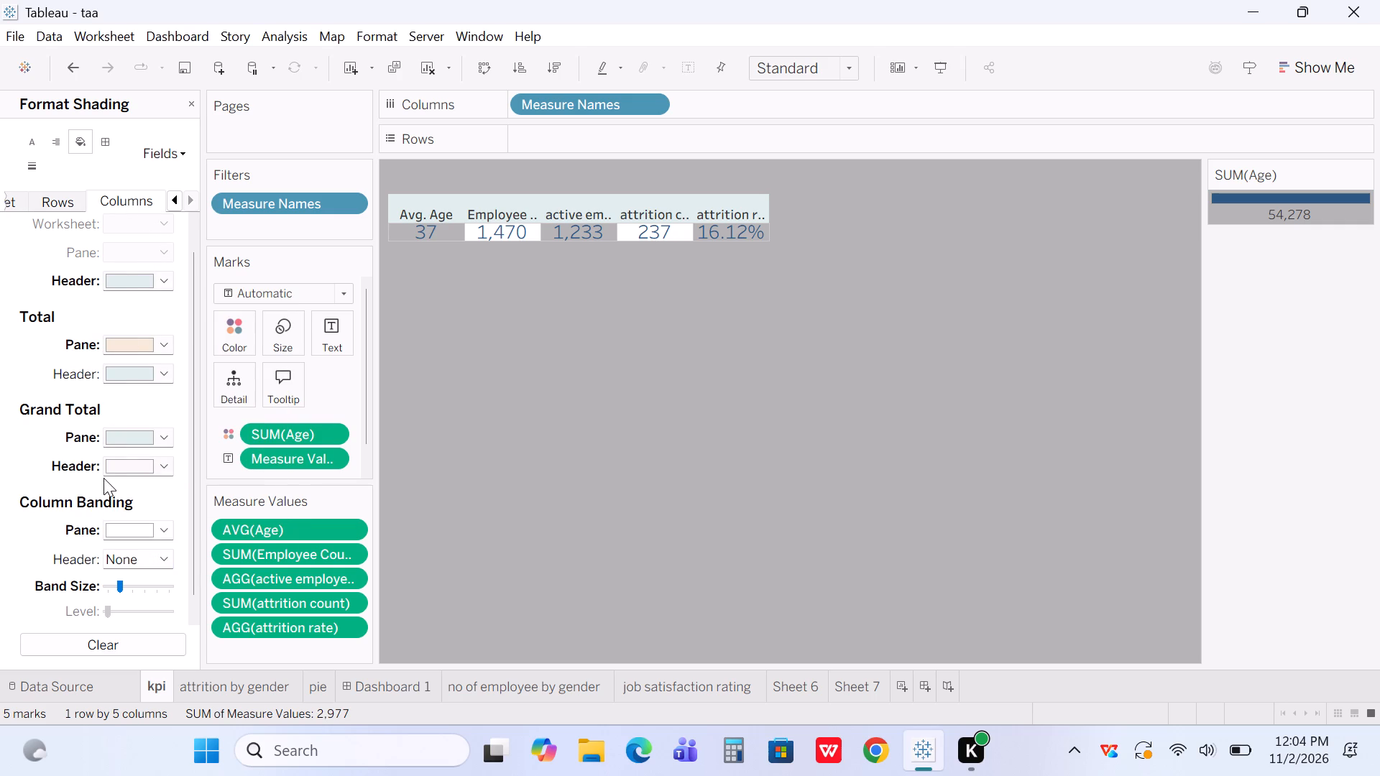
{"action": "scroll", "coordinate": [131, 520], "scroll_direction": "down", "scroll_amount": 2}
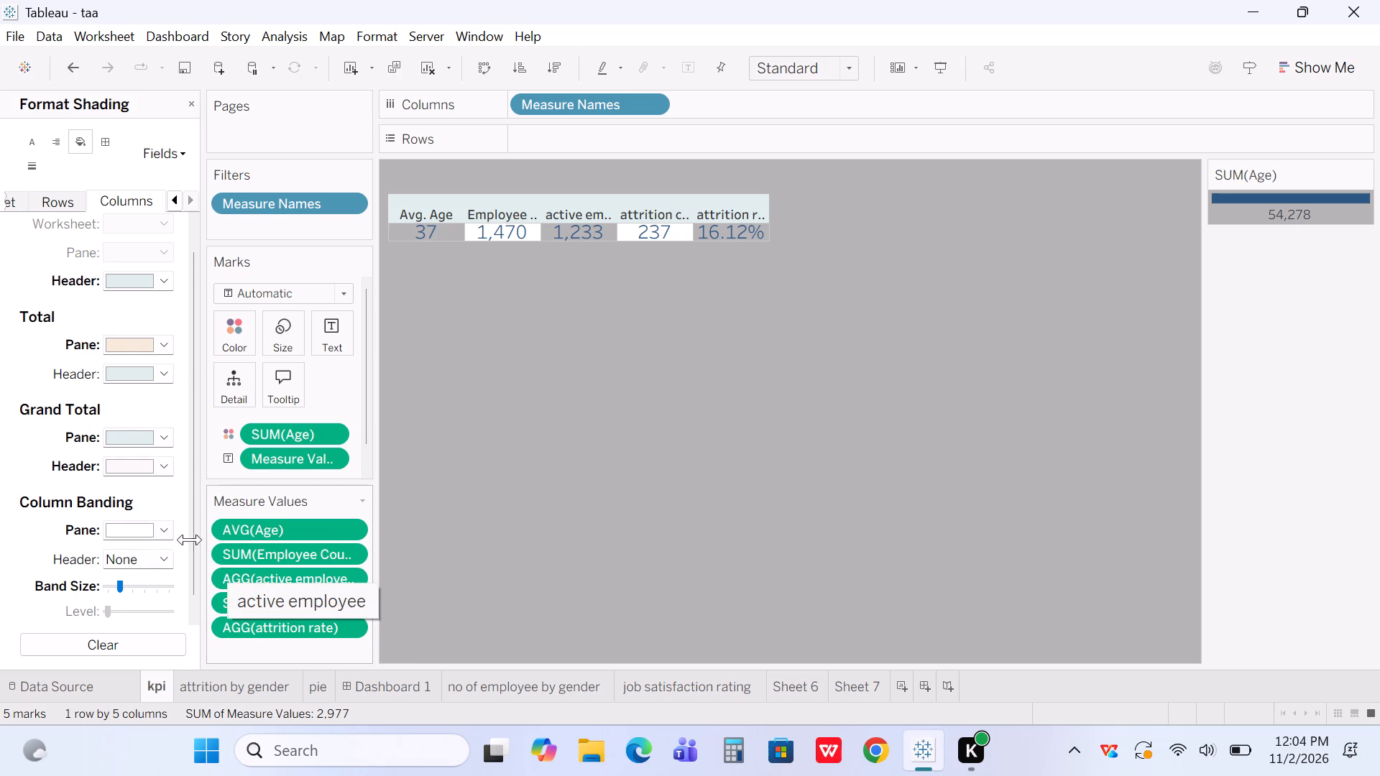
{"action": "left_click", "coordinate": [385, 682]}
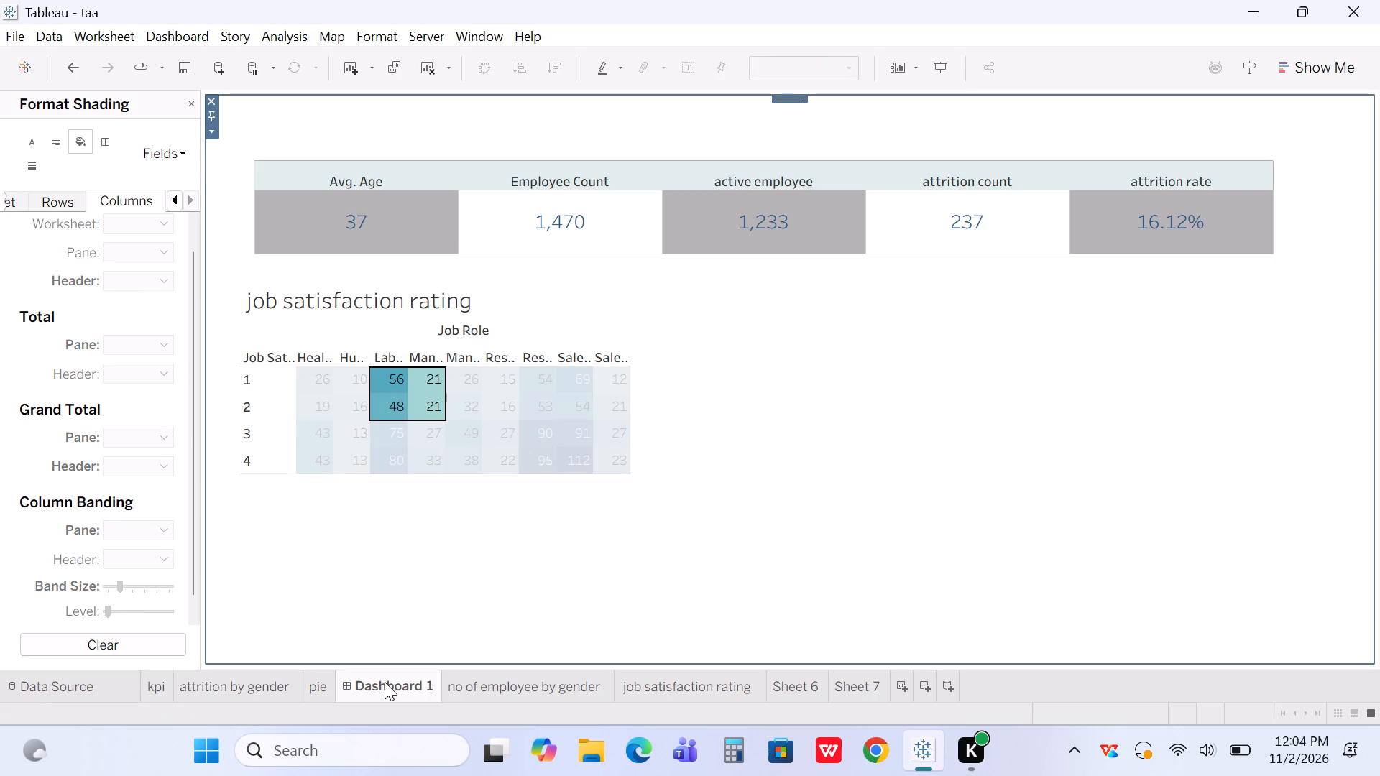
{"action": "left_click", "coordinate": [906, 491]}
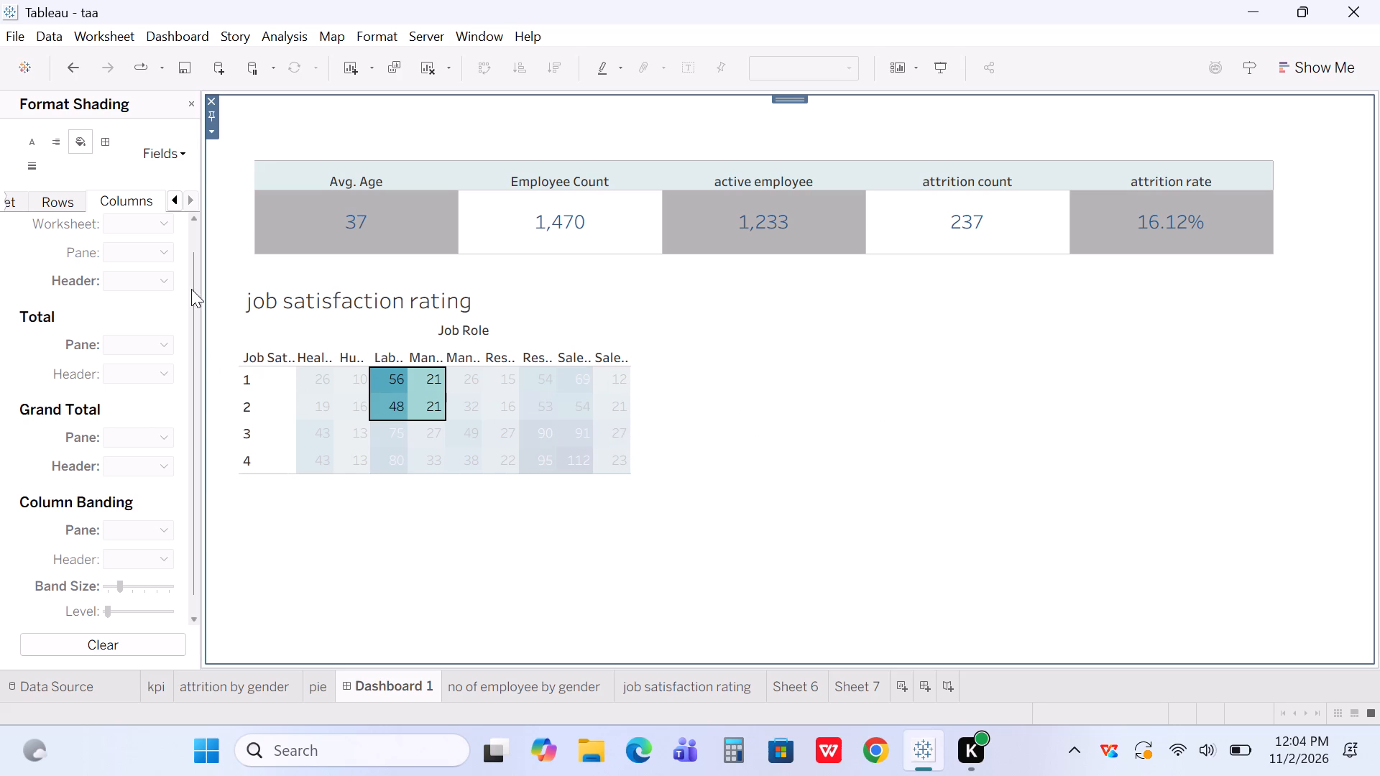
{"action": "left_click", "coordinate": [194, 103]}
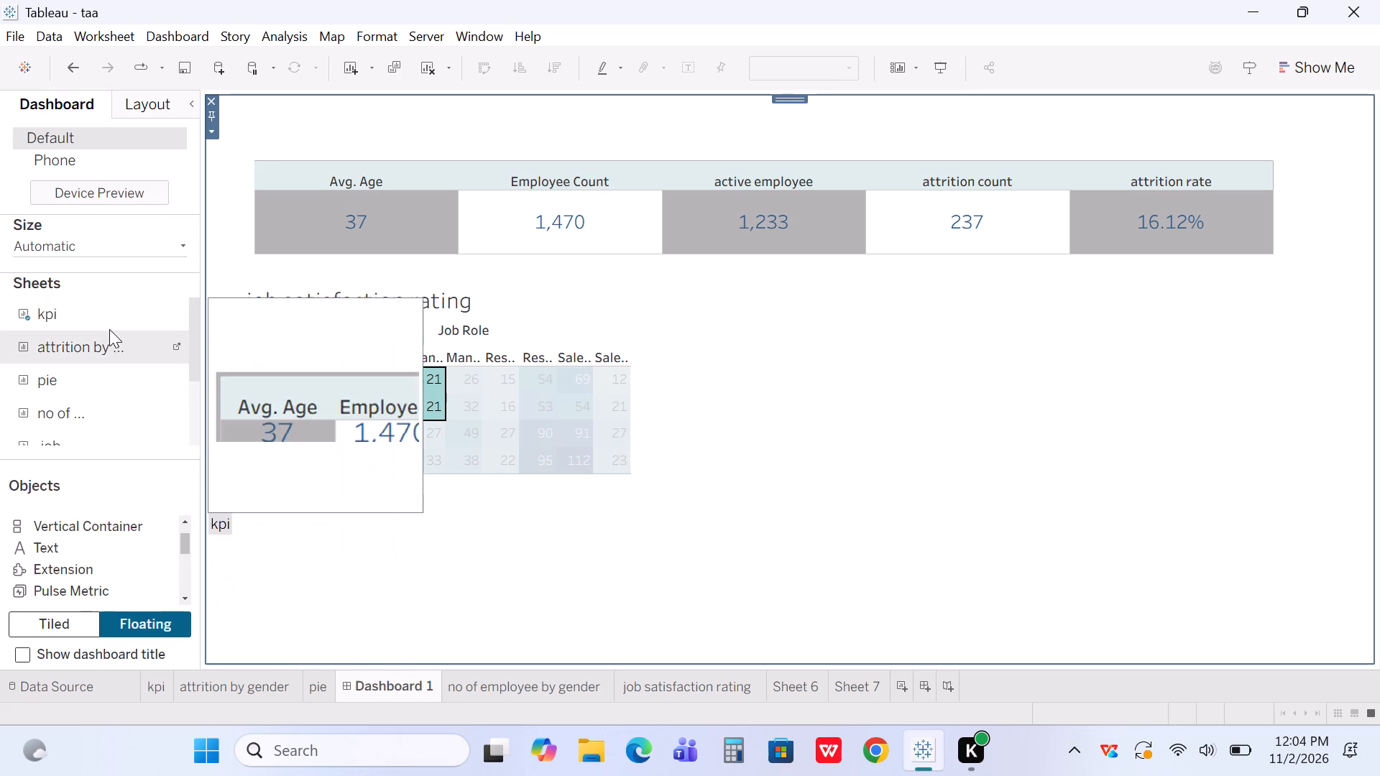
Clear the mark selection in the job satisfaction rating view so that no cells are highlighted.
{"action": "left_click", "coordinate": [110, 374]}
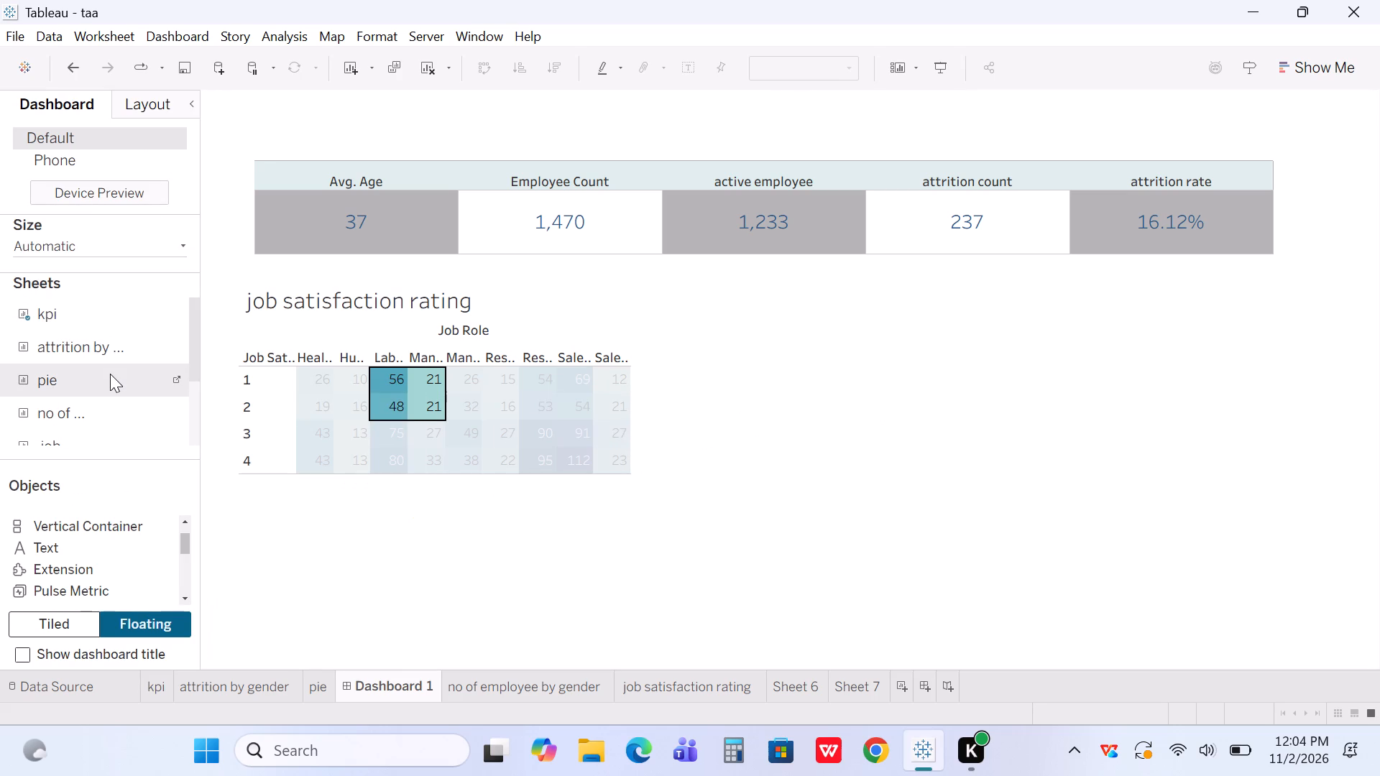
{"action": "left_click", "coordinate": [110, 374]}
{"action": "double_click", "coordinate": [606, 650]}
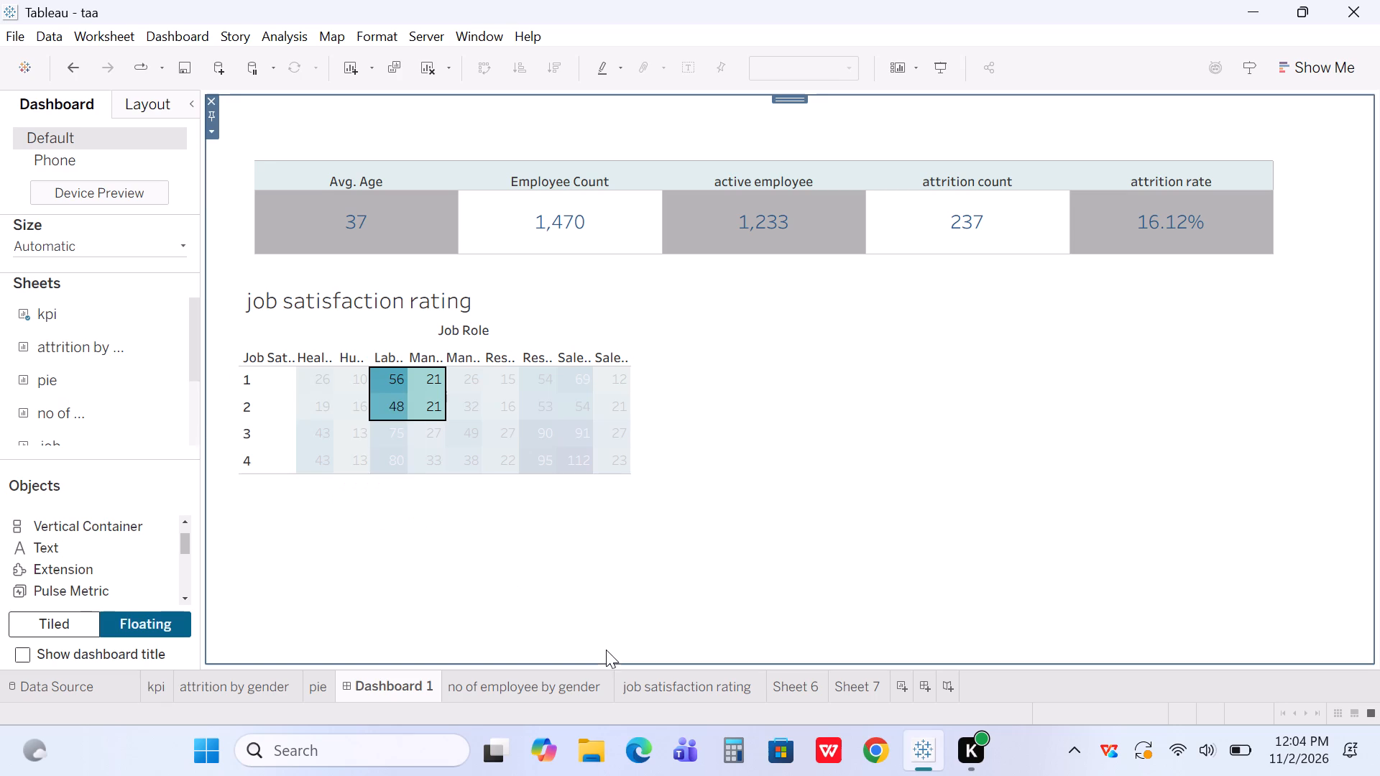
{"action": "triple_click", "coordinate": [705, 574]}
{"action": "double_click", "coordinate": [705, 574]}
{"action": "left_click", "coordinate": [535, 437]}
{"action": "double_click", "coordinate": [790, 407]}
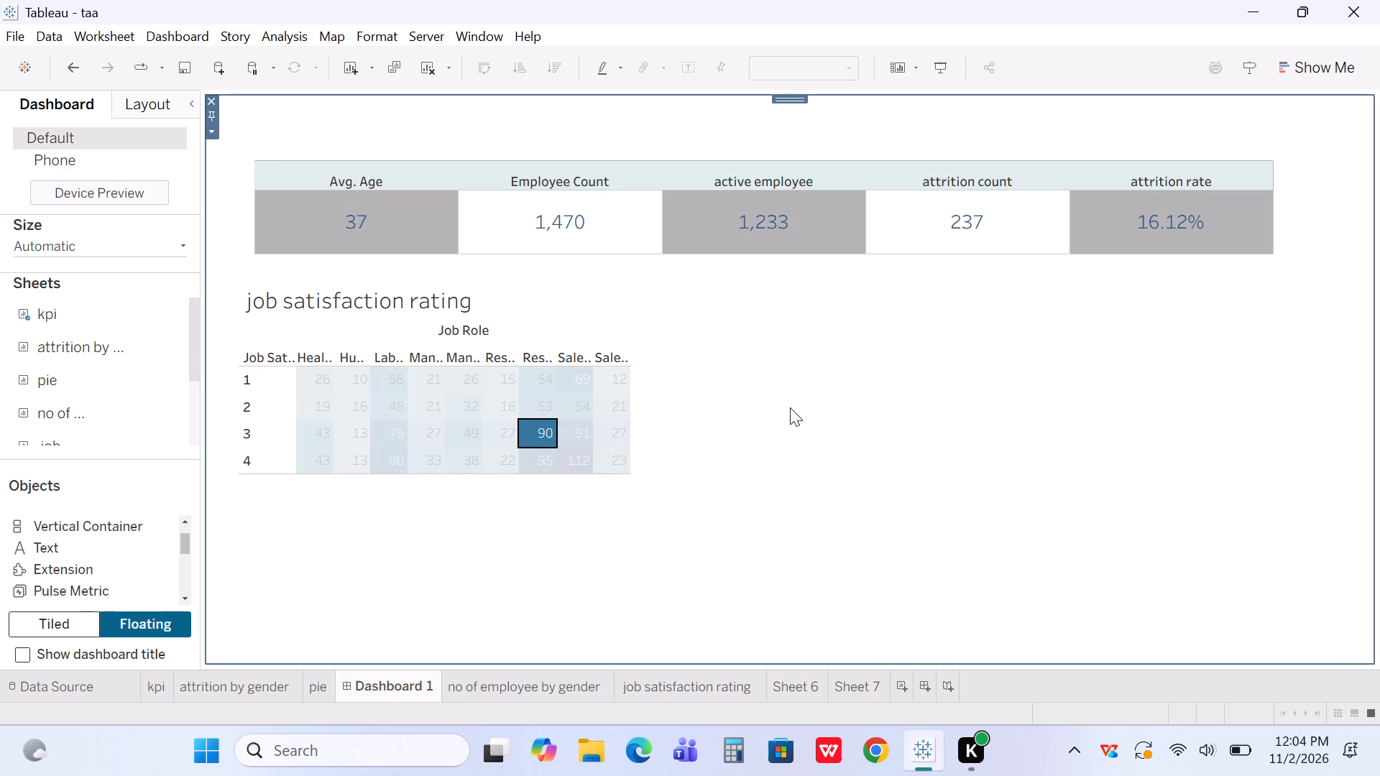
{"action": "triple_click", "coordinate": [774, 380]}
{"action": "left_click", "coordinate": [774, 380]}
{"action": "left_click_drag", "start_coordinate": [774, 380], "coordinate": [784, 365]}
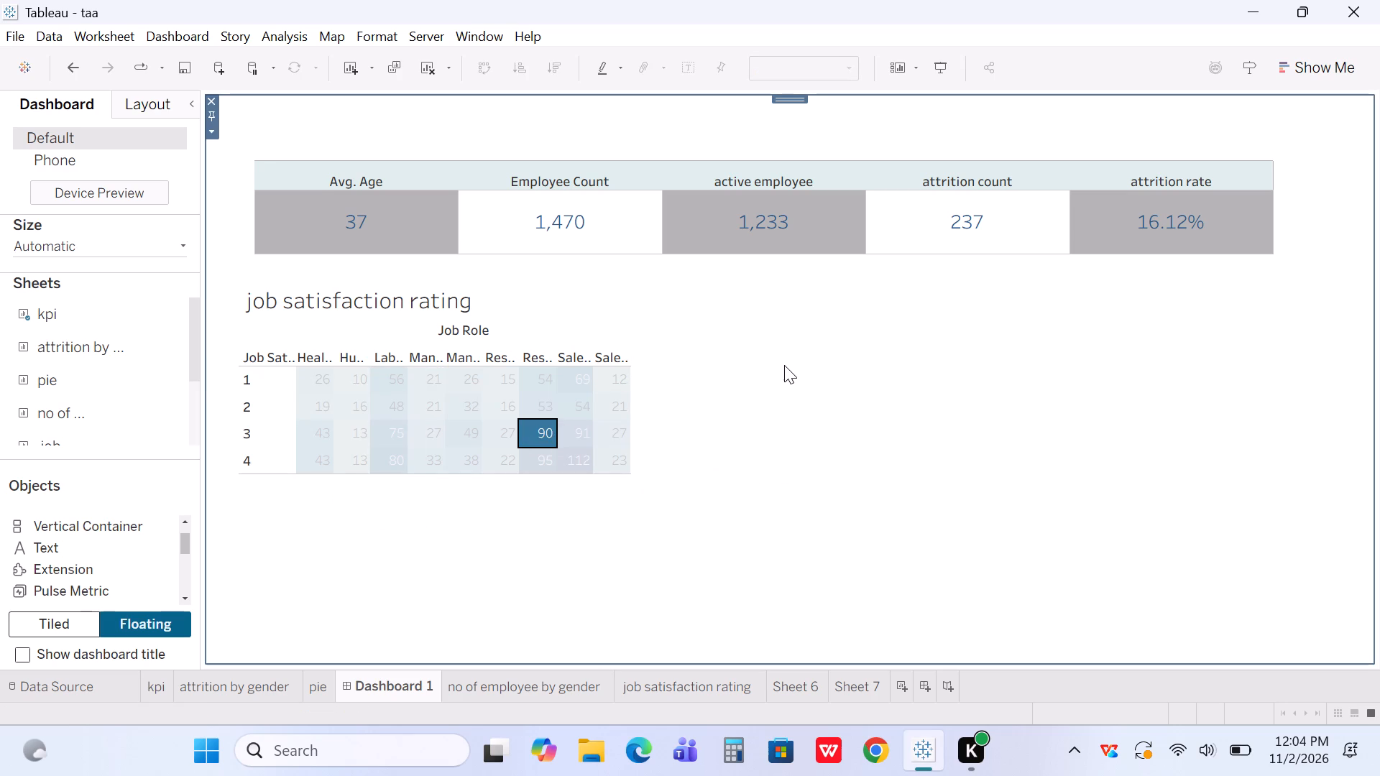
{"action": "double_click", "coordinate": [784, 365]}
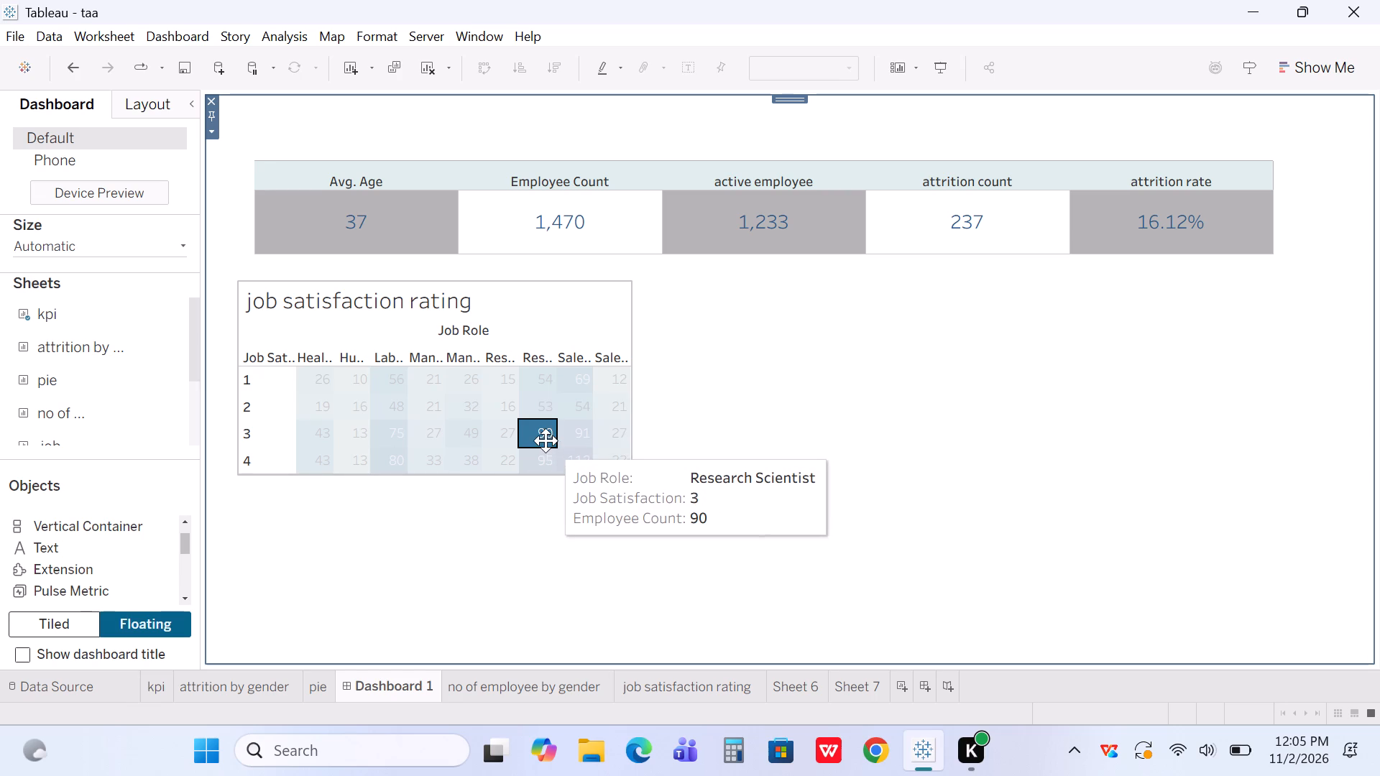
{"action": "left_click", "coordinate": [540, 436]}
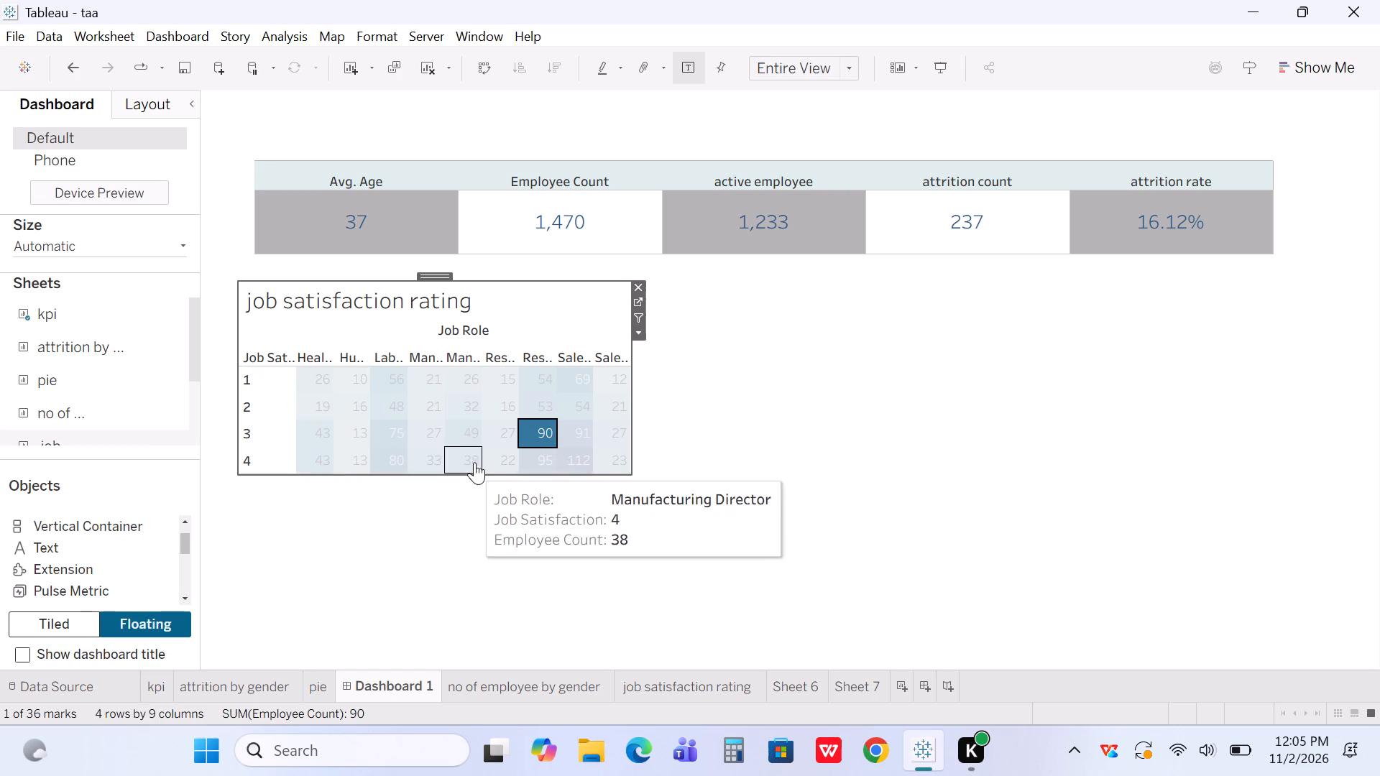
{"action": "left_click", "coordinate": [531, 434]}
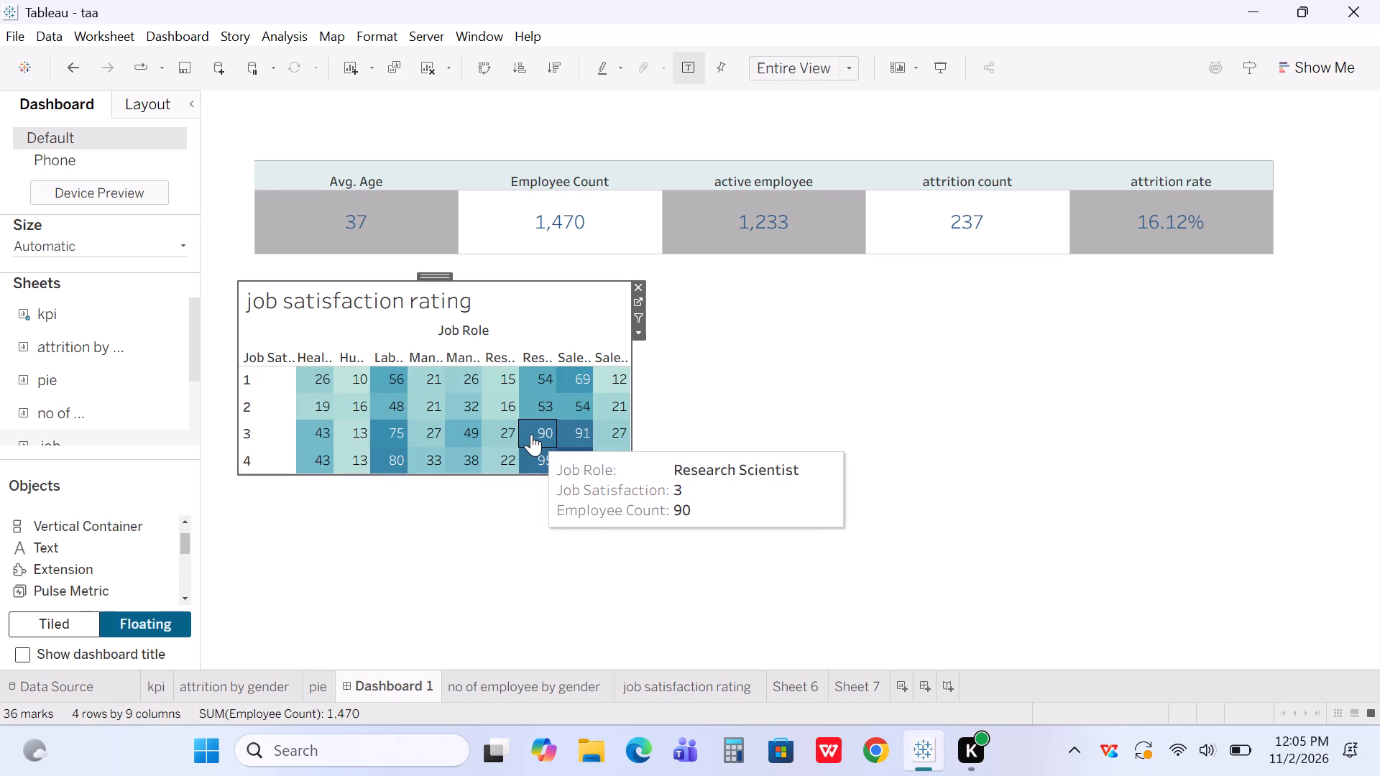
{"action": "left_click", "coordinate": [502, 553]}
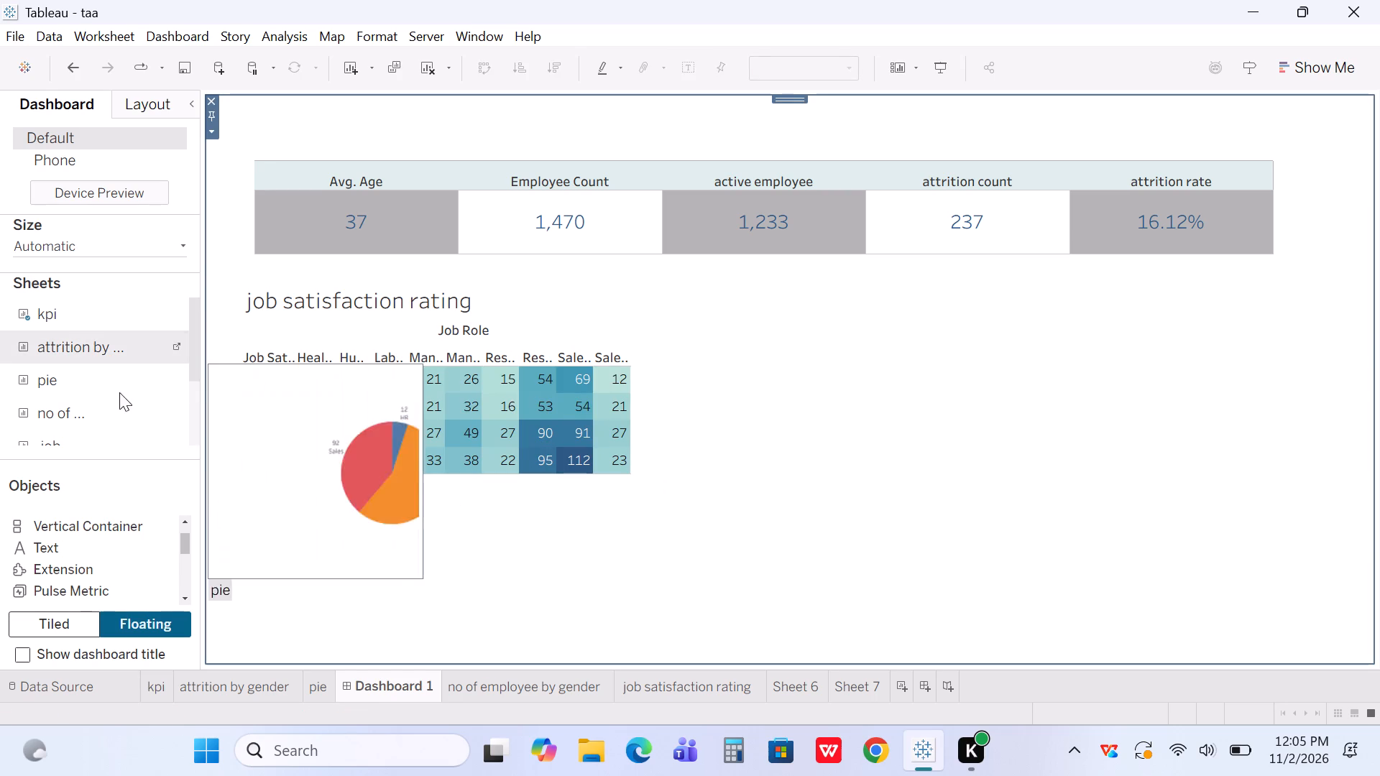
Add the pie sheet to Dashboard 1 as a floating view.
{"action": "left_click", "coordinate": [114, 386]}
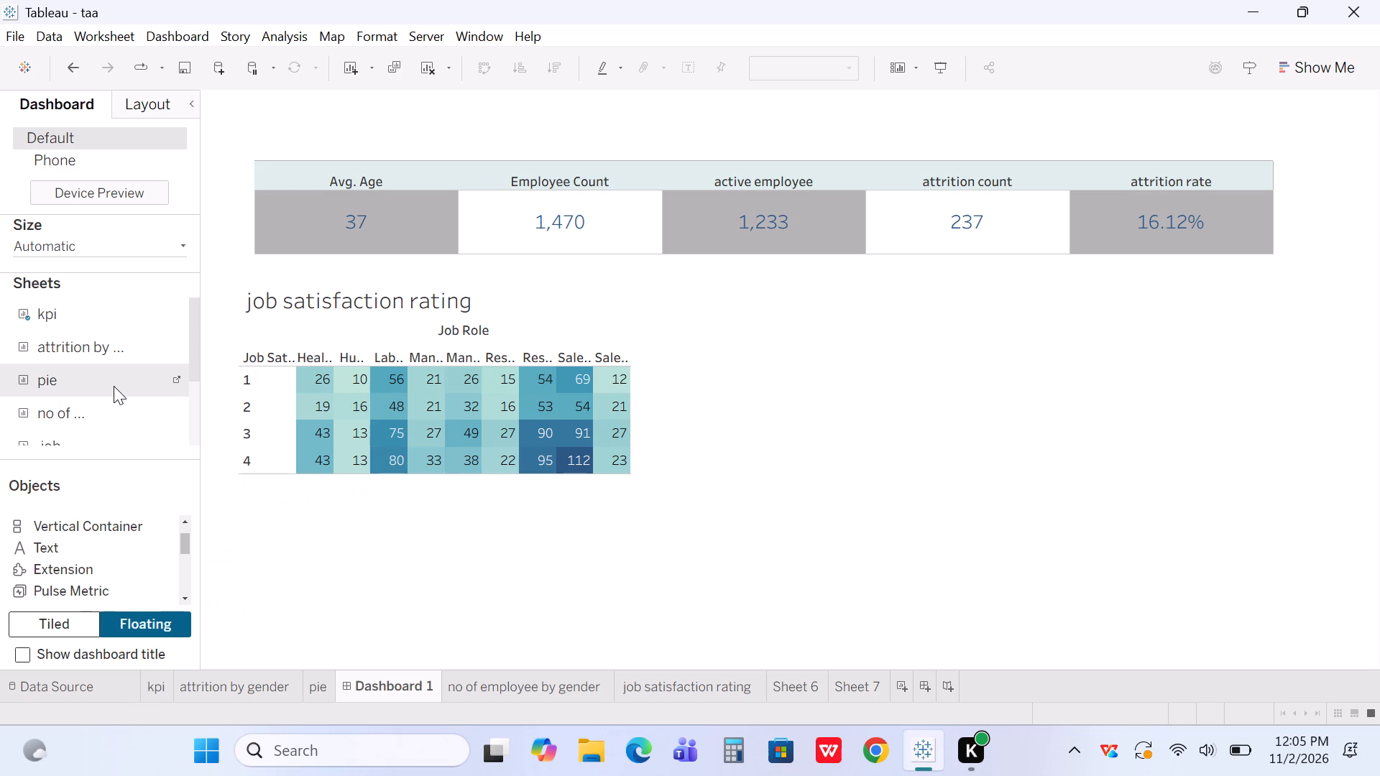
{"action": "double_click", "coordinate": [114, 386]}
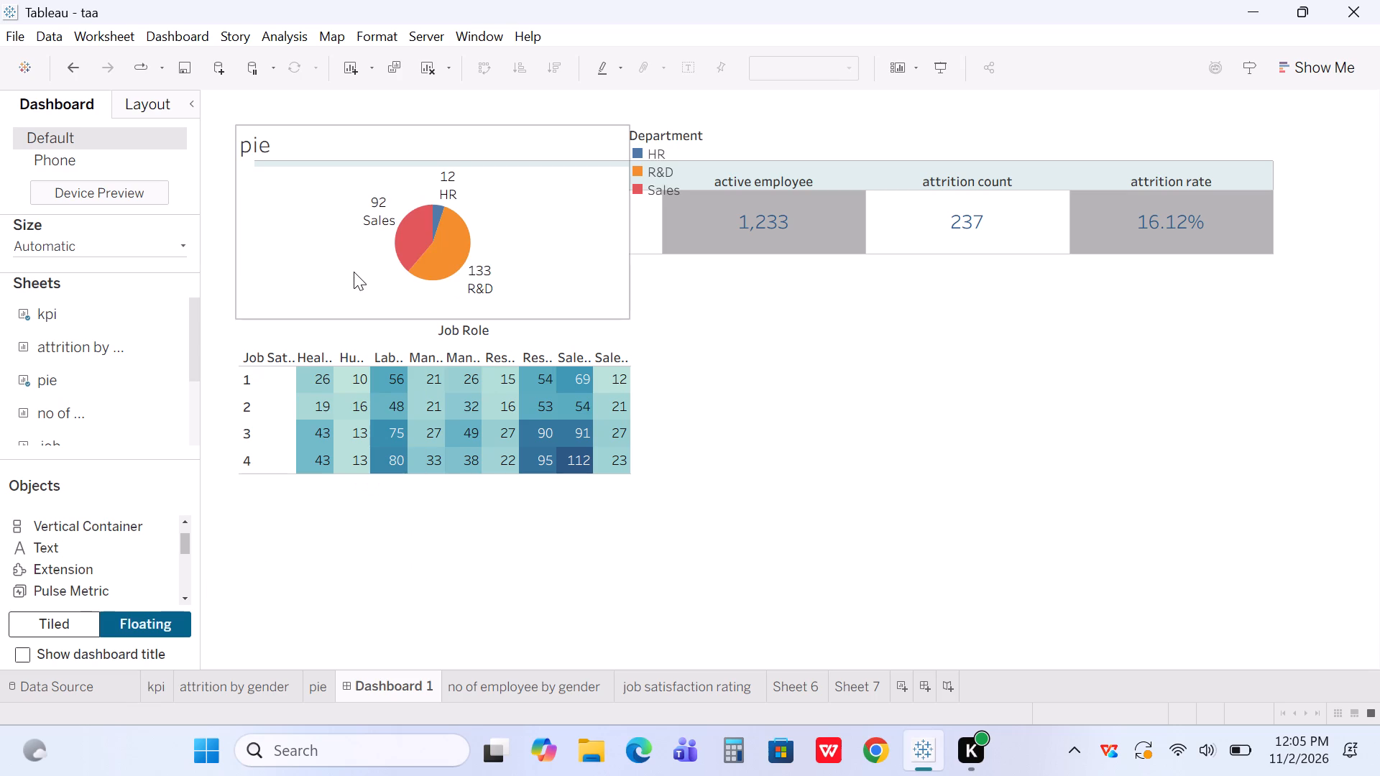
Move the floating pie view below the kpi strip, just right of the job satisfaction rating view, and narrow its width.
{"action": "left_click_drag", "start_coordinate": [351, 246], "coordinate": [444, 181]}
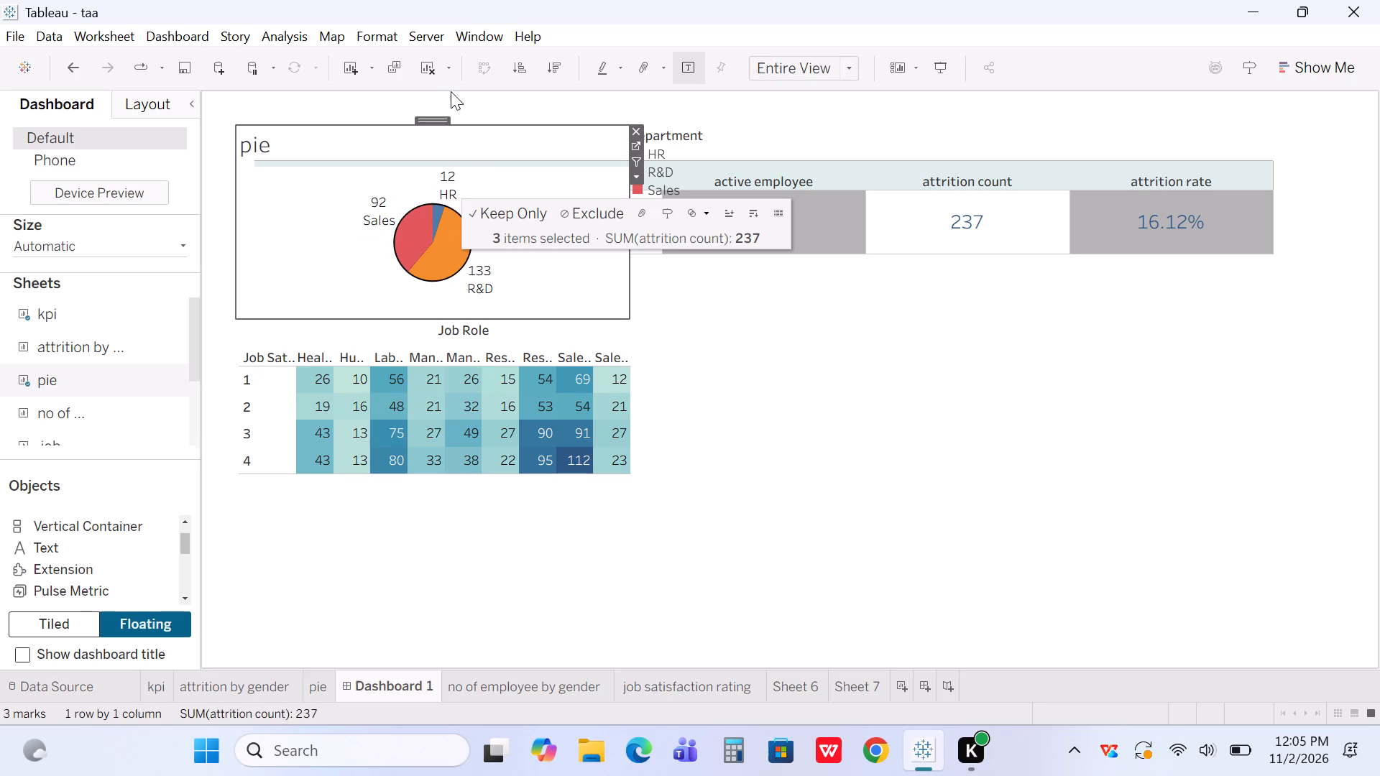
{"action": "left_click_drag", "start_coordinate": [444, 124], "coordinate": [787, 324]}
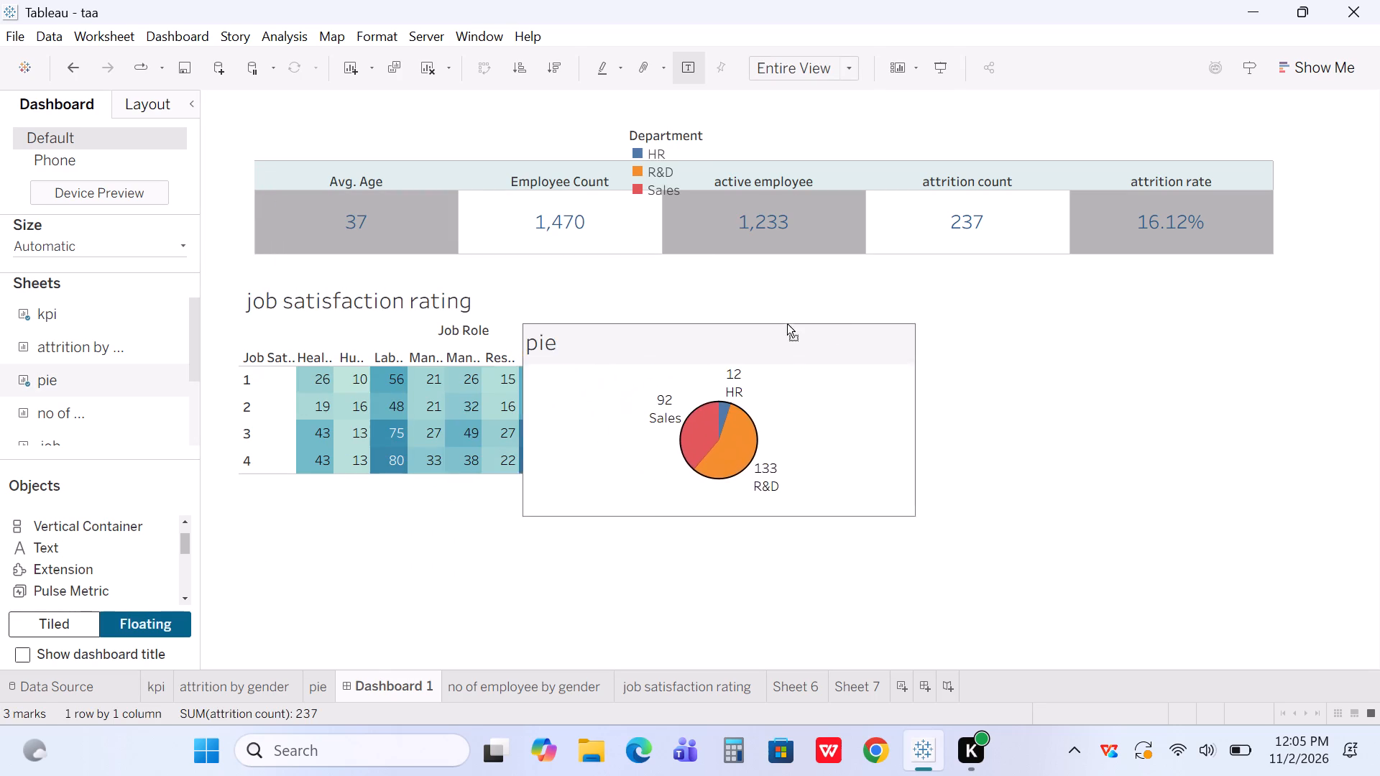
{"action": "left_click_drag", "start_coordinate": [787, 324], "coordinate": [867, 305]}
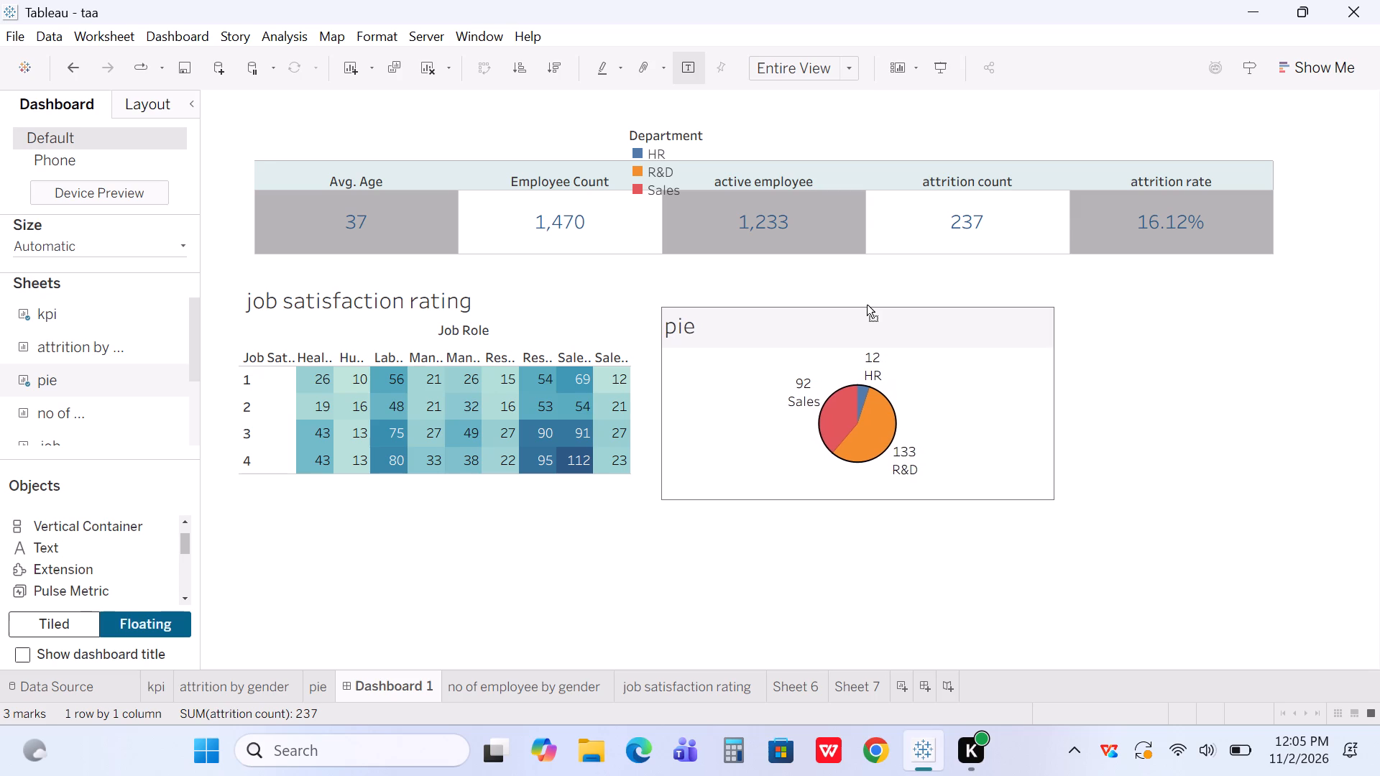
{"action": "left_click_drag", "start_coordinate": [867, 305], "coordinate": [855, 299]}
{"action": "left_click_drag", "start_coordinate": [1040, 407], "coordinate": [954, 402]}
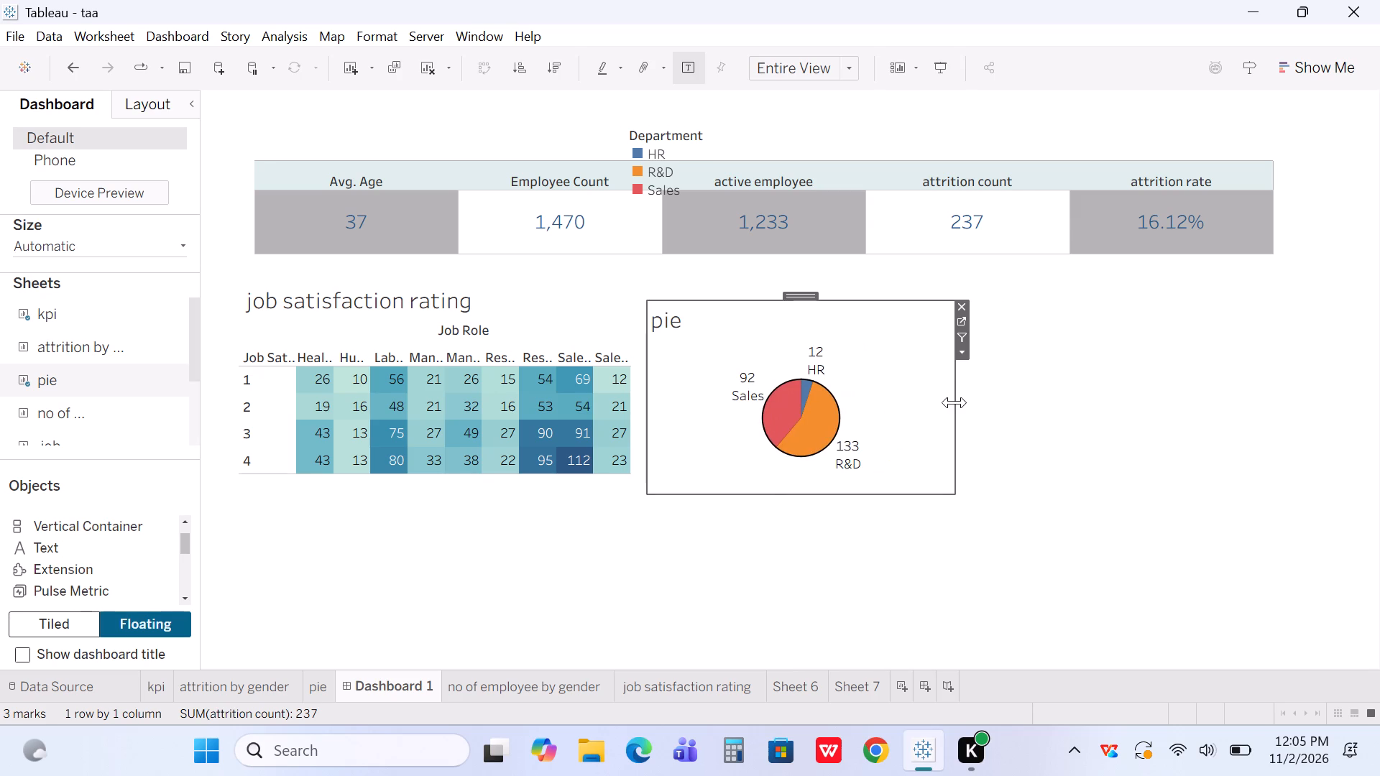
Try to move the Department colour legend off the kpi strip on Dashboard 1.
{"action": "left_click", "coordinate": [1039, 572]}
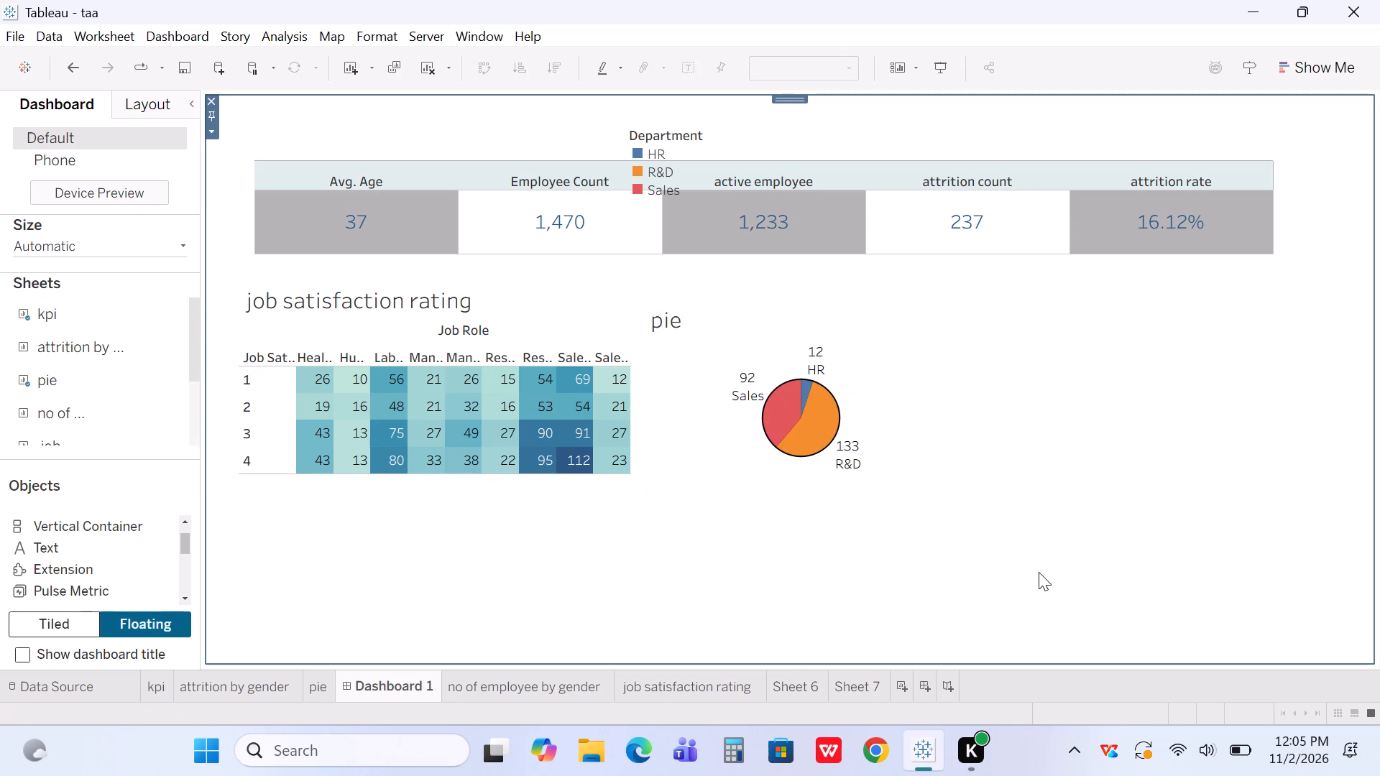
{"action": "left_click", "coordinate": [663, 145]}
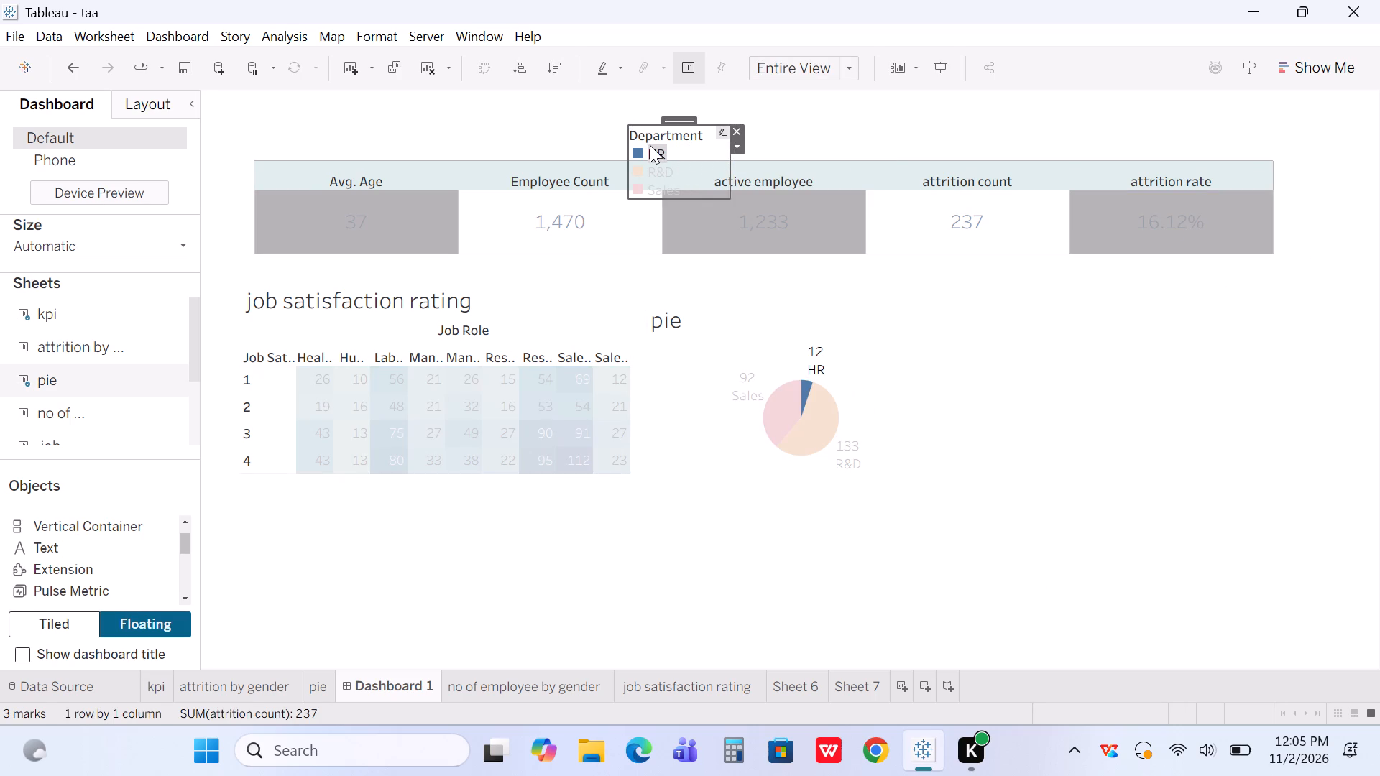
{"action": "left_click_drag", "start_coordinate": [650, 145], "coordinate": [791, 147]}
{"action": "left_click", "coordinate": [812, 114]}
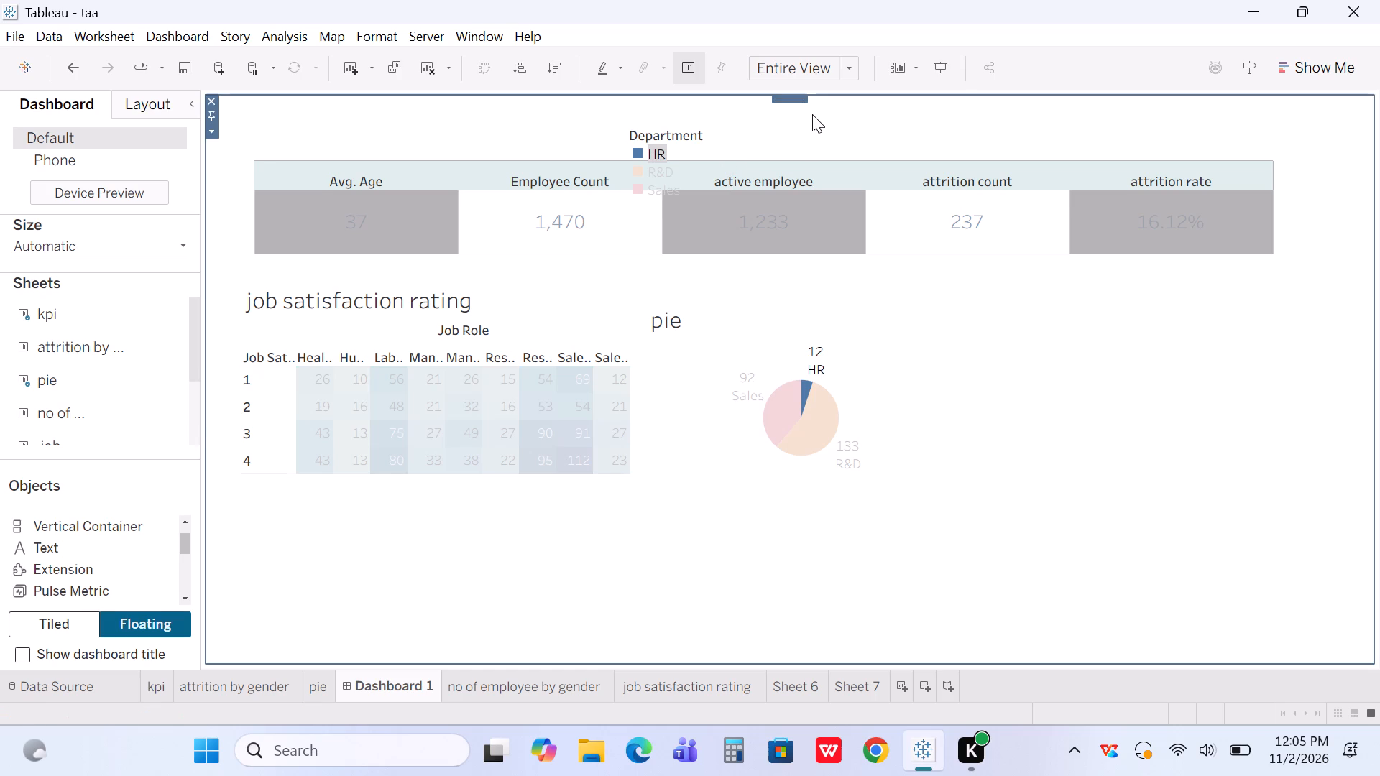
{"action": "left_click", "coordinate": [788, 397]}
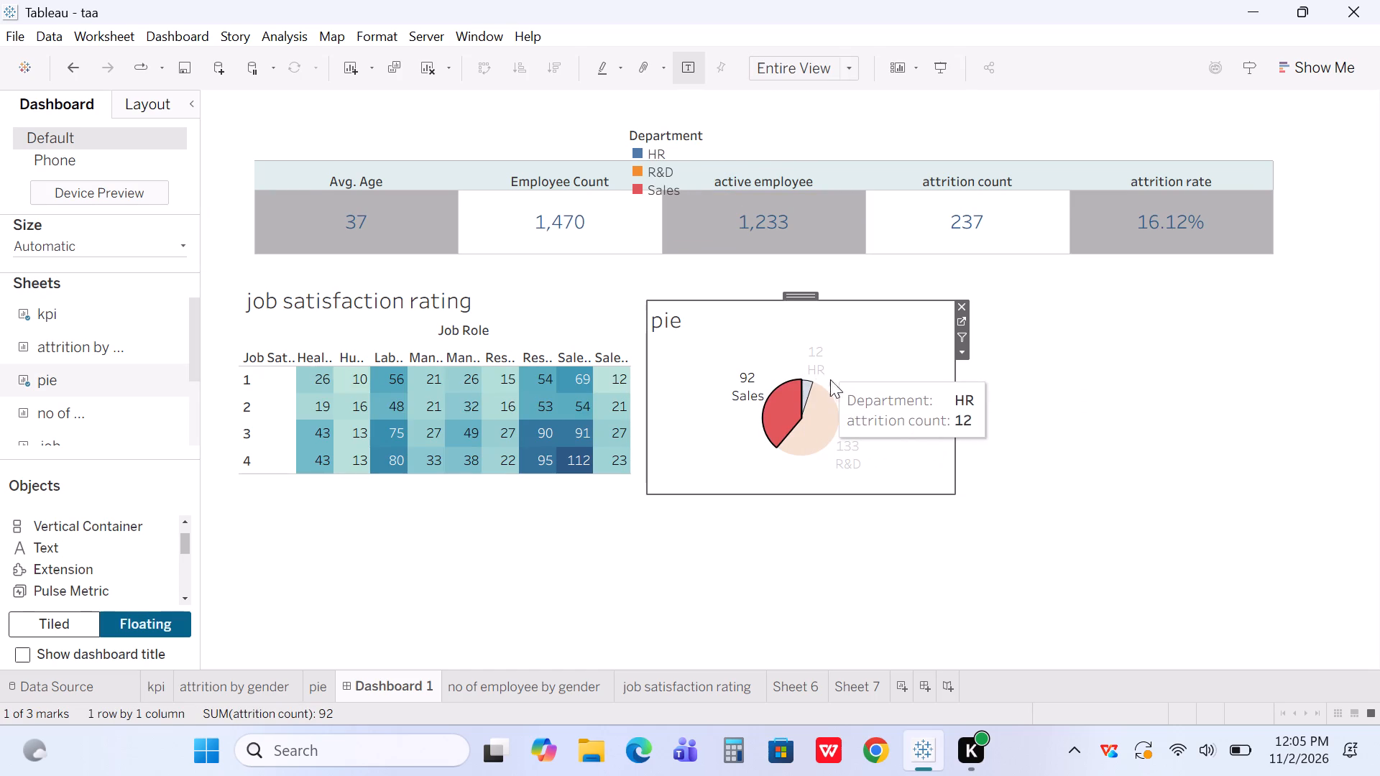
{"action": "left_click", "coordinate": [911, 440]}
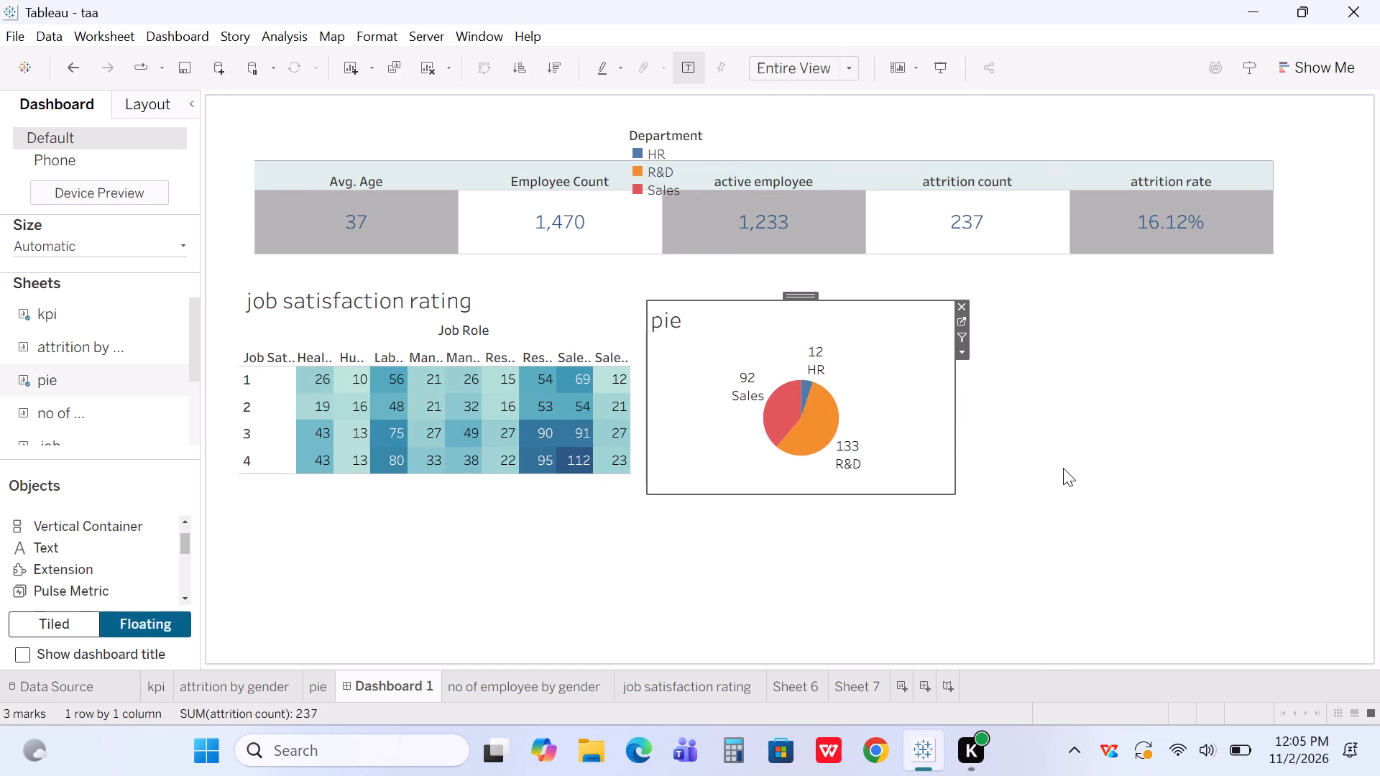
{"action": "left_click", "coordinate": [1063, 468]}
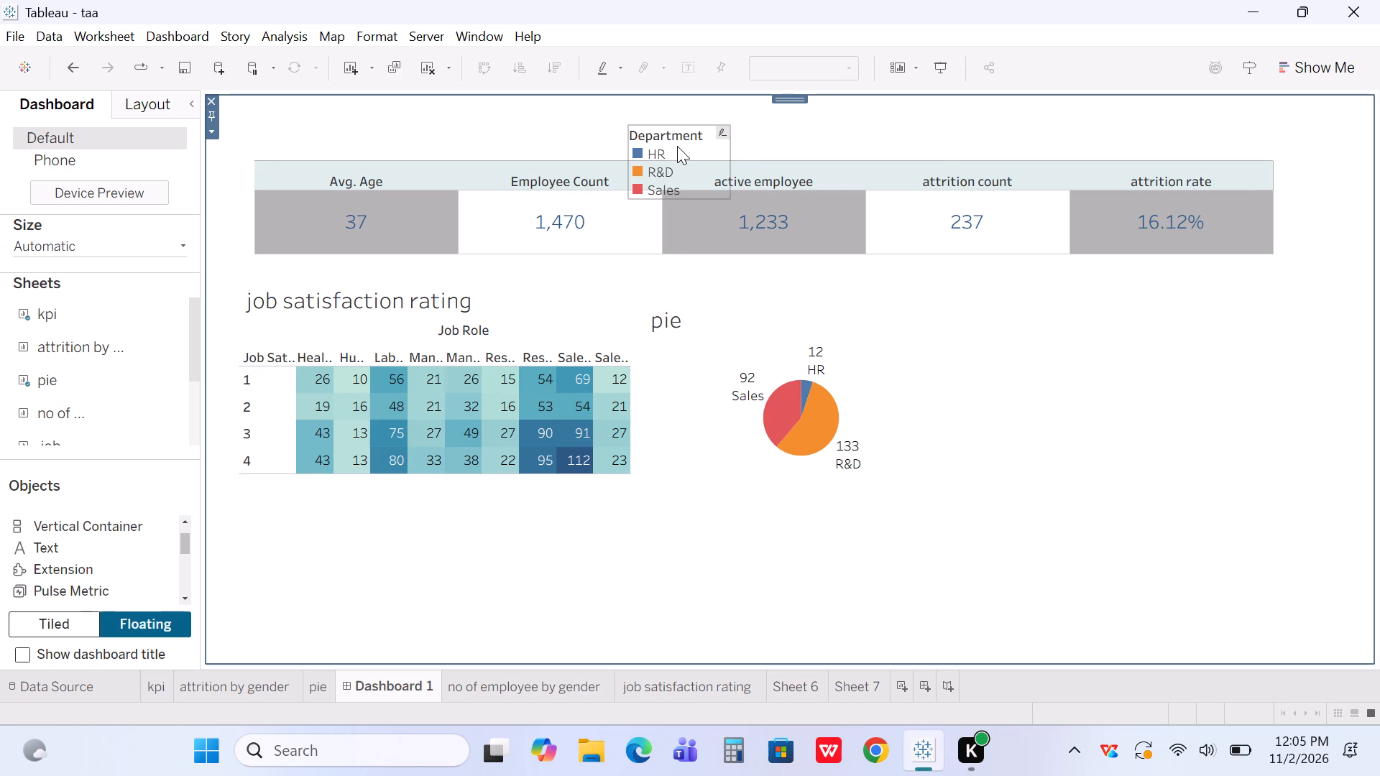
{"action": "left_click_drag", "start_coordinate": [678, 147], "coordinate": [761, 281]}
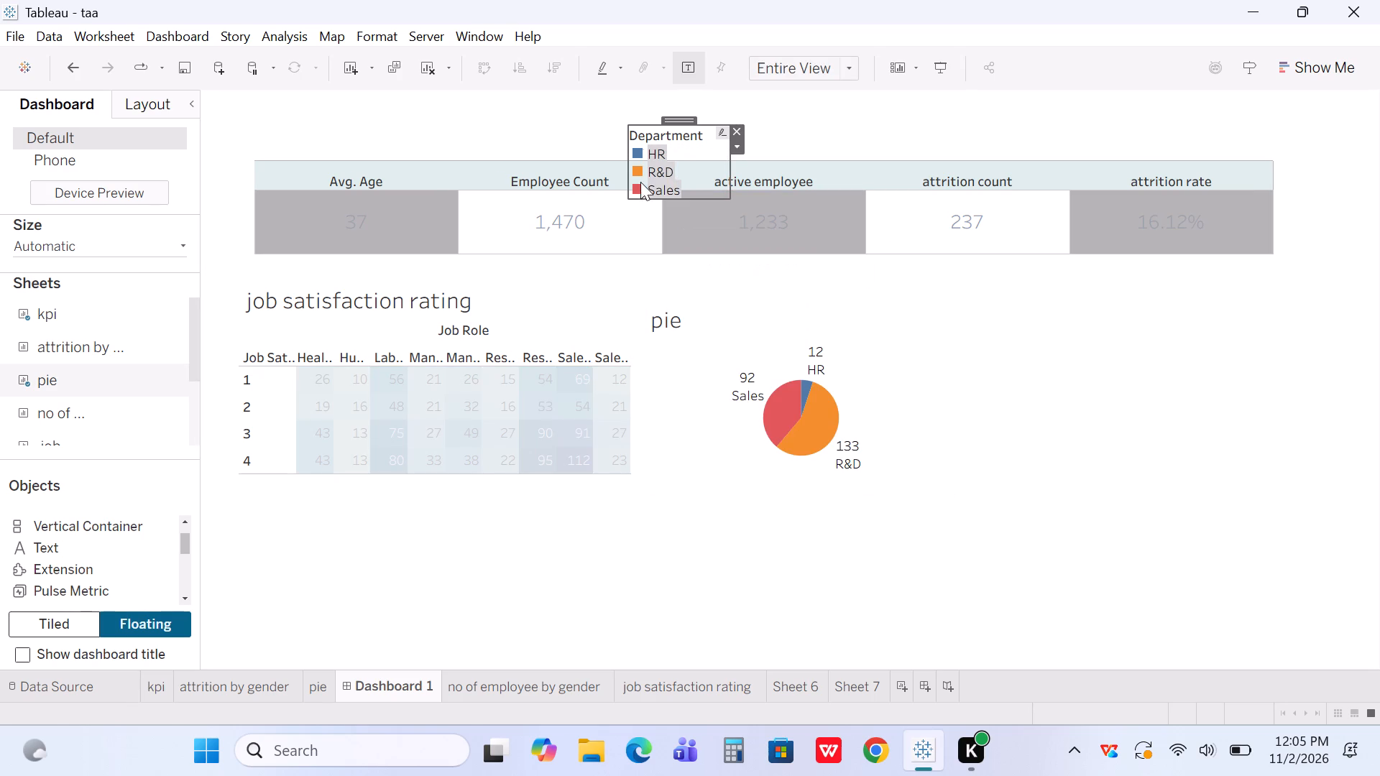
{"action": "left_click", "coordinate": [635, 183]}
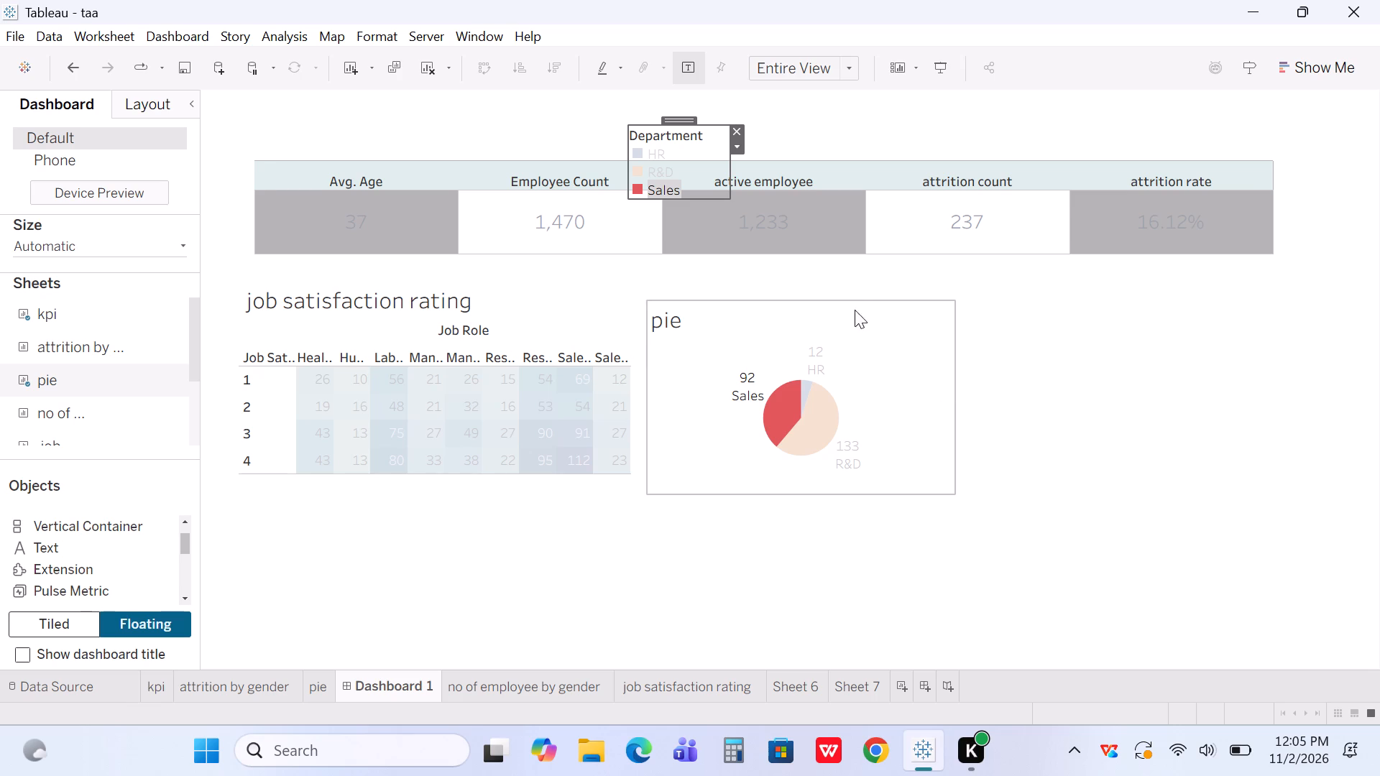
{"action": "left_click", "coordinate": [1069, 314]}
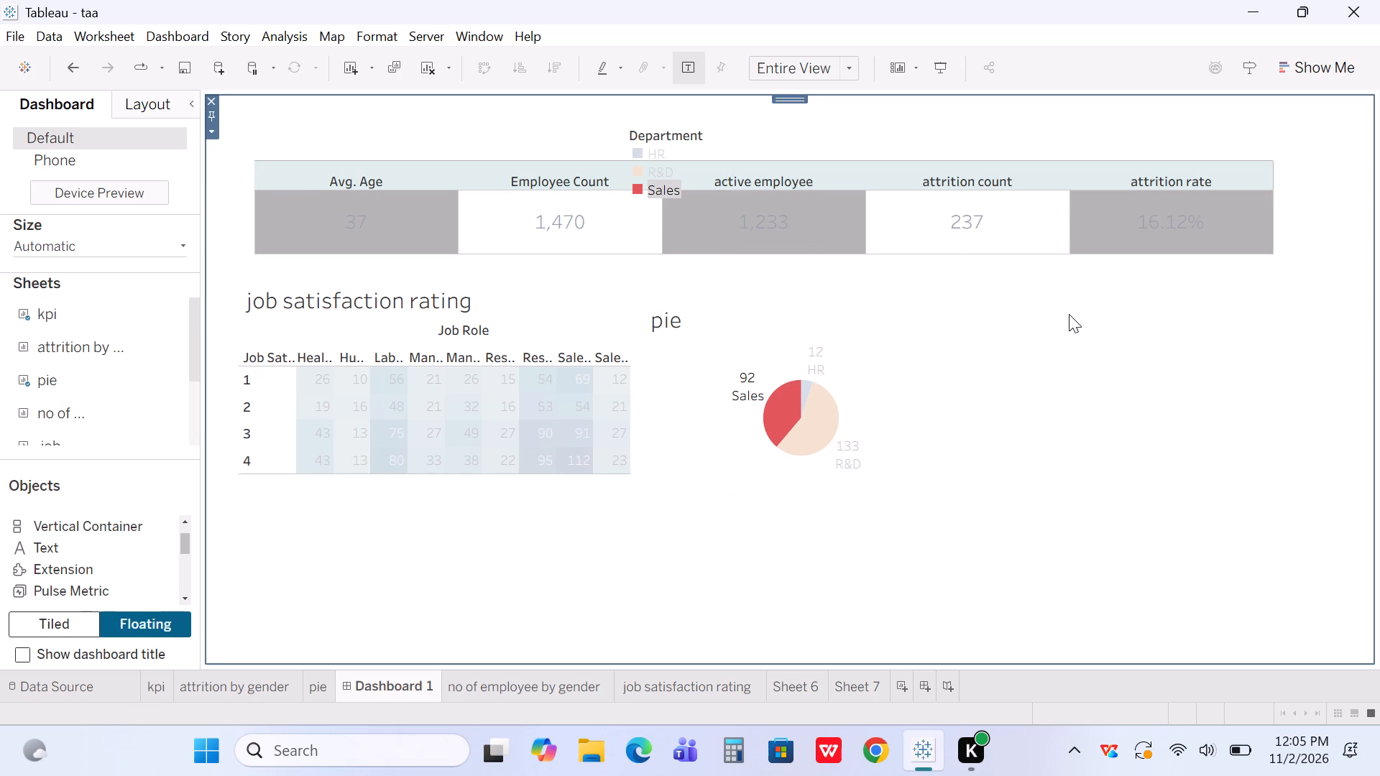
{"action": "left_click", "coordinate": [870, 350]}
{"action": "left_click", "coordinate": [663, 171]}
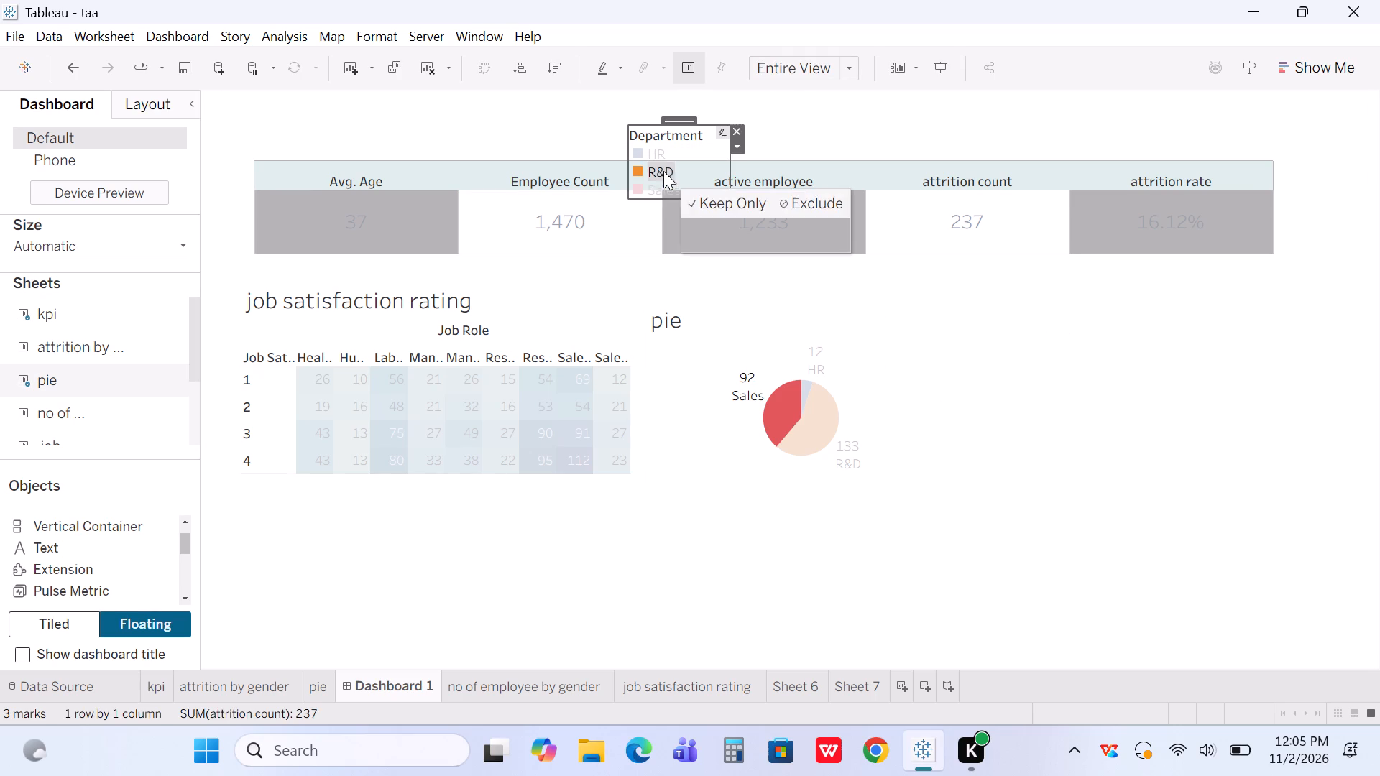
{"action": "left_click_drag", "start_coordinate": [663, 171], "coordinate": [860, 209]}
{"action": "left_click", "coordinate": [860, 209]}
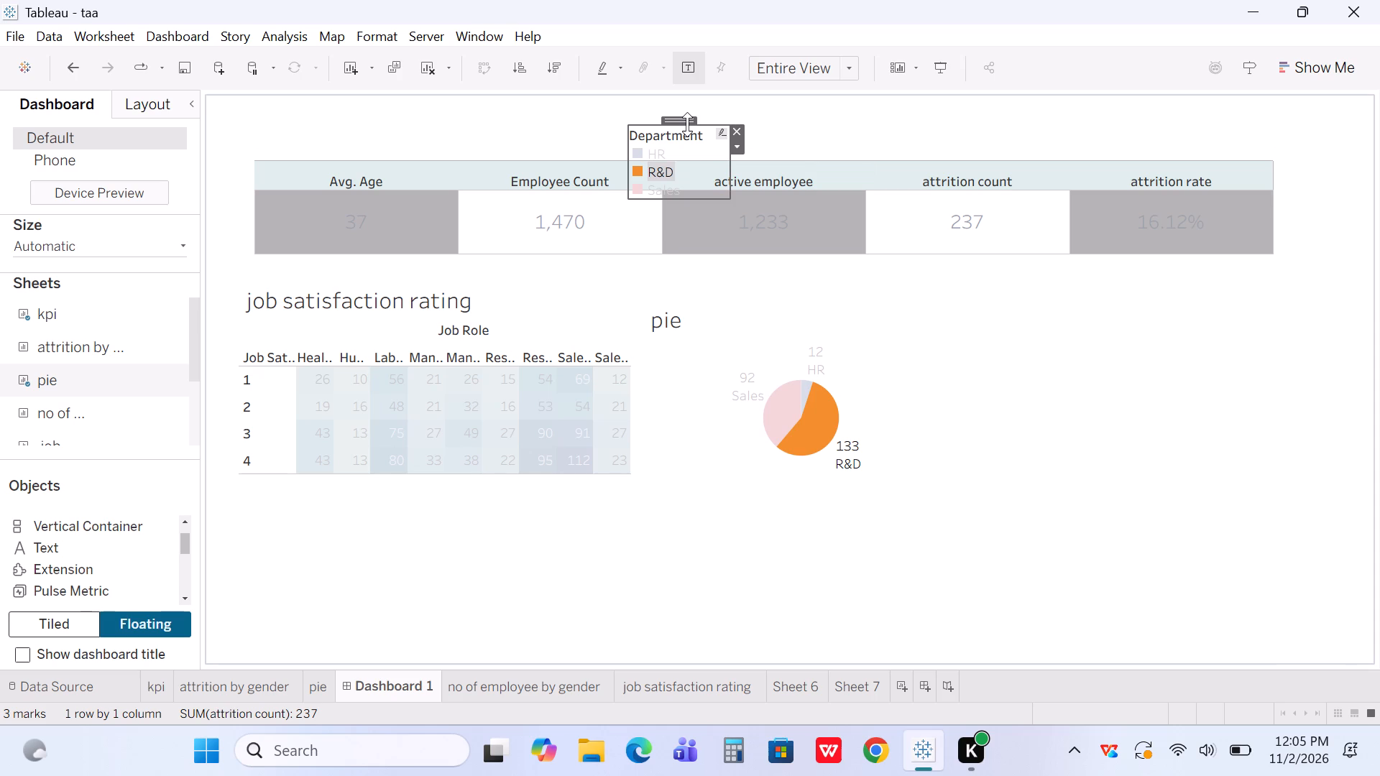
Move the floating Department legend off the kpi strip into the pie view, just above and beside the pie chart.
{"action": "left_click_drag", "start_coordinate": [685, 122], "coordinate": [827, 303]}
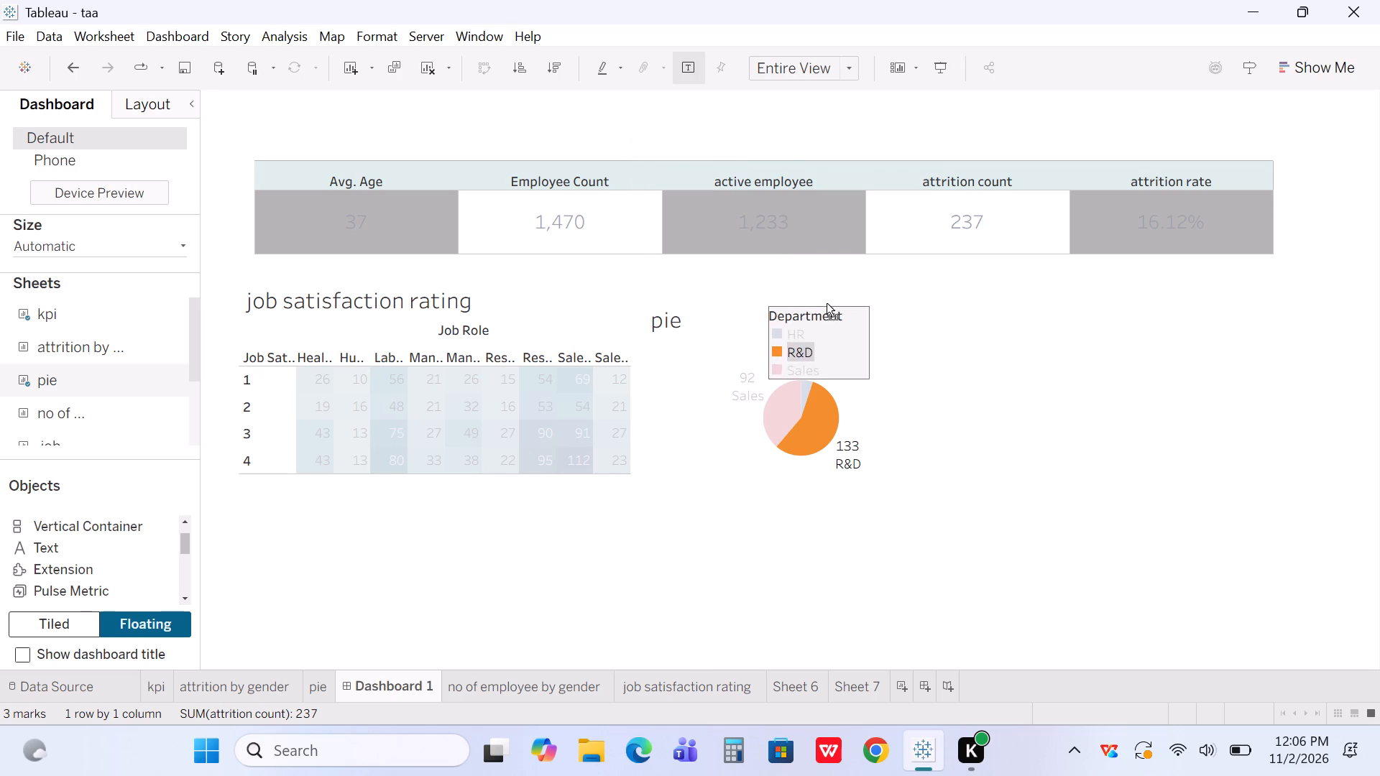
{"action": "left_click_drag", "start_coordinate": [827, 303], "coordinate": [888, 310]}
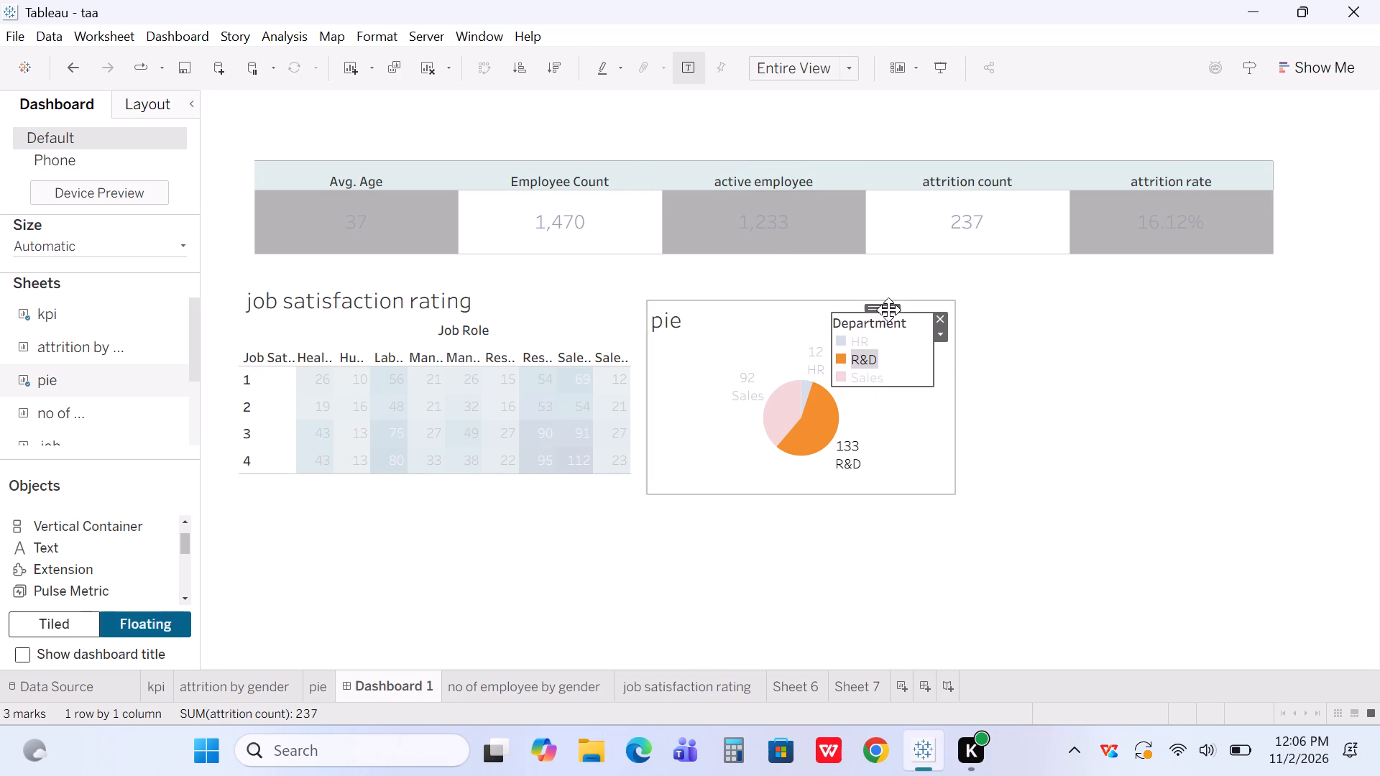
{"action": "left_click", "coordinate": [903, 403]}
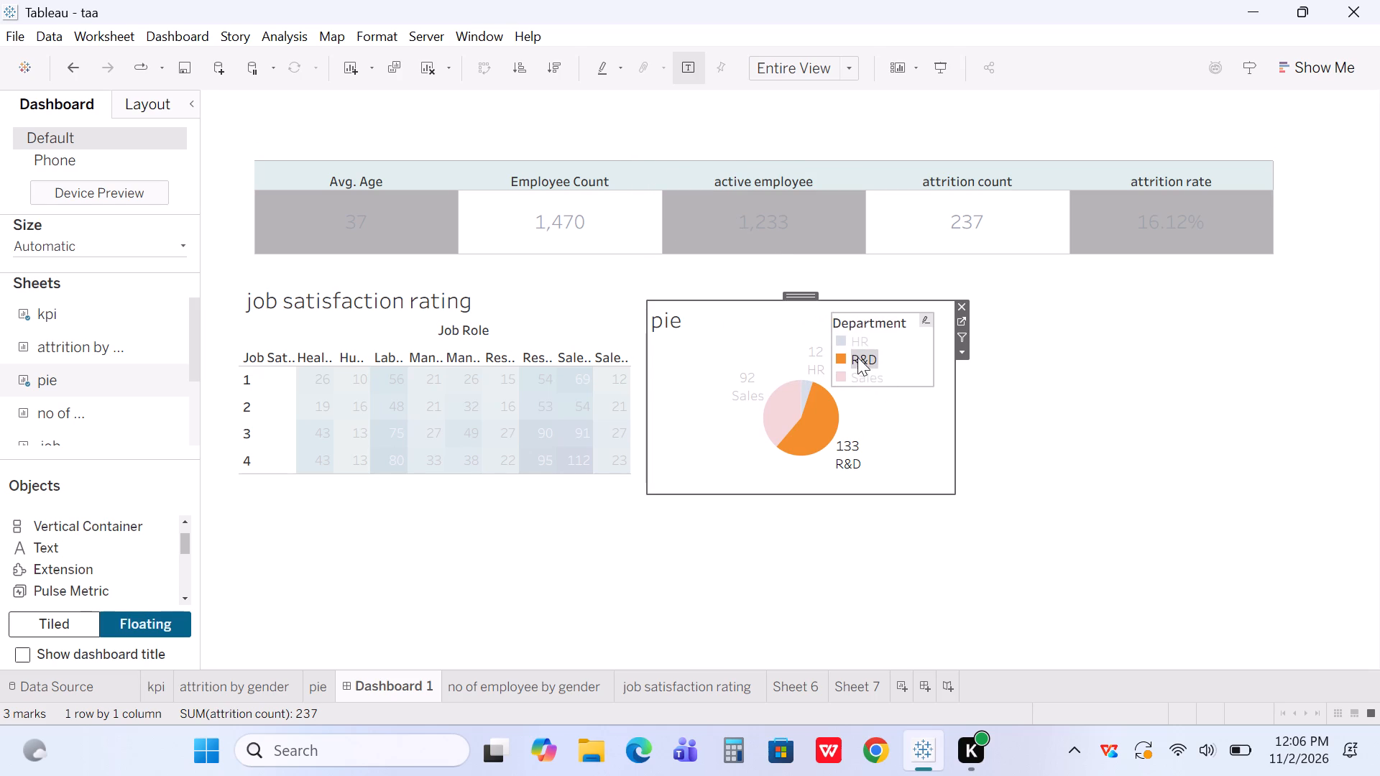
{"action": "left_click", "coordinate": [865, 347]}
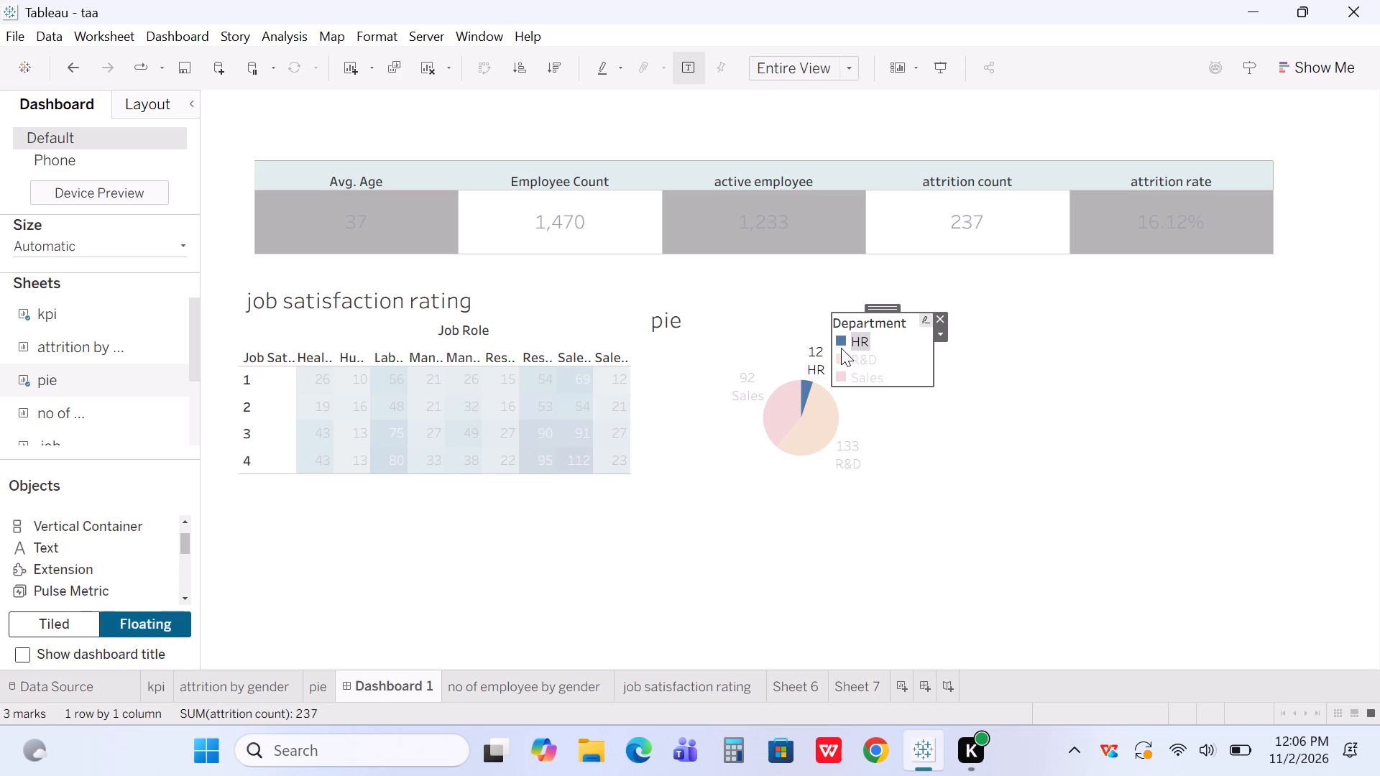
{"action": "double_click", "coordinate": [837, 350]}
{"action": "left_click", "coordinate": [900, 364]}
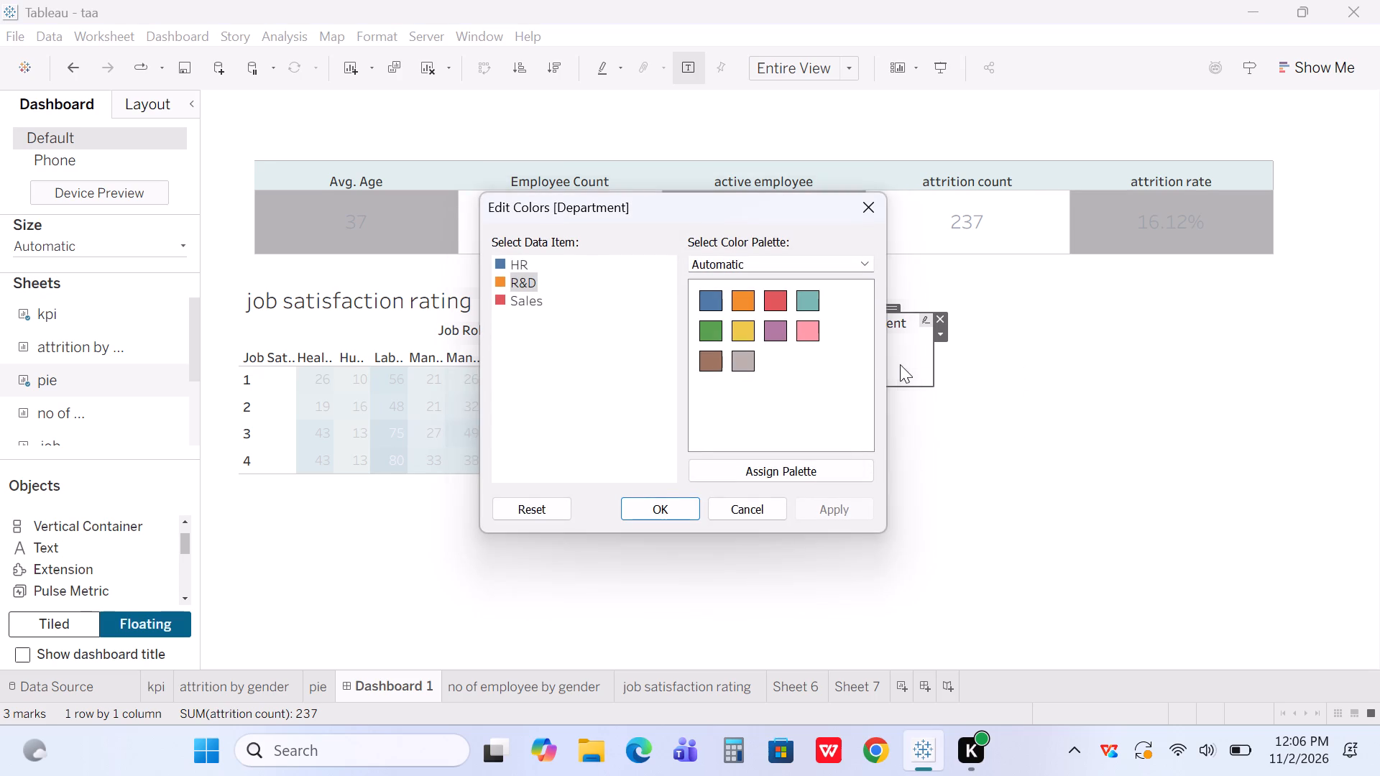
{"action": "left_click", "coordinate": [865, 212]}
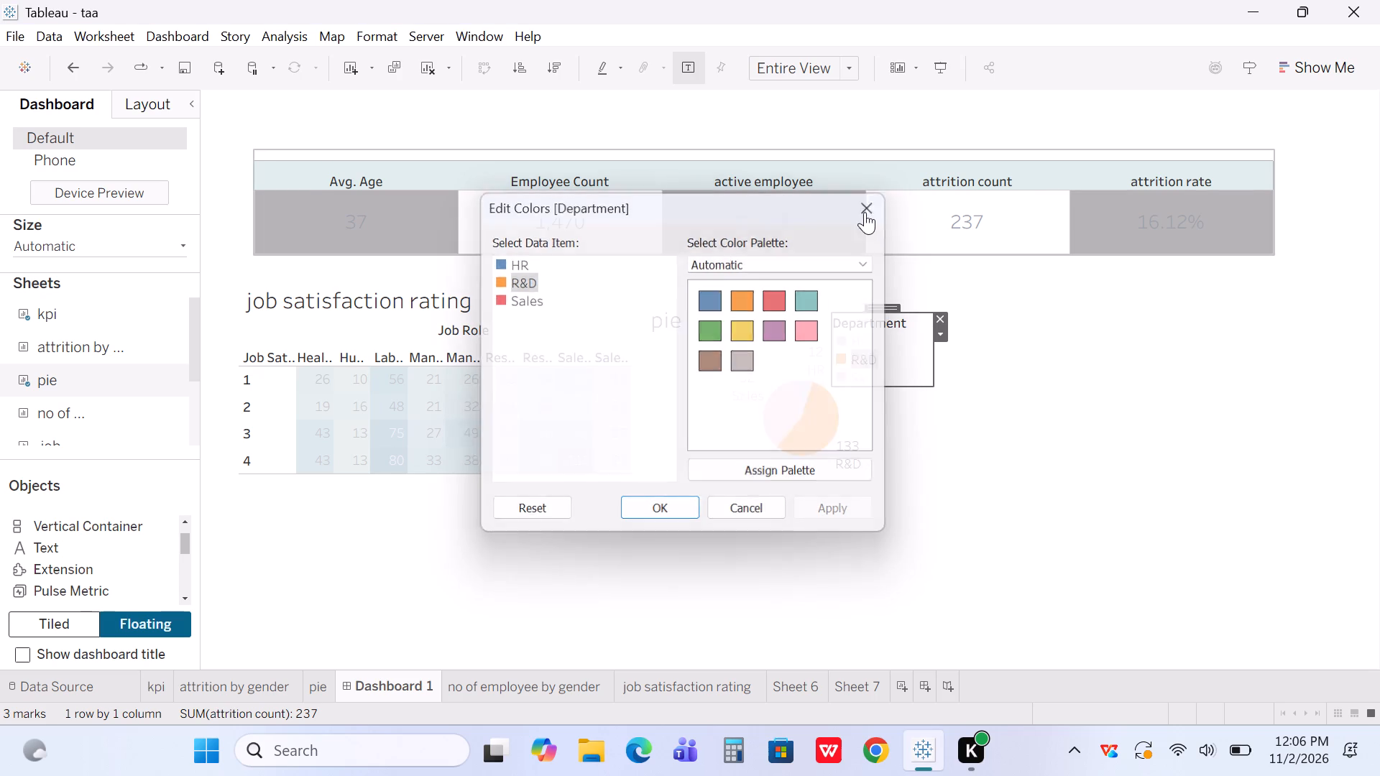
Clear the department highlight from the Department legend.
{"action": "left_click", "coordinate": [852, 341]}
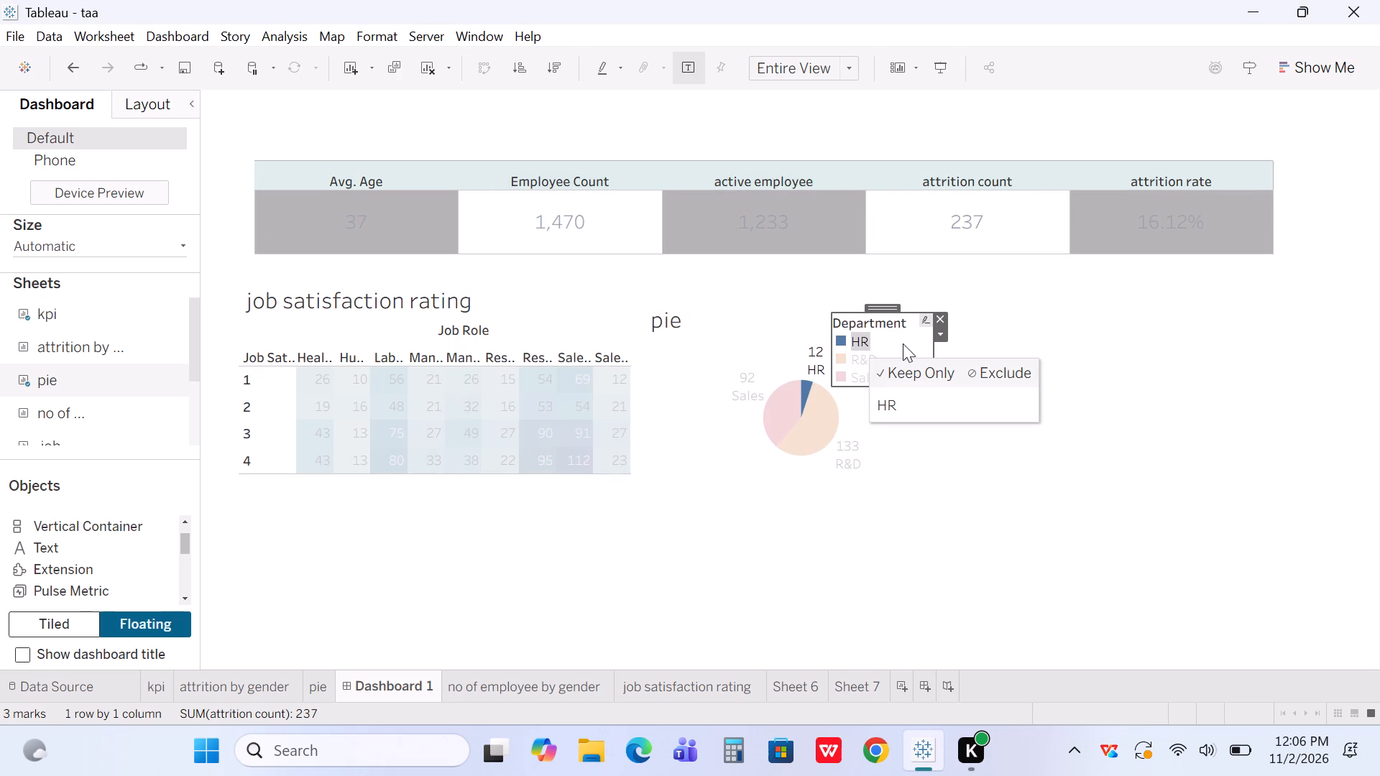
{"action": "left_click", "coordinate": [903, 343]}
{"action": "left_click", "coordinate": [885, 357]}
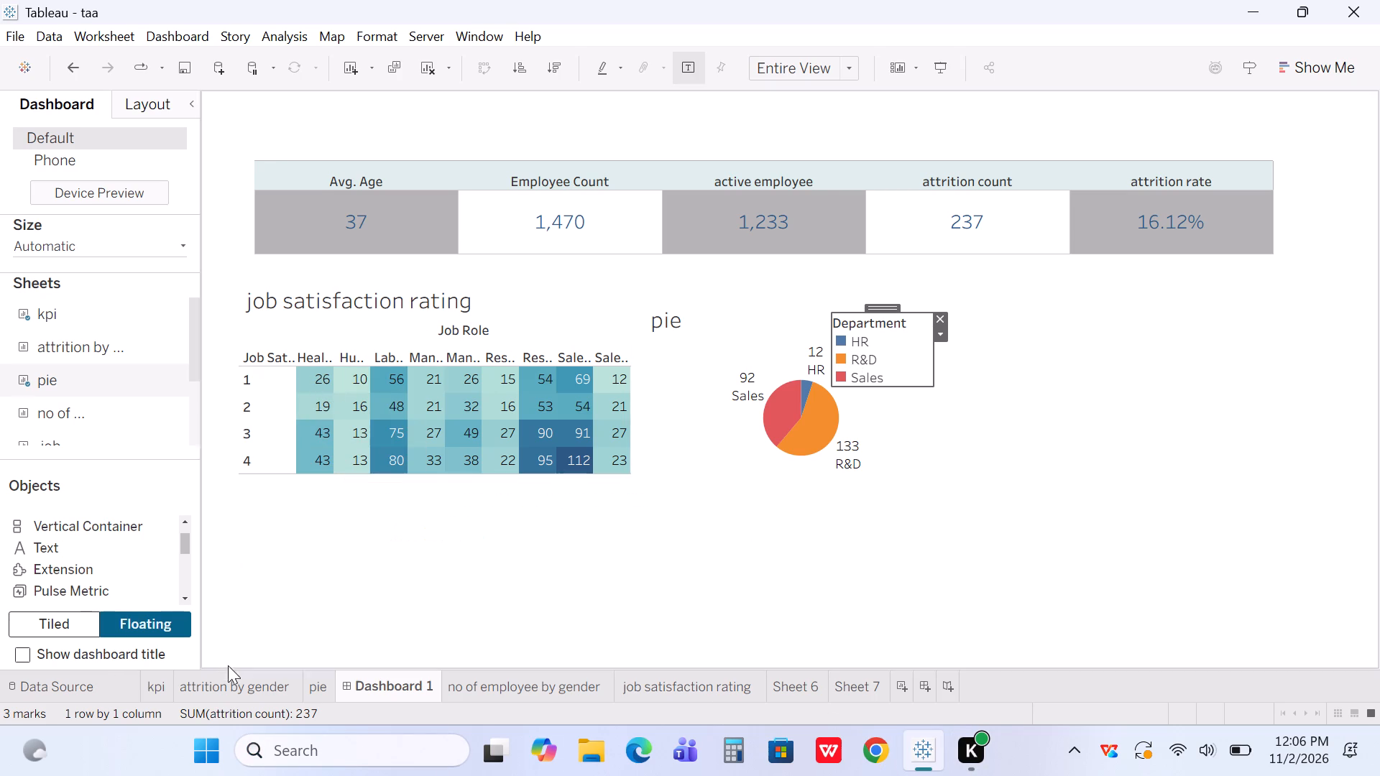
Open the kpi sheet and look through the dimensions and measures available in the HR data source.
{"action": "left_click", "coordinate": [148, 682]}
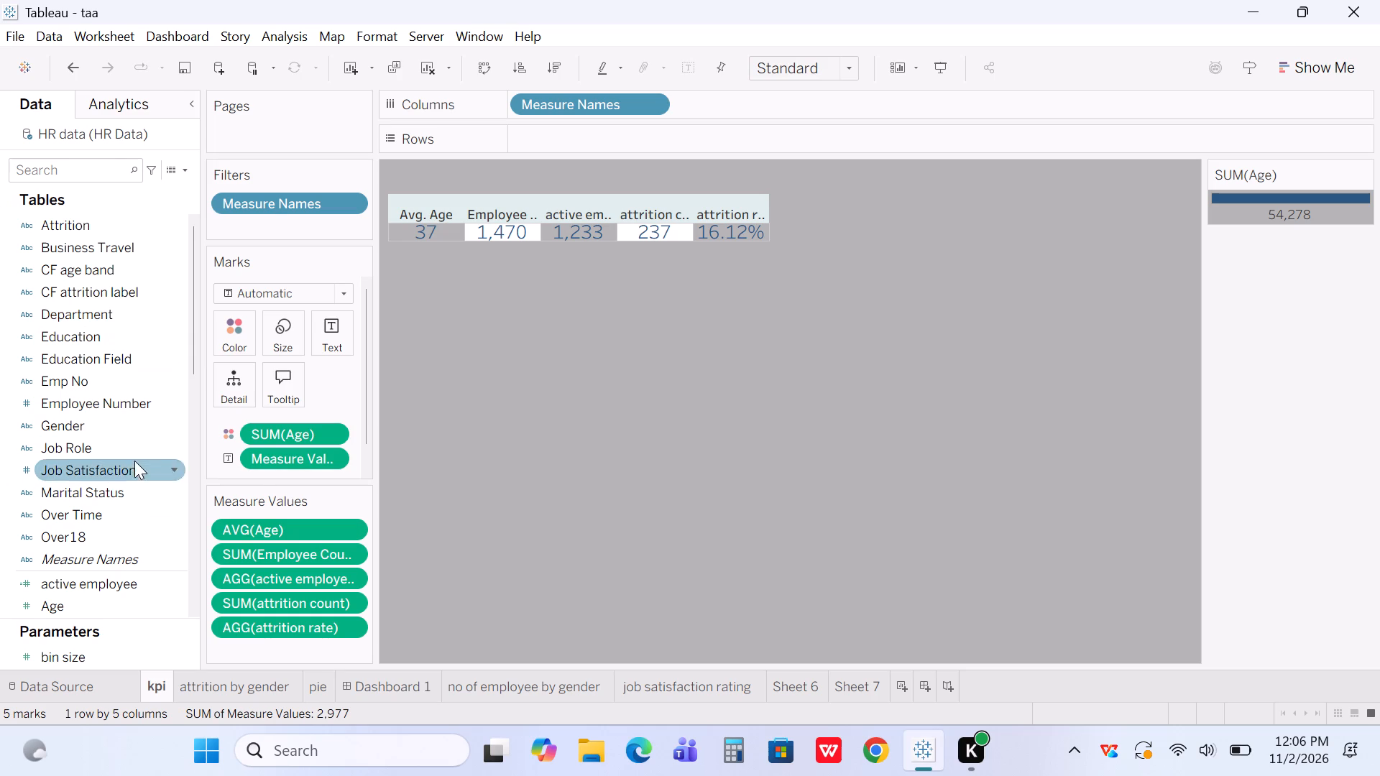
{"action": "scroll", "coordinate": [84, 264], "scroll_direction": "up", "scroll_amount": 2}
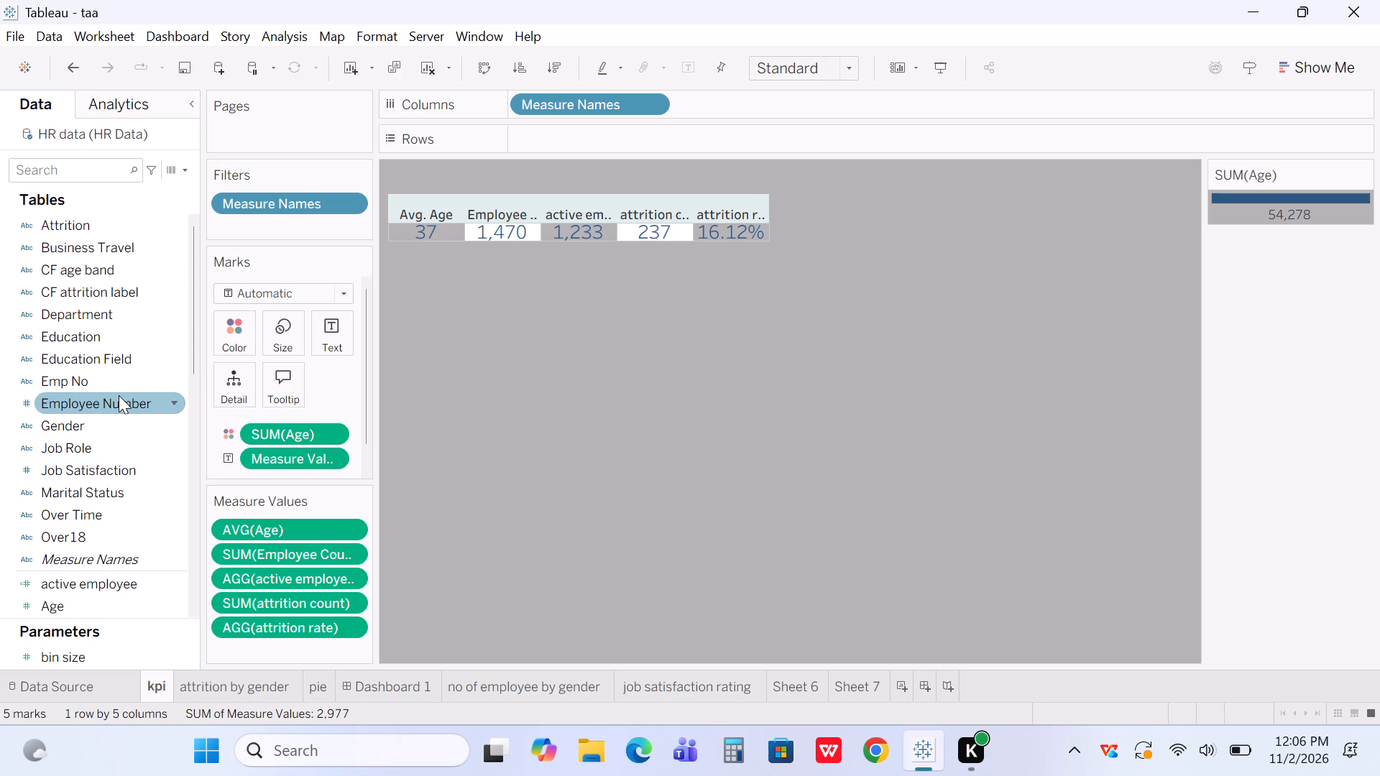
{"action": "scroll", "coordinate": [88, 422], "scroll_direction": "down", "scroll_amount": 1}
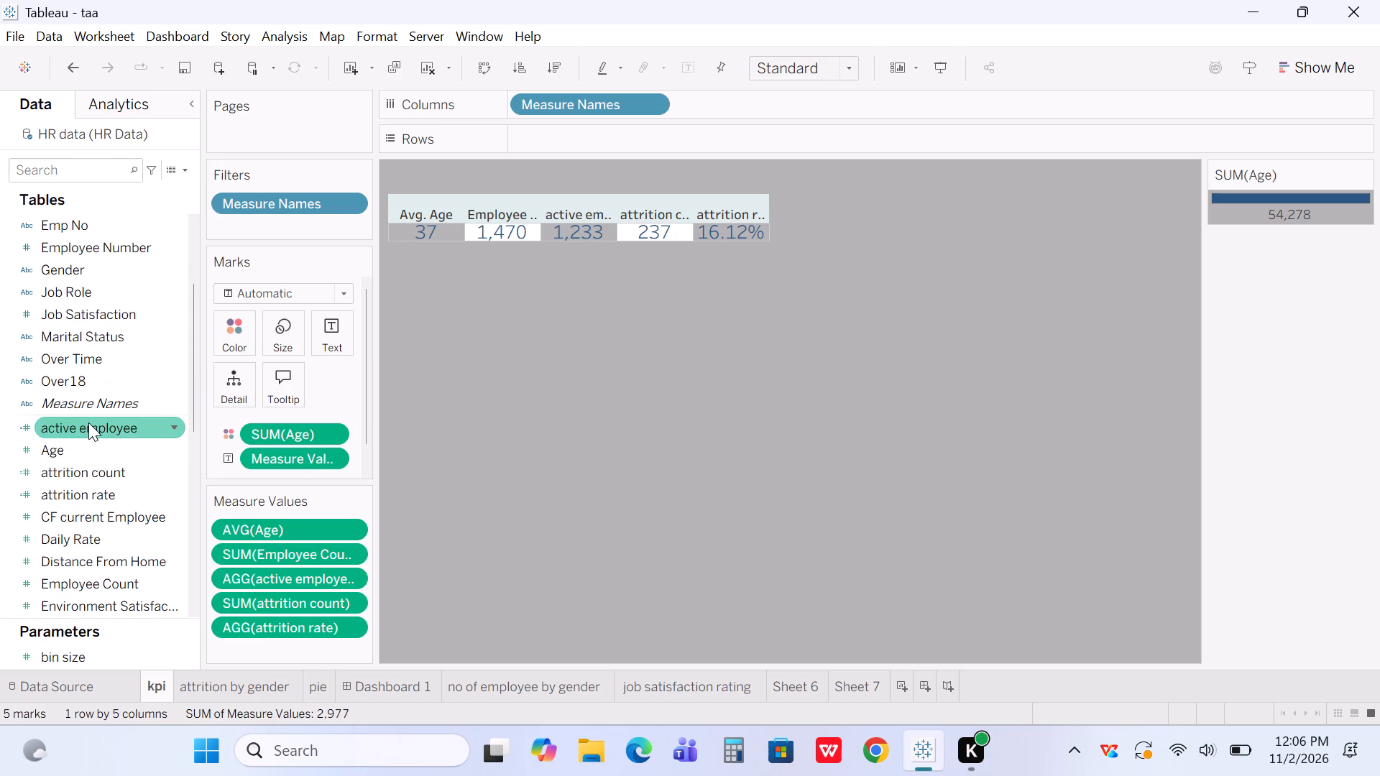
{"action": "scroll", "coordinate": [88, 422], "scroll_direction": "down", "scroll_amount": 3}
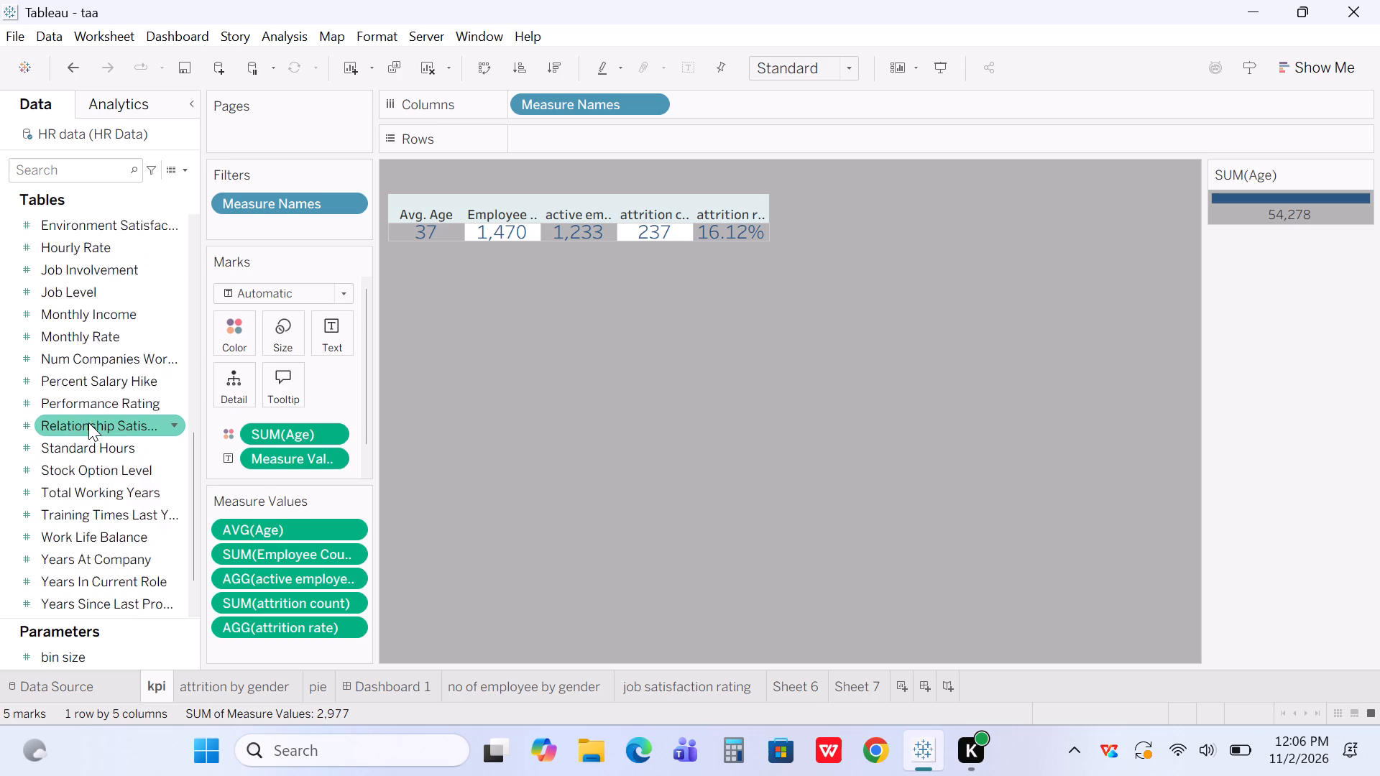
{"action": "scroll", "coordinate": [88, 422], "scroll_direction": "down", "scroll_amount": 3}
{"action": "scroll", "coordinate": [88, 422], "scroll_direction": "up", "scroll_amount": 2}
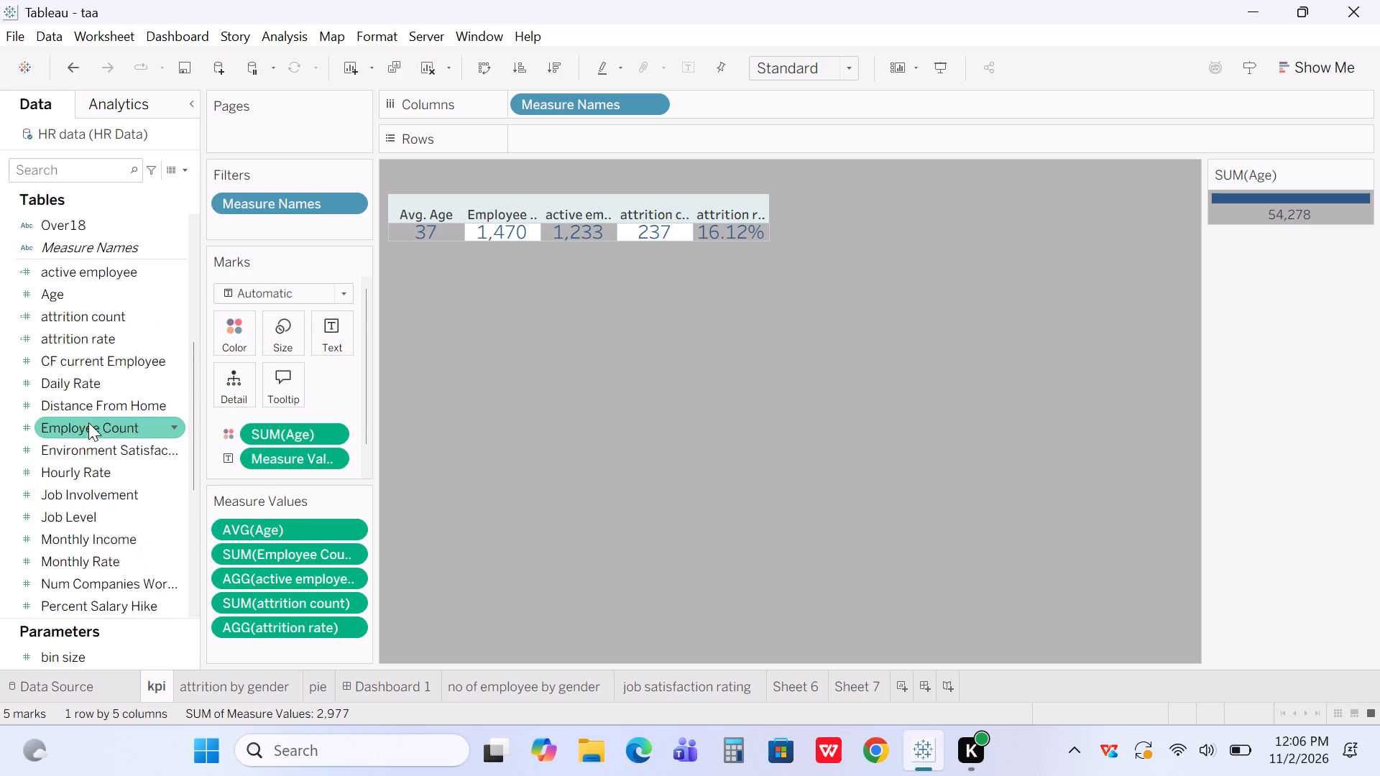
{"action": "scroll", "coordinate": [88, 422], "scroll_direction": "up", "scroll_amount": 5}
{"action": "scroll", "coordinate": [88, 422], "scroll_direction": "down", "scroll_amount": 1}
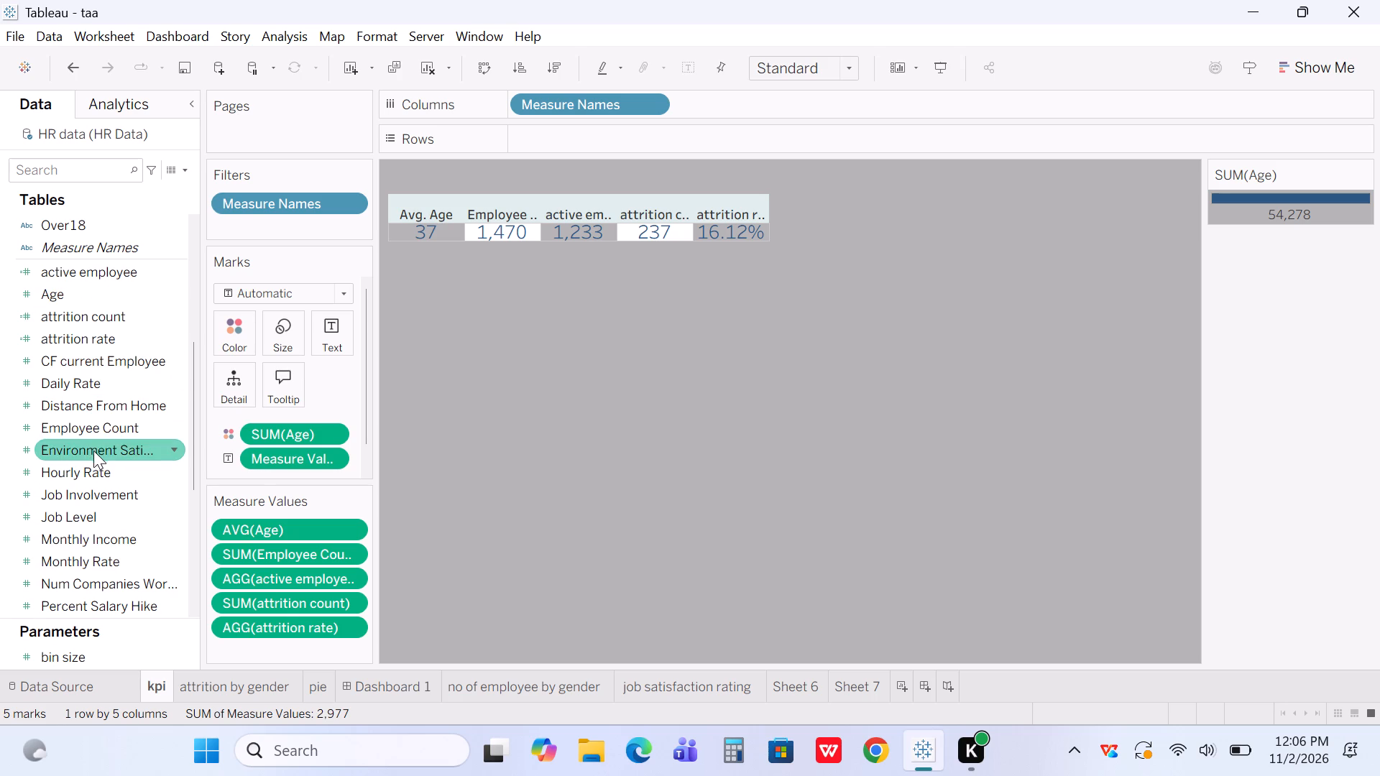
{"action": "scroll", "coordinate": [96, 484], "scroll_direction": "down", "scroll_amount": 1}
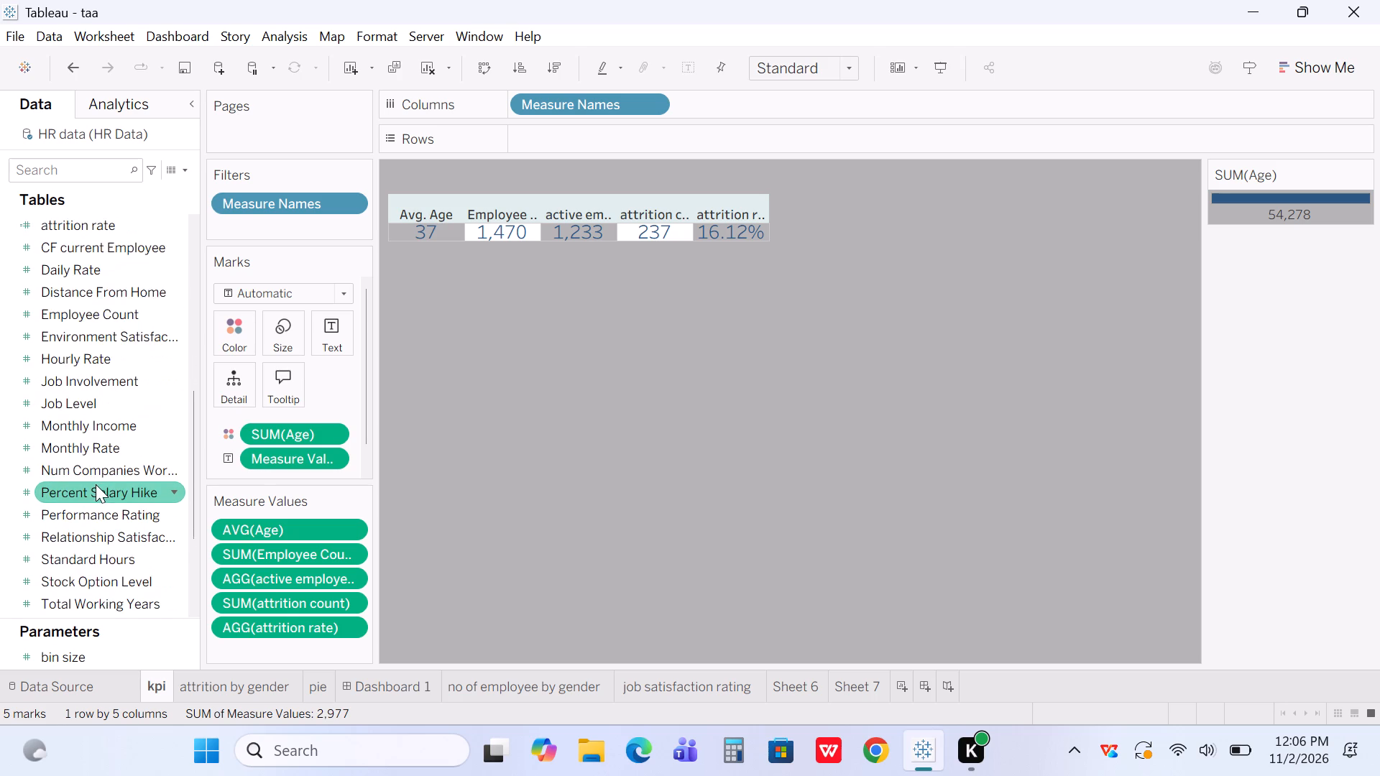
{"action": "scroll", "coordinate": [96, 484], "scroll_direction": "down", "scroll_amount": 3}
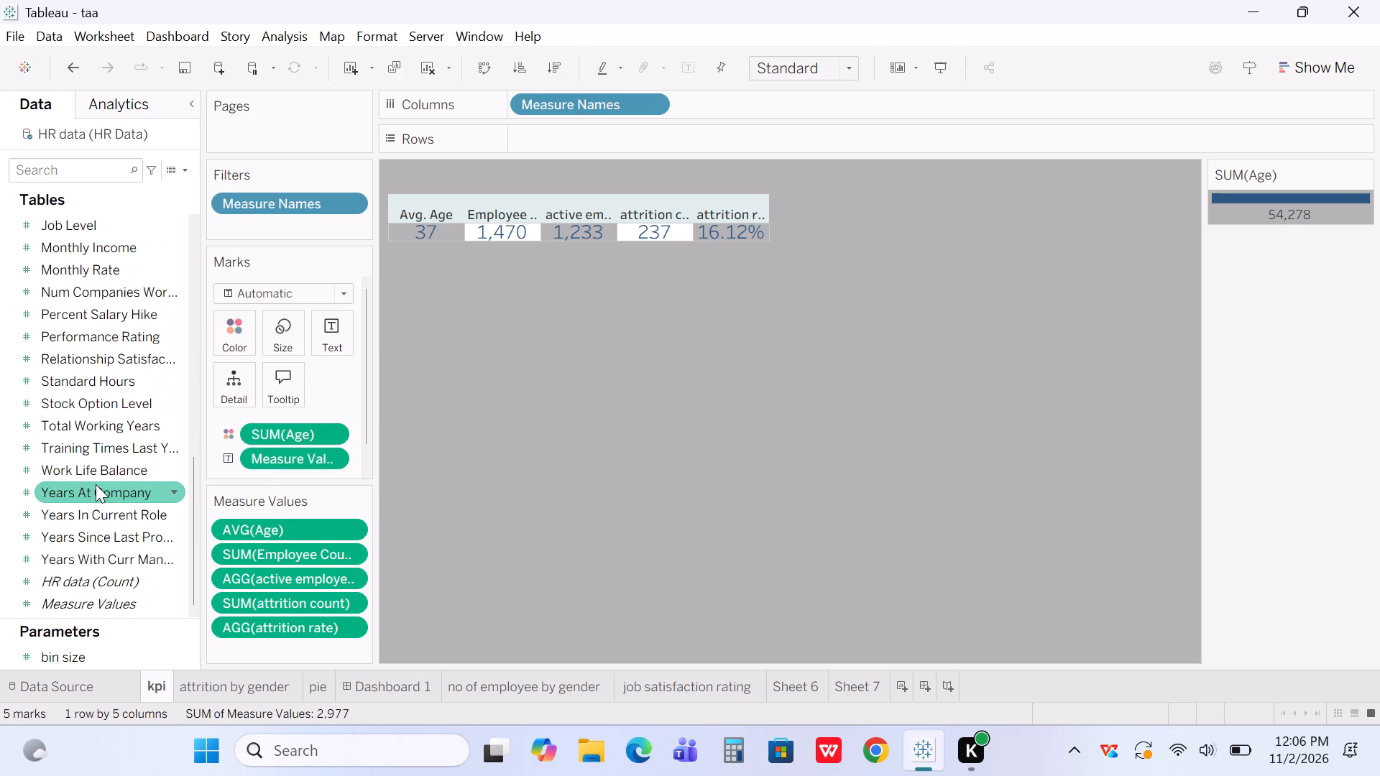
{"action": "scroll", "coordinate": [96, 484], "scroll_direction": "down", "scroll_amount": 2}
{"action": "scroll", "coordinate": [96, 484], "scroll_direction": "up", "scroll_amount": 3}
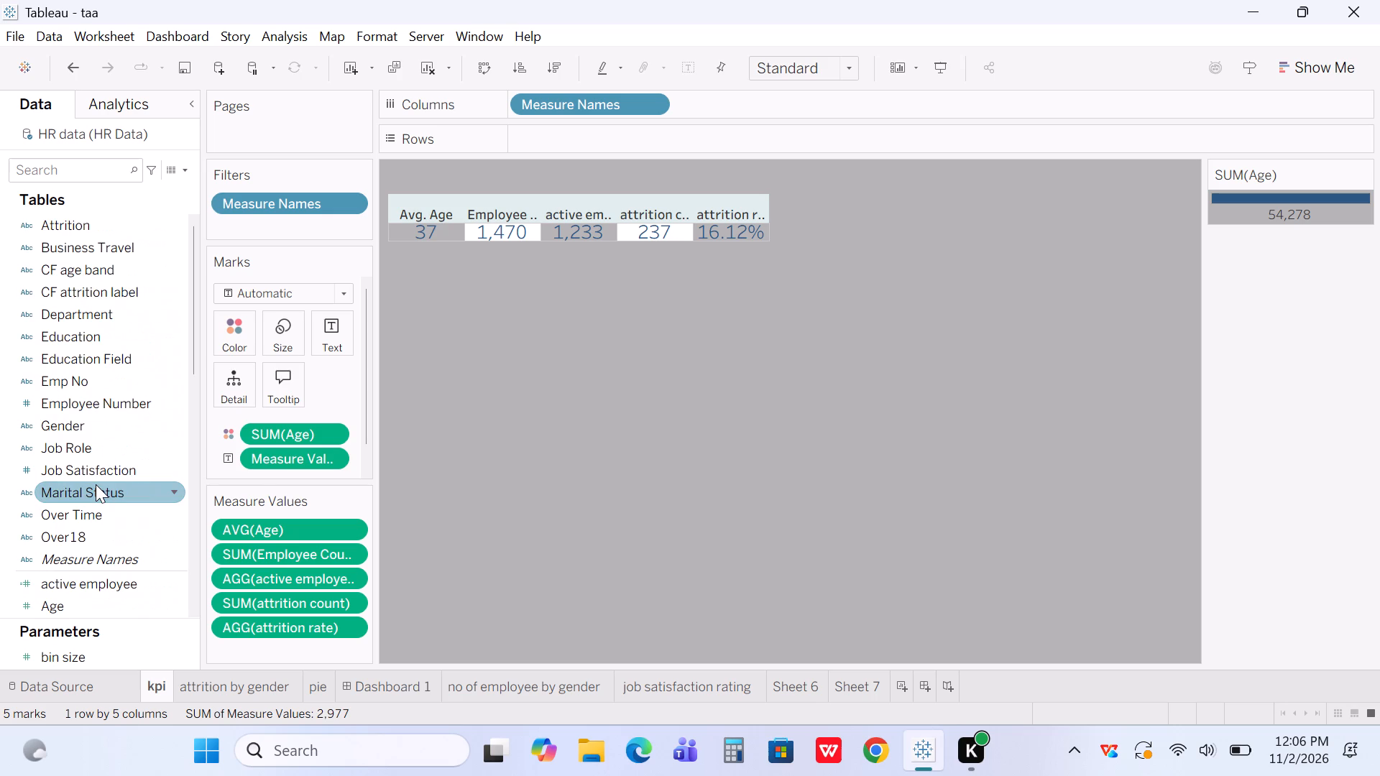
{"action": "scroll", "coordinate": [96, 484], "scroll_direction": "up", "scroll_amount": 7}
{"action": "scroll", "coordinate": [71, 297], "scroll_direction": "up", "scroll_amount": 8}
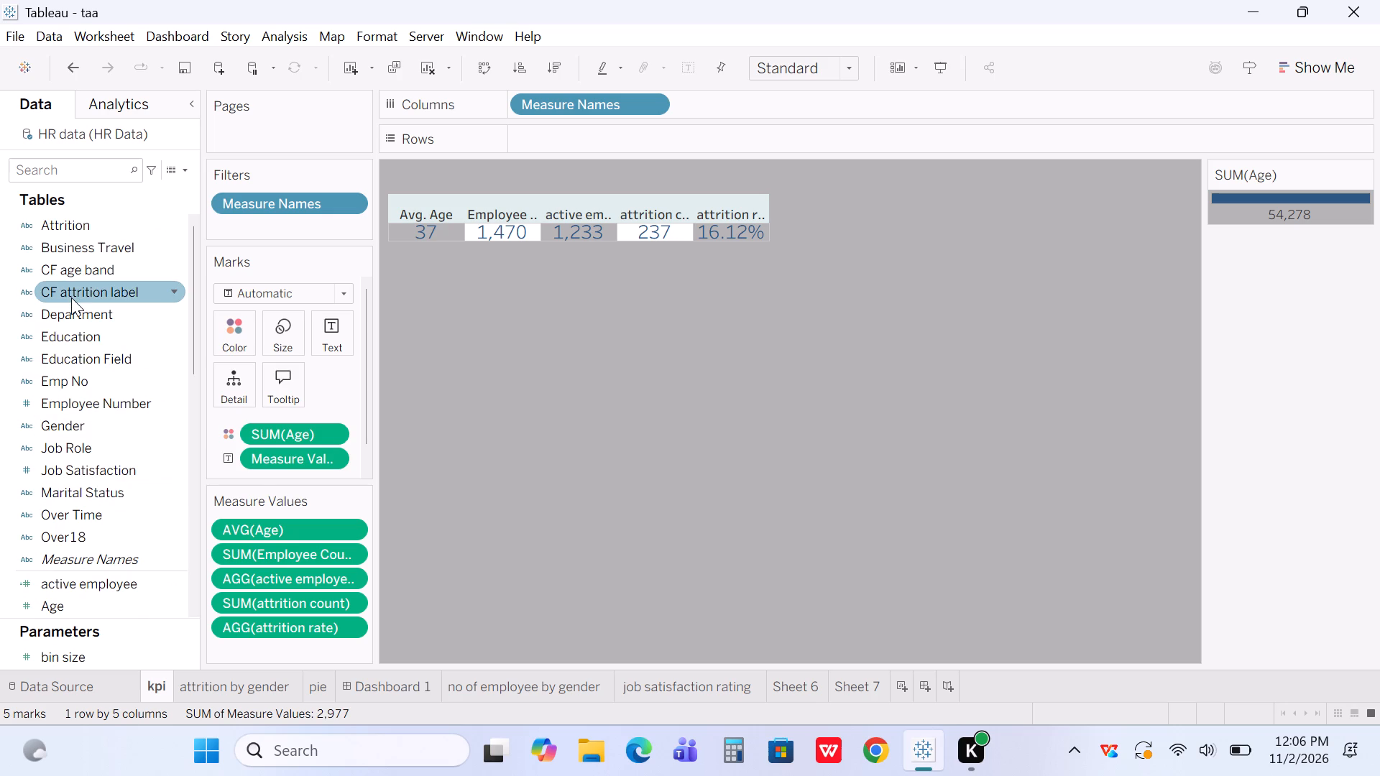
{"action": "scroll", "coordinate": [116, 392], "scroll_direction": "up", "scroll_amount": 5}
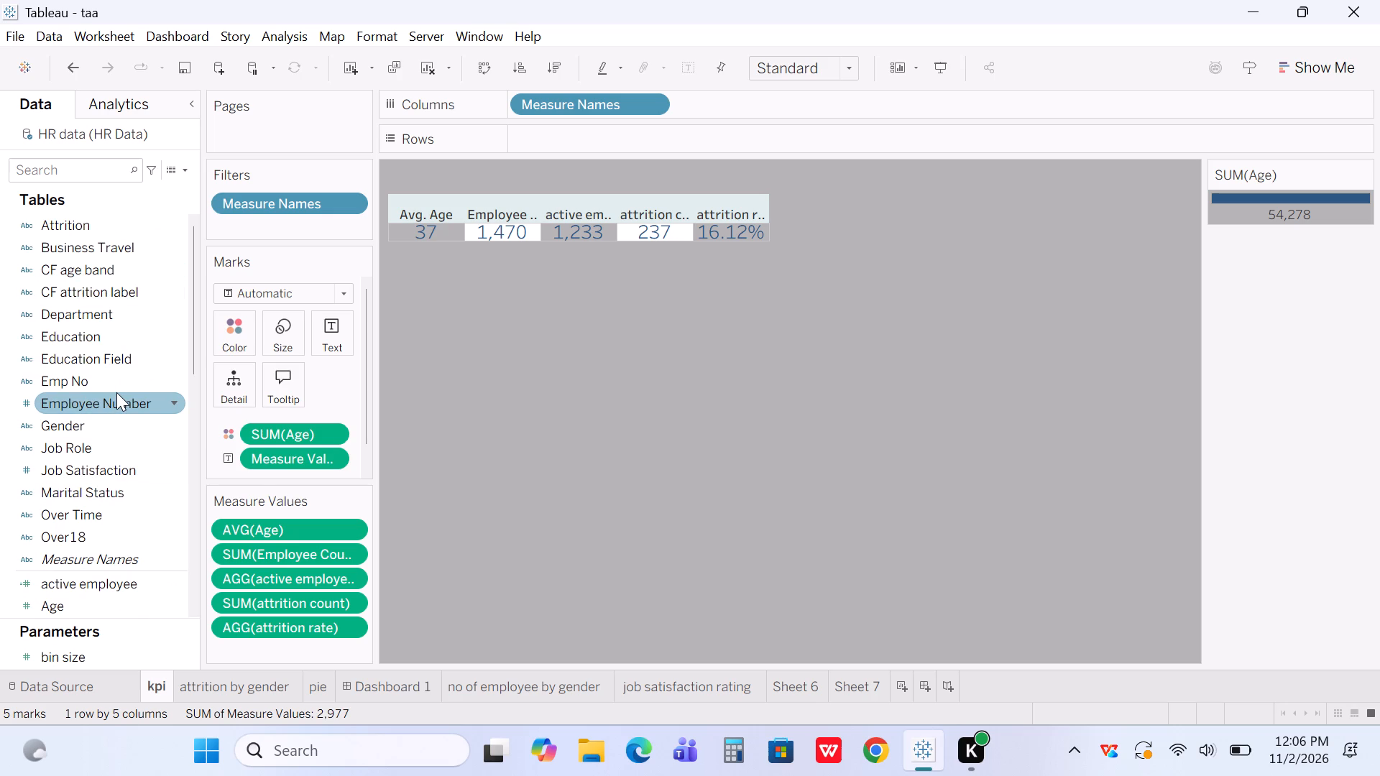
{"action": "scroll", "coordinate": [116, 392], "scroll_direction": "up", "scroll_amount": 7}
{"action": "scroll", "coordinate": [116, 392], "scroll_direction": "down", "scroll_amount": 1}
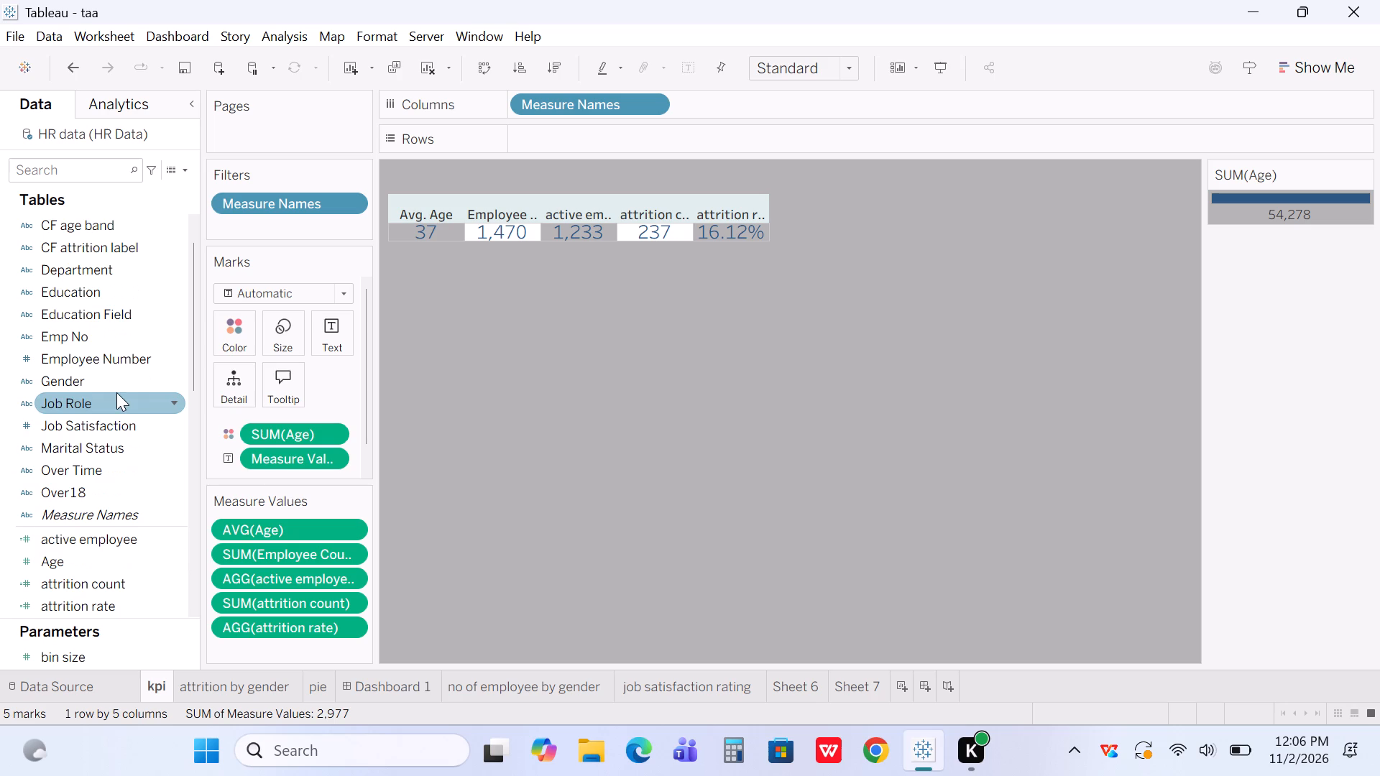
{"action": "scroll", "coordinate": [113, 461], "scroll_direction": "down", "scroll_amount": 7}
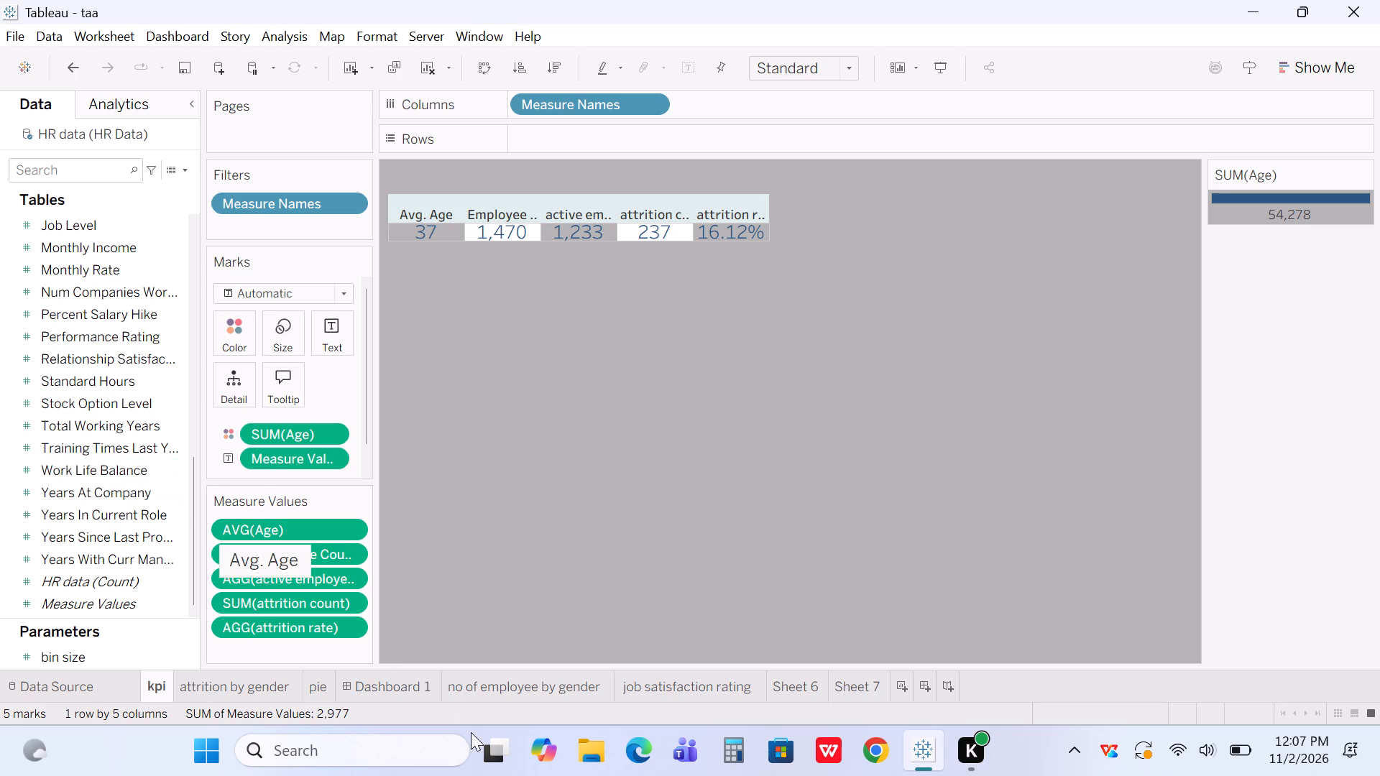
Add a new blank worksheet after Sheet 7.
{"action": "left_click", "coordinate": [860, 675]}
{"action": "left_click", "coordinate": [903, 687]}
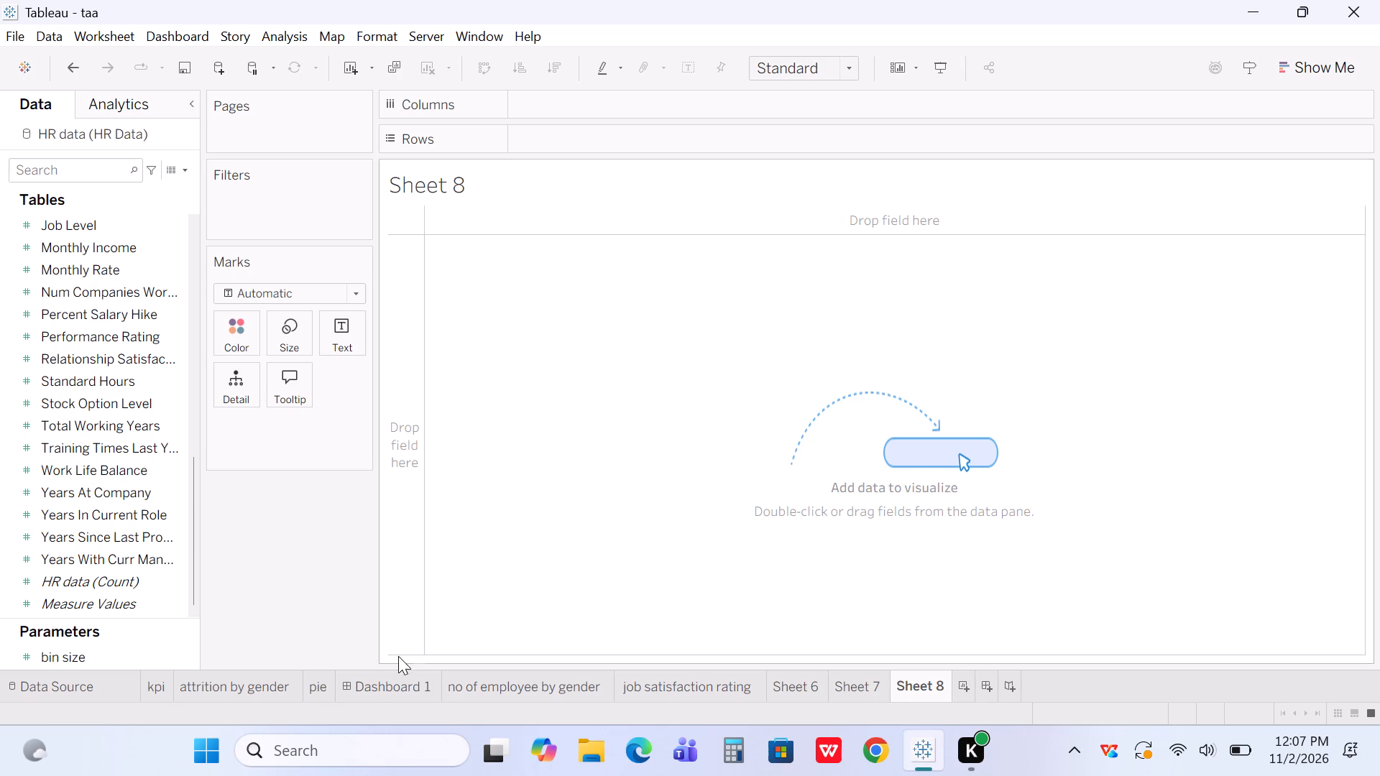
Return to Dashboard 1 and view the current layout of the kpi, job satisfaction rating and pie views.
{"action": "left_click", "coordinate": [369, 687]}
{"action": "left_click", "coordinate": [678, 558]}
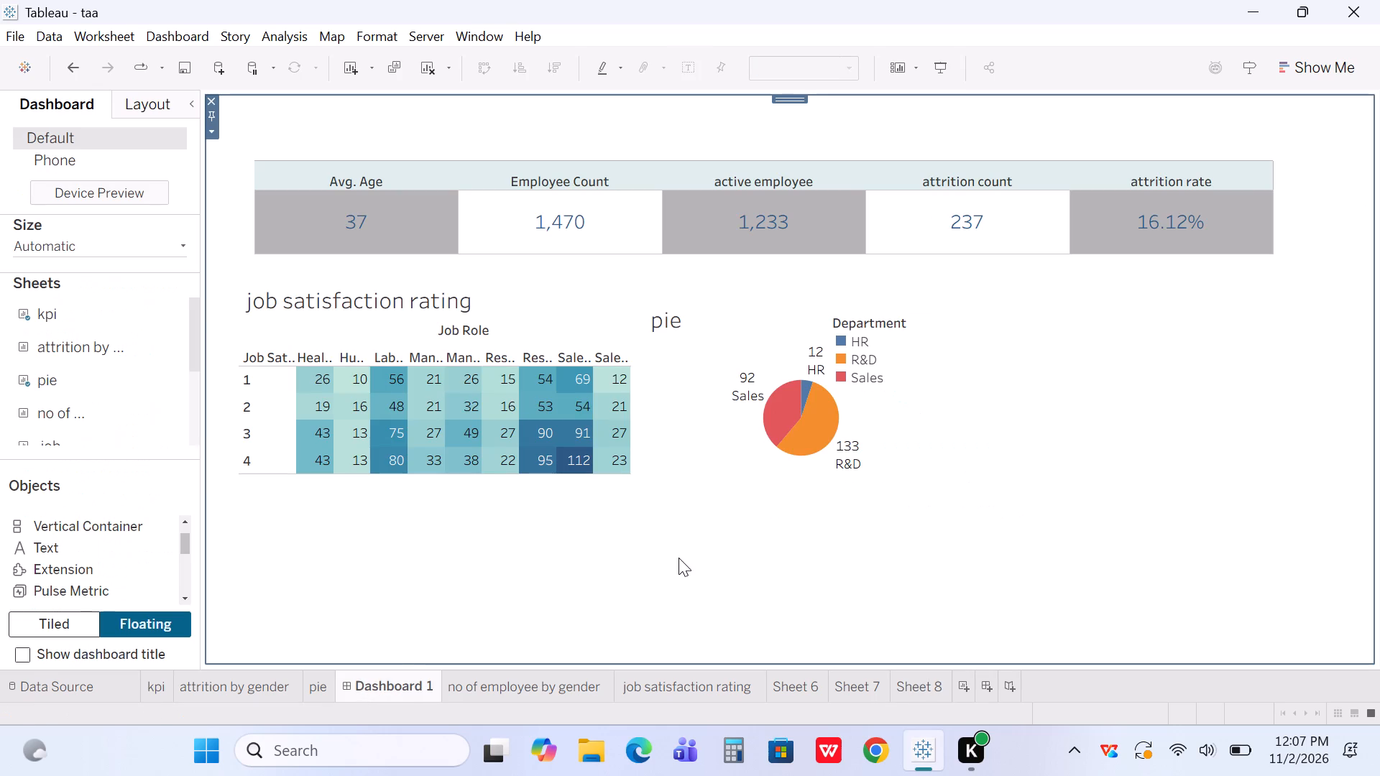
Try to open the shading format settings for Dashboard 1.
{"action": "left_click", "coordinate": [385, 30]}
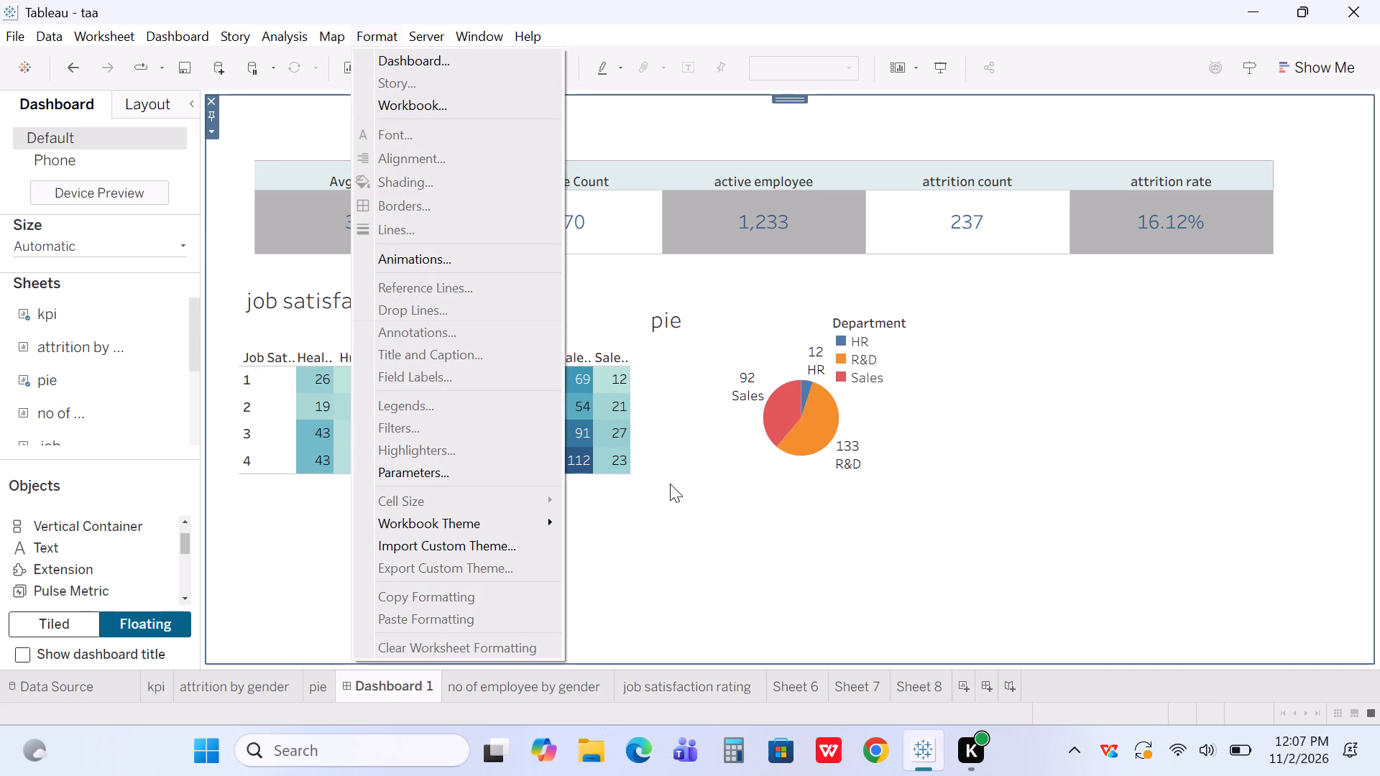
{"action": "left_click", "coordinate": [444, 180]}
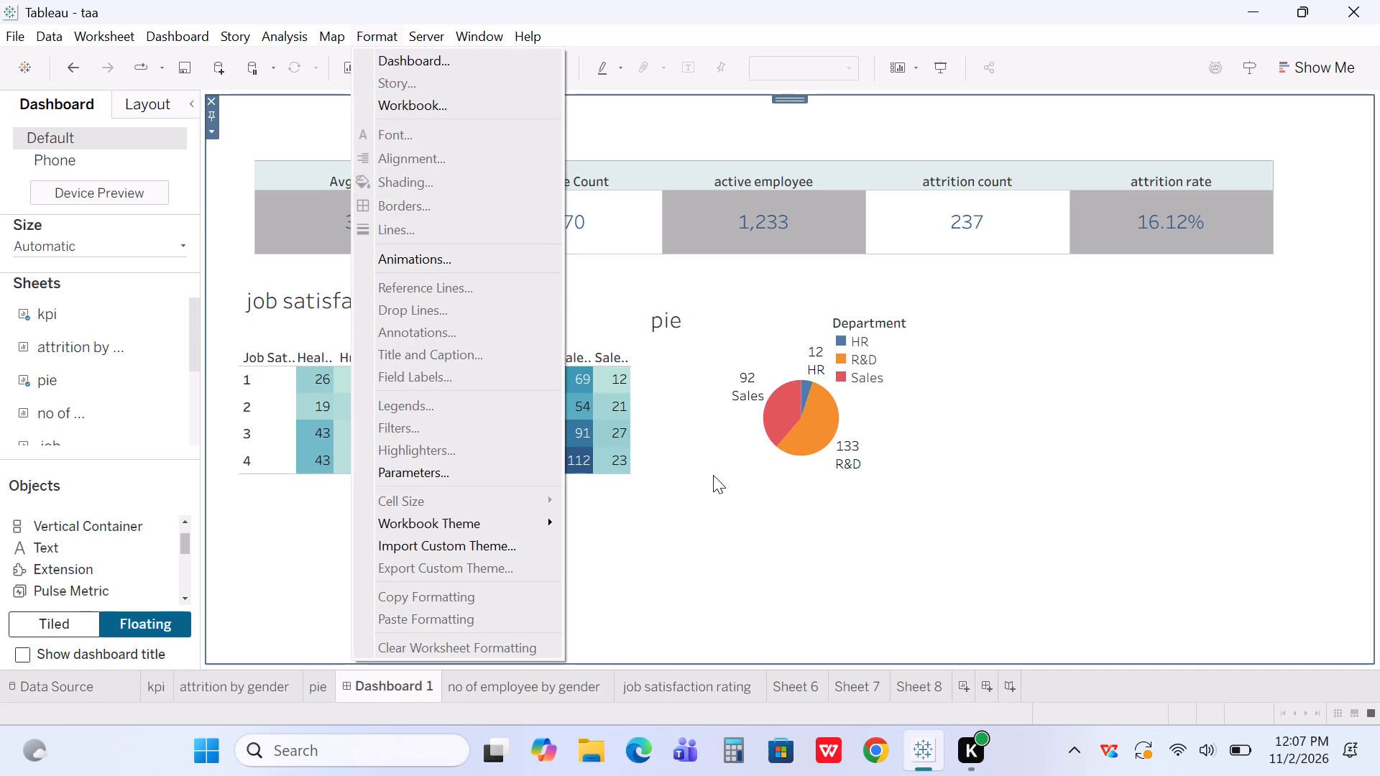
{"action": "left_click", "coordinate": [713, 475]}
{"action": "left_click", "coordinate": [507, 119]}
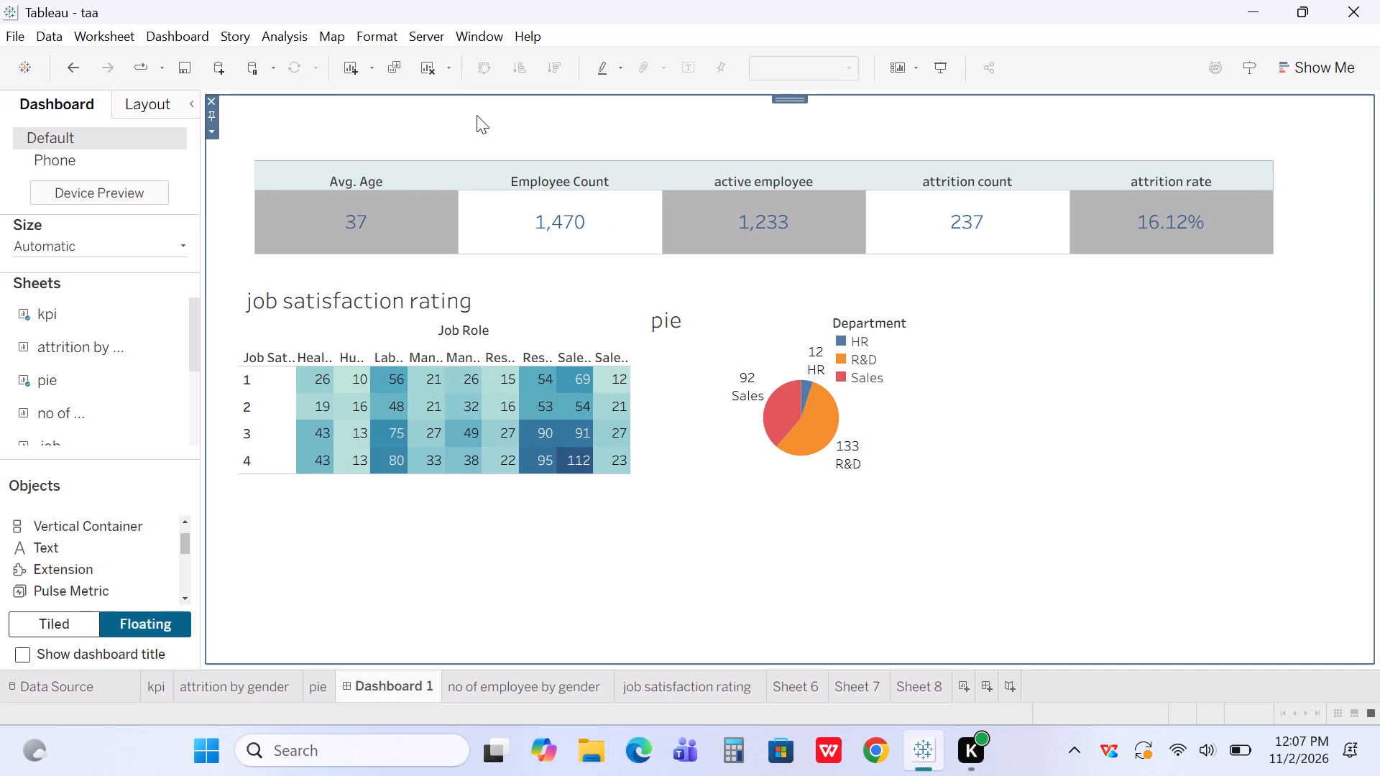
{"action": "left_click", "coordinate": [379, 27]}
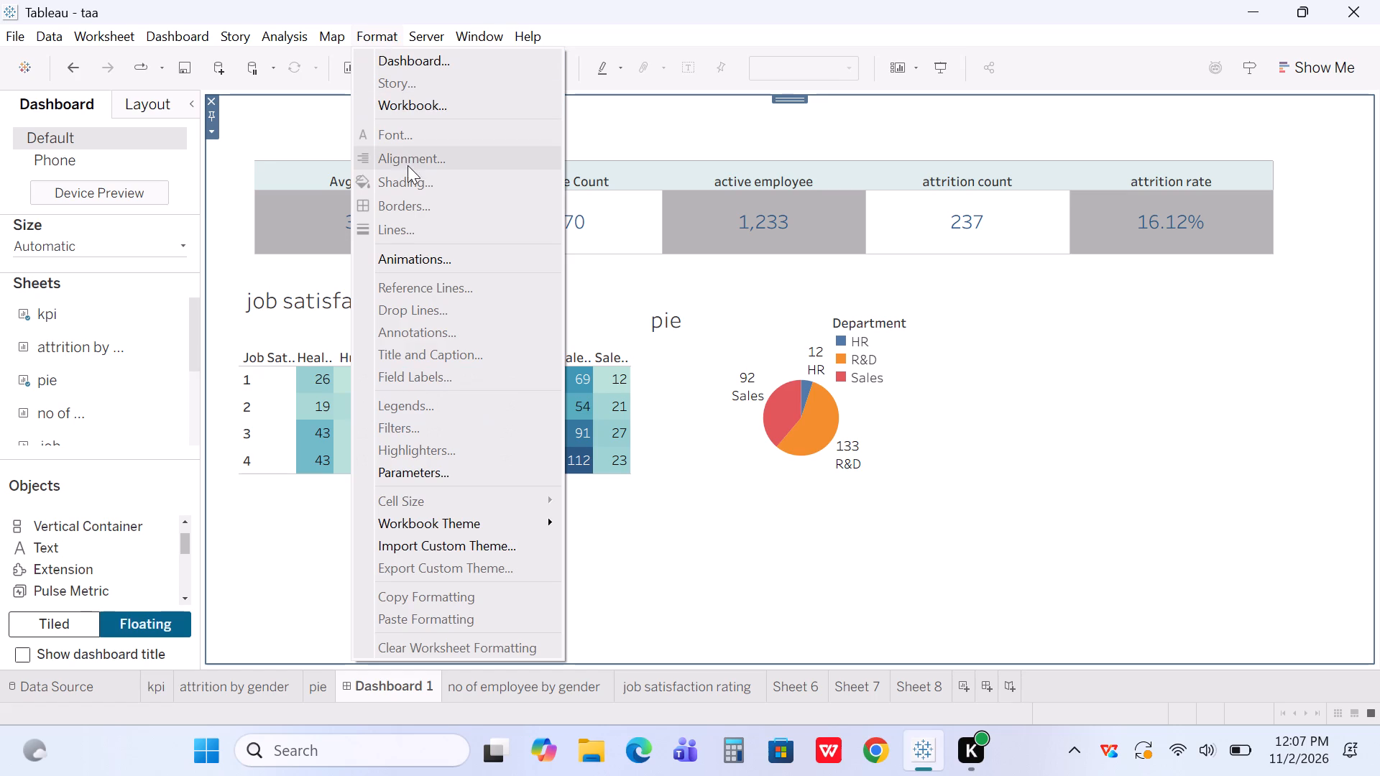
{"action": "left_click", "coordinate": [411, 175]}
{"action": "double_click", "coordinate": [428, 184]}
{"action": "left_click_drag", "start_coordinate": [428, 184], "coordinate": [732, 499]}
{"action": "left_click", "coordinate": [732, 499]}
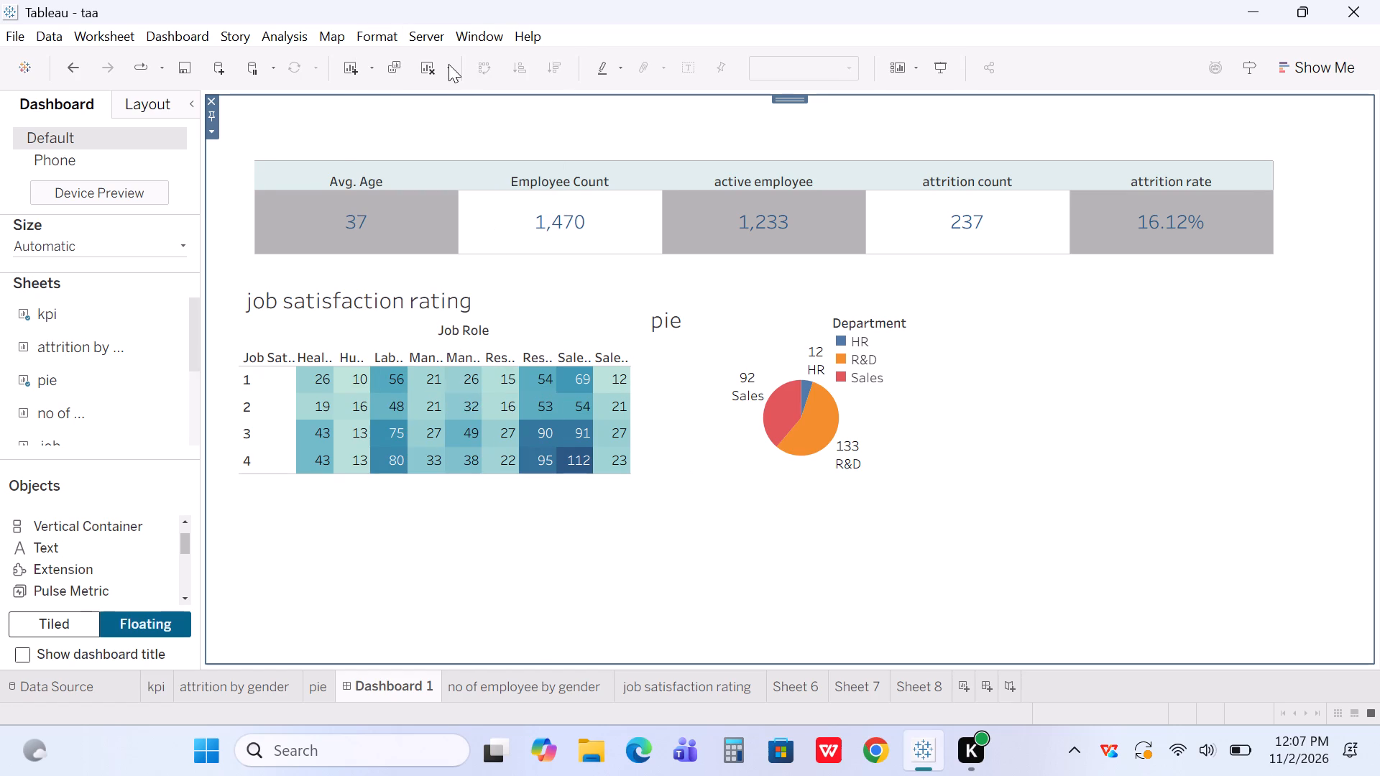
Remove the empty layout container that spans the whole of Dashboard 1.
{"action": "left_click", "coordinate": [387, 137]}
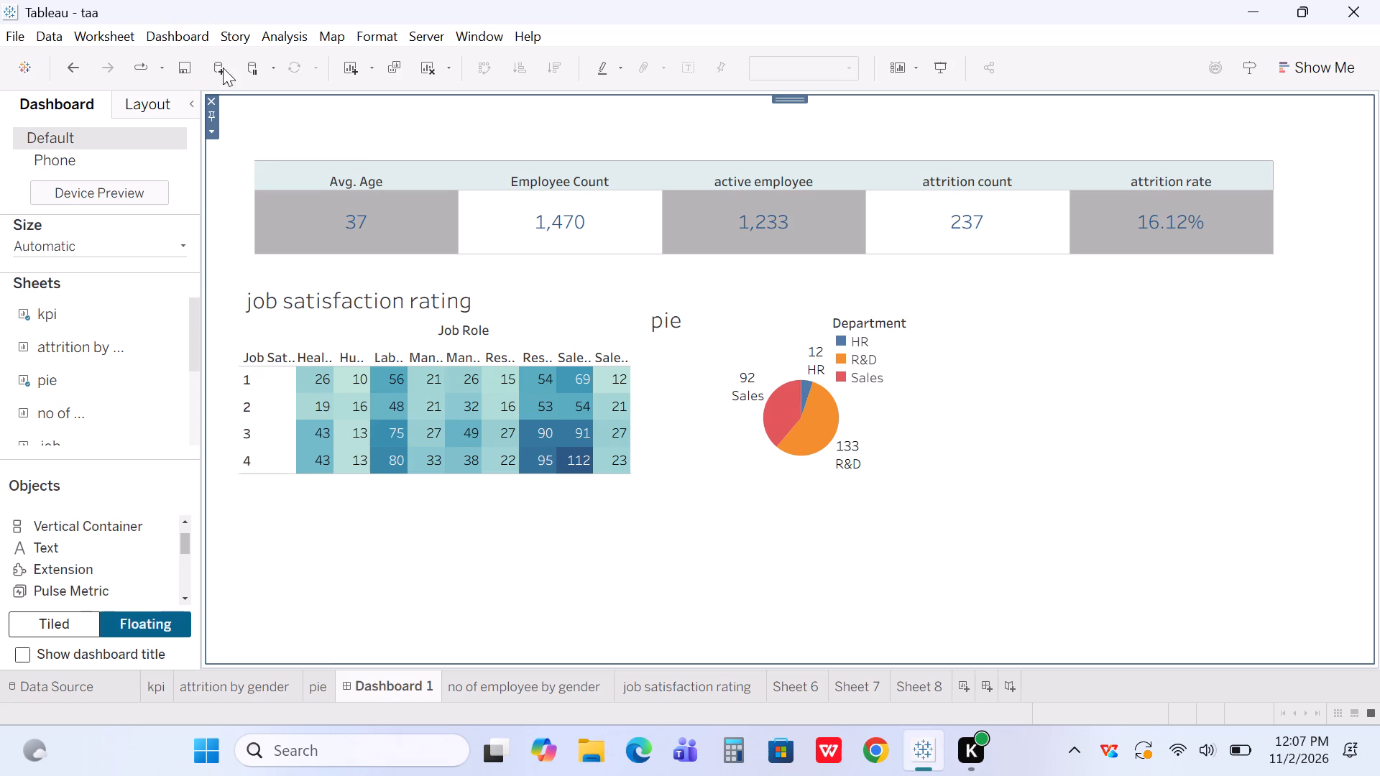
{"action": "left_click", "coordinate": [185, 195]}
{"action": "scroll", "coordinate": [322, 503], "scroll_direction": "down", "scroll_amount": 3}
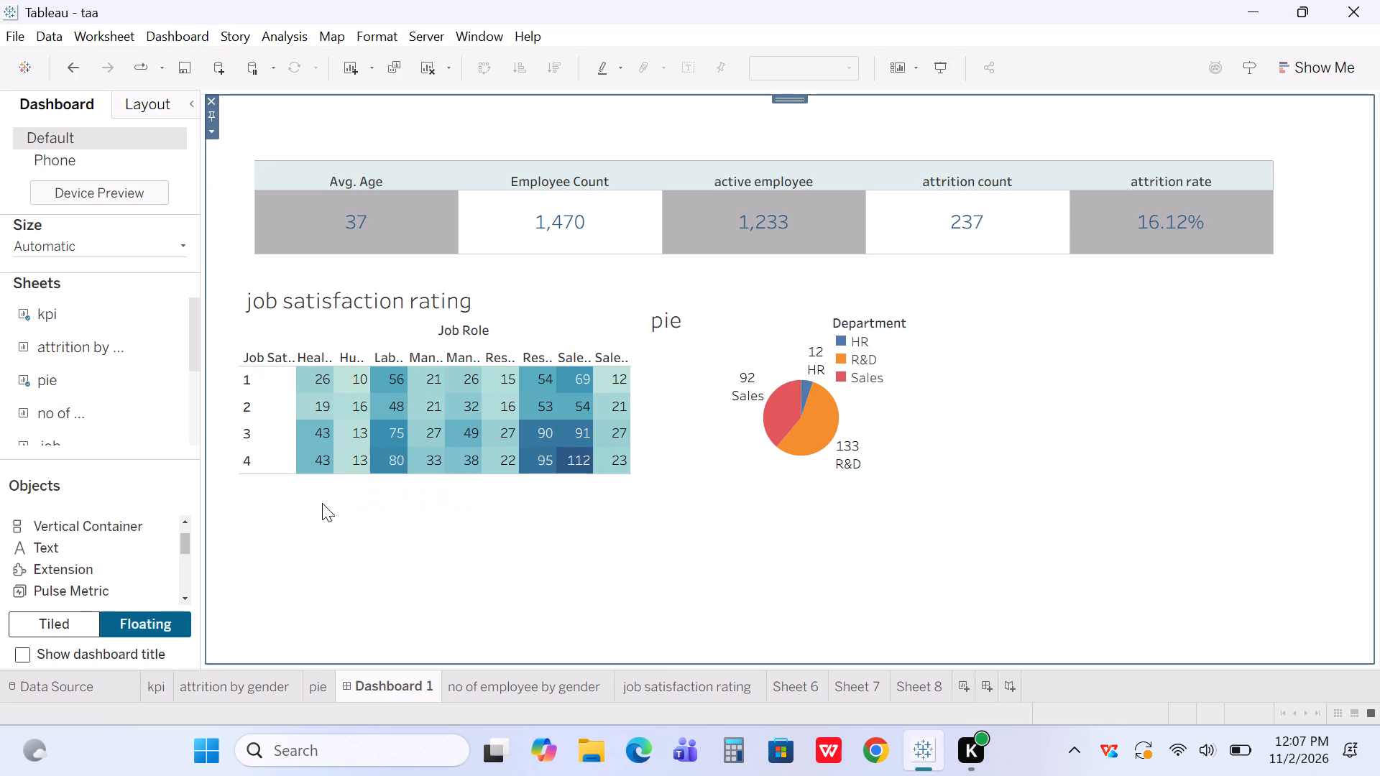
{"action": "scroll", "coordinate": [322, 503], "scroll_direction": "down", "scroll_amount": 2}
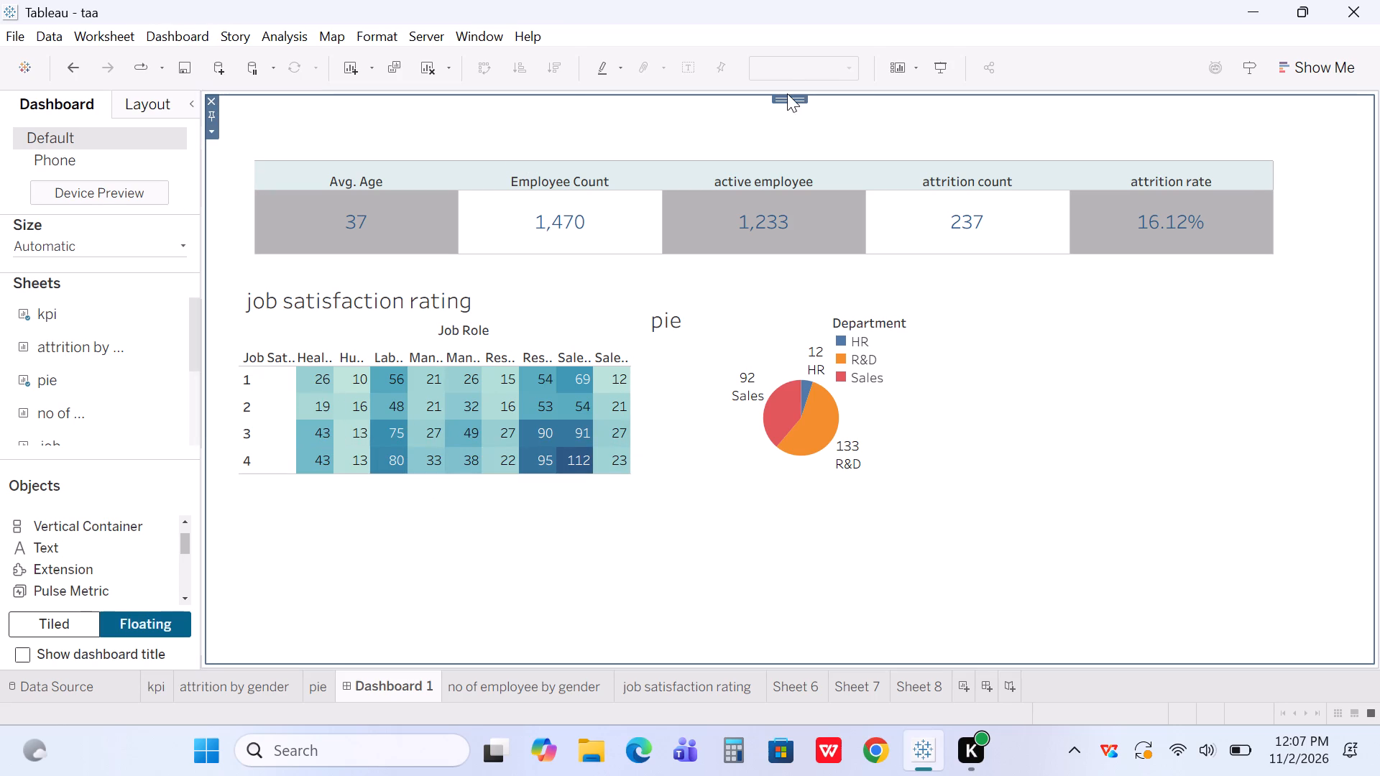
{"action": "left_click", "coordinate": [787, 98]}
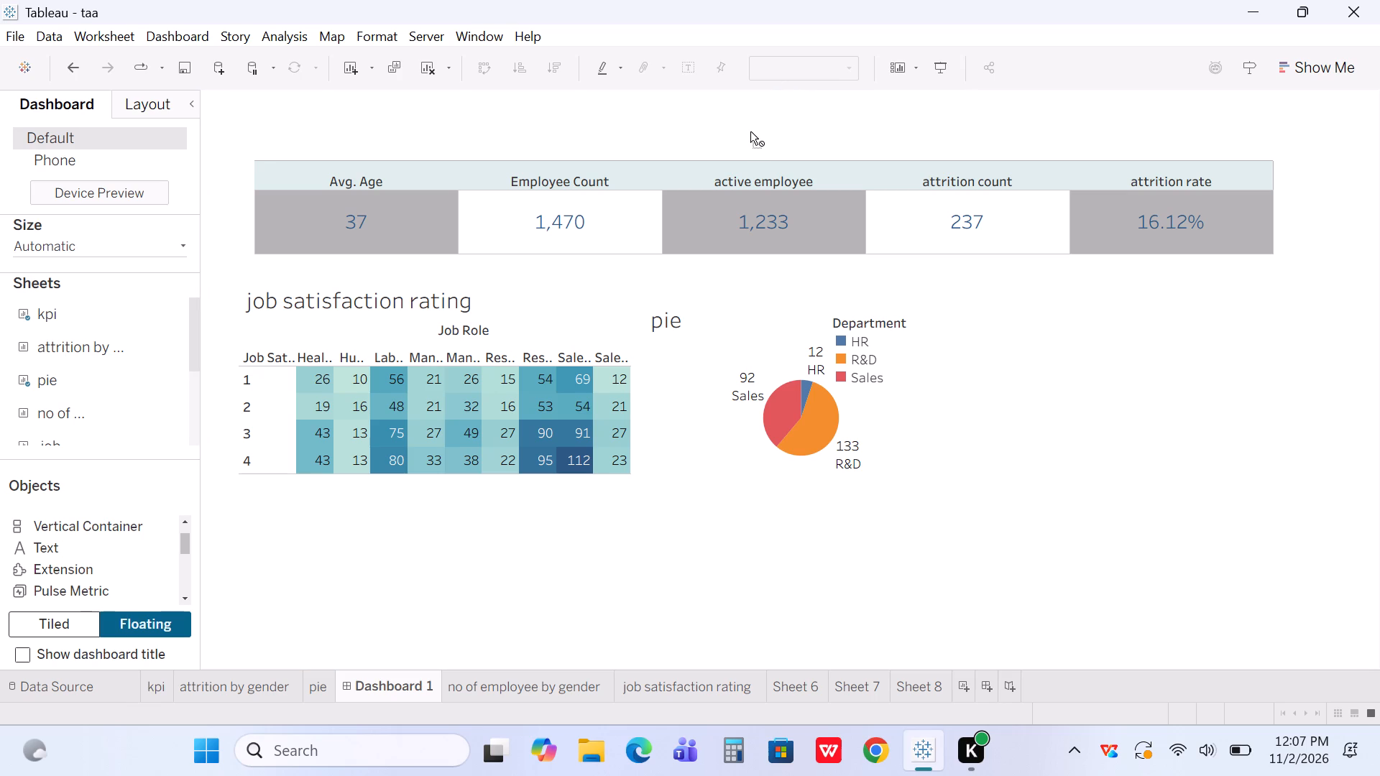
{"action": "left_click", "coordinate": [790, 101]}
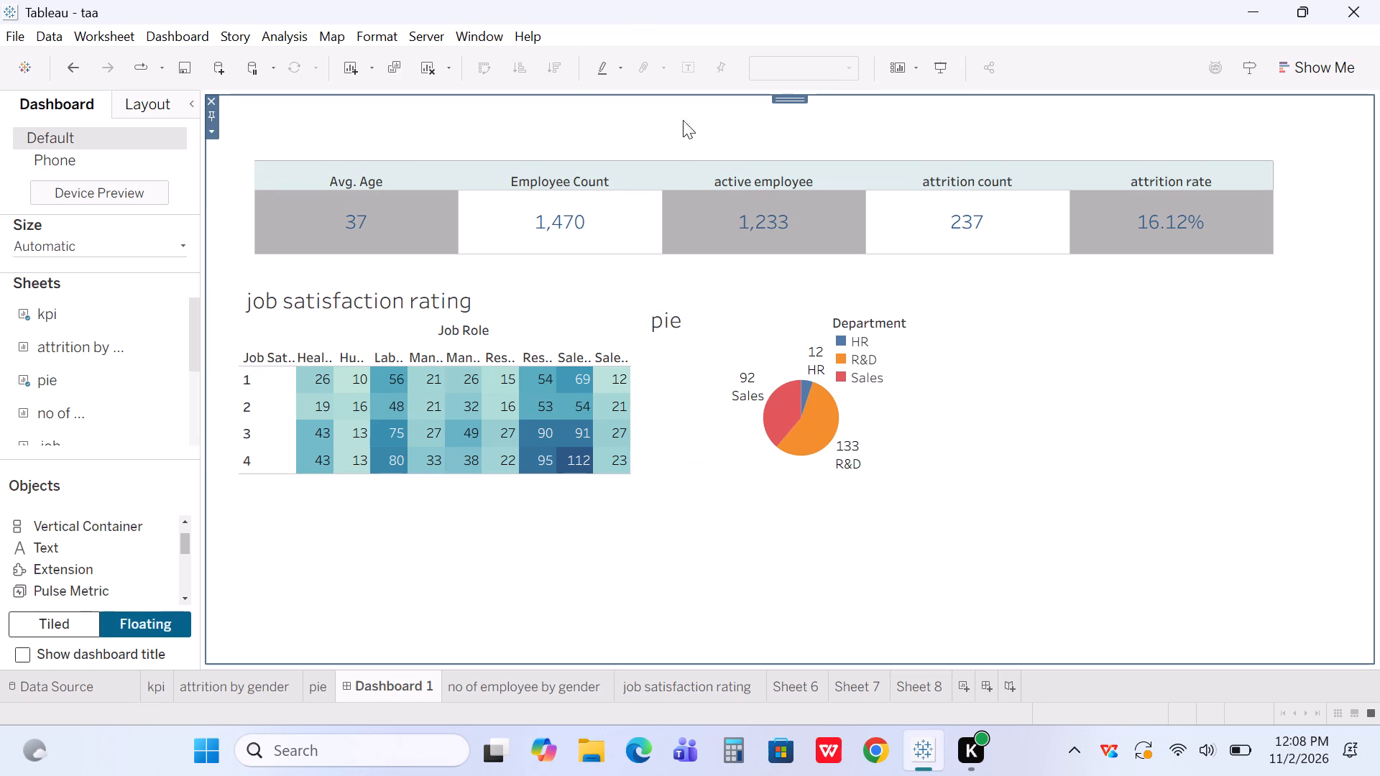
{"action": "left_click_drag", "start_coordinate": [785, 102], "coordinate": [783, 119]}
{"action": "left_click", "coordinate": [208, 101]}
{"action": "left_click", "coordinate": [553, 109]}
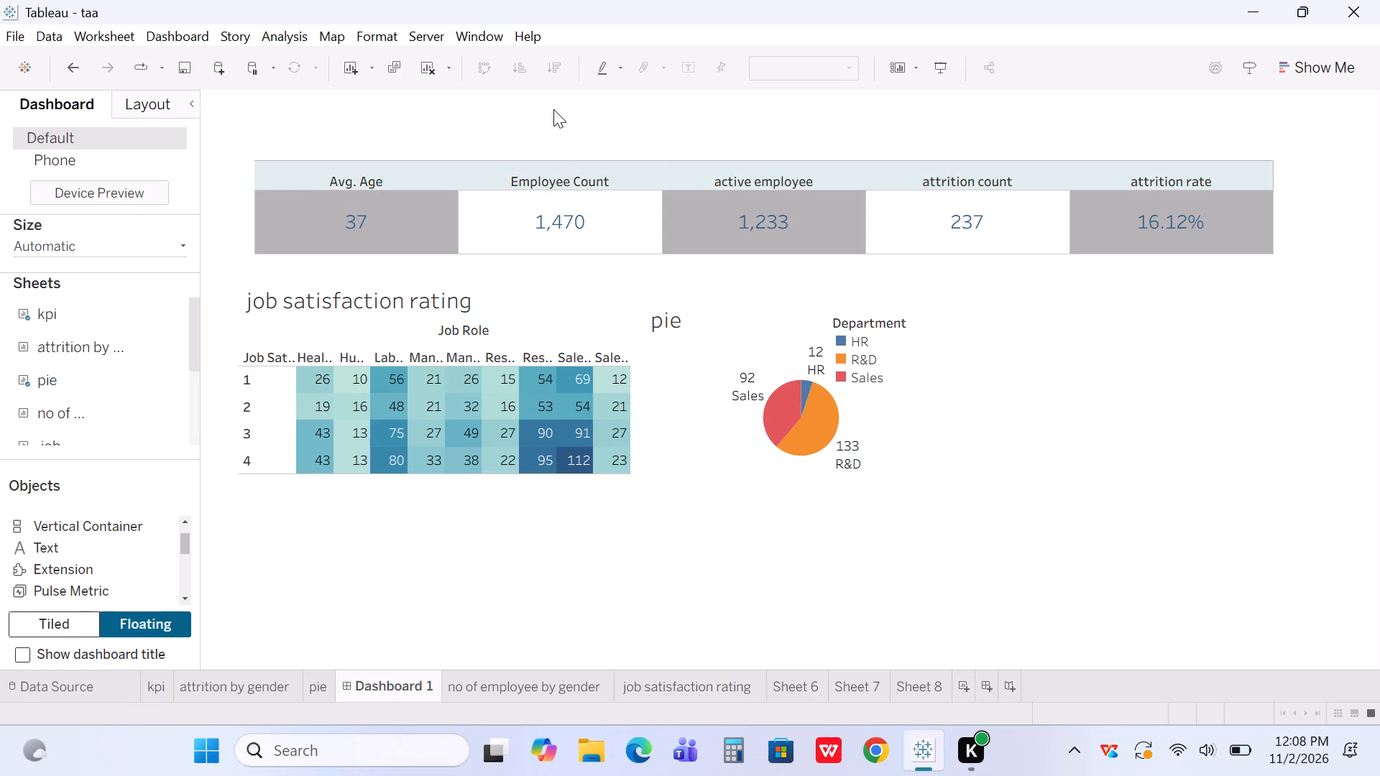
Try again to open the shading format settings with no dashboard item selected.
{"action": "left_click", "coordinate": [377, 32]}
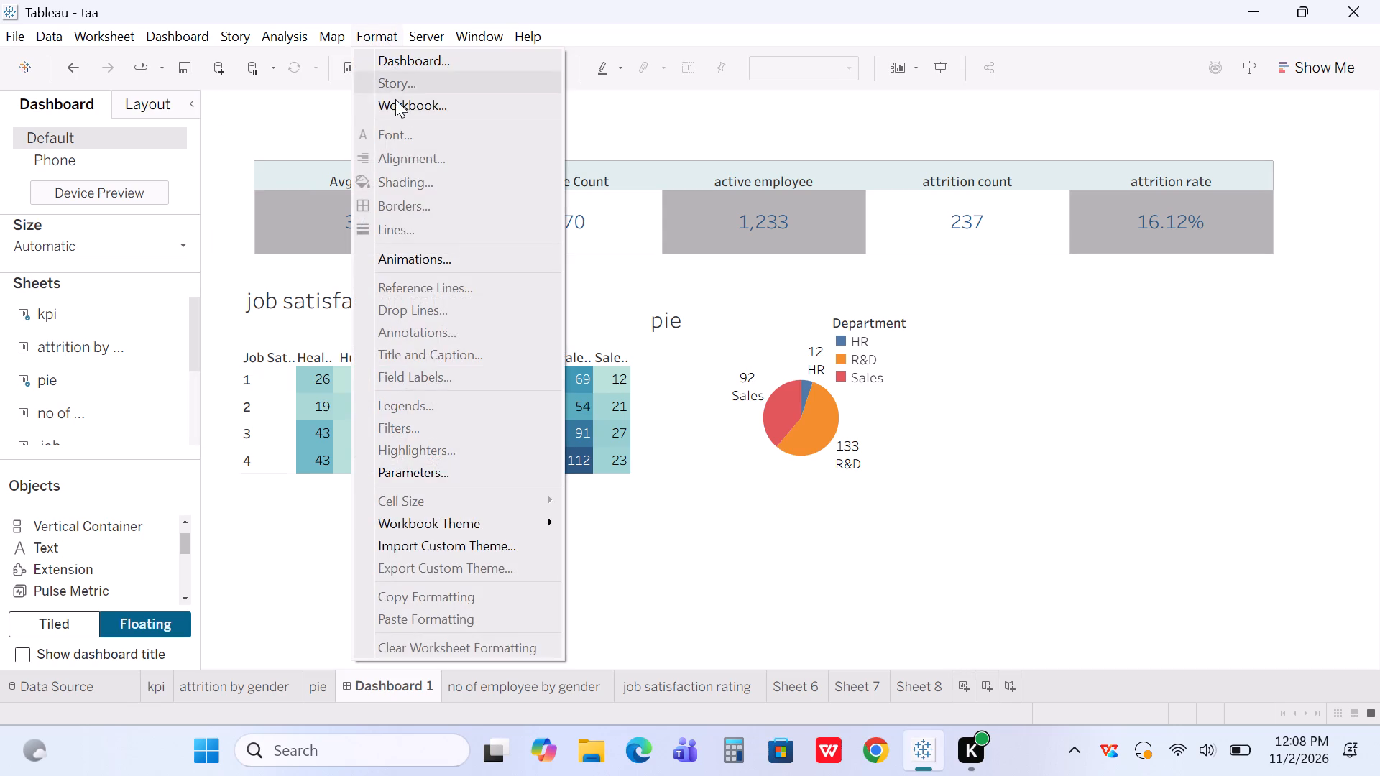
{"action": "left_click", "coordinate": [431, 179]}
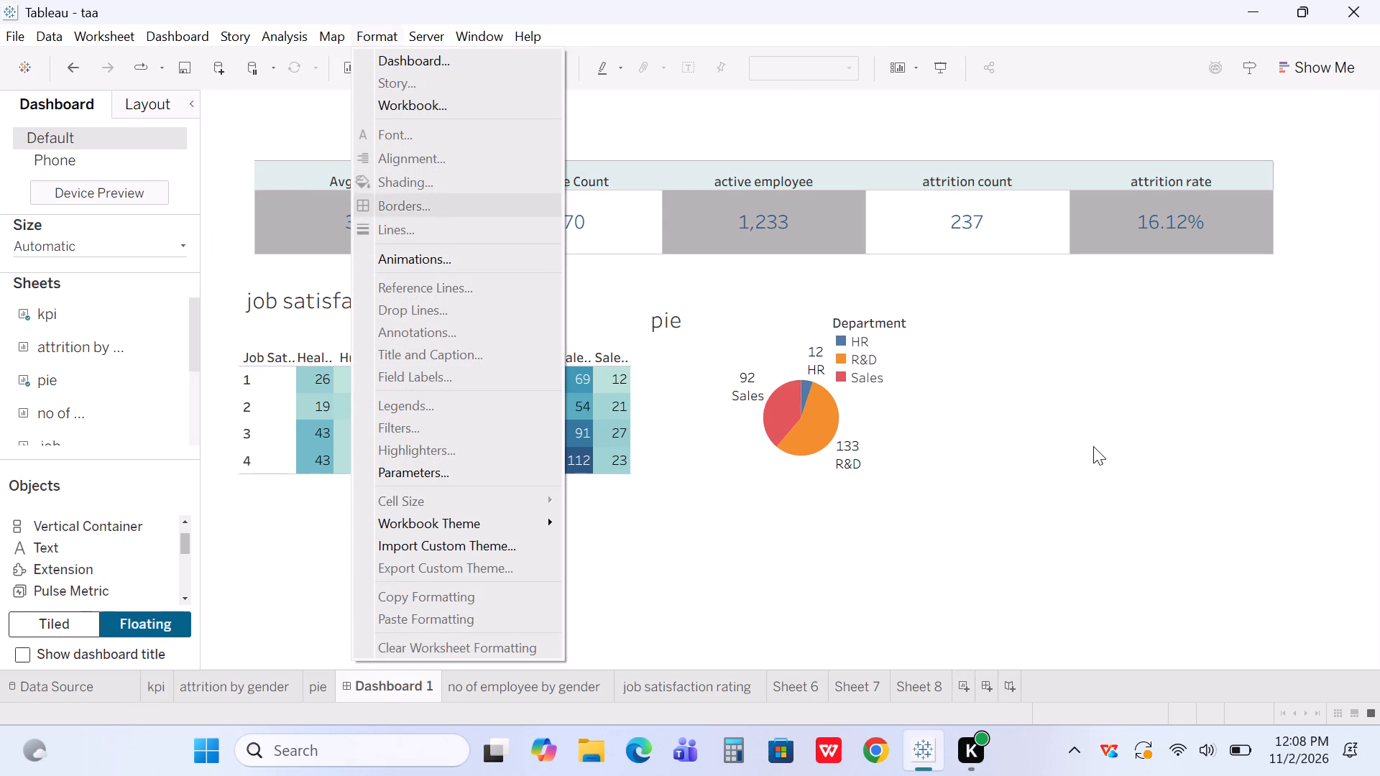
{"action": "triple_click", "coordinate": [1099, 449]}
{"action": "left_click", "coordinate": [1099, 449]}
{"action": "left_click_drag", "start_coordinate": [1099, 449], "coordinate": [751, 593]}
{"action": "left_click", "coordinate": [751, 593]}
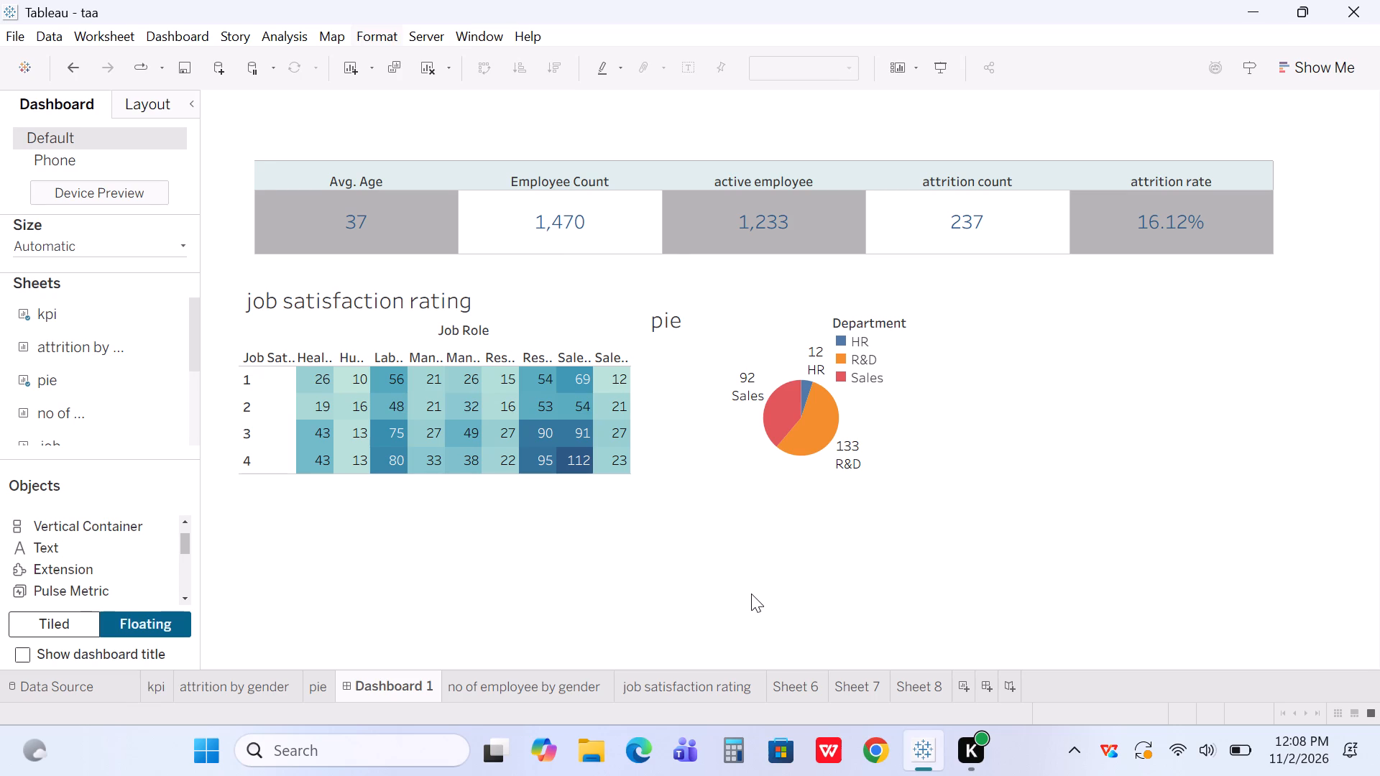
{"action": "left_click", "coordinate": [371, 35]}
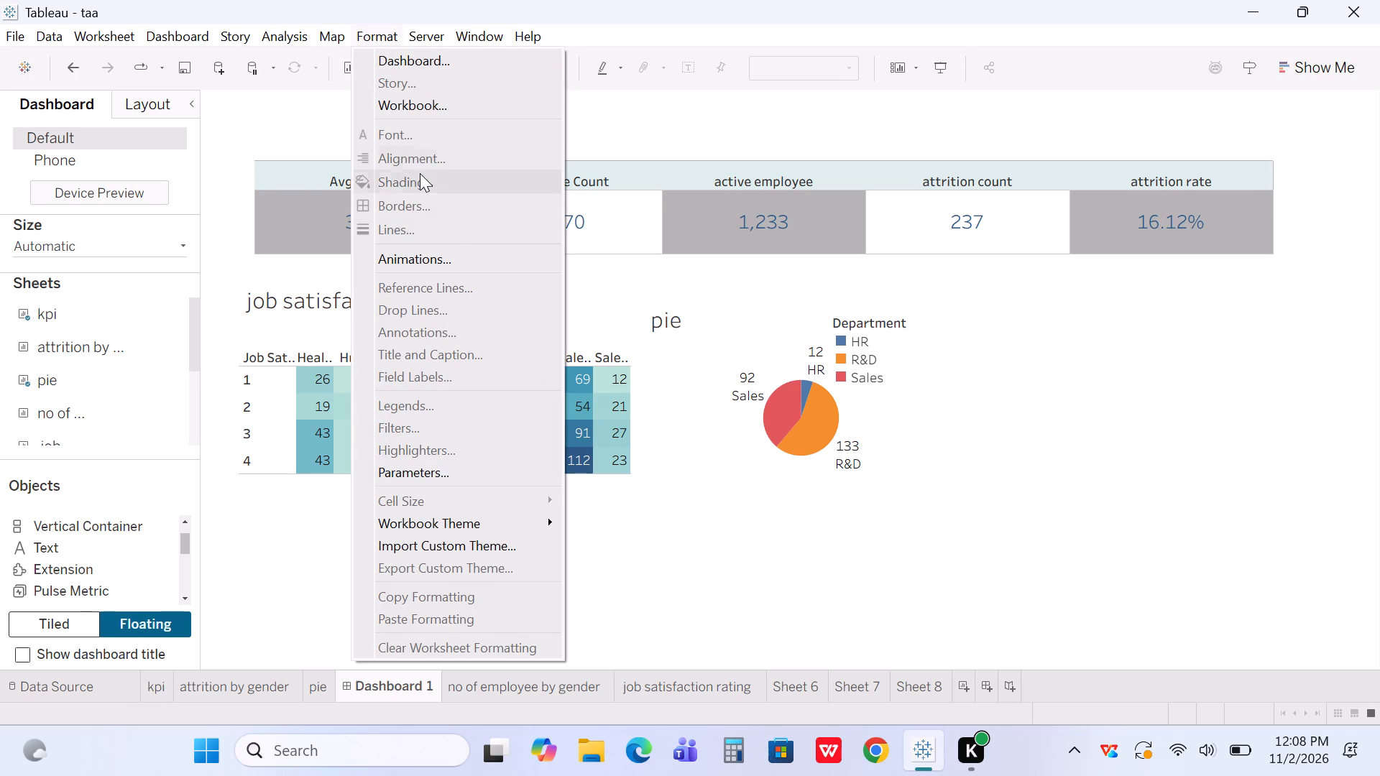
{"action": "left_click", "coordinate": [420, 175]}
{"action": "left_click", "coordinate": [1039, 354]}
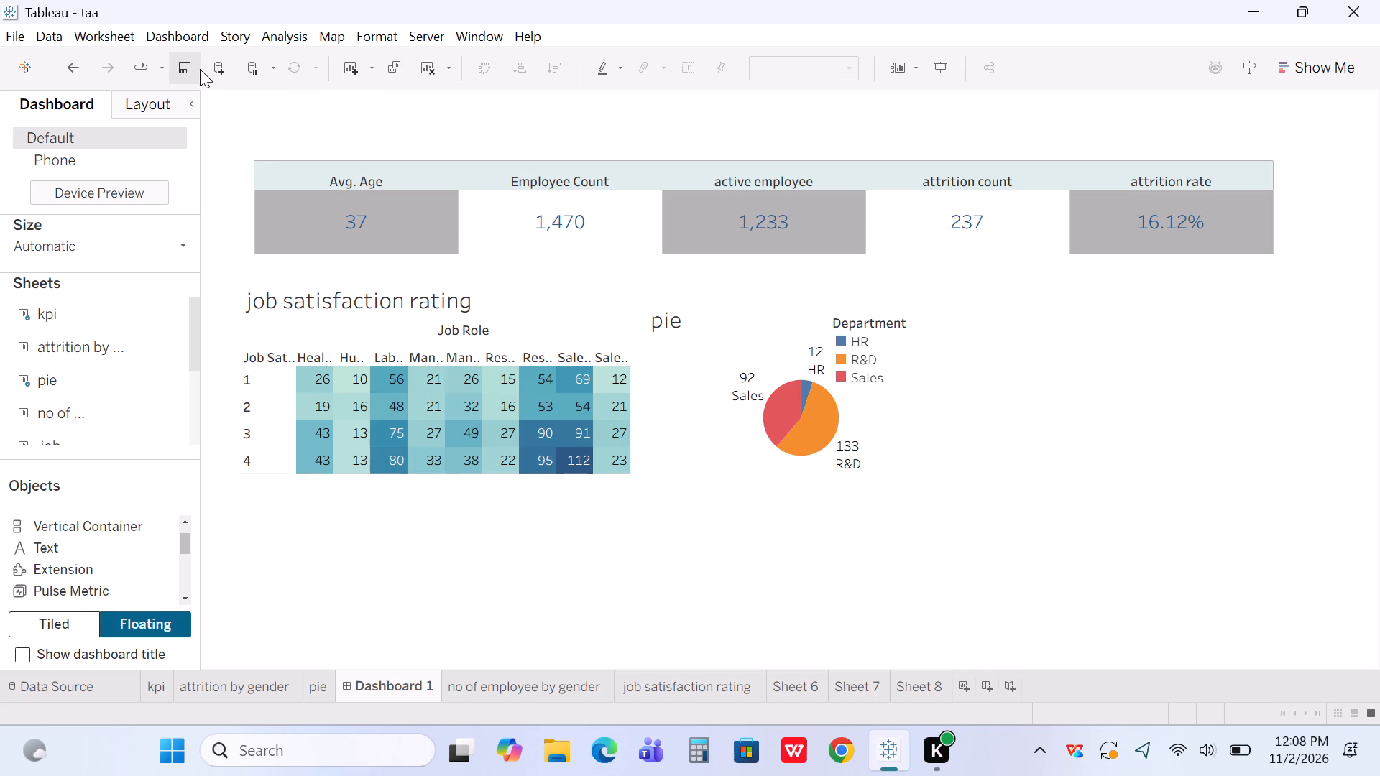
Look through the dashboard's layout properties and formatting commands for a background colour setting.
{"action": "left_click", "coordinate": [137, 98]}
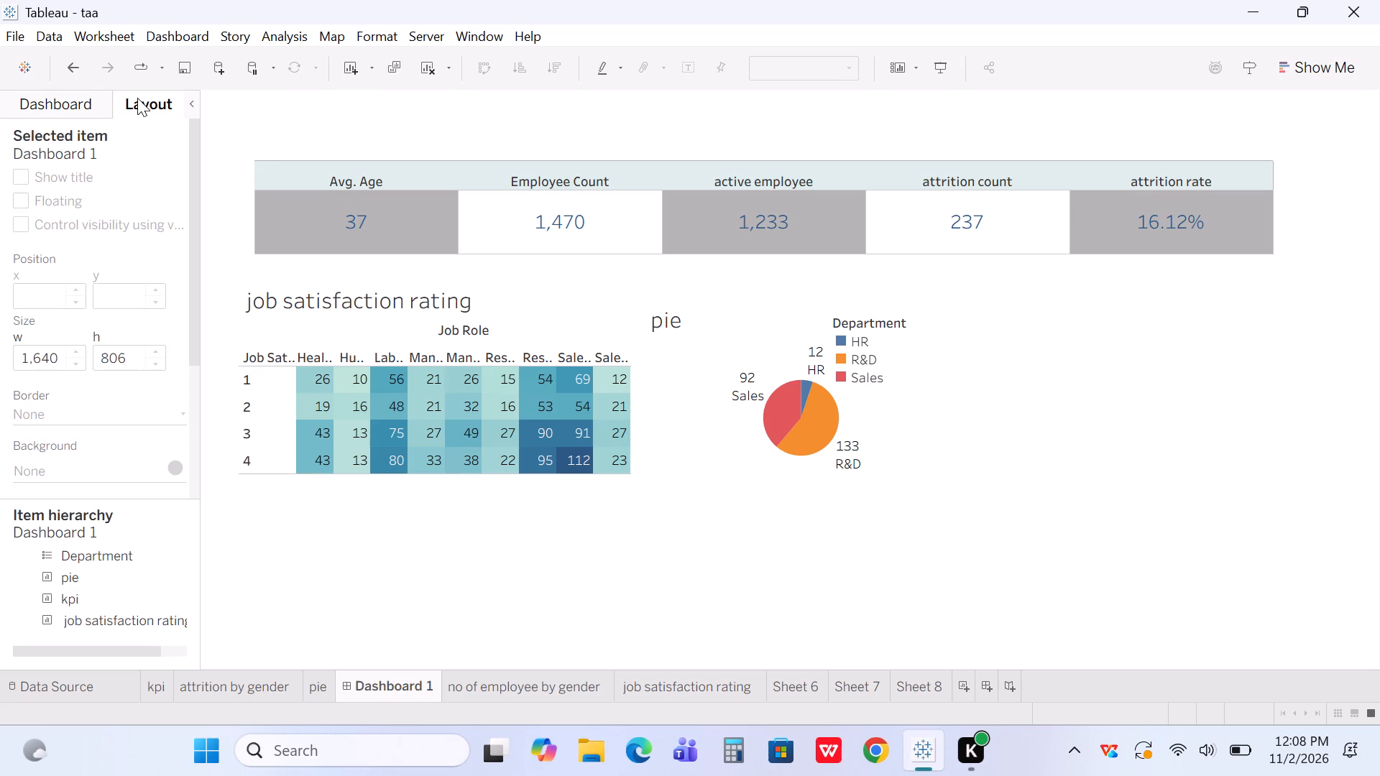
{"action": "left_click", "coordinate": [88, 445]}
{"action": "left_click", "coordinate": [377, 29]}
{"action": "left_click", "coordinate": [759, 442]}
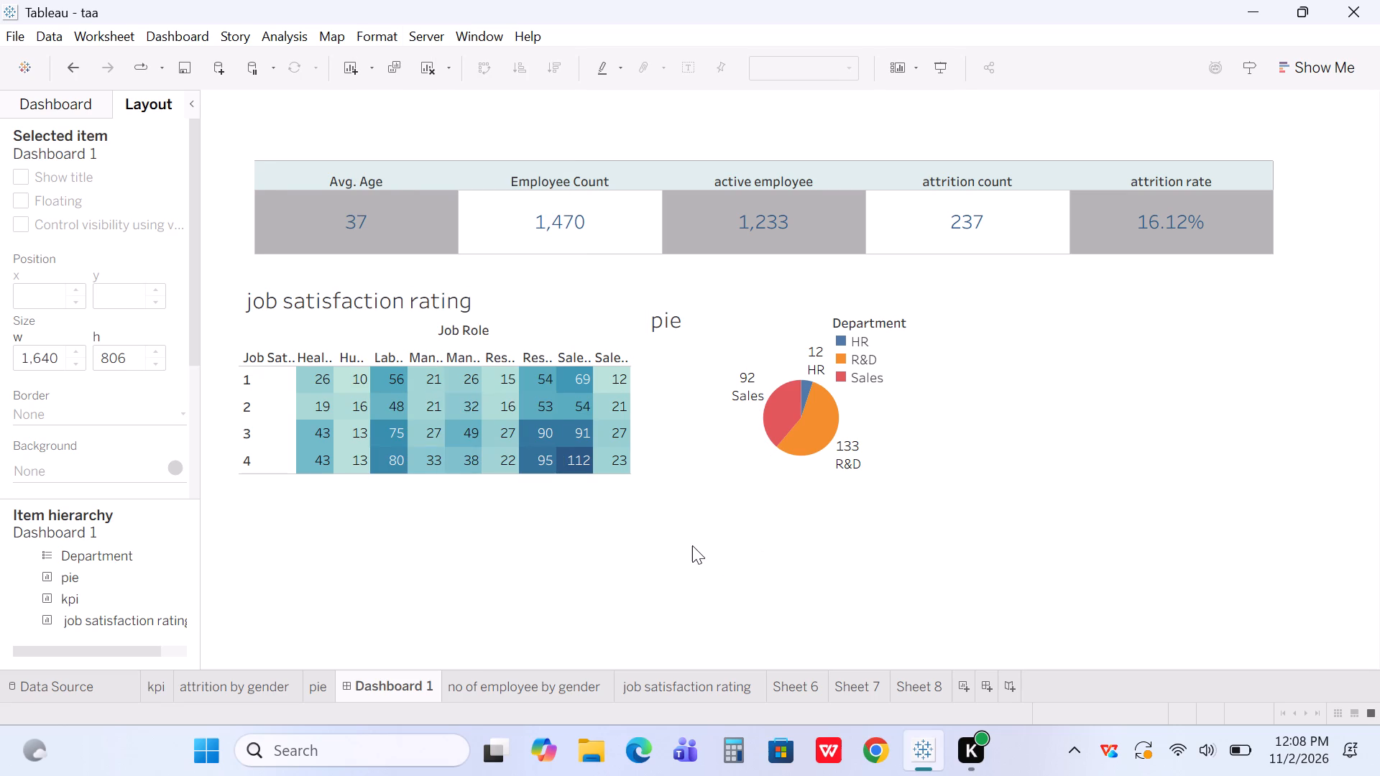
{"action": "left_click", "coordinate": [692, 545]}
{"action": "left_click", "coordinate": [385, 21]}
{"action": "left_click", "coordinate": [385, 31]}
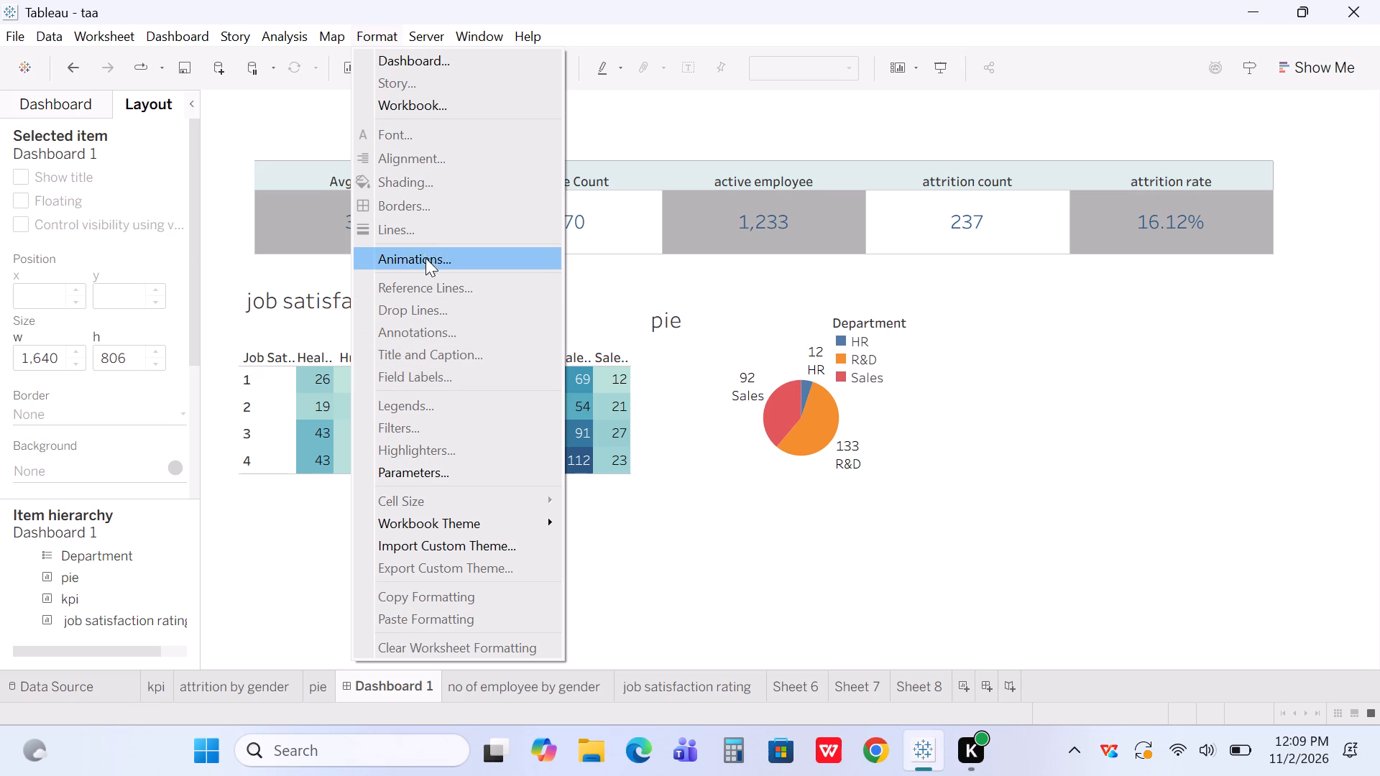
{"action": "left_click", "coordinate": [305, 561]}
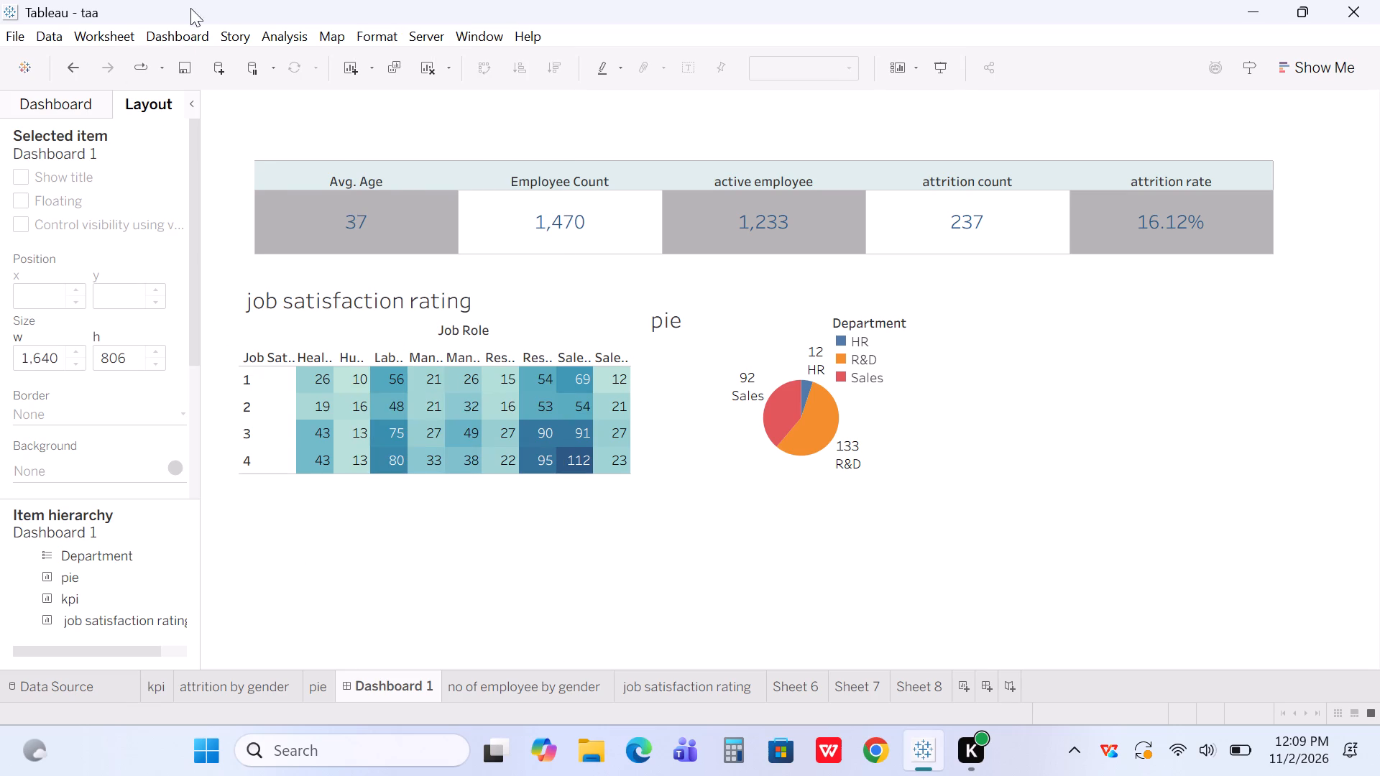
Look through the dashboard formatting options, worksheet and data commands, and the HR data connection properties for a dashboard background setting.
{"action": "left_click", "coordinate": [162, 30]}
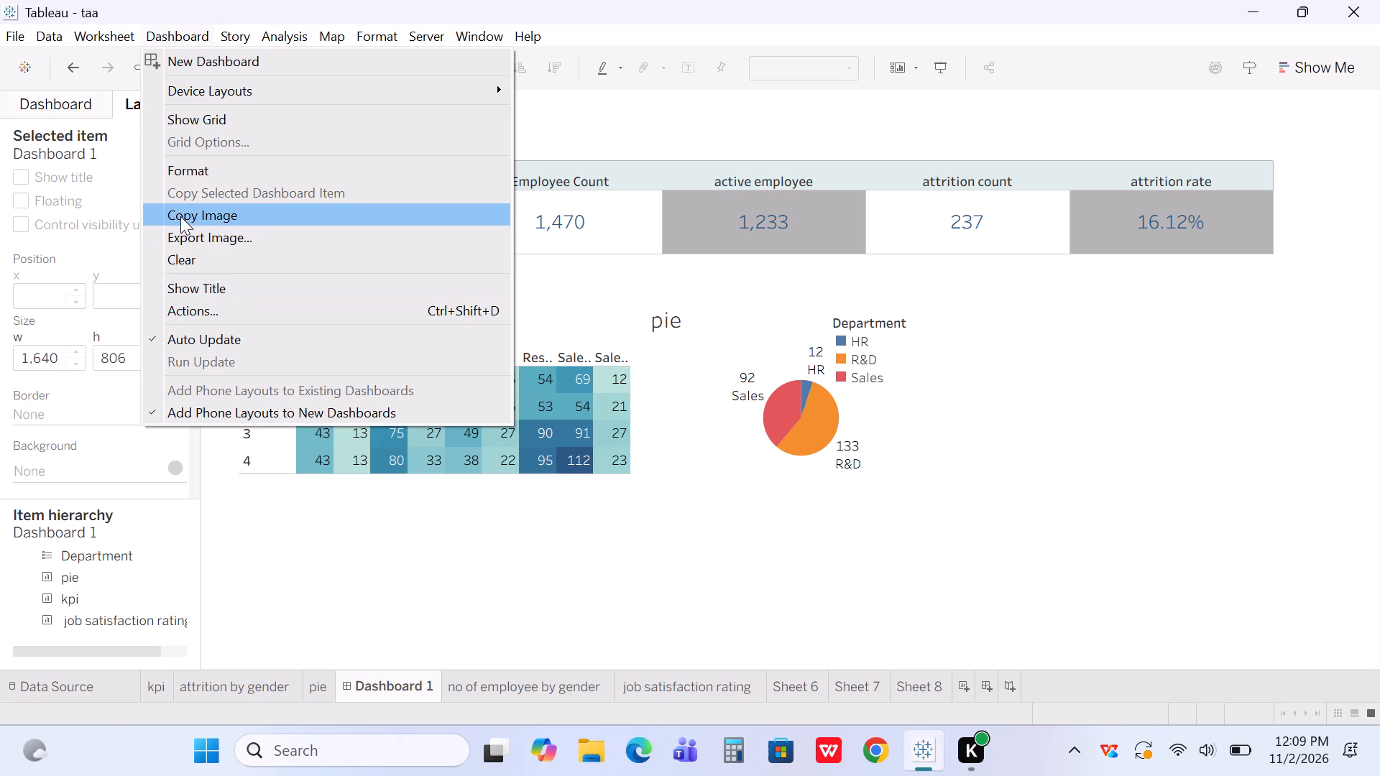
{"action": "left_click", "coordinate": [185, 163]}
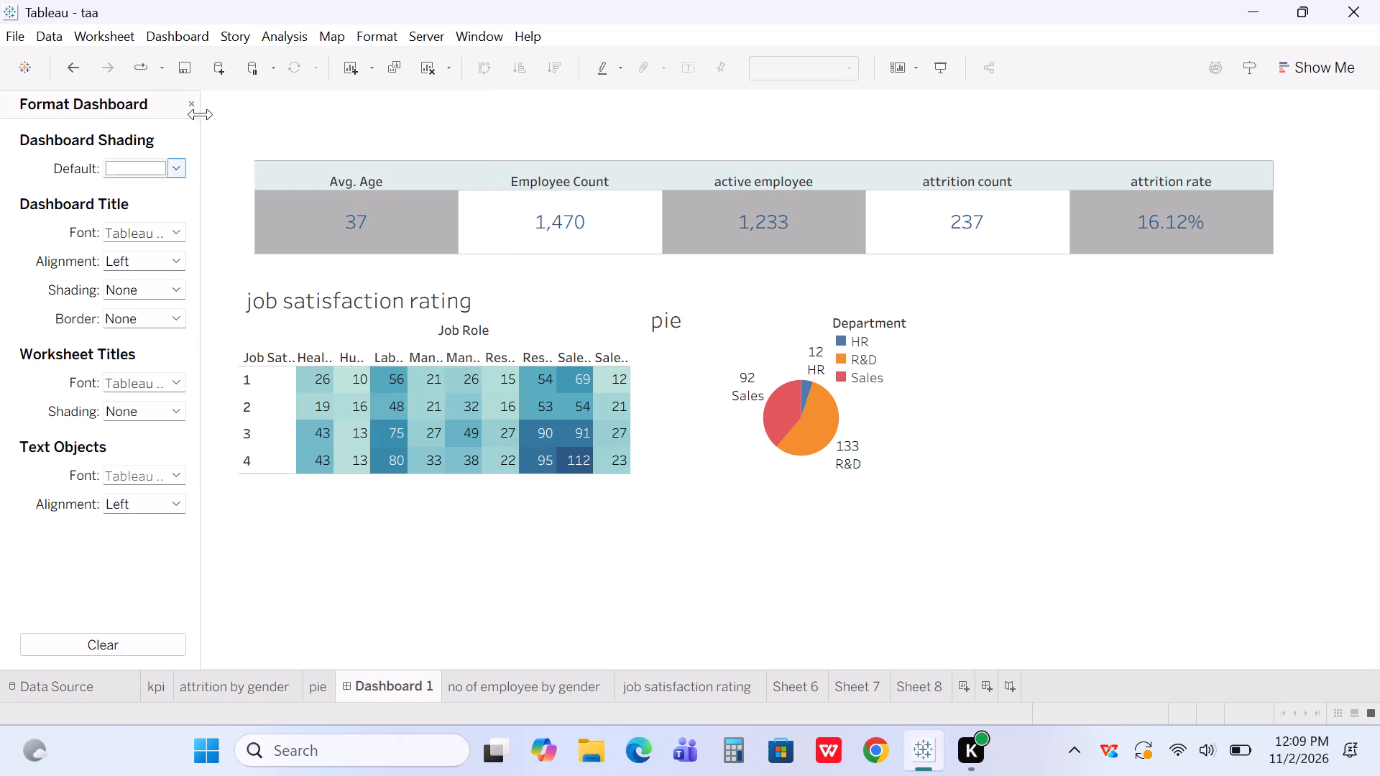
{"action": "left_click", "coordinate": [195, 106]}
{"action": "left_click", "coordinate": [116, 34]}
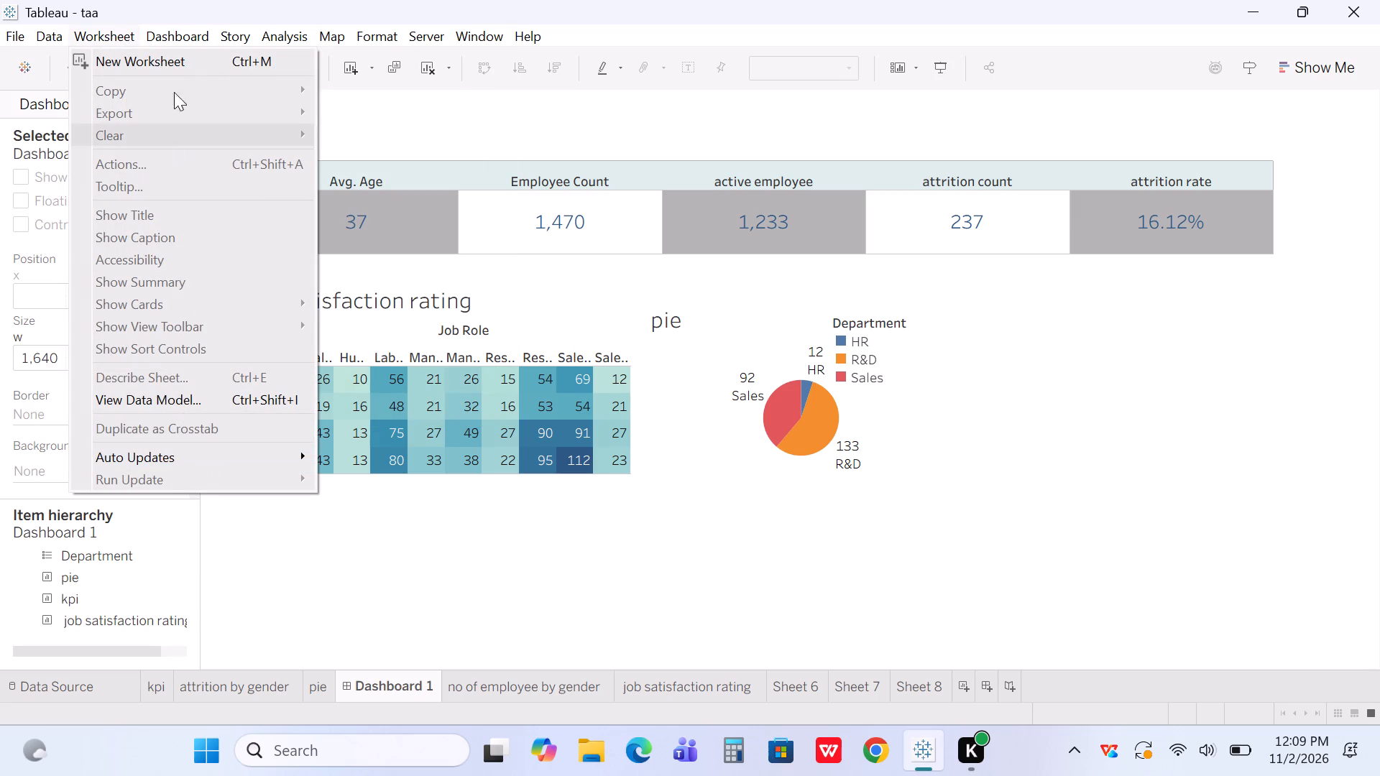
{"action": "left_click", "coordinate": [413, 108]}
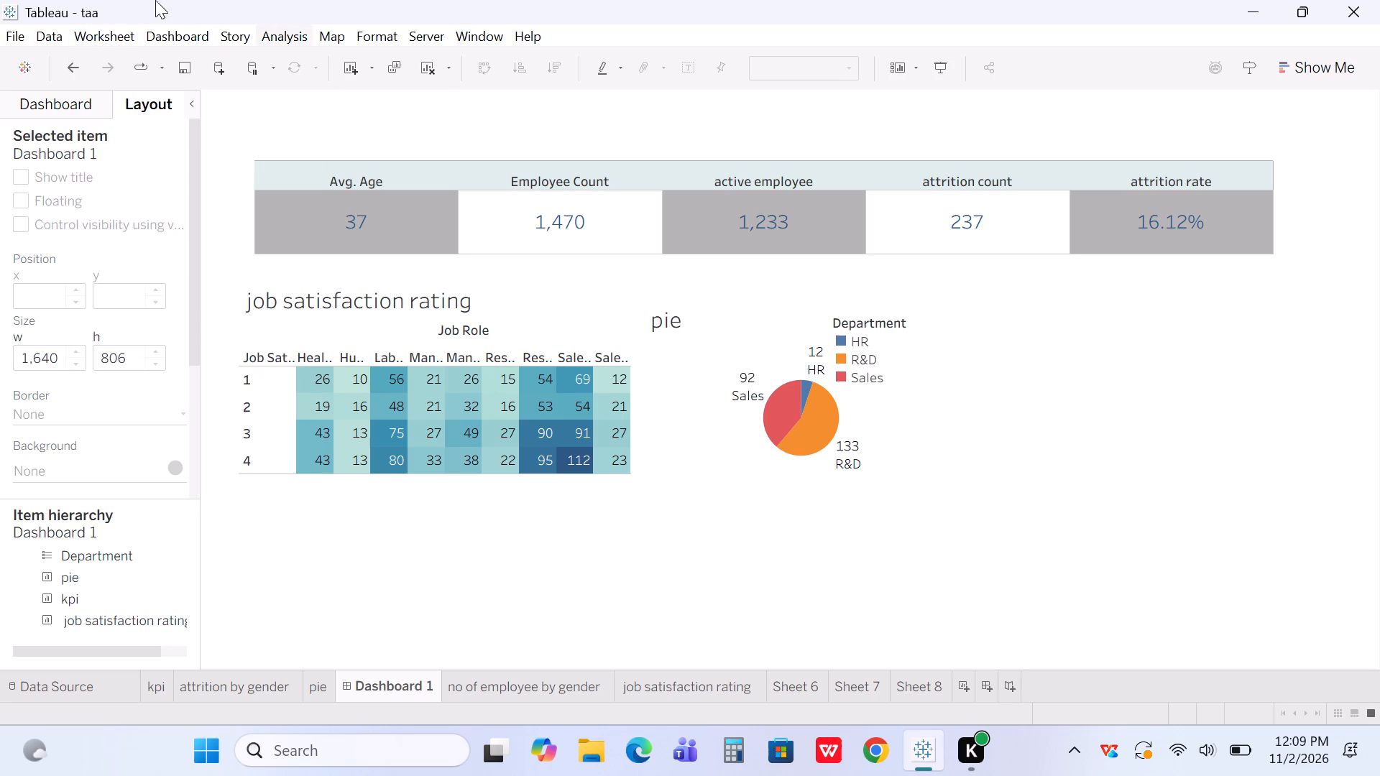
{"action": "left_click", "coordinate": [51, 41]}
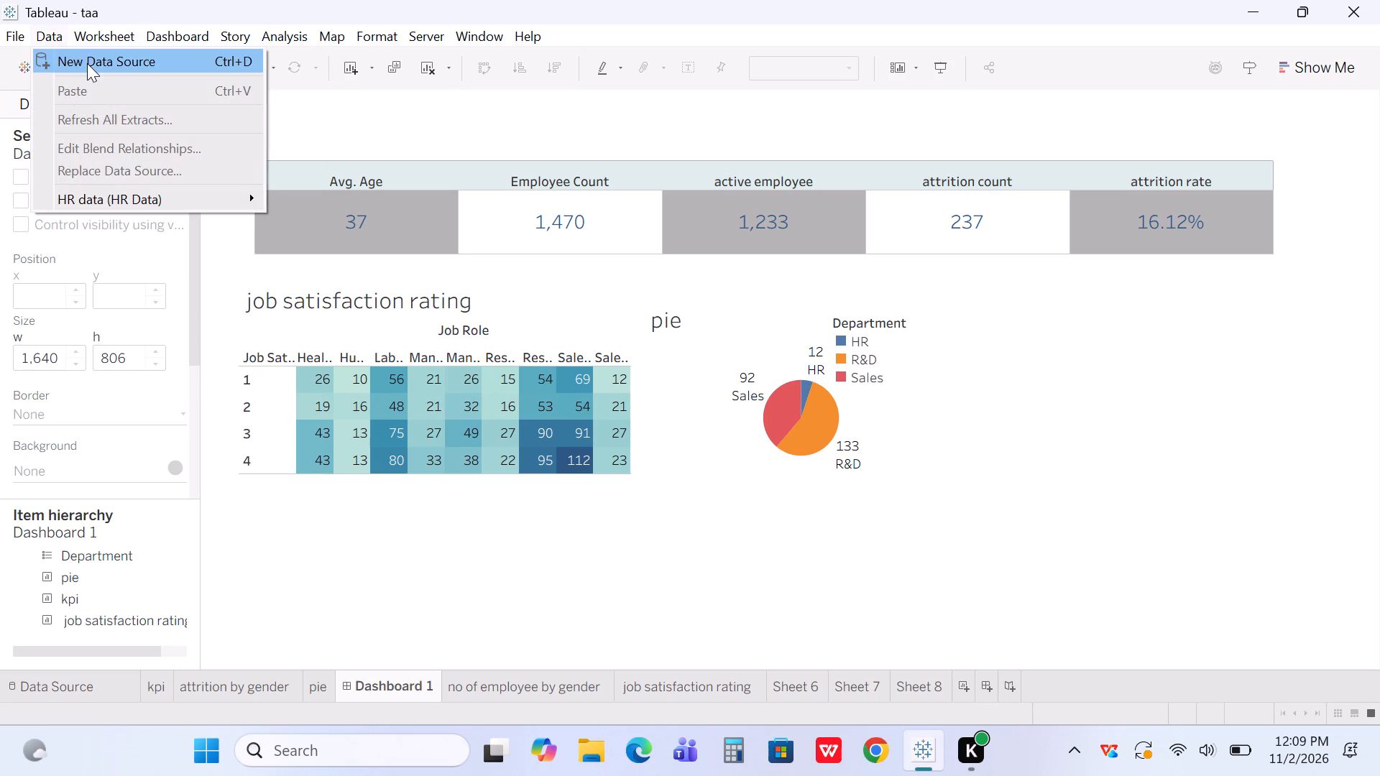
{"action": "left_click", "coordinate": [155, 199]}
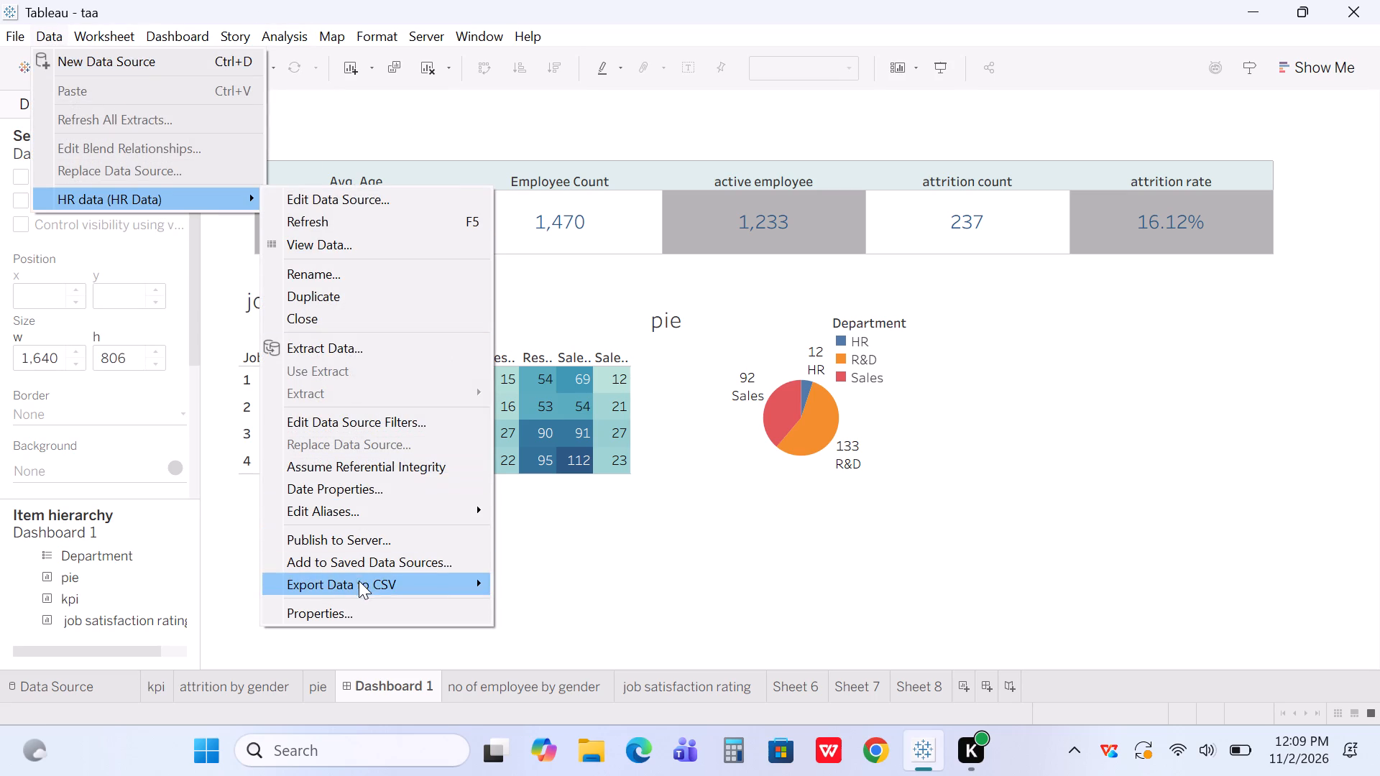
{"action": "left_click", "coordinate": [362, 611]}
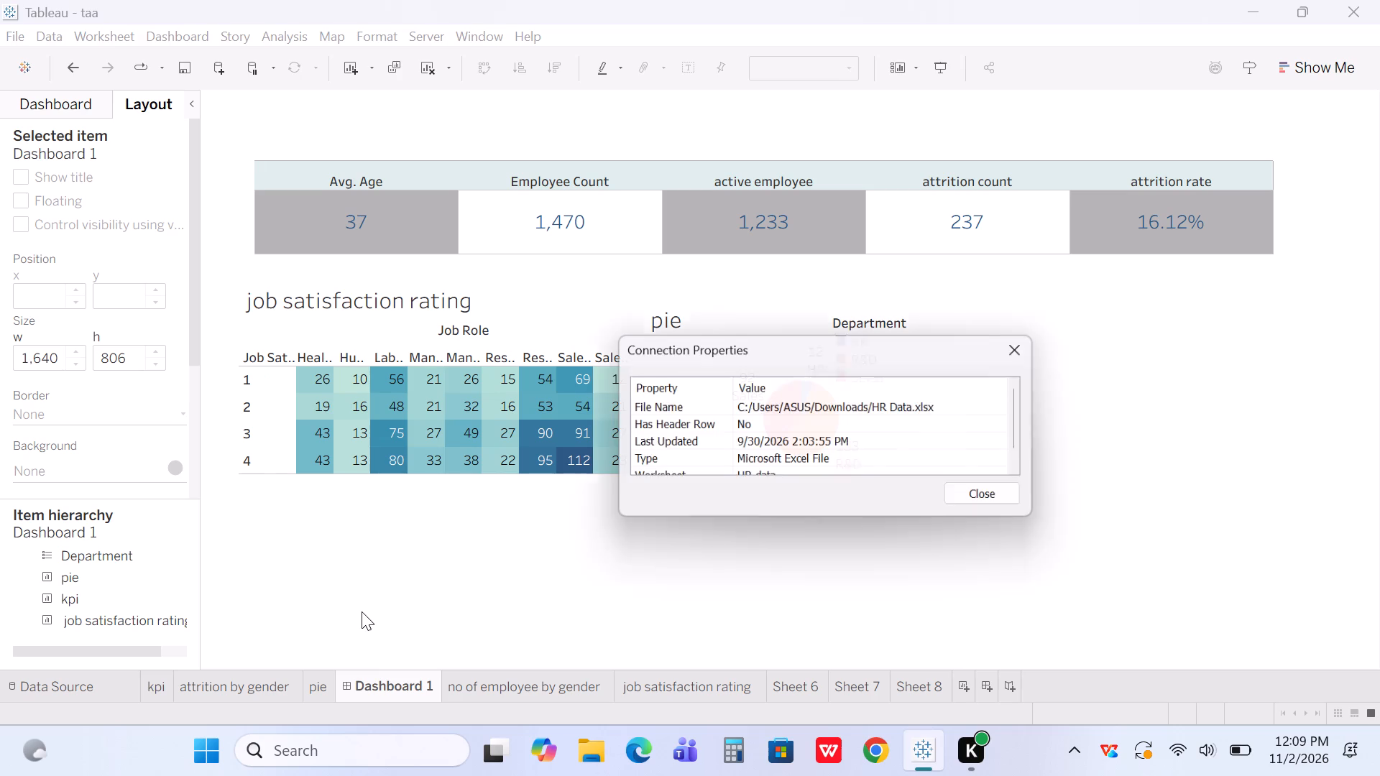
{"action": "left_click", "coordinate": [1033, 349]}
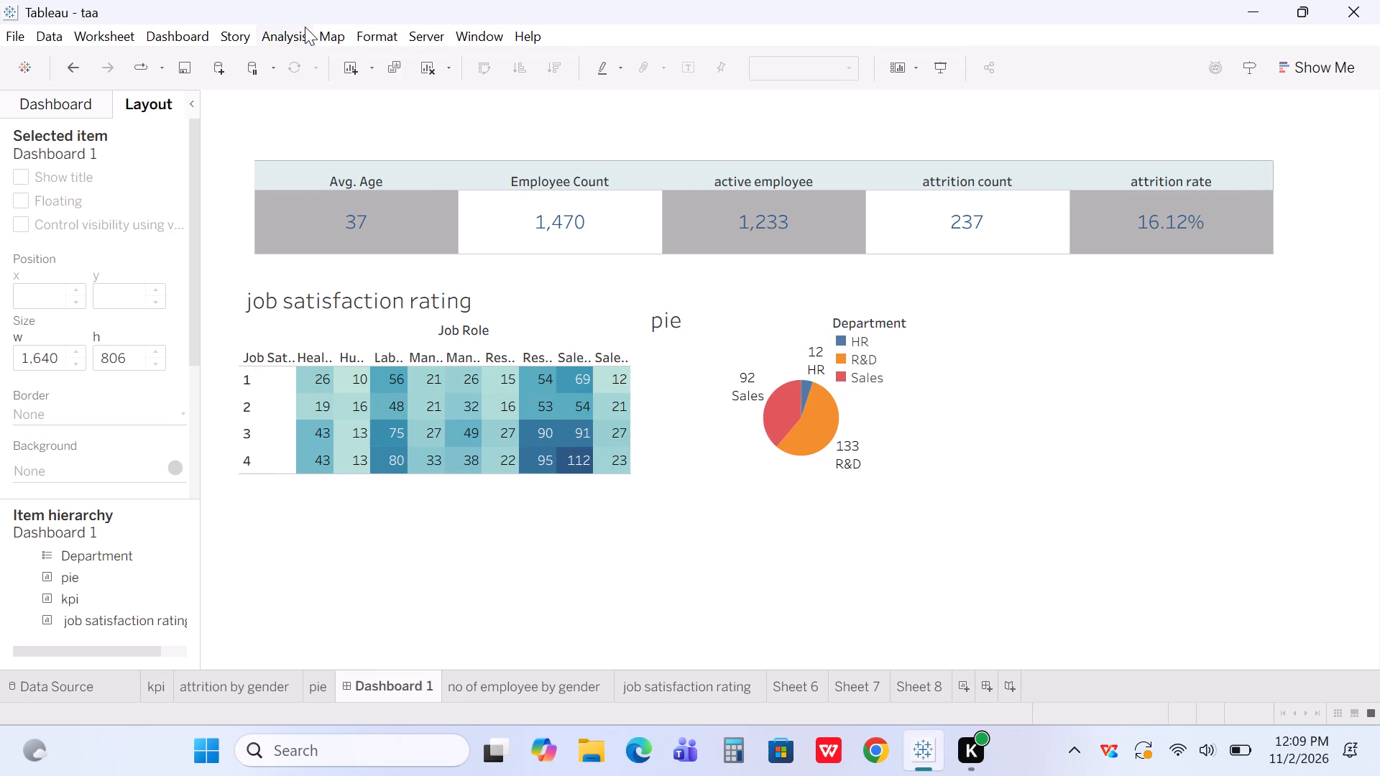
{"action": "left_click", "coordinate": [328, 29]}
Set the default dashboard shading of Dashboard 1 to a light pinkish-purple.
{"action": "left_click", "coordinate": [195, 29]}
{"action": "left_click", "coordinate": [195, 29]}
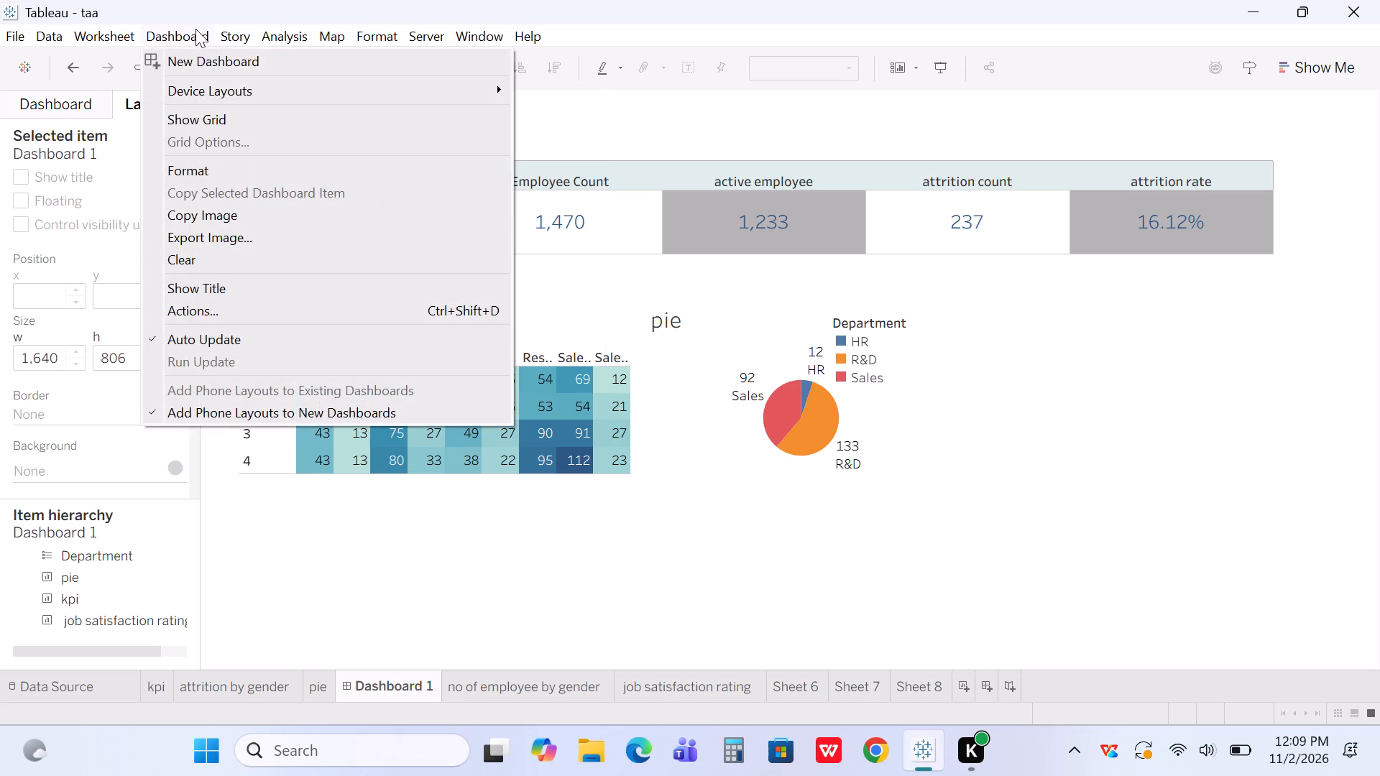
{"action": "left_click", "coordinate": [235, 175]}
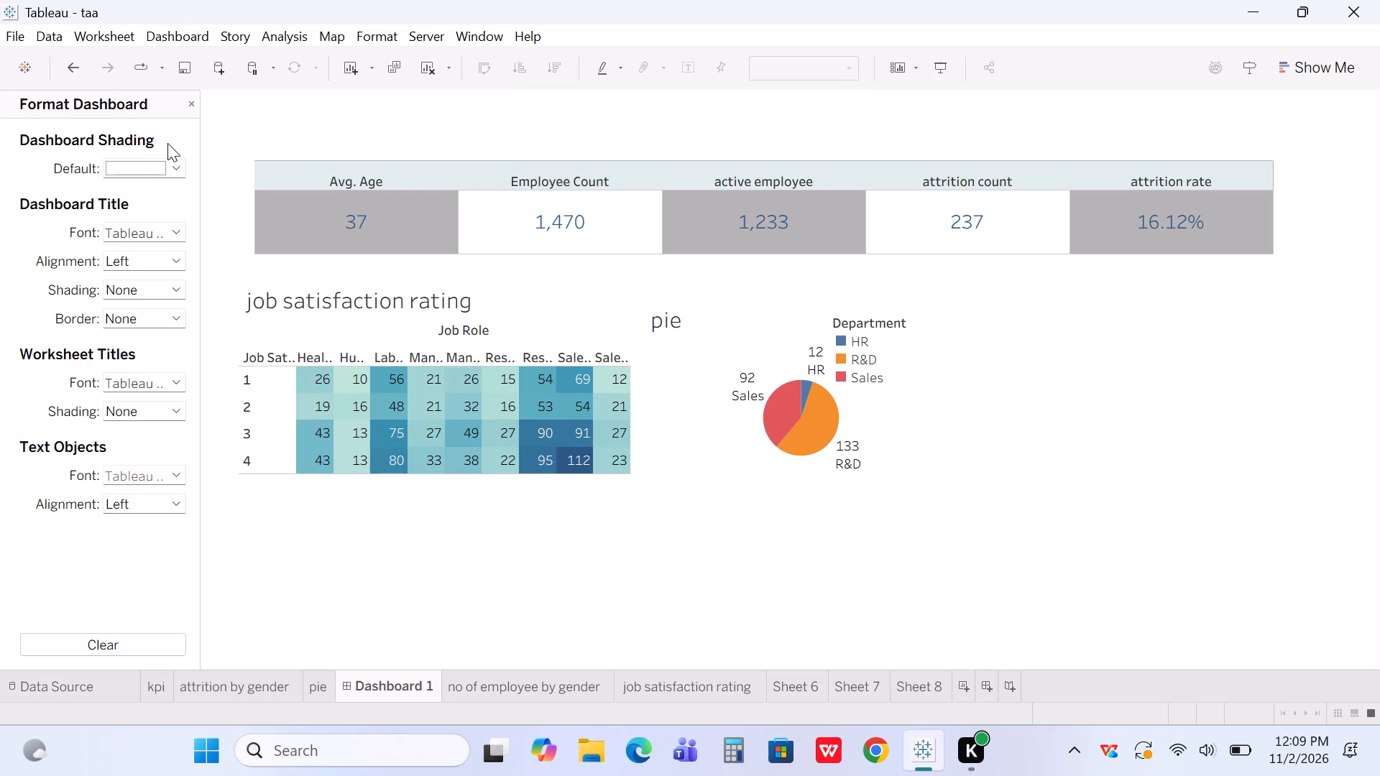
{"action": "left_click", "coordinate": [176, 160]}
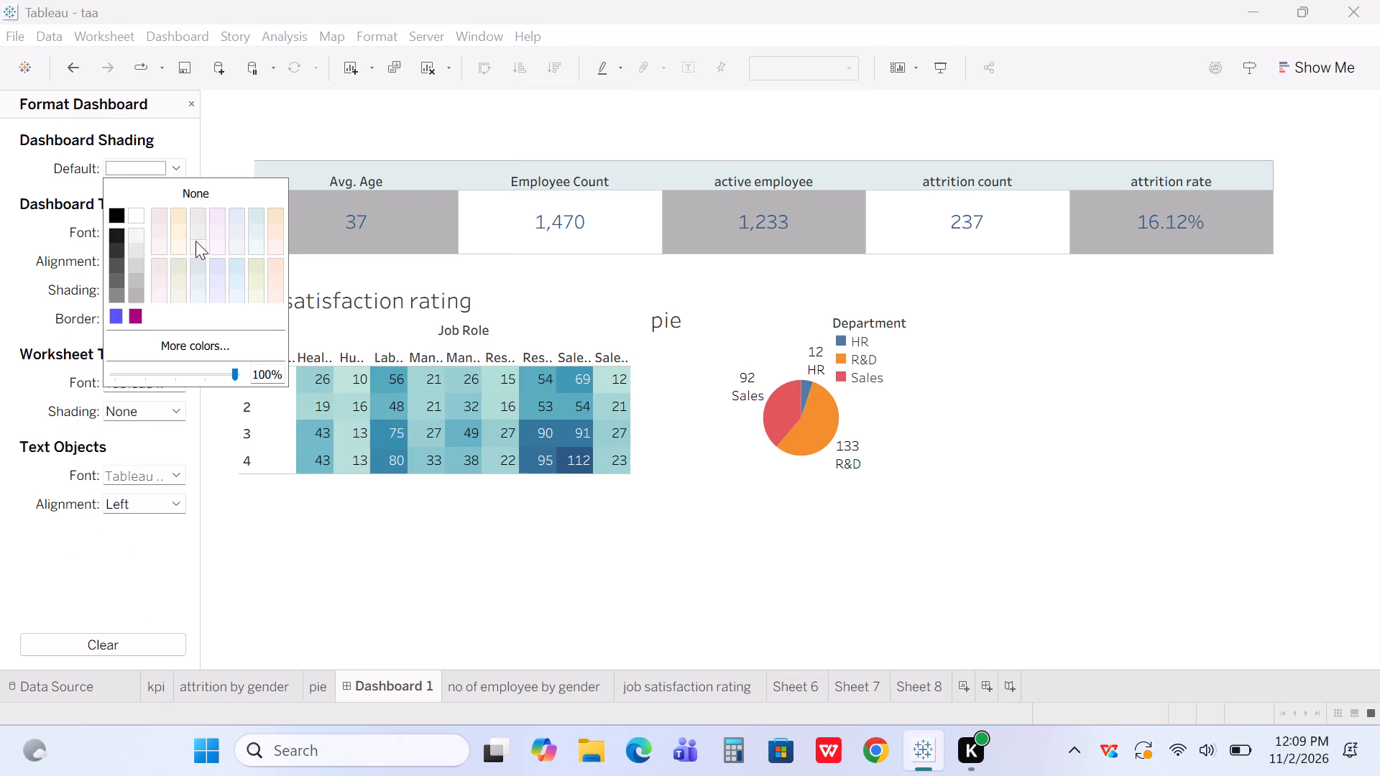
{"action": "left_click", "coordinate": [217, 211]}
{"action": "left_click", "coordinate": [302, 134]}
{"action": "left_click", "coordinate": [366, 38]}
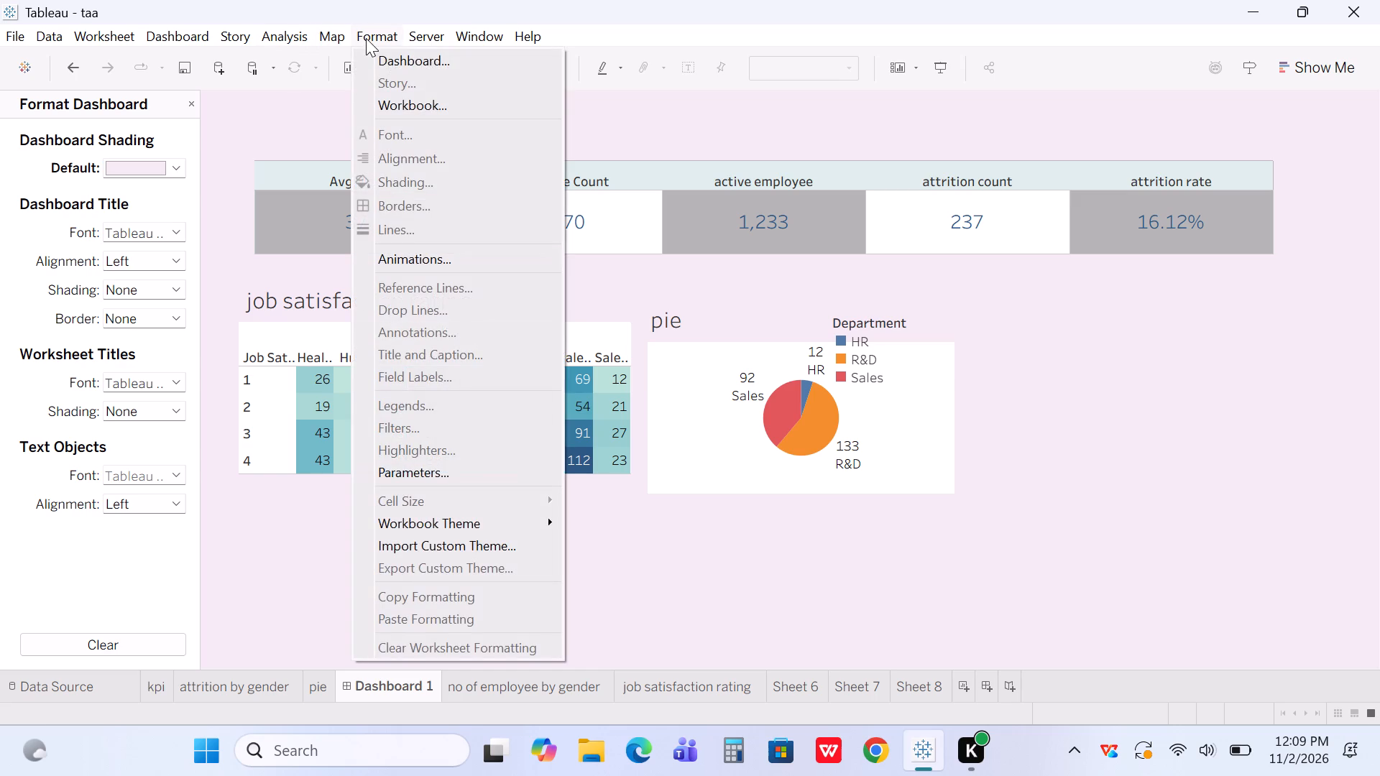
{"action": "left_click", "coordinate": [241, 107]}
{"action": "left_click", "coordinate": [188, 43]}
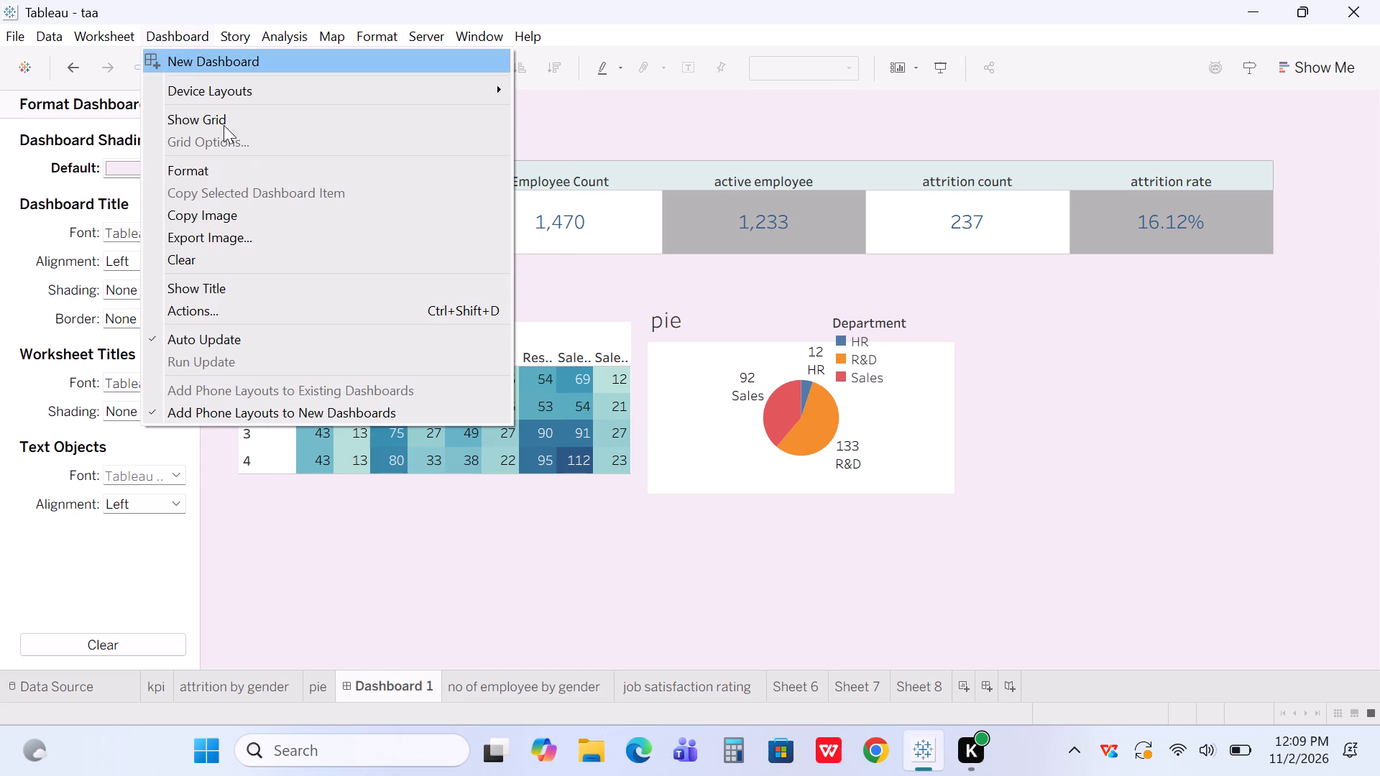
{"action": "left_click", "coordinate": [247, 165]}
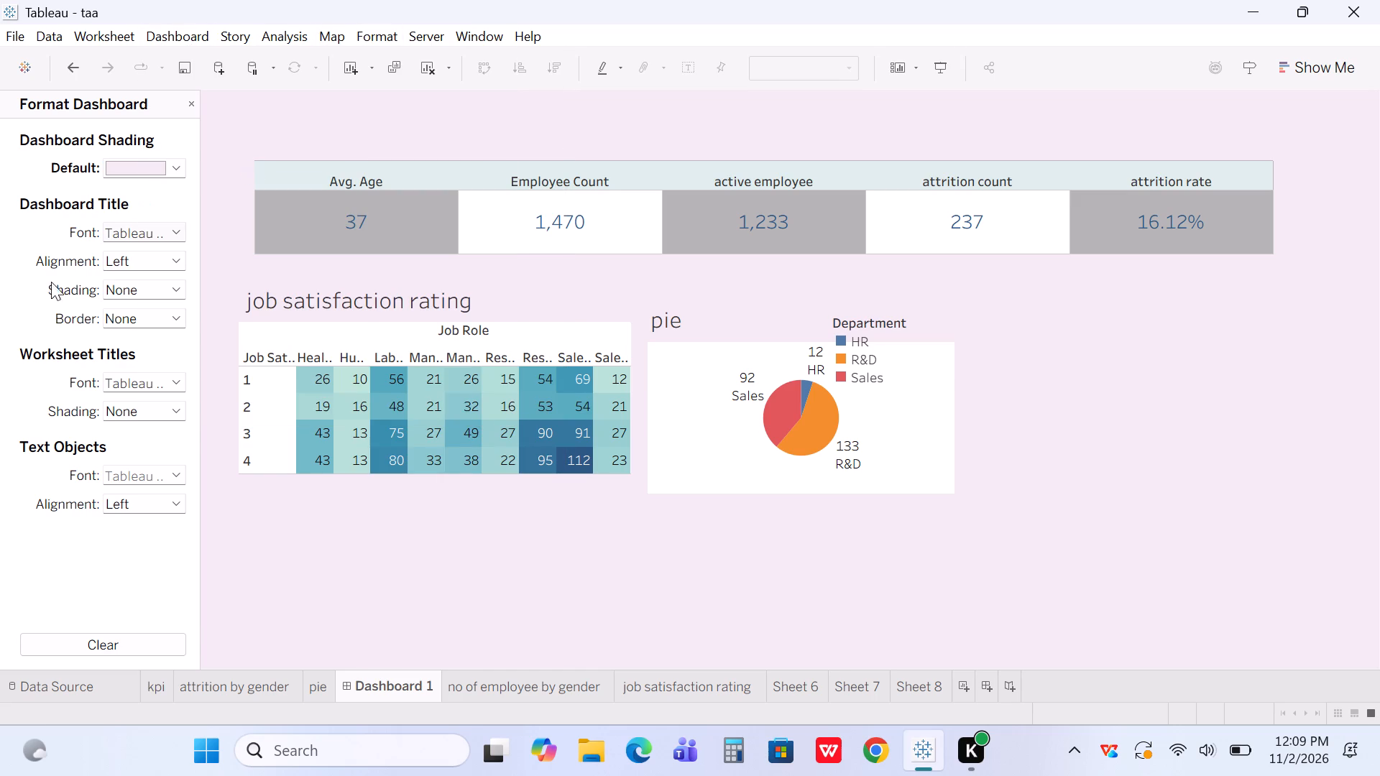
Change the default dashboard shading of Dashboard 1 to a light peach colour.
{"action": "left_click", "coordinate": [172, 166]}
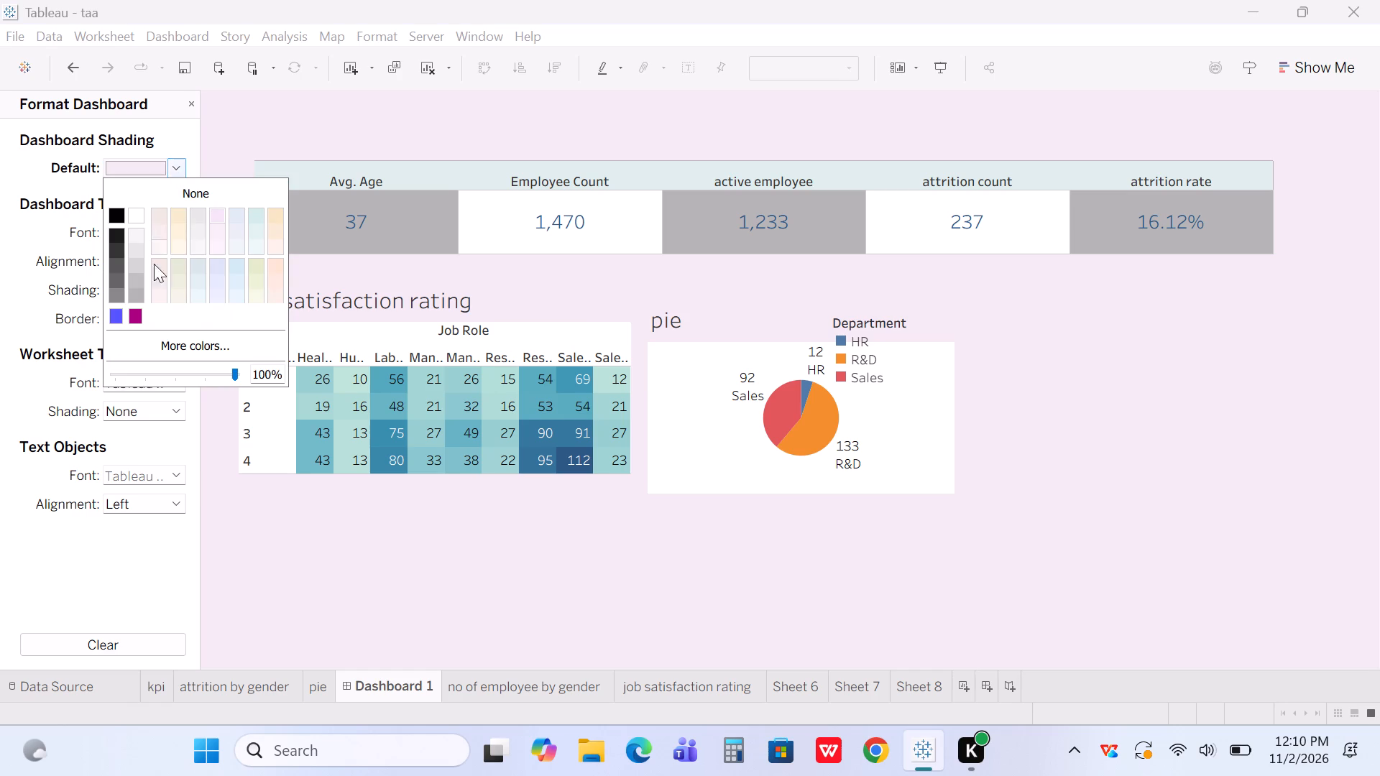
{"action": "left_click", "coordinate": [213, 279]}
{"action": "left_click", "coordinate": [251, 281]}
{"action": "left_click", "coordinate": [279, 271]}
{"action": "left_click", "coordinate": [424, 537]}
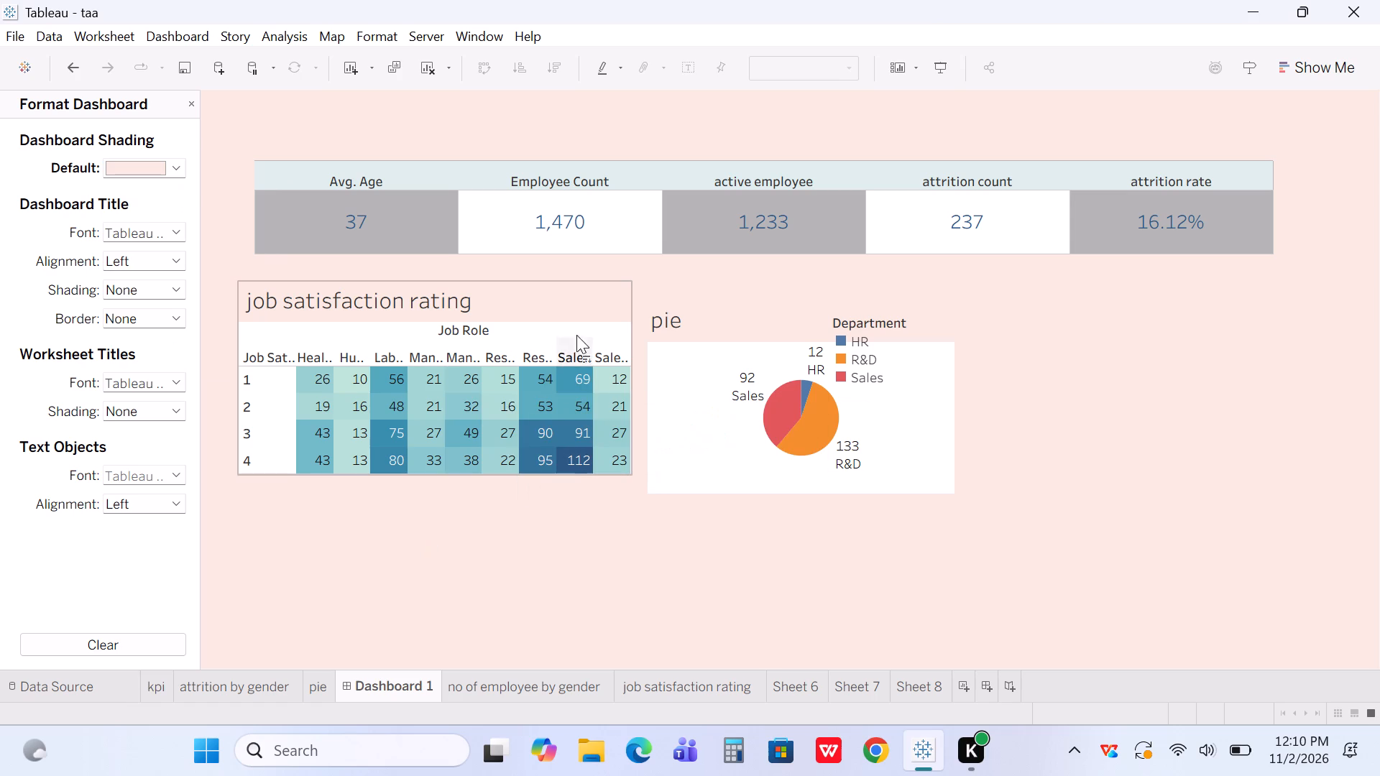
Open the shading format settings of the job satisfaction rating view and set the rows' Total pane shading to light blue.
{"action": "left_click", "coordinate": [569, 329]}
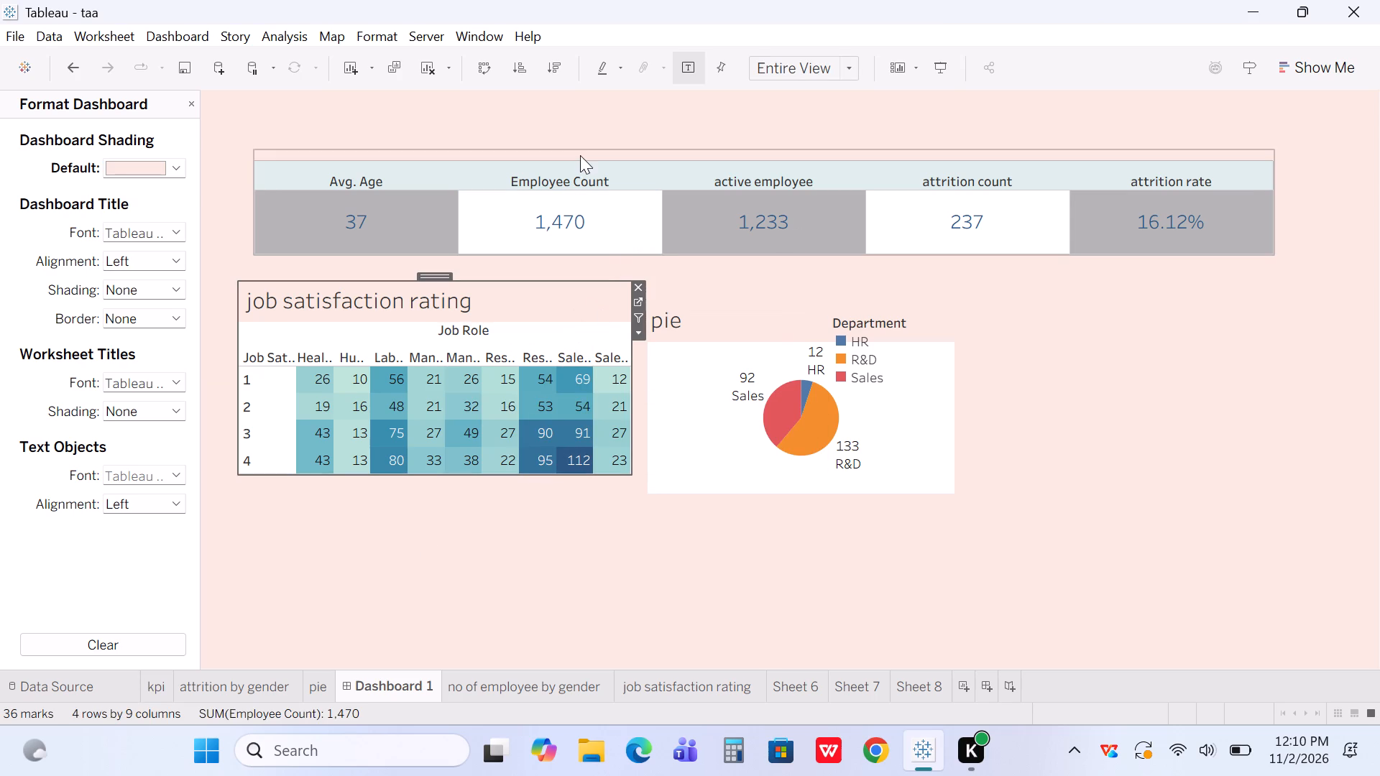
{"action": "left_click", "coordinate": [385, 31]}
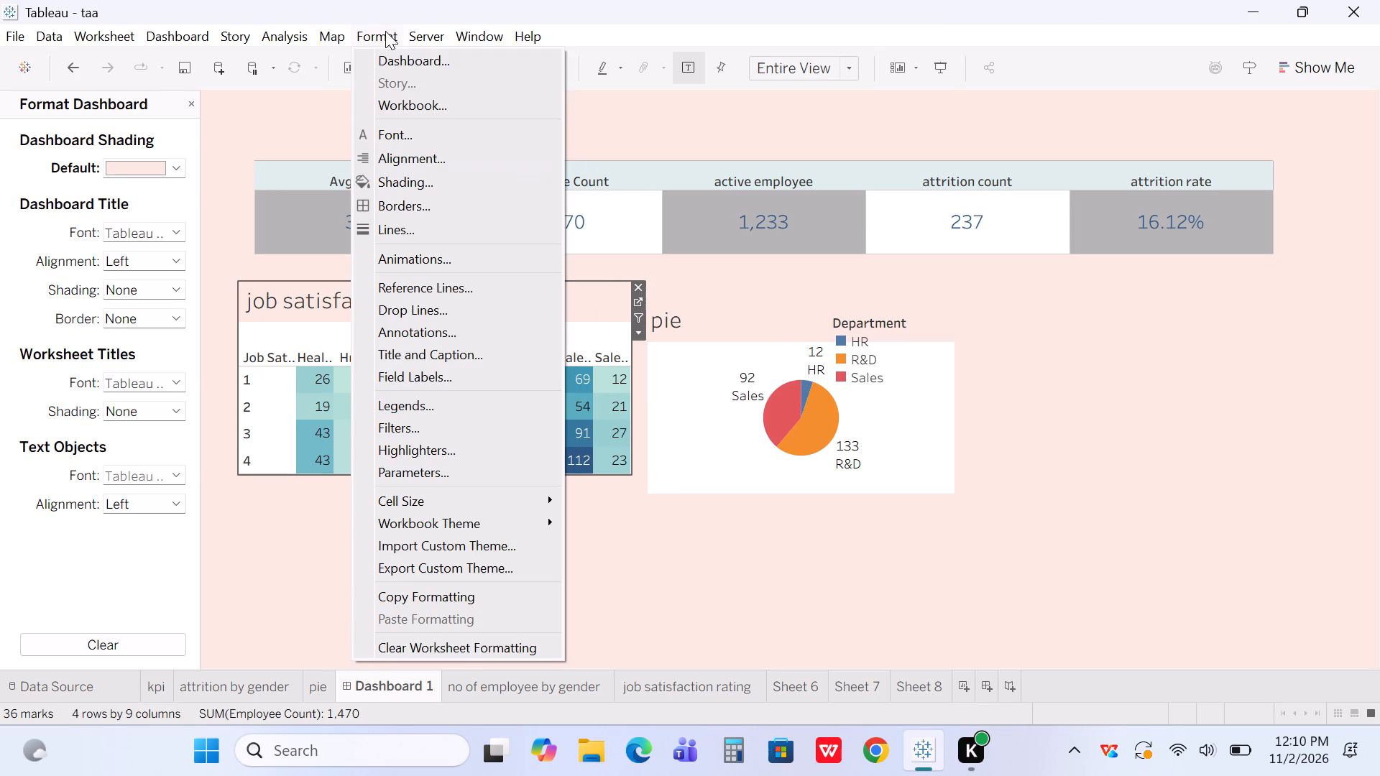
{"action": "left_click", "coordinate": [420, 175]}
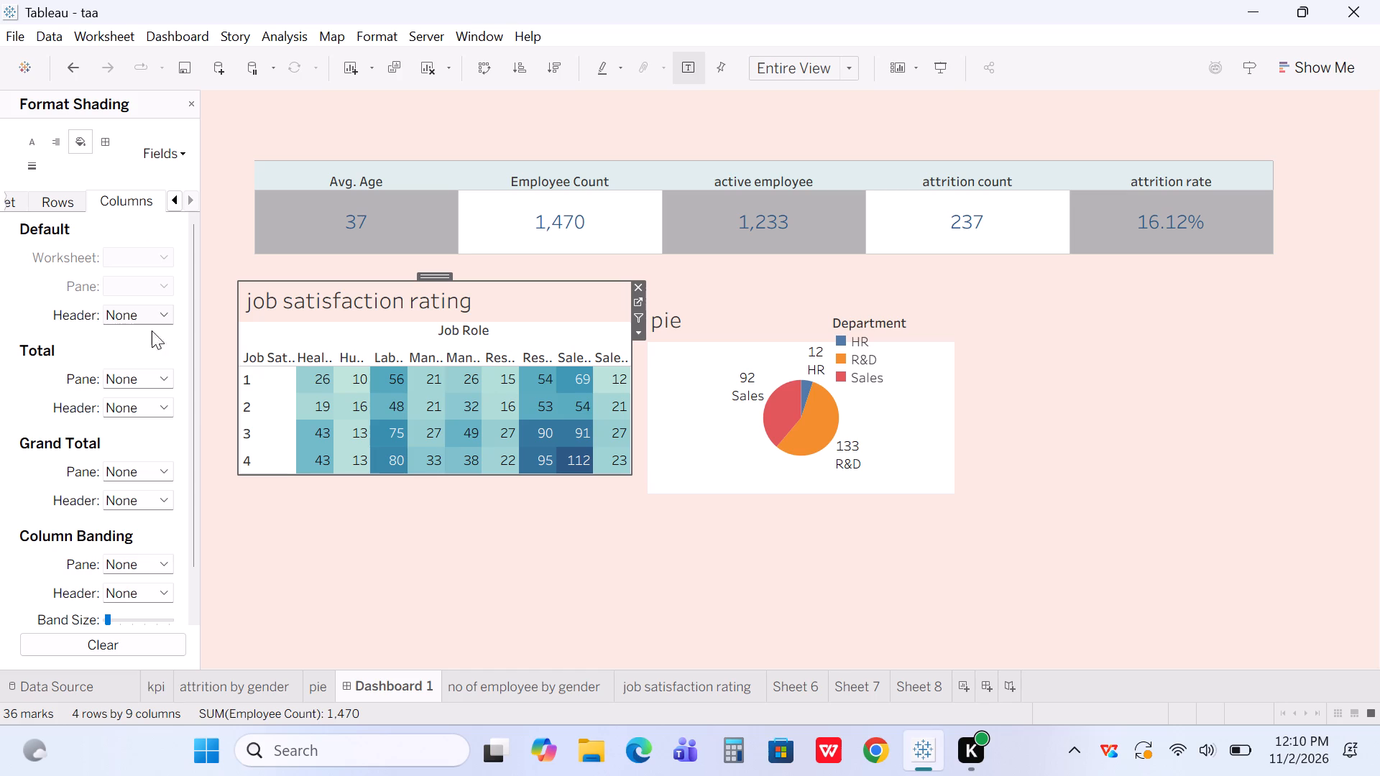
{"action": "left_click_drag", "start_coordinate": [573, 604], "coordinate": [483, 389]}
{"action": "left_click", "coordinate": [483, 389]}
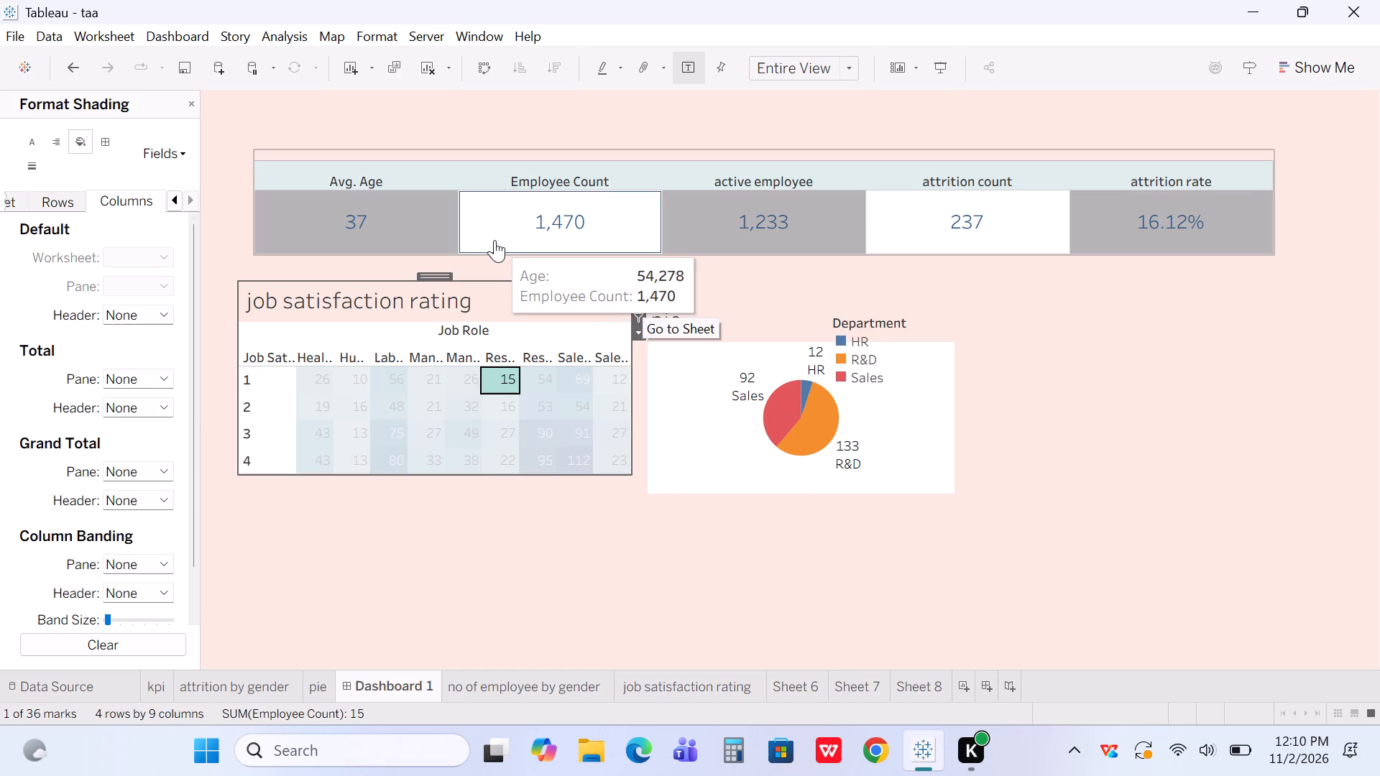
{"action": "left_click", "coordinate": [382, 32]}
{"action": "left_click", "coordinate": [410, 177]}
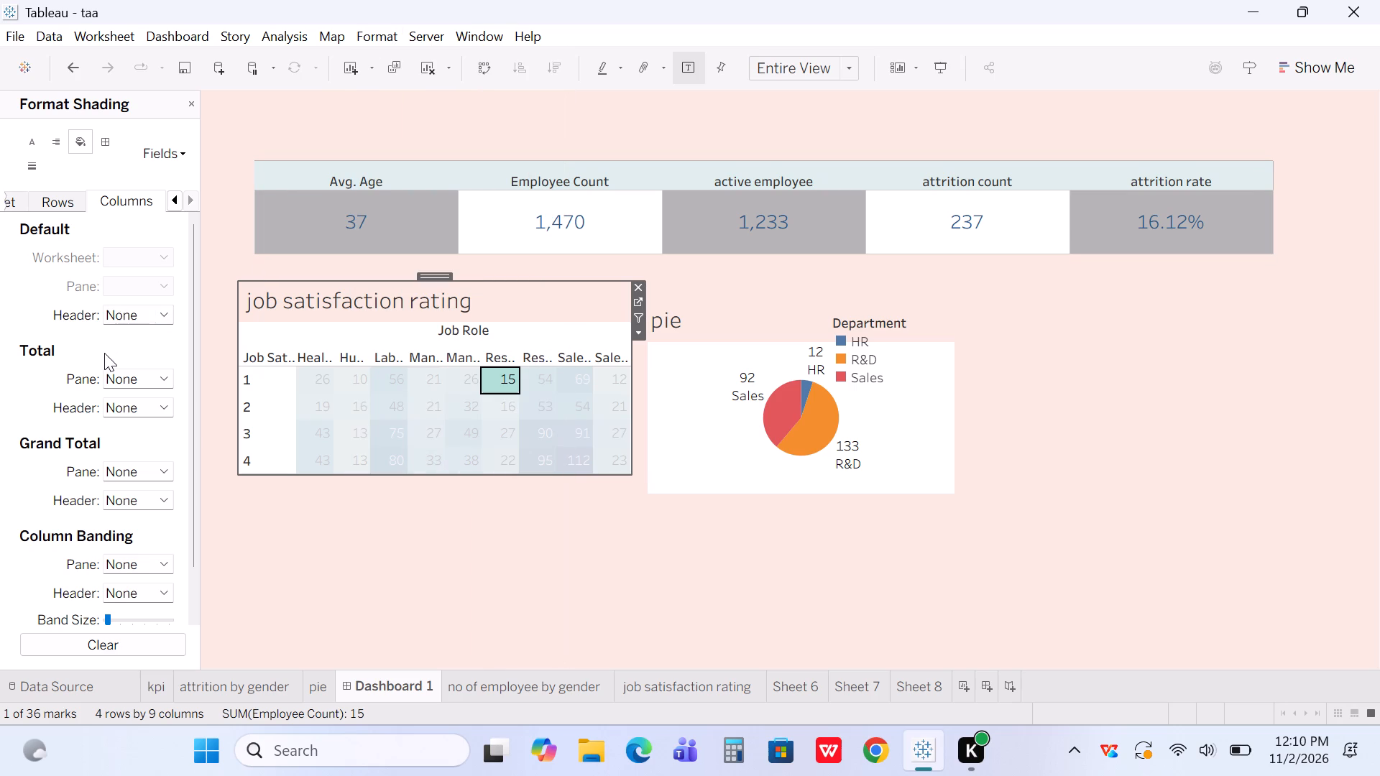
{"action": "left_click", "coordinate": [140, 206]}
{"action": "left_click", "coordinate": [126, 191]}
{"action": "left_click", "coordinate": [68, 195]}
{"action": "left_click", "coordinate": [55, 195]}
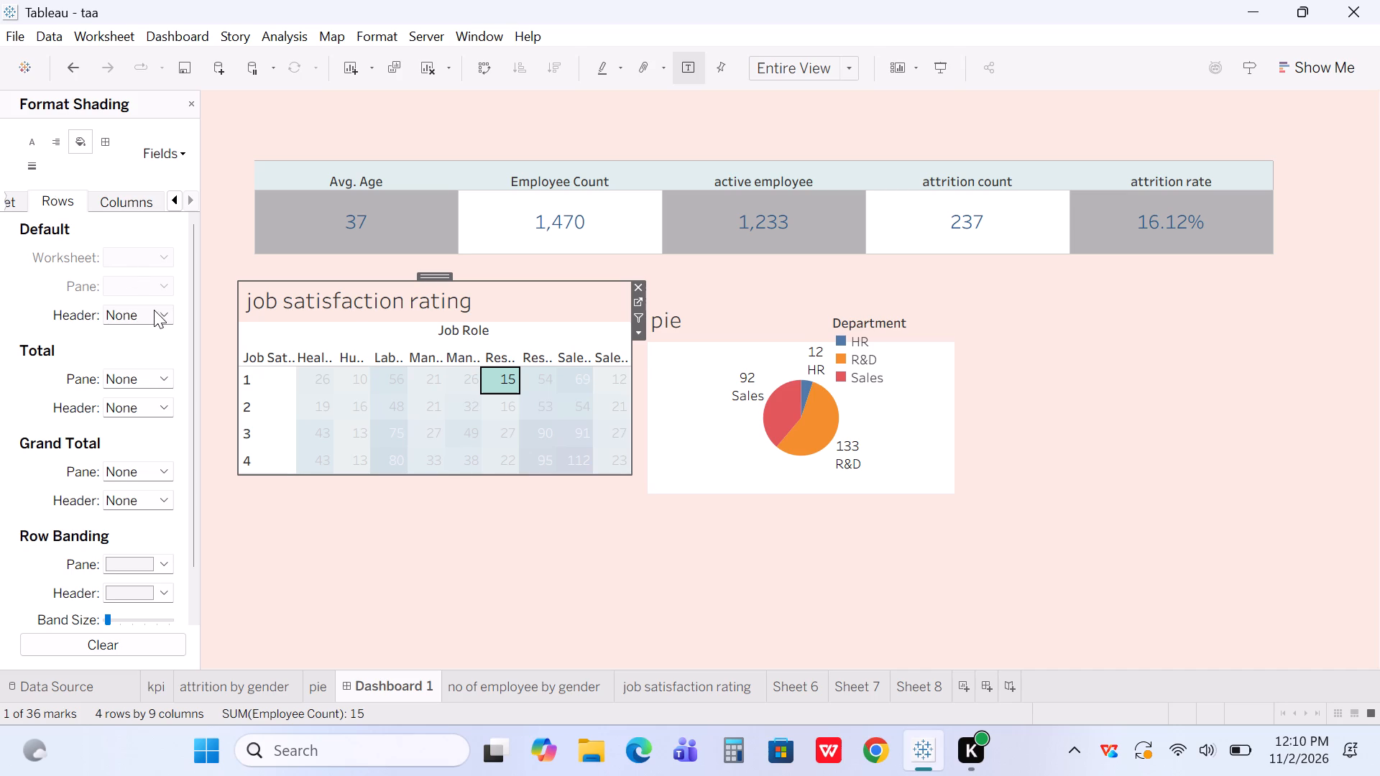
{"action": "left_click", "coordinate": [160, 374]}
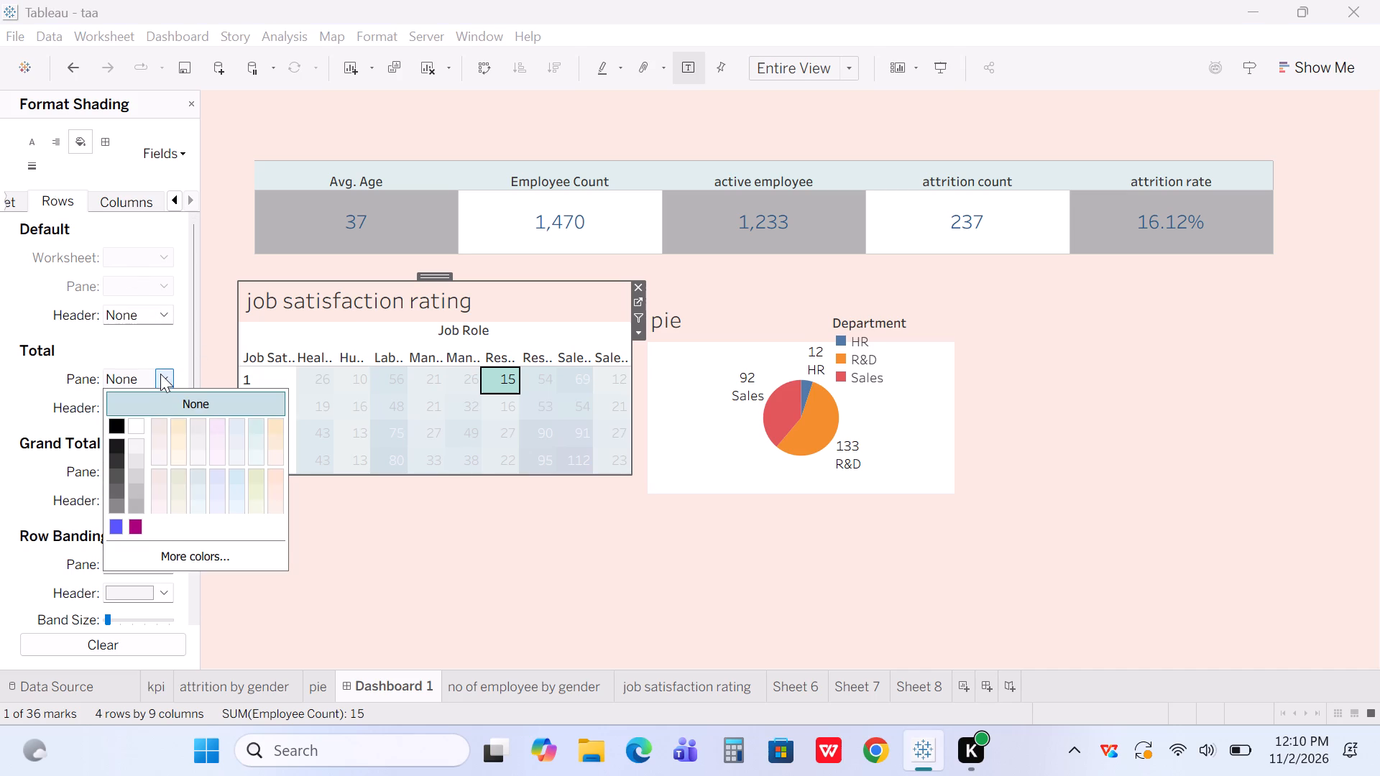
{"action": "left_click", "coordinate": [181, 446]}
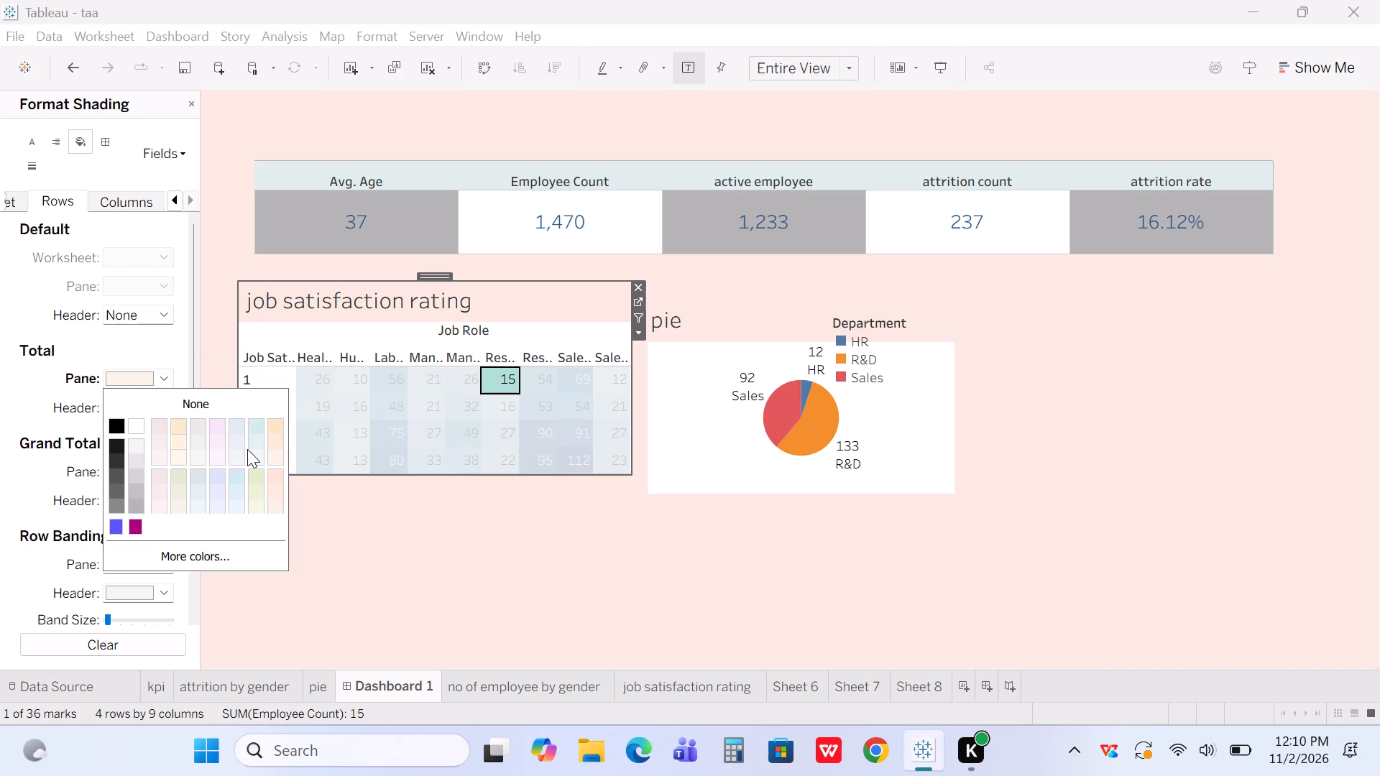
{"action": "left_click", "coordinate": [253, 445]}
{"action": "left_click", "coordinate": [383, 573]}
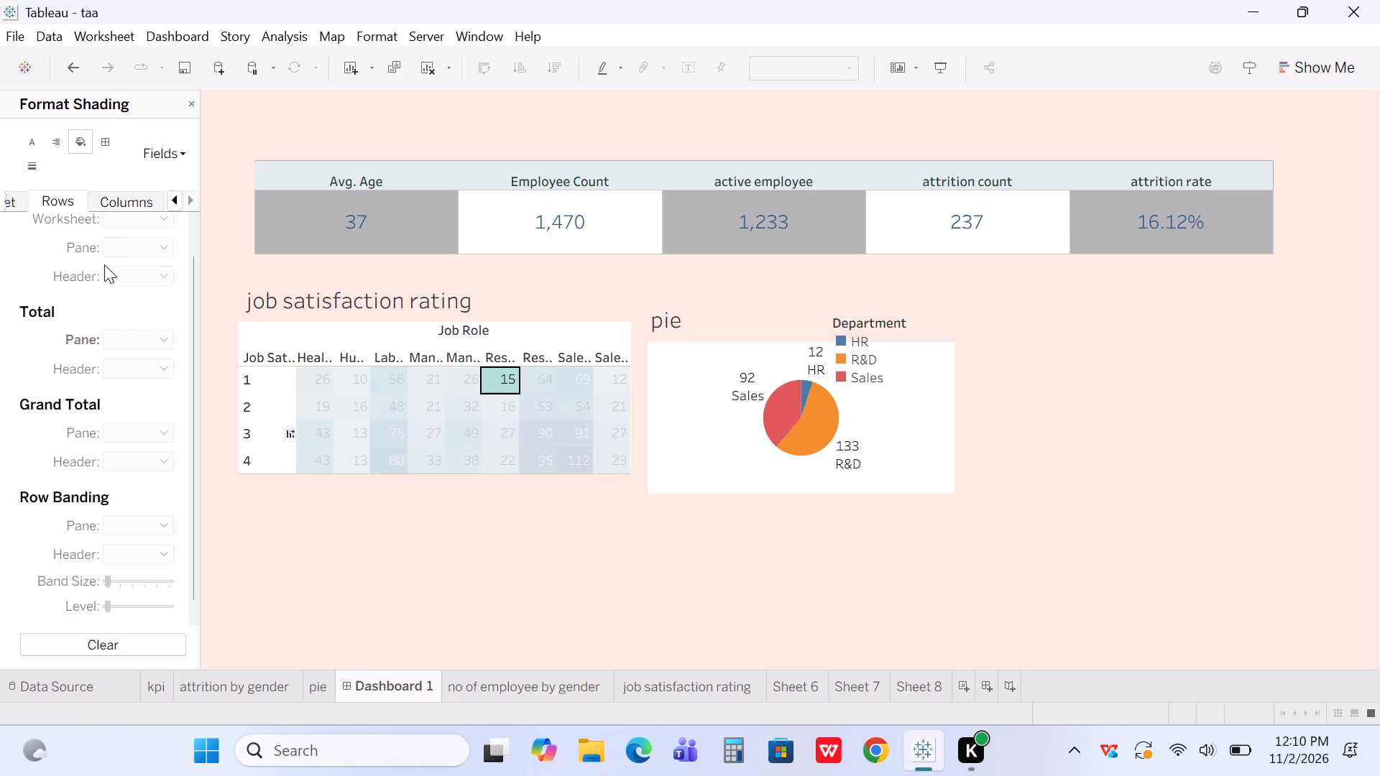
Try to clear the highlighted Research Director cell in the job satisfaction rating view.
{"action": "left_click", "coordinate": [119, 207]}
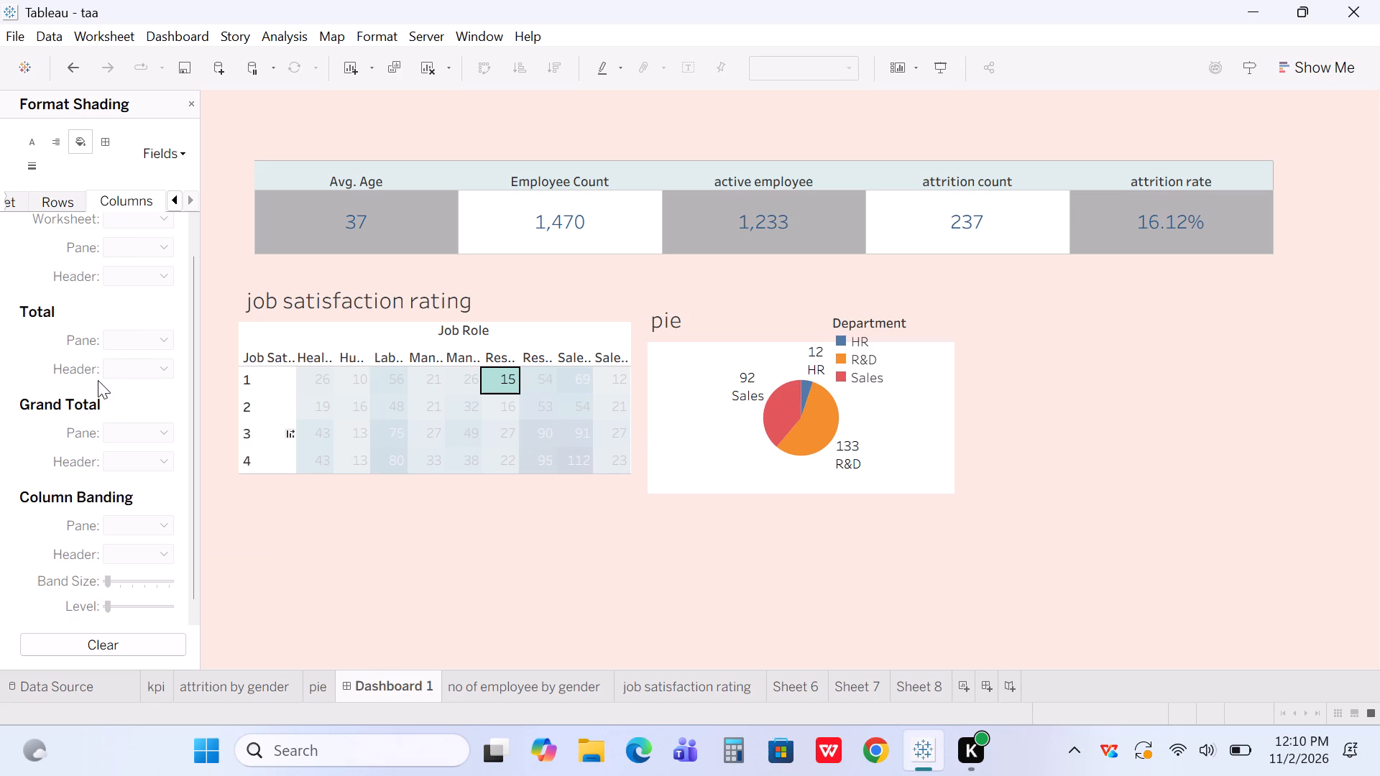
{"action": "left_click_drag", "start_coordinate": [161, 343], "coordinate": [598, 609]}
{"action": "left_click", "coordinate": [598, 609]}
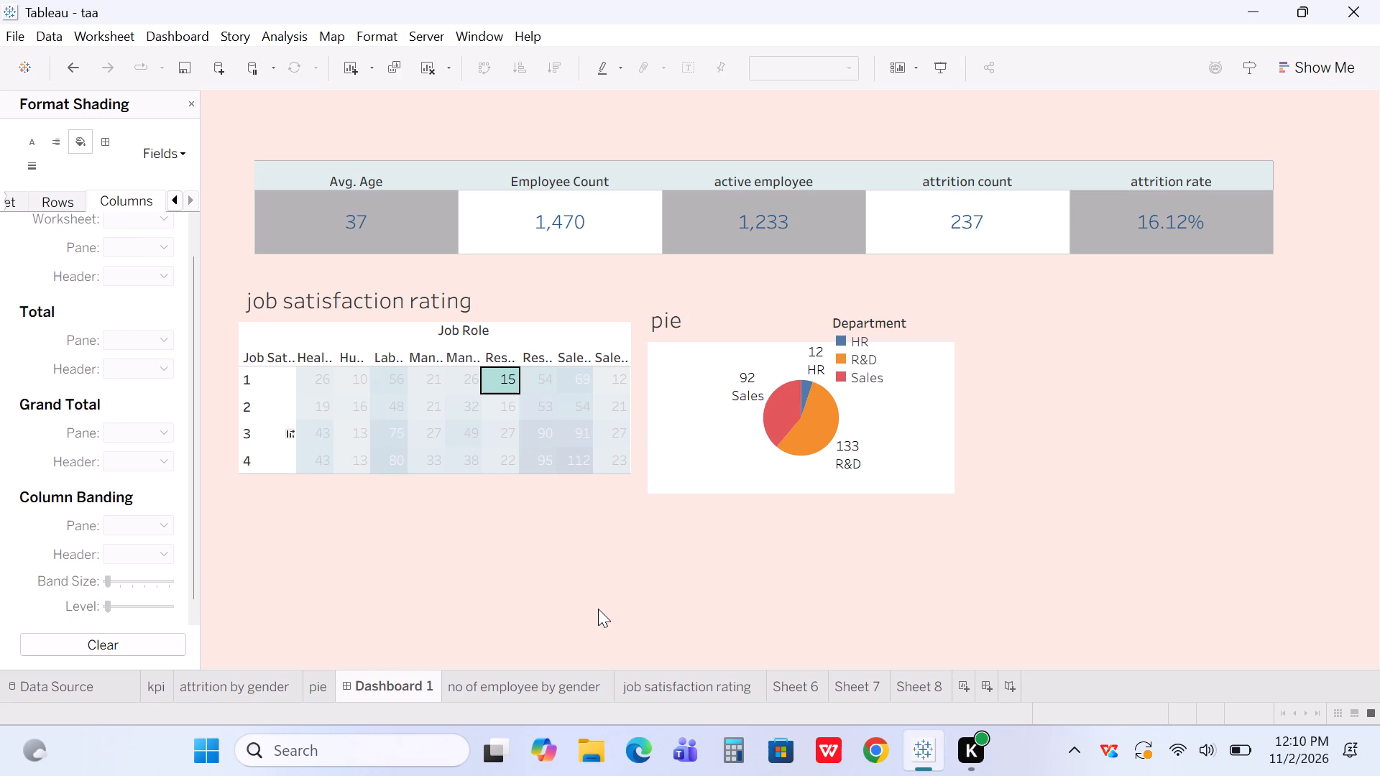
{"action": "triple_click", "coordinate": [598, 609]}
{"action": "left_click", "coordinate": [598, 609]}
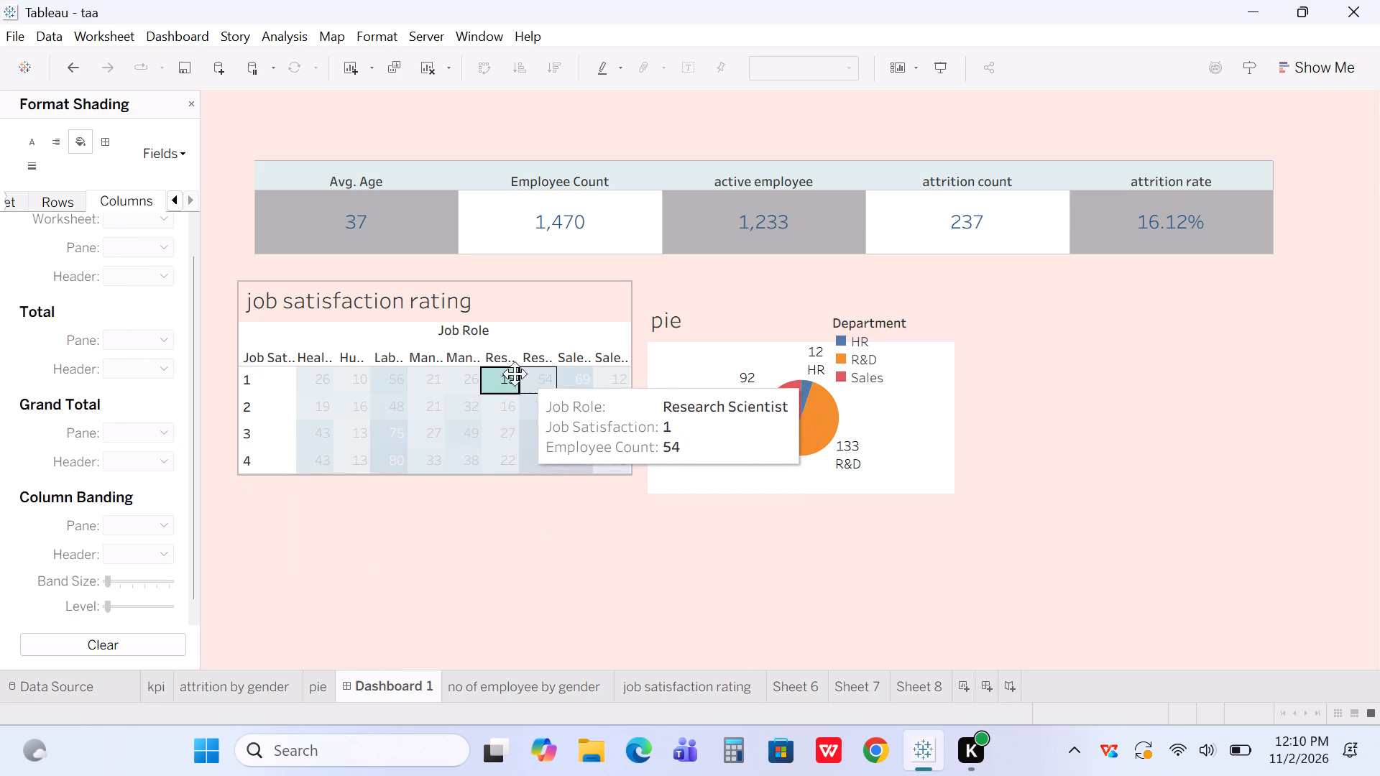
{"action": "double_click", "coordinate": [506, 379]}
{"action": "left_click", "coordinate": [504, 380]}
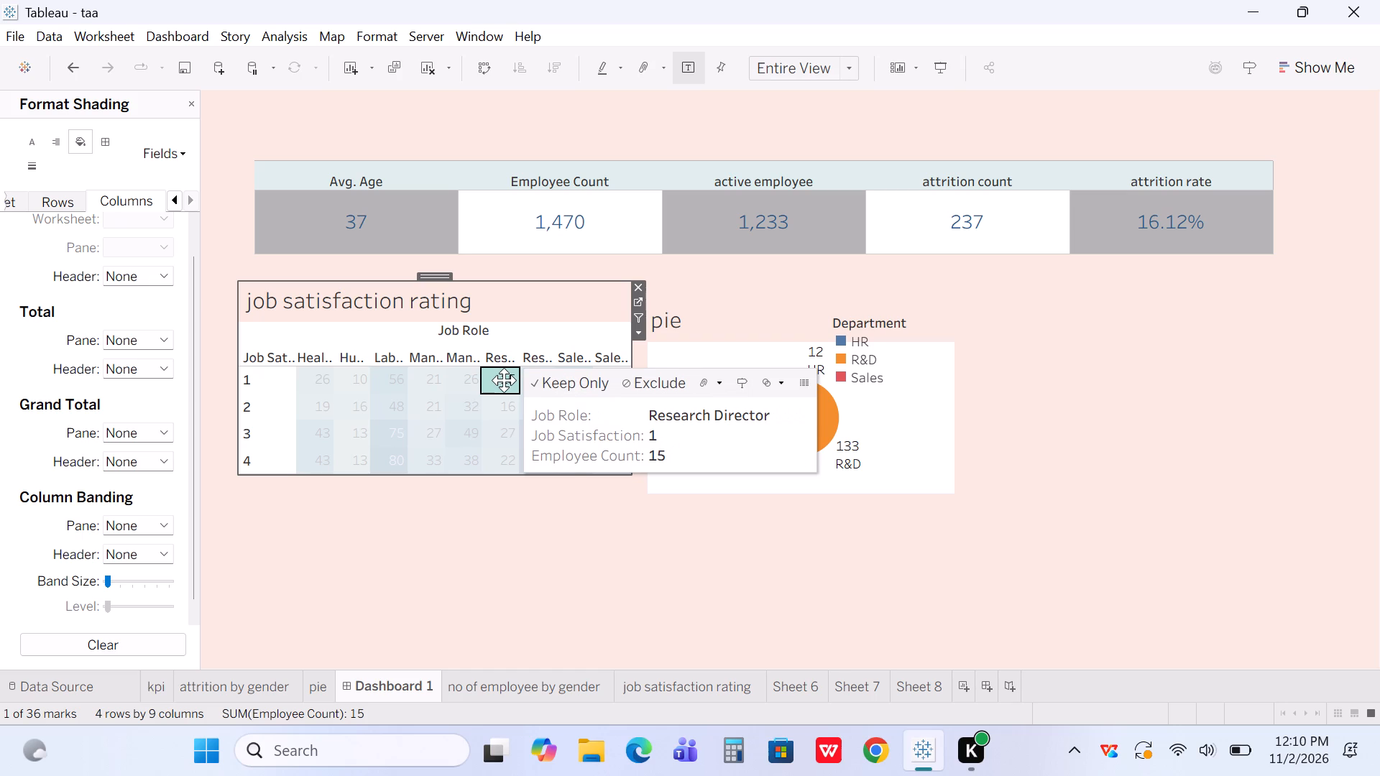
{"action": "triple_click", "coordinate": [503, 383]}
{"action": "left_click", "coordinate": [503, 383]}
{"action": "left_click_drag", "start_coordinate": [503, 383], "coordinate": [500, 574]}
{"action": "left_click", "coordinate": [500, 574]}
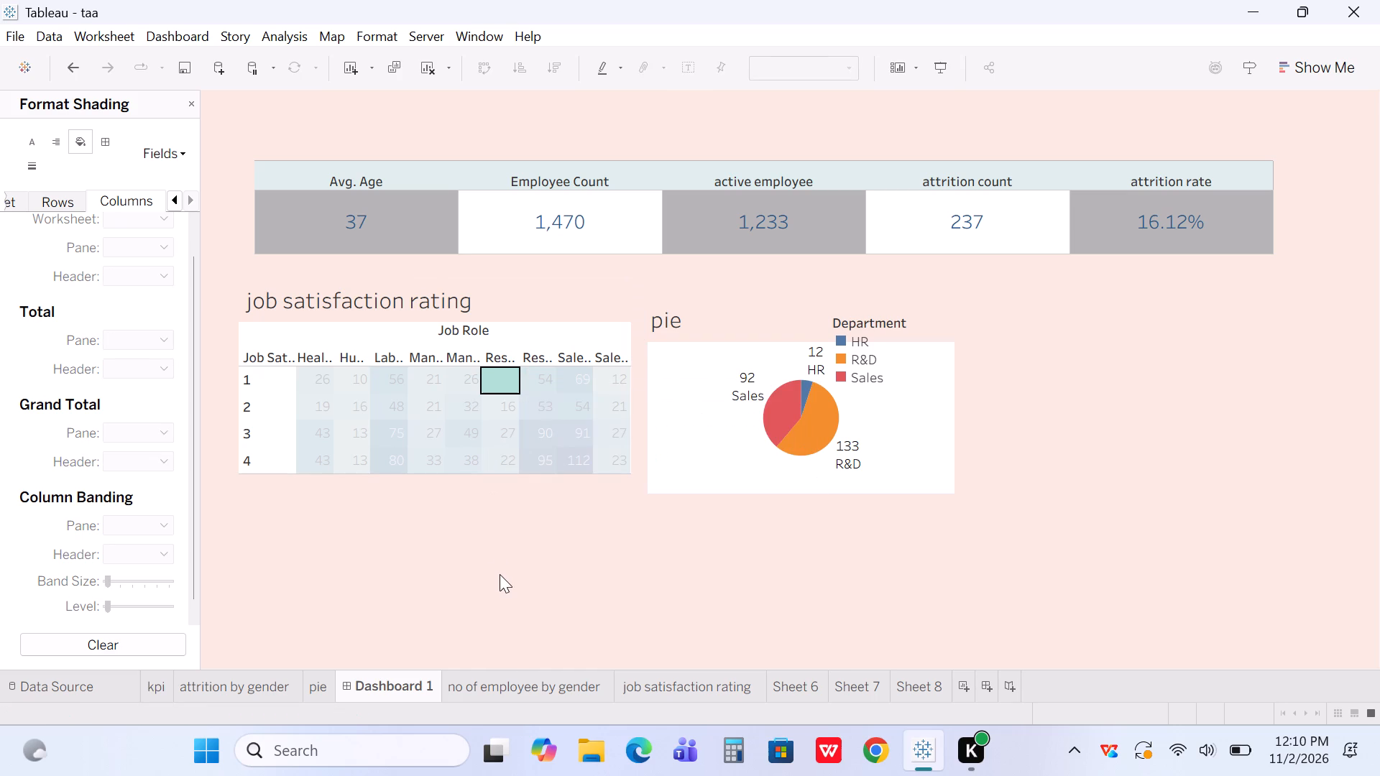
Examine the row and column shading format settings for the pie view on Dashboard 1.
{"action": "triple_click", "coordinate": [713, 508]}
{"action": "left_click_drag", "start_coordinate": [713, 508], "coordinate": [817, 346]}
{"action": "left_click", "coordinate": [817, 346]}
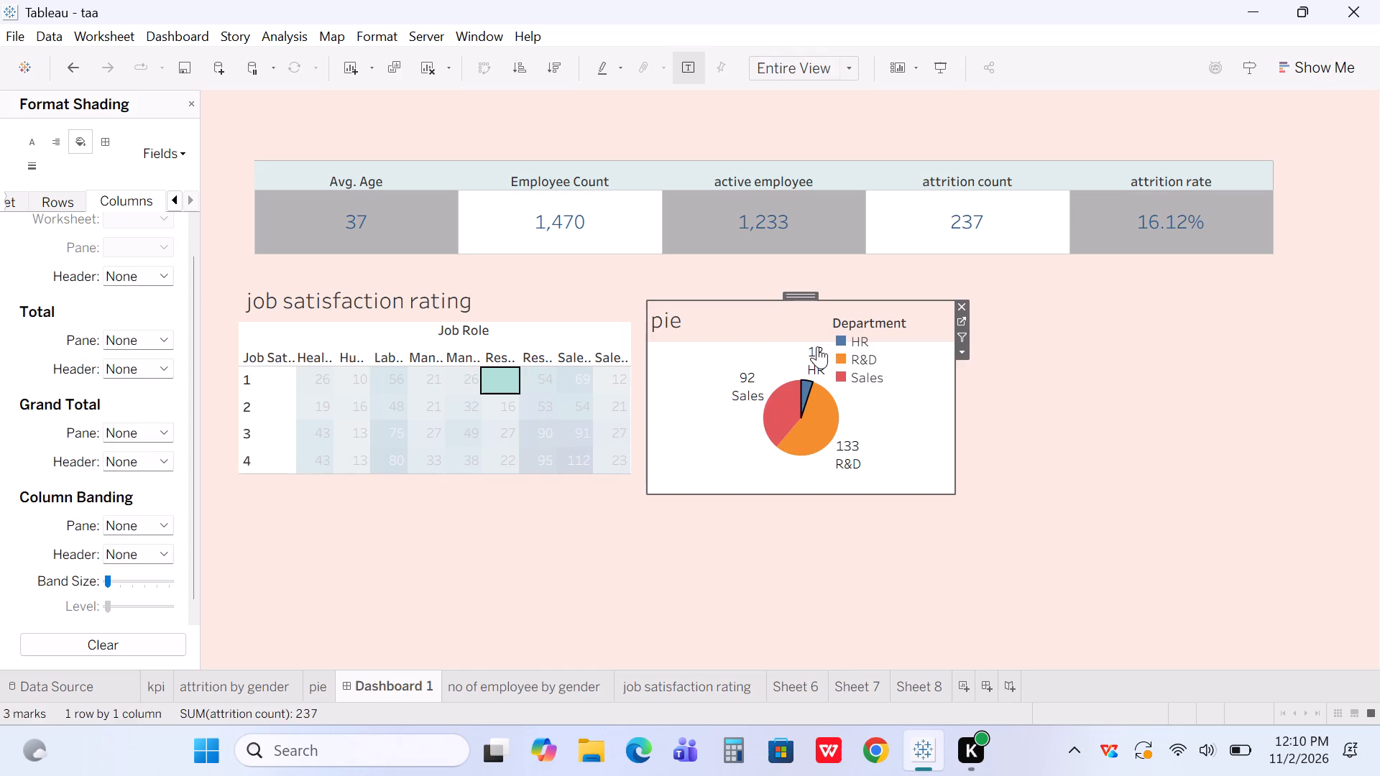
{"action": "left_click", "coordinate": [1100, 523]}
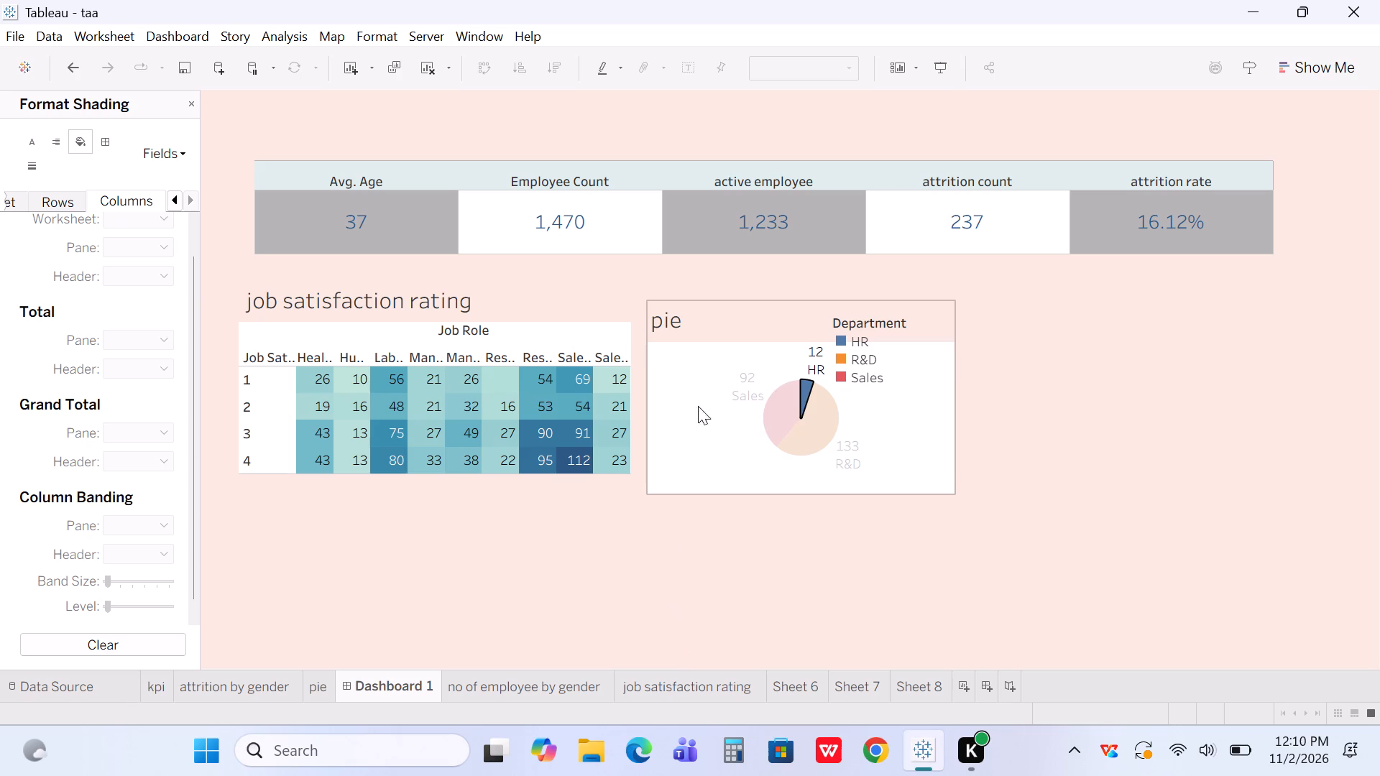
{"action": "left_click", "coordinate": [742, 379]}
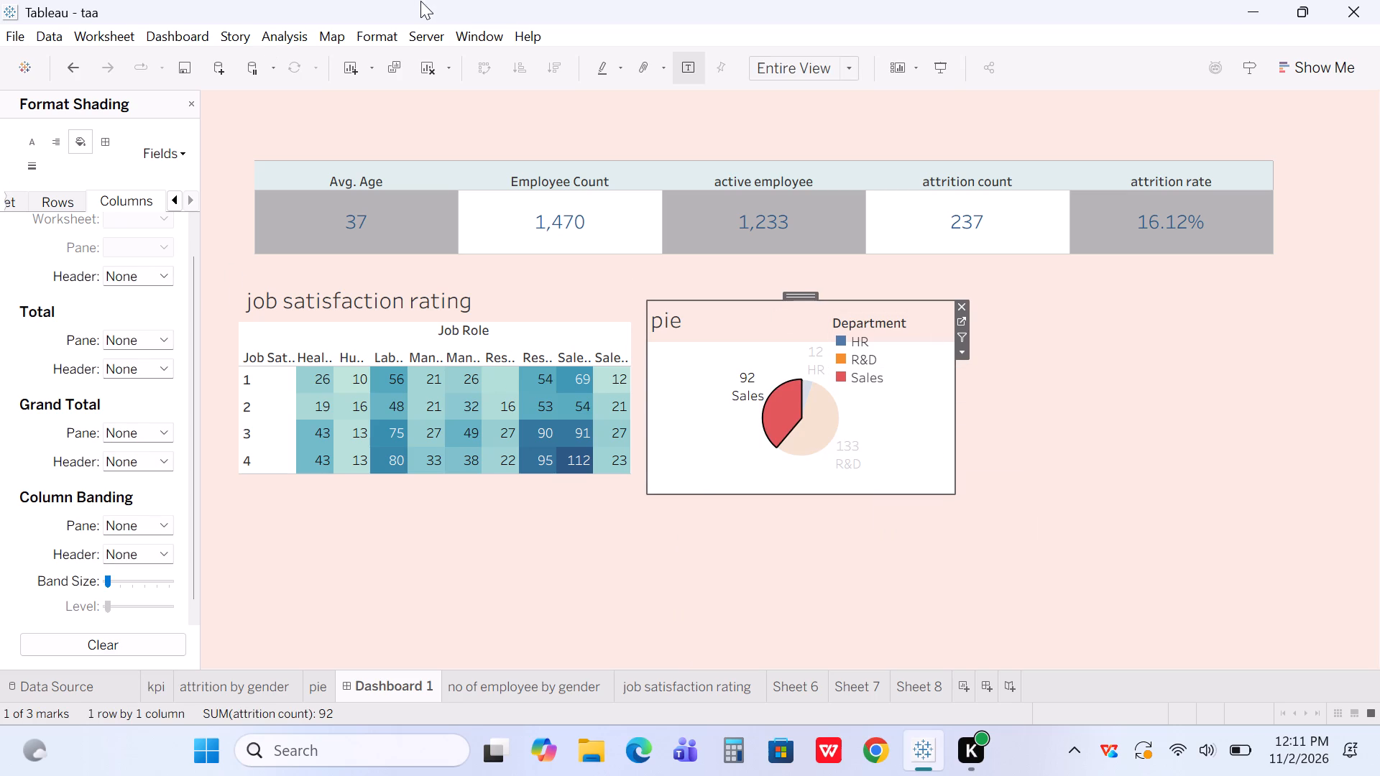
{"action": "left_click", "coordinate": [372, 29]}
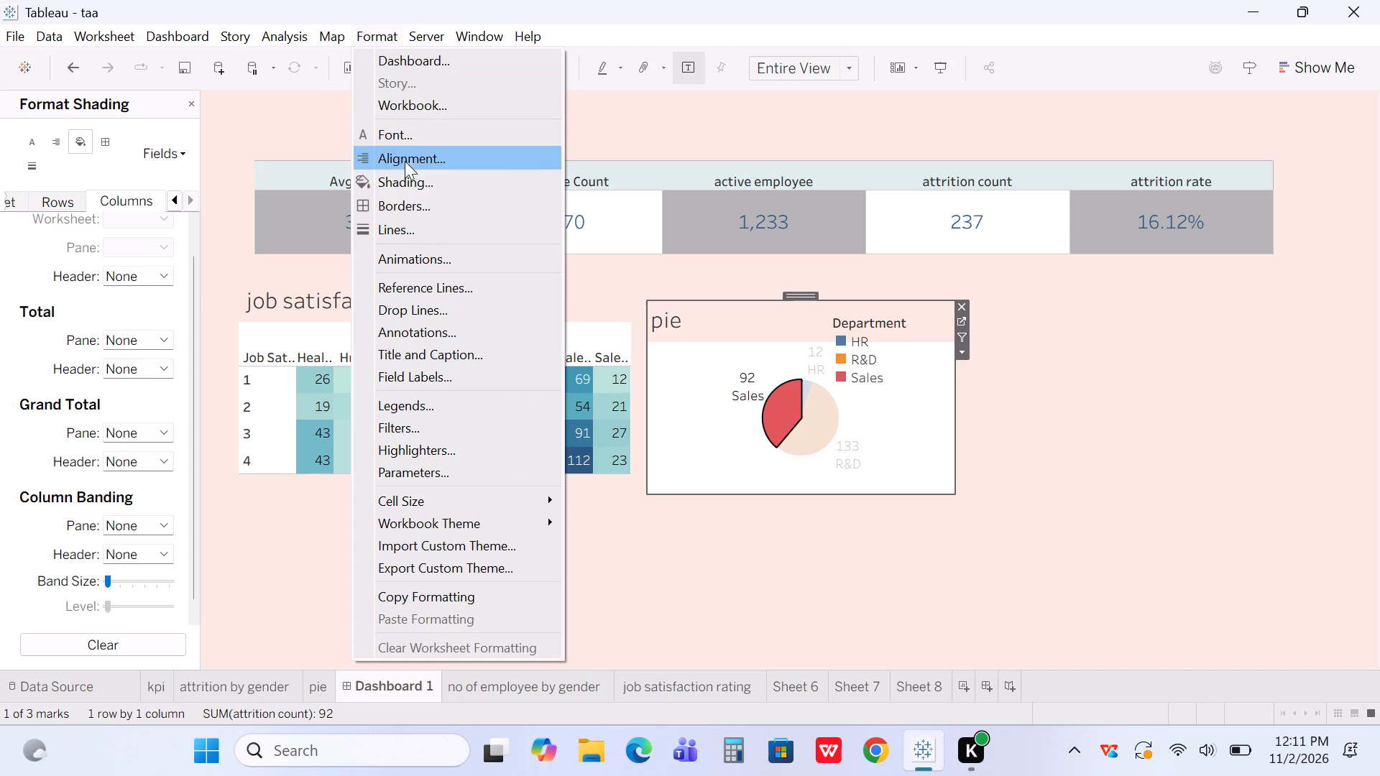
{"action": "left_click", "coordinate": [409, 176]}
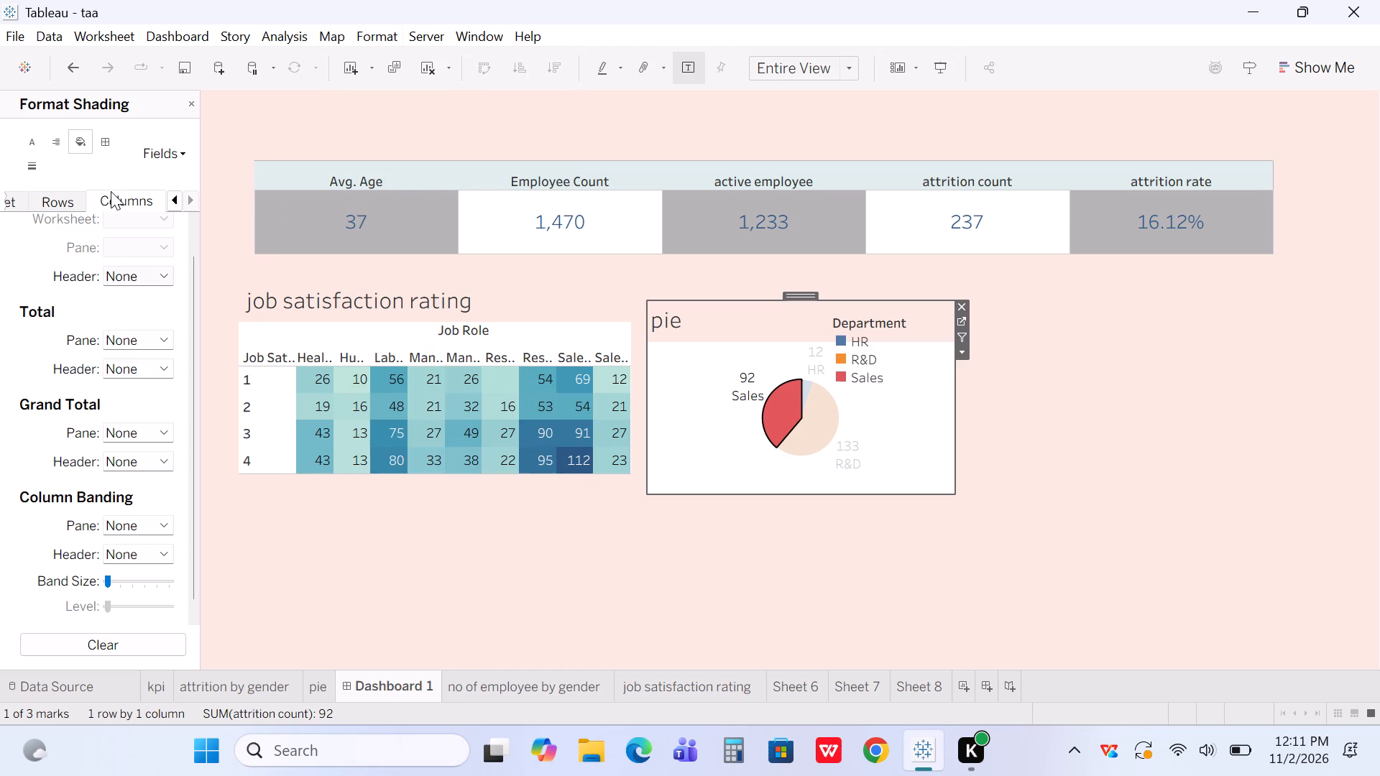
{"action": "left_click", "coordinate": [60, 203]}
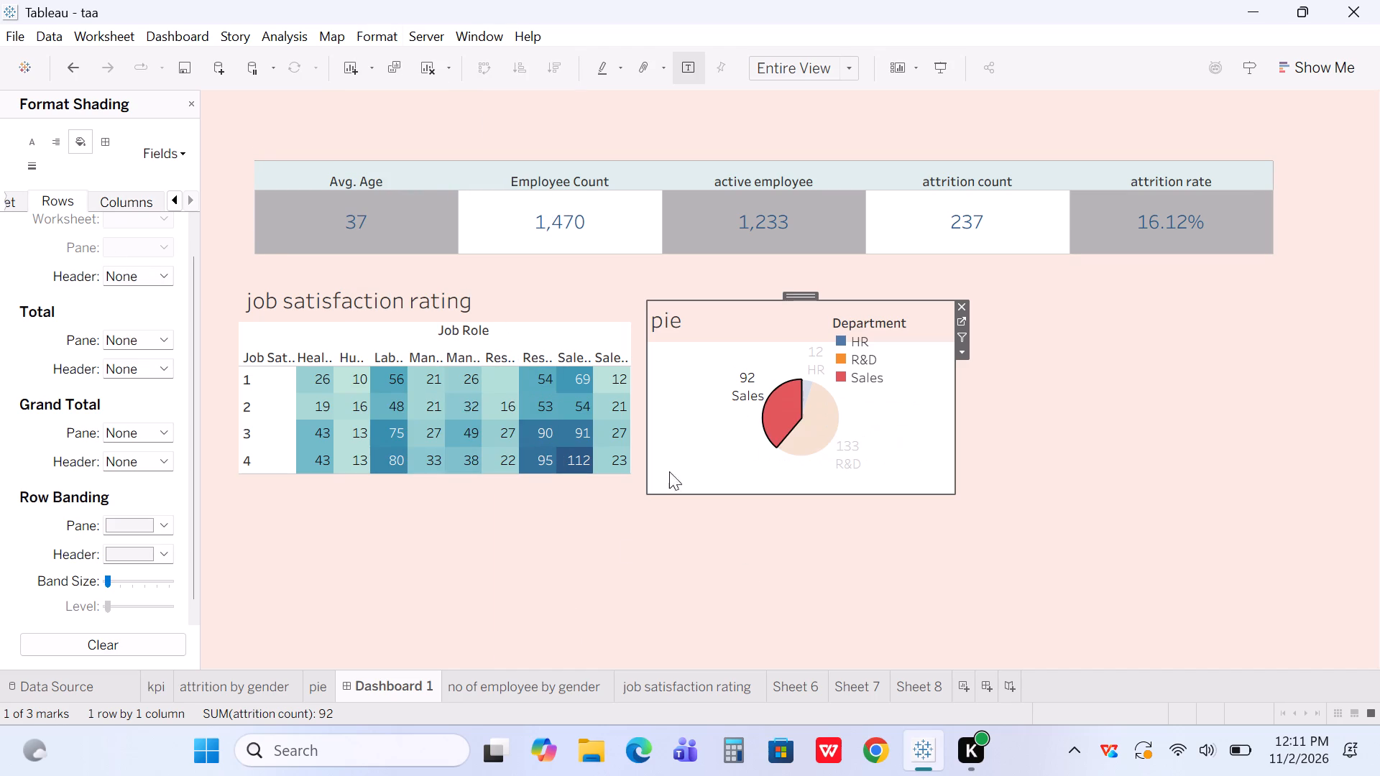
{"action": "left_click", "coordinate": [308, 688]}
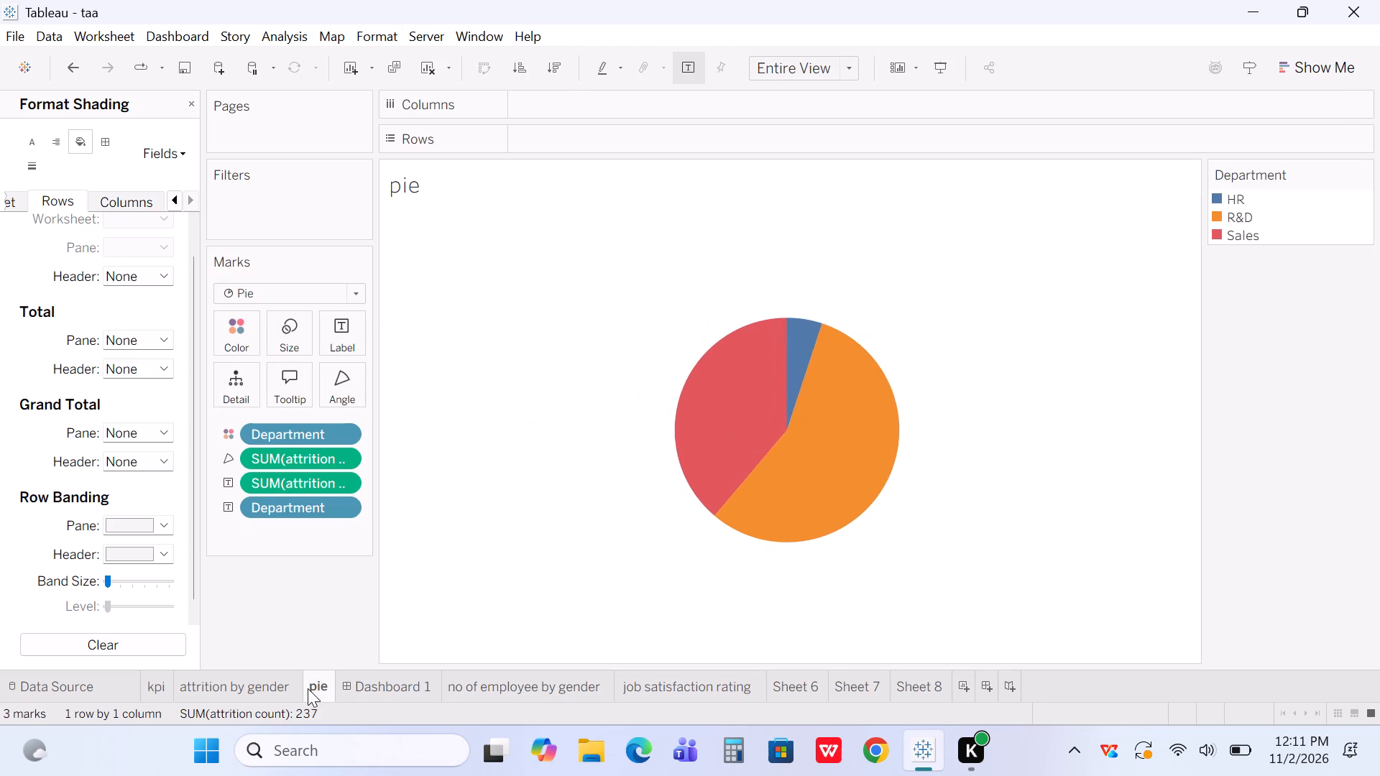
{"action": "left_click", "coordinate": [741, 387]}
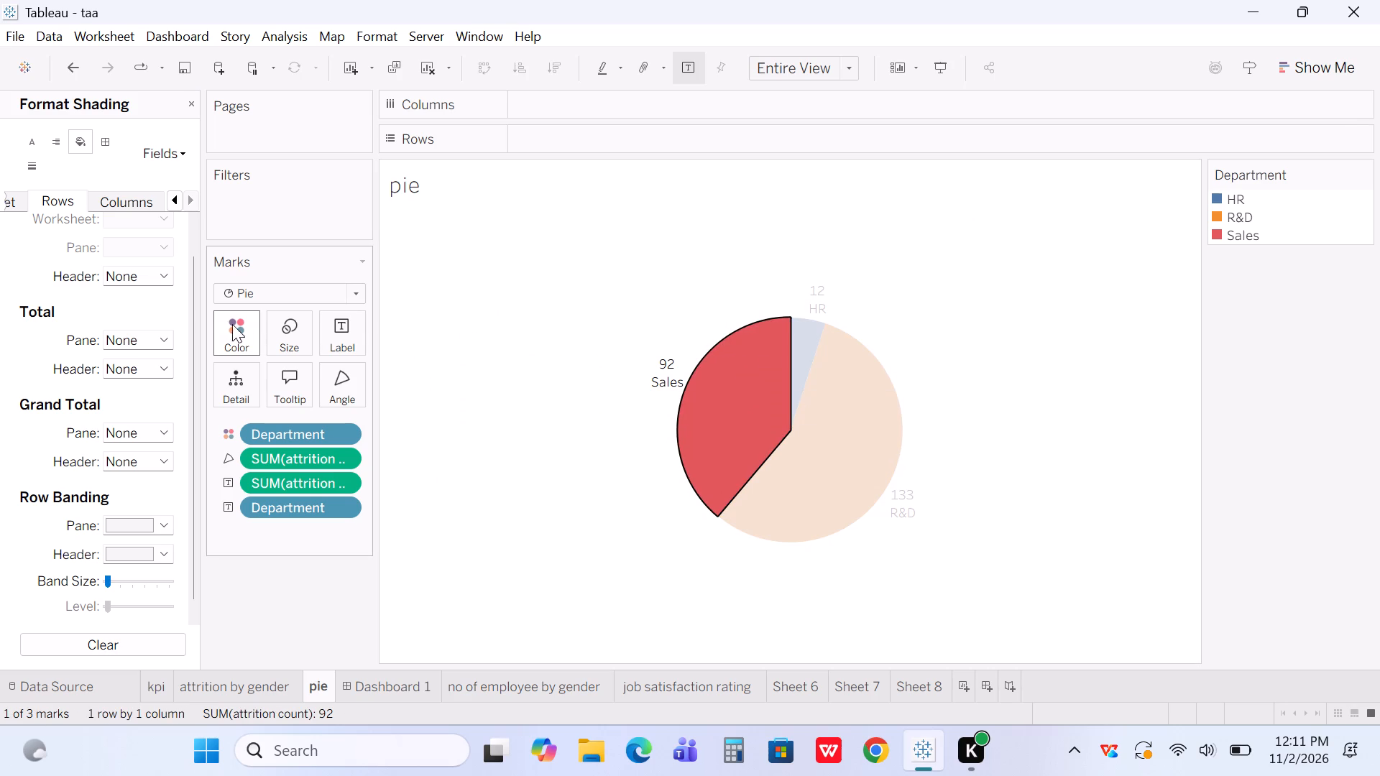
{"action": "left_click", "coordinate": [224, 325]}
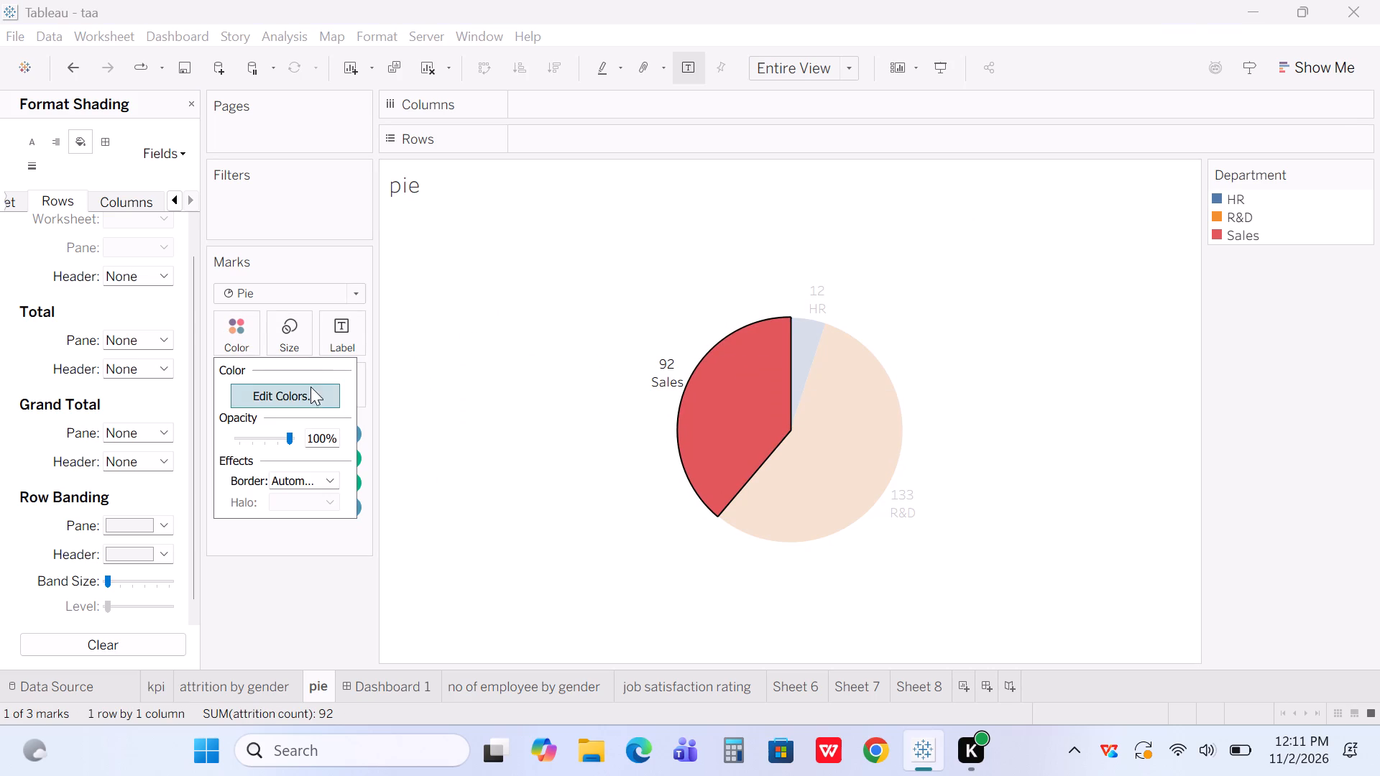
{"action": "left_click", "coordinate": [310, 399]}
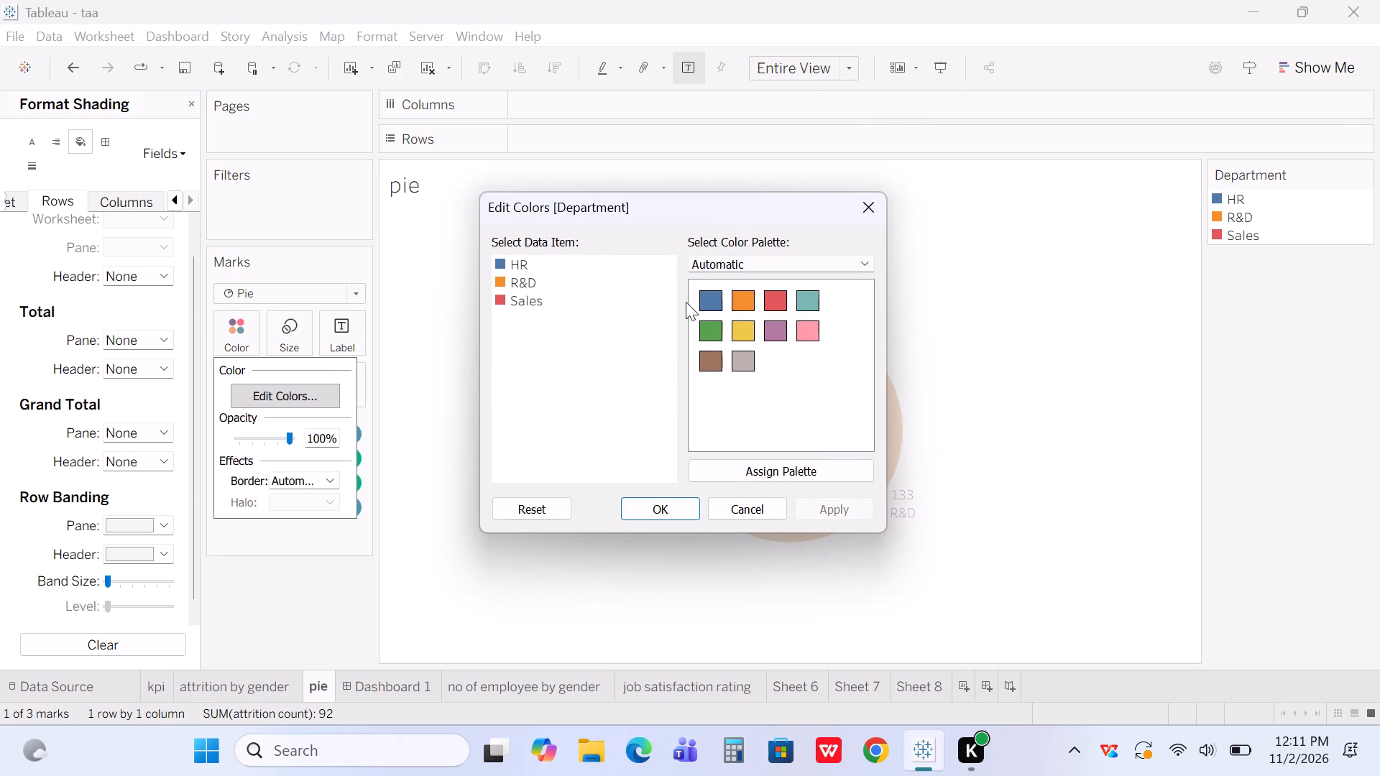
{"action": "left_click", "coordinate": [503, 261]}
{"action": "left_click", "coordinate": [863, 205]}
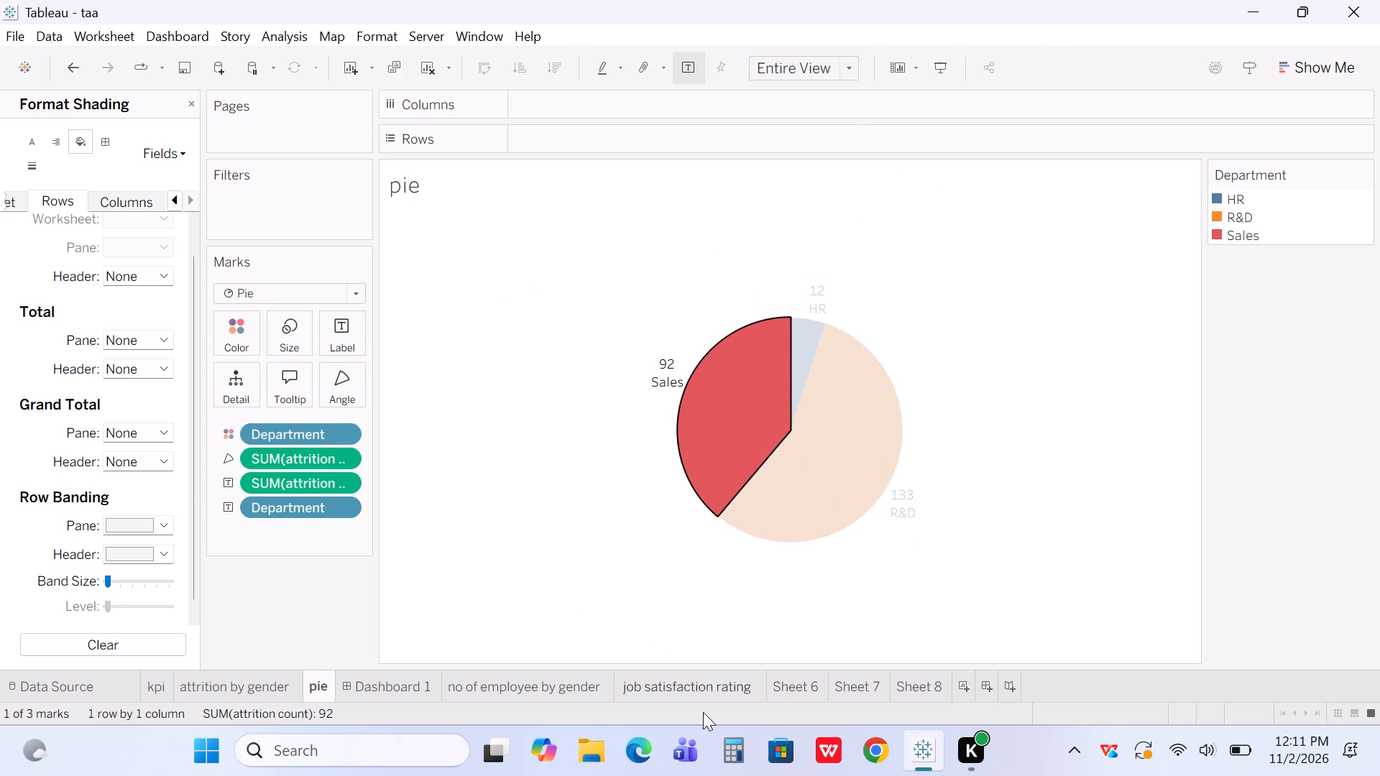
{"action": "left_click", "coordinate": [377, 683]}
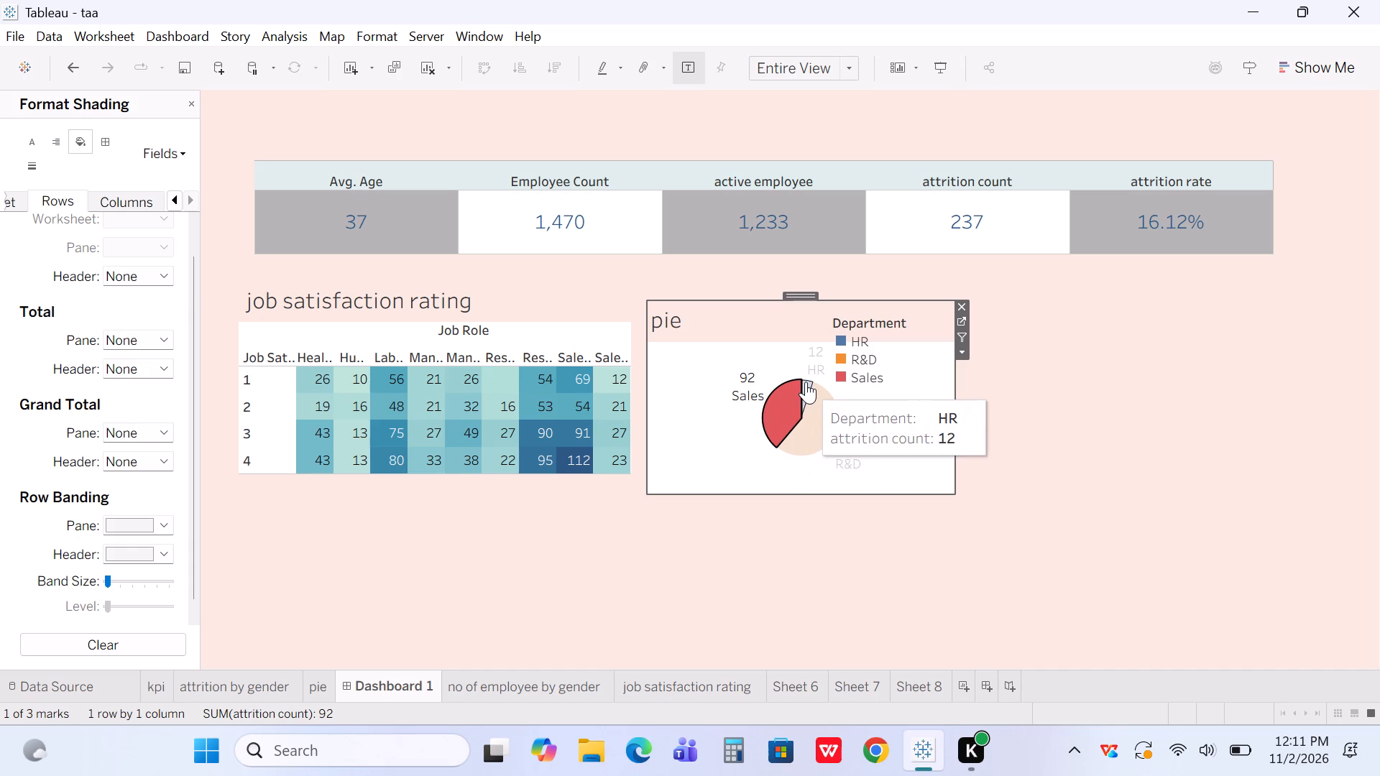
Assign the Blue colour palette to the Department values of the pie sheet.
{"action": "left_click", "coordinate": [316, 682]}
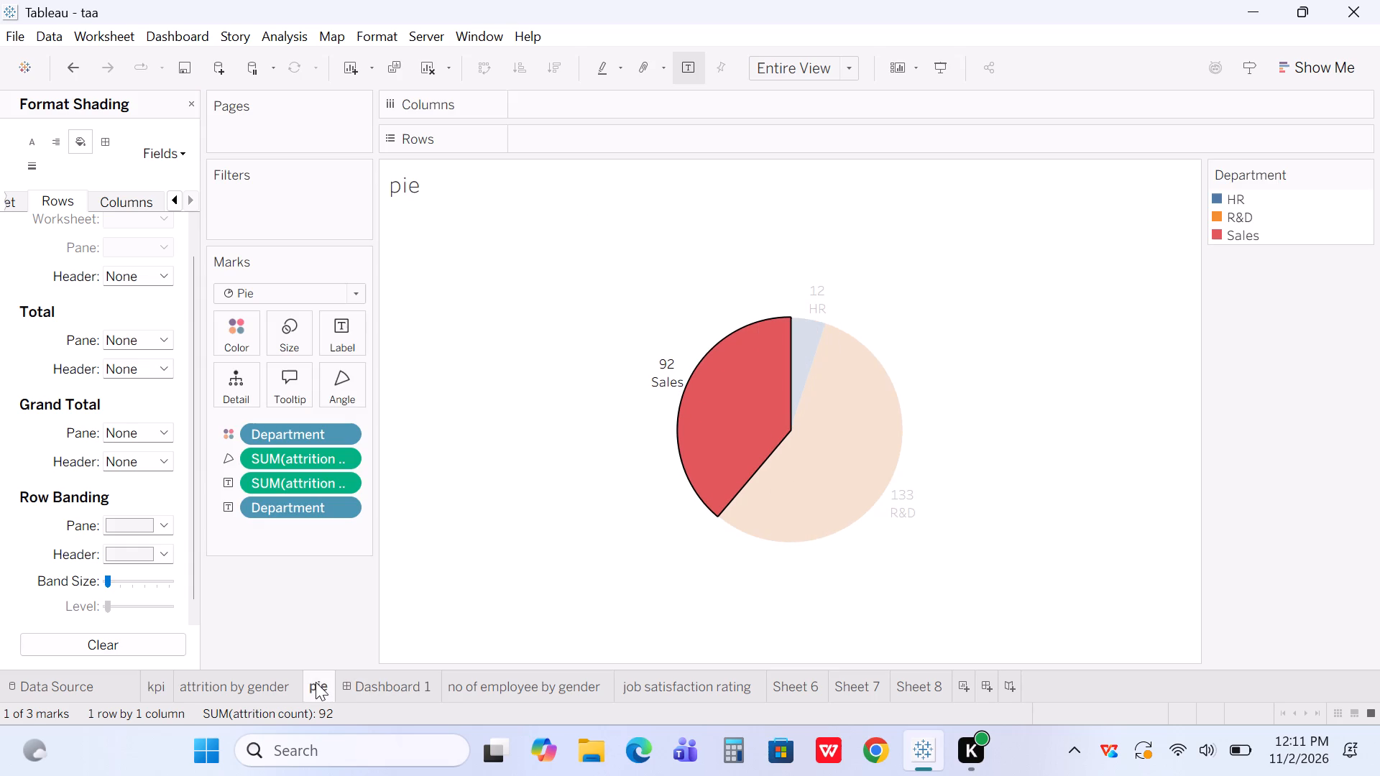
{"action": "left_click", "coordinate": [243, 329]}
{"action": "left_click", "coordinate": [294, 394]}
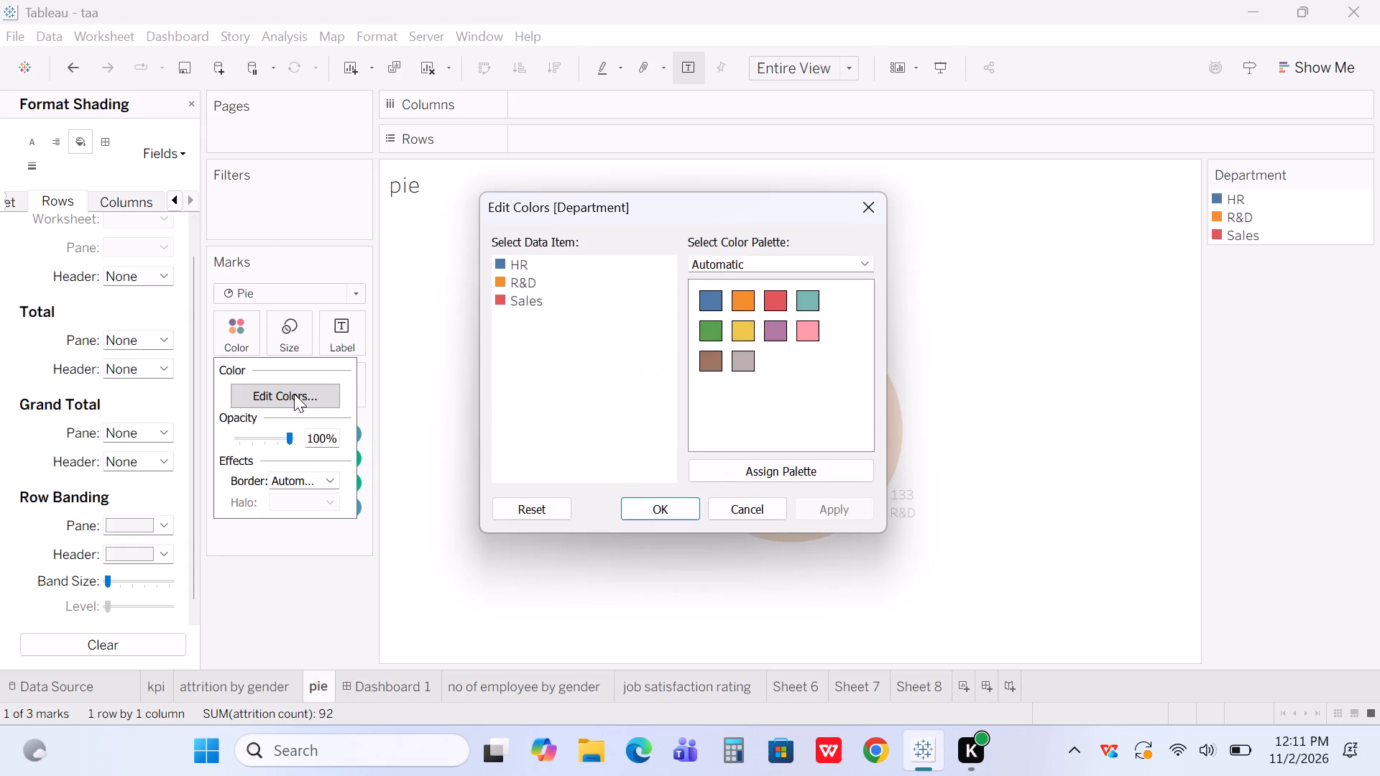
{"action": "left_click", "coordinate": [797, 474]}
{"action": "left_click", "coordinate": [797, 474]}
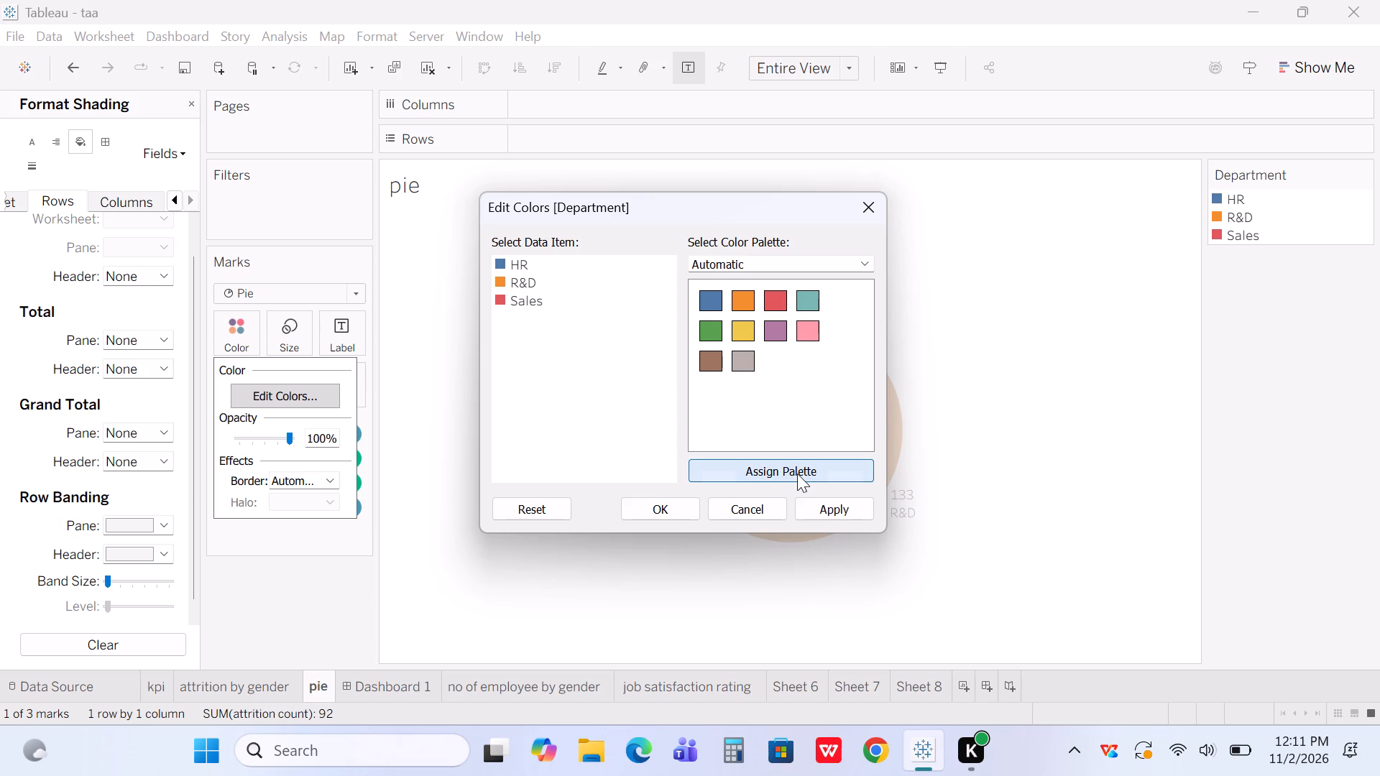
{"action": "double_click", "coordinate": [787, 467]}
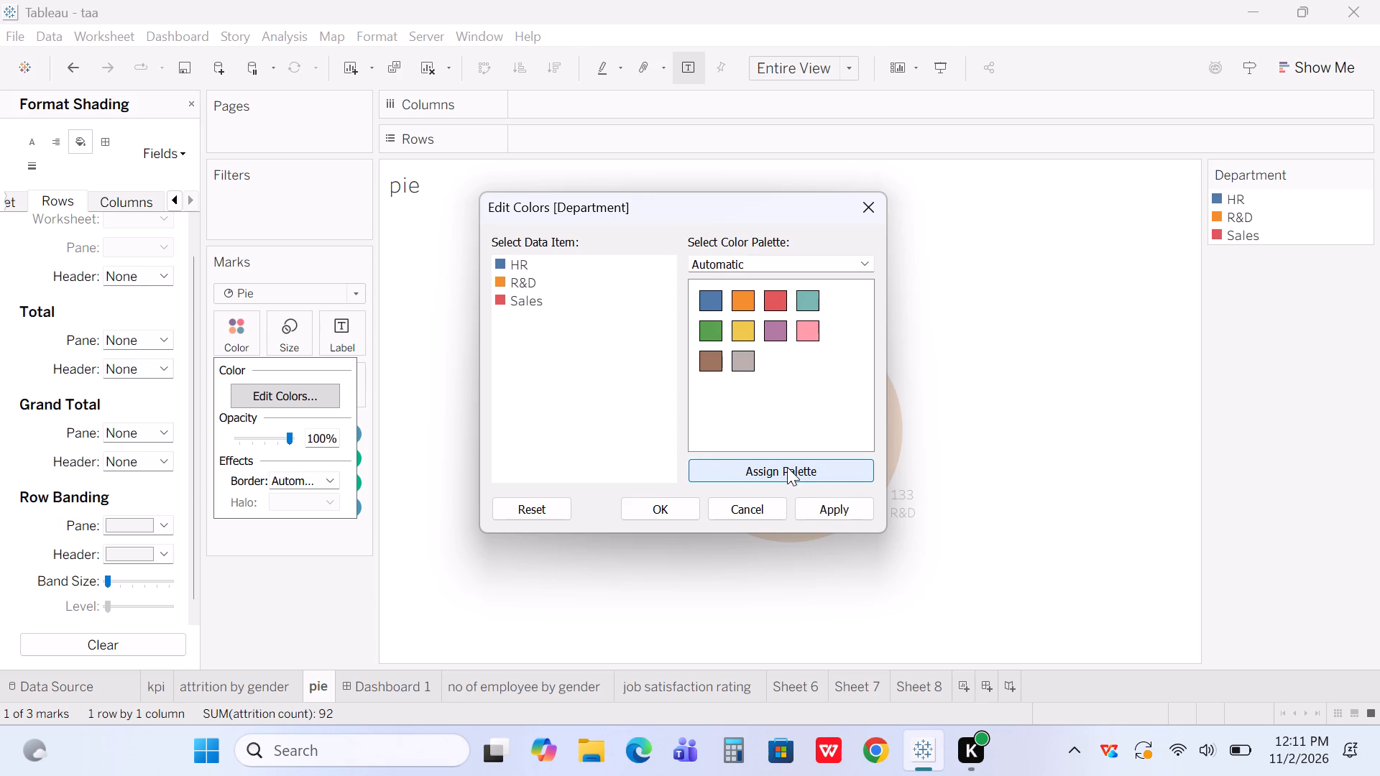
{"action": "triple_click", "coordinate": [787, 467]}
{"action": "left_click", "coordinate": [787, 467]}
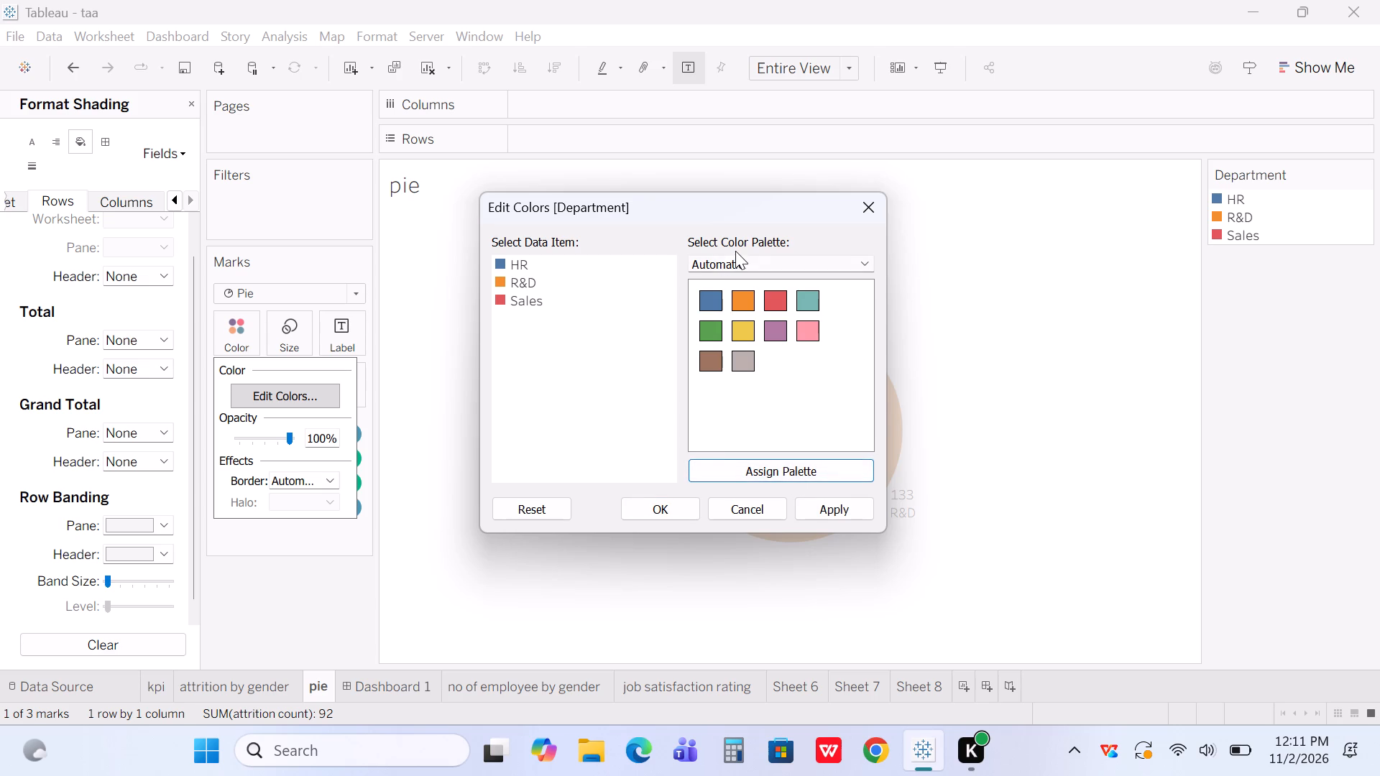
{"action": "left_click", "coordinate": [737, 257]}
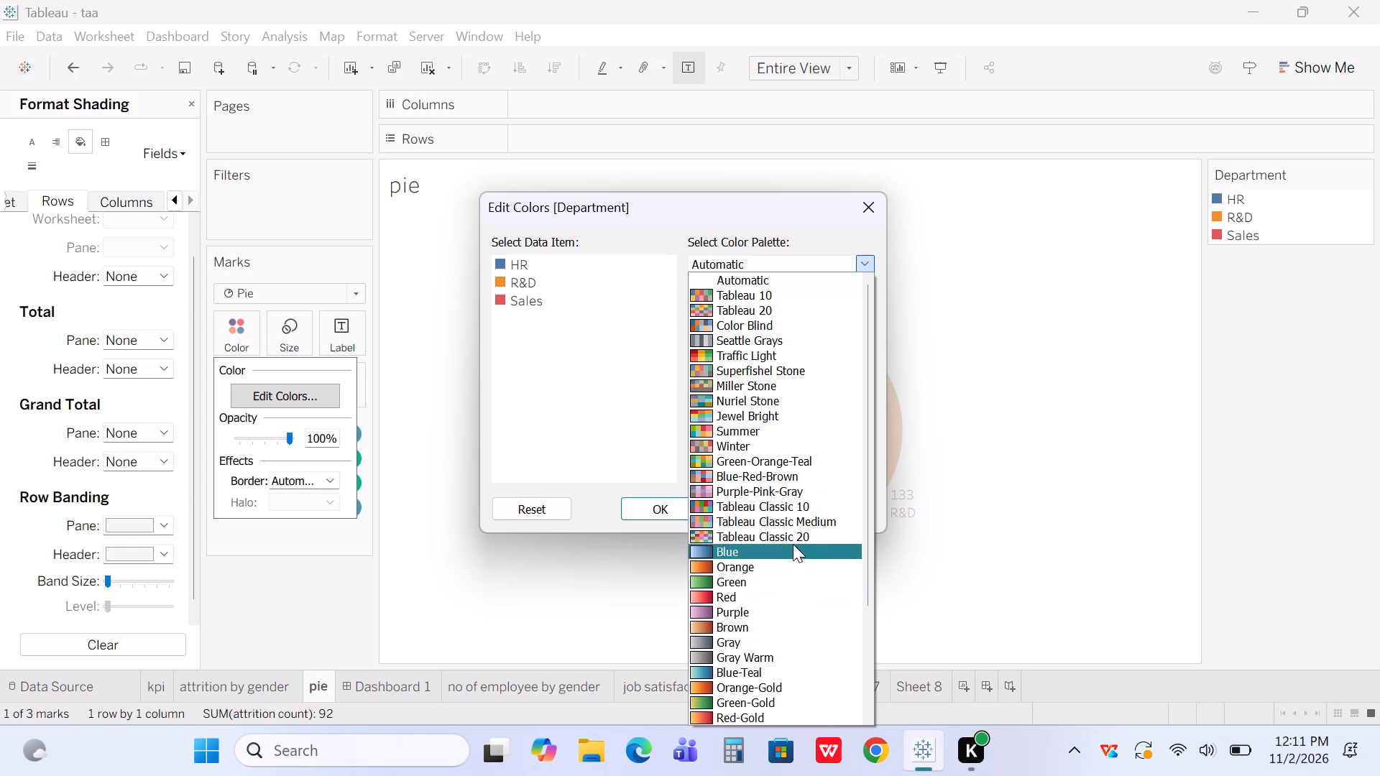
{"action": "left_click", "coordinate": [793, 550]}
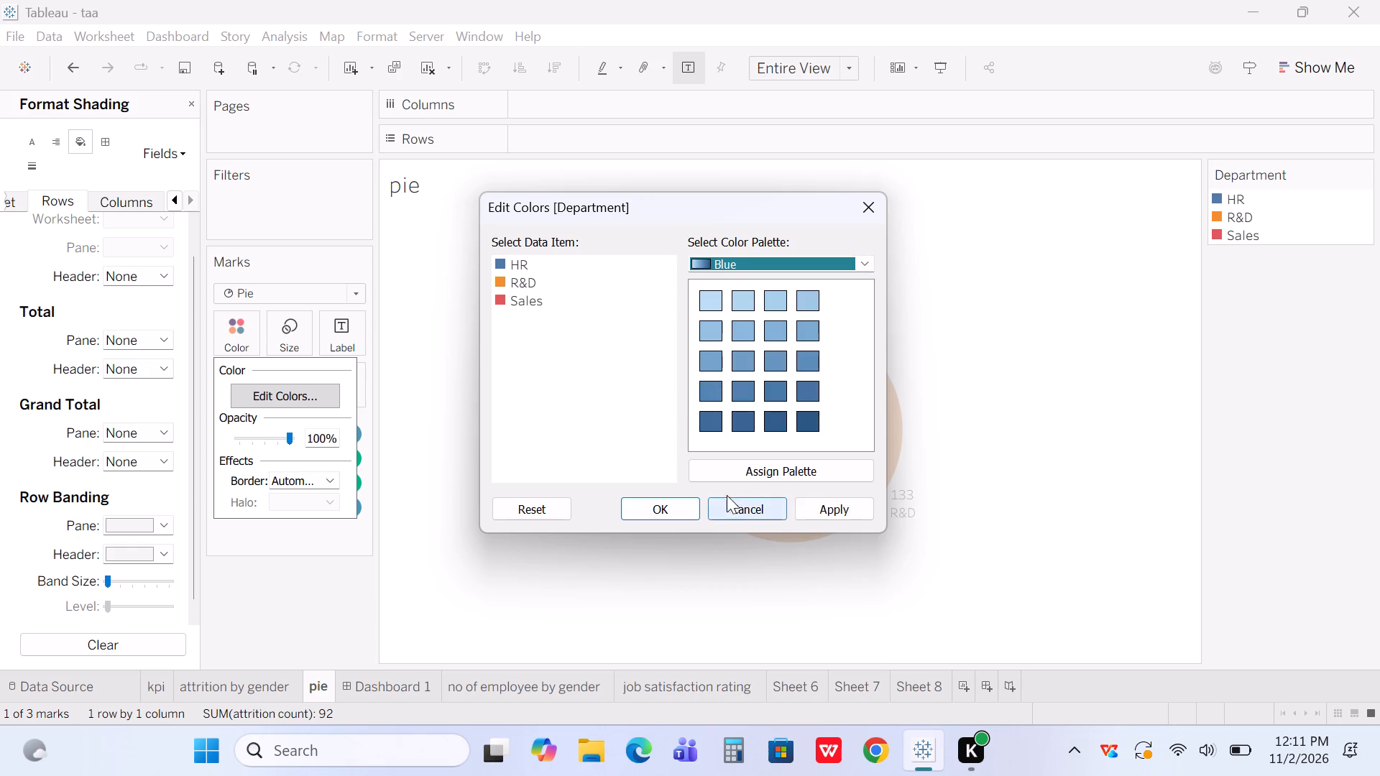
{"action": "left_click", "coordinate": [769, 471]}
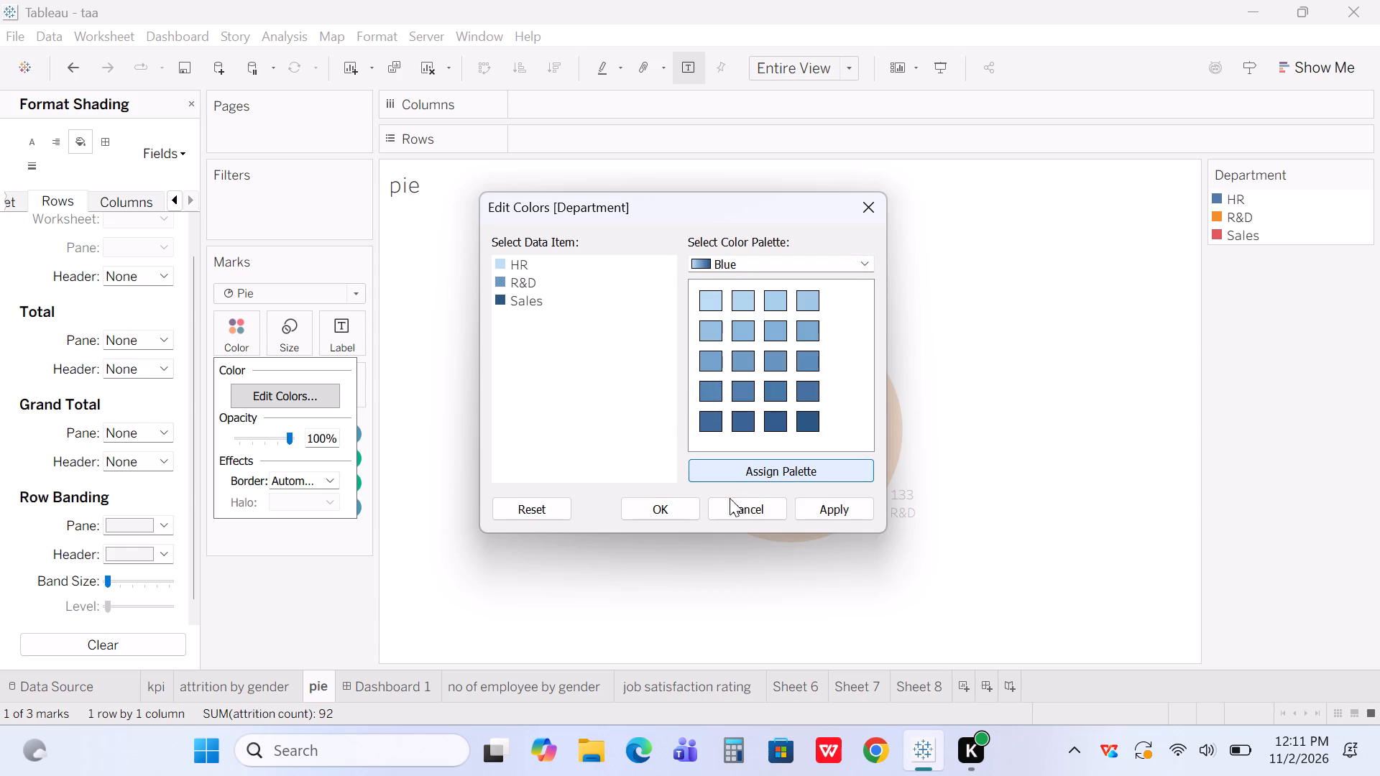
{"action": "left_click", "coordinate": [845, 508]}
{"action": "left_click", "coordinate": [665, 500]}
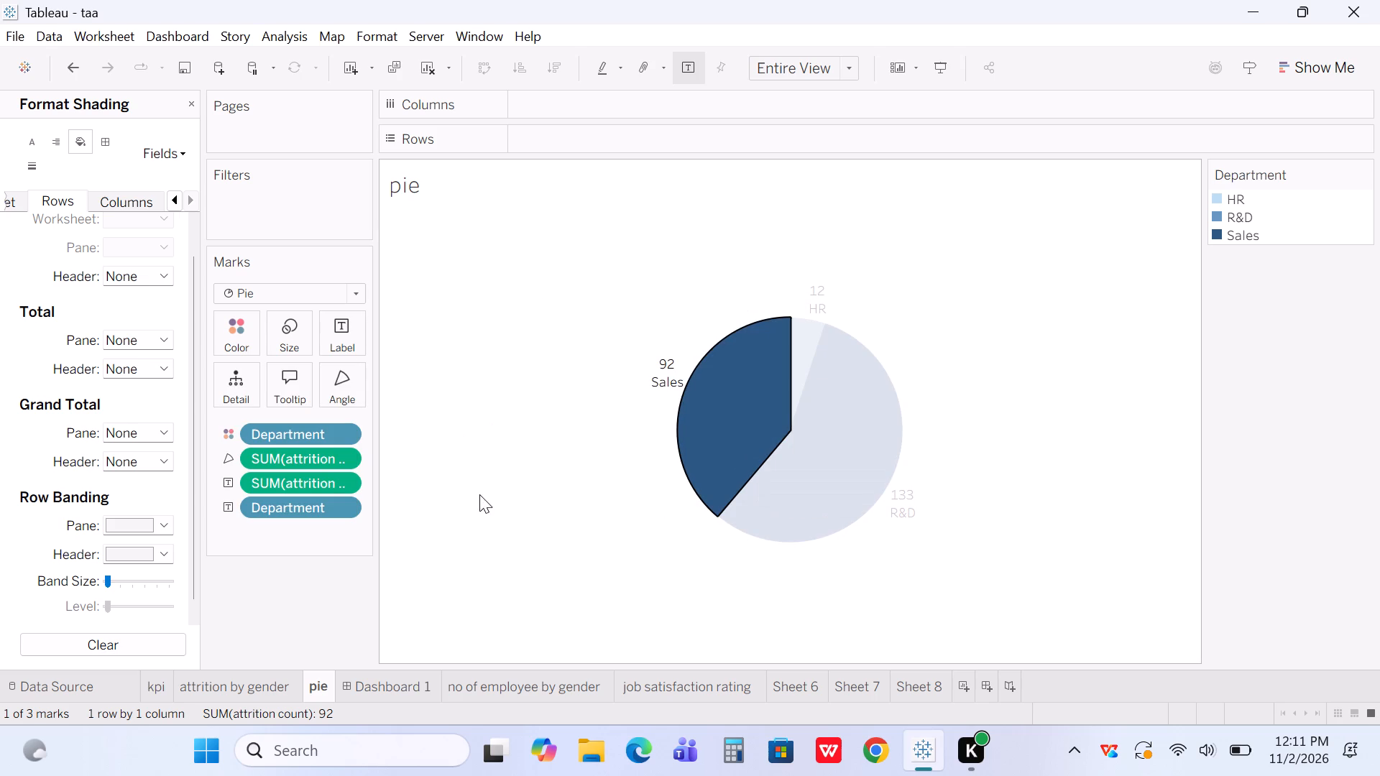
Return to Dashboard 1 and clear the highlighted Sales slice in the pie view.
{"action": "left_click", "coordinate": [395, 681]}
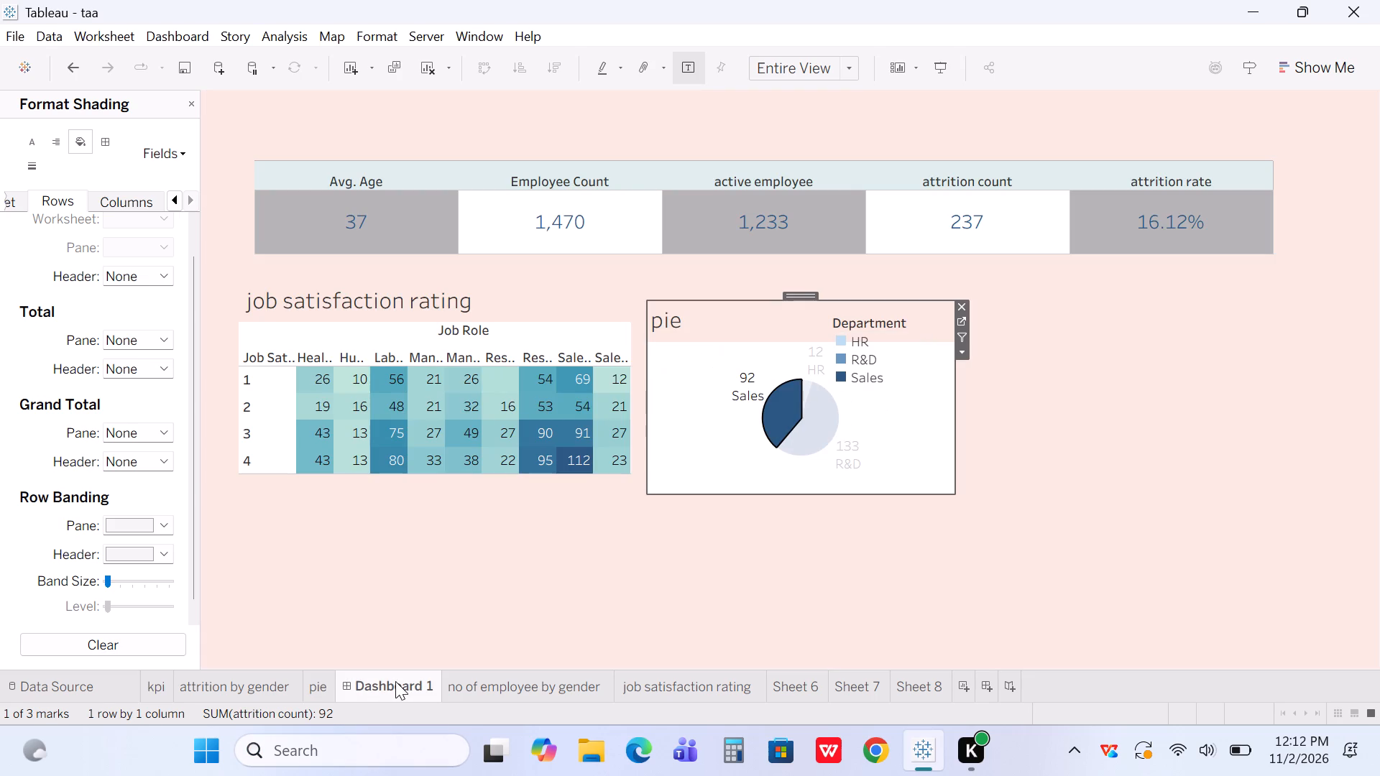
{"action": "double_click", "coordinate": [699, 398]}
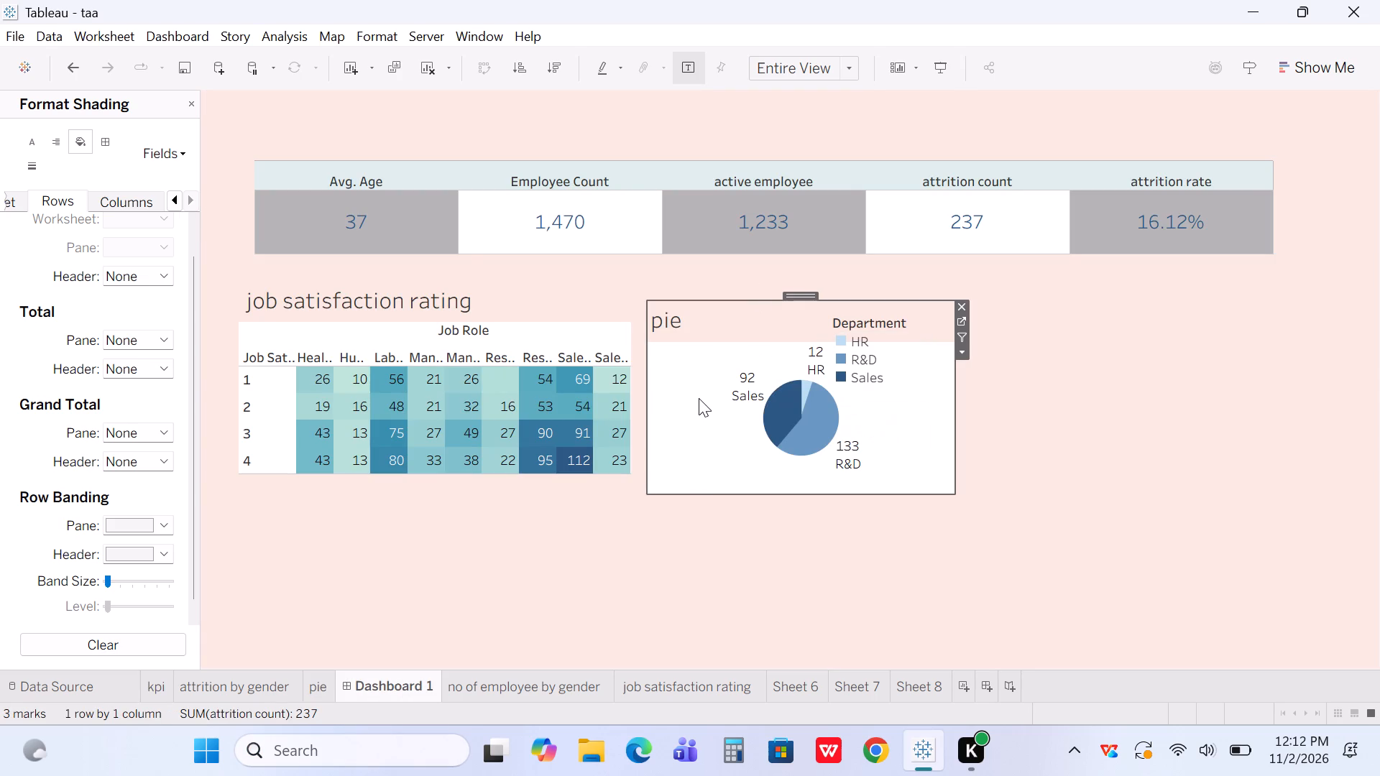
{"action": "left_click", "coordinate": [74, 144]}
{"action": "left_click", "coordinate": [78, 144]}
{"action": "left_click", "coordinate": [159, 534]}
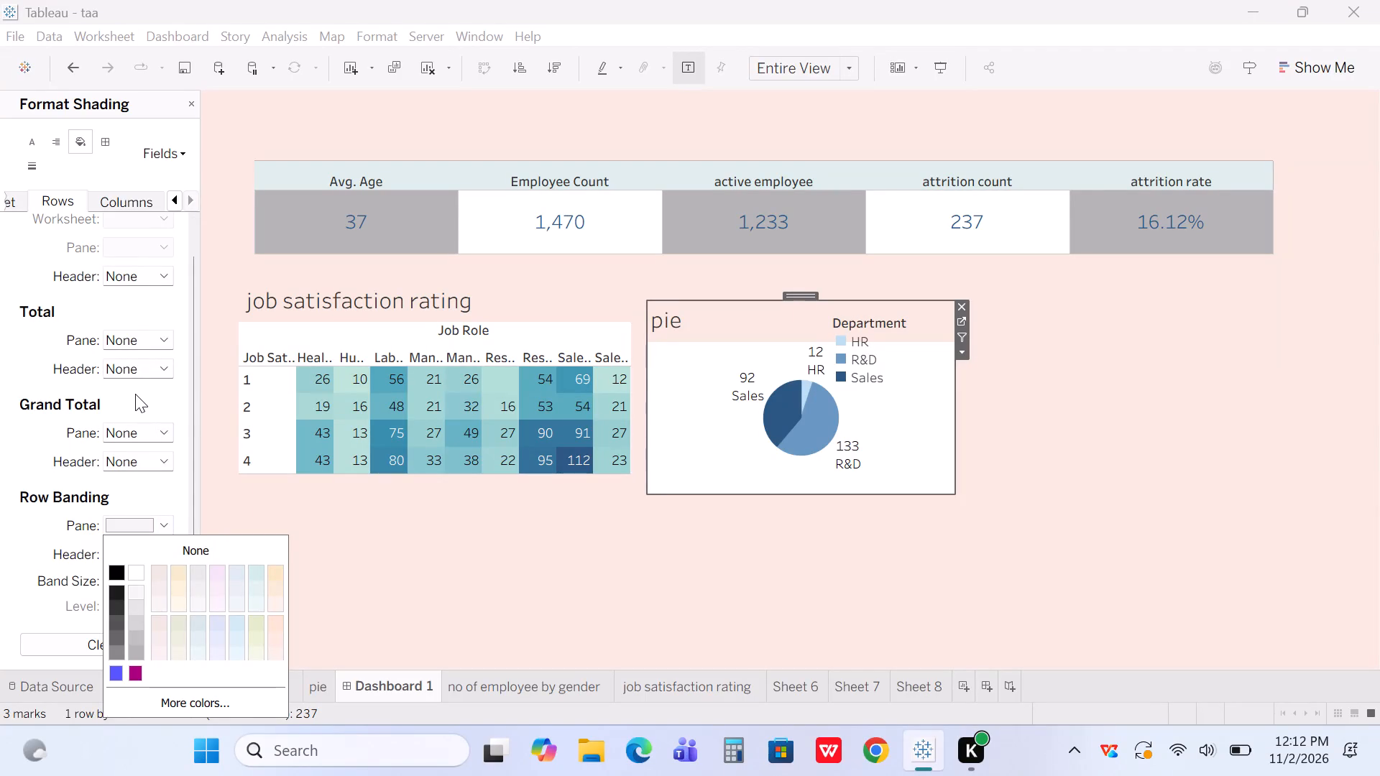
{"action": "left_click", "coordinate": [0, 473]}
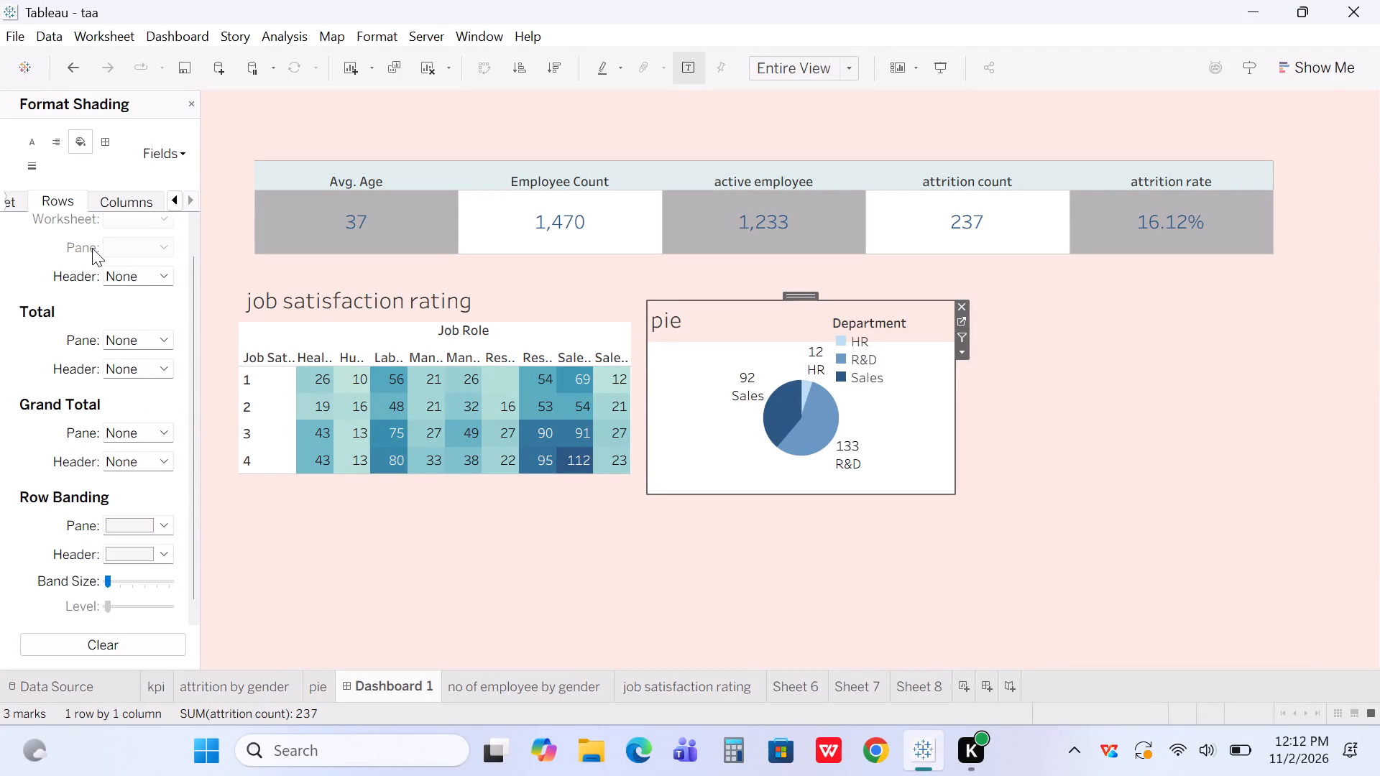
Set the rows' default header shading of the pie view to black.
{"action": "scroll", "coordinate": [92, 248], "scroll_direction": "up", "scroll_amount": 3}
{"action": "left_click", "coordinate": [160, 254]}
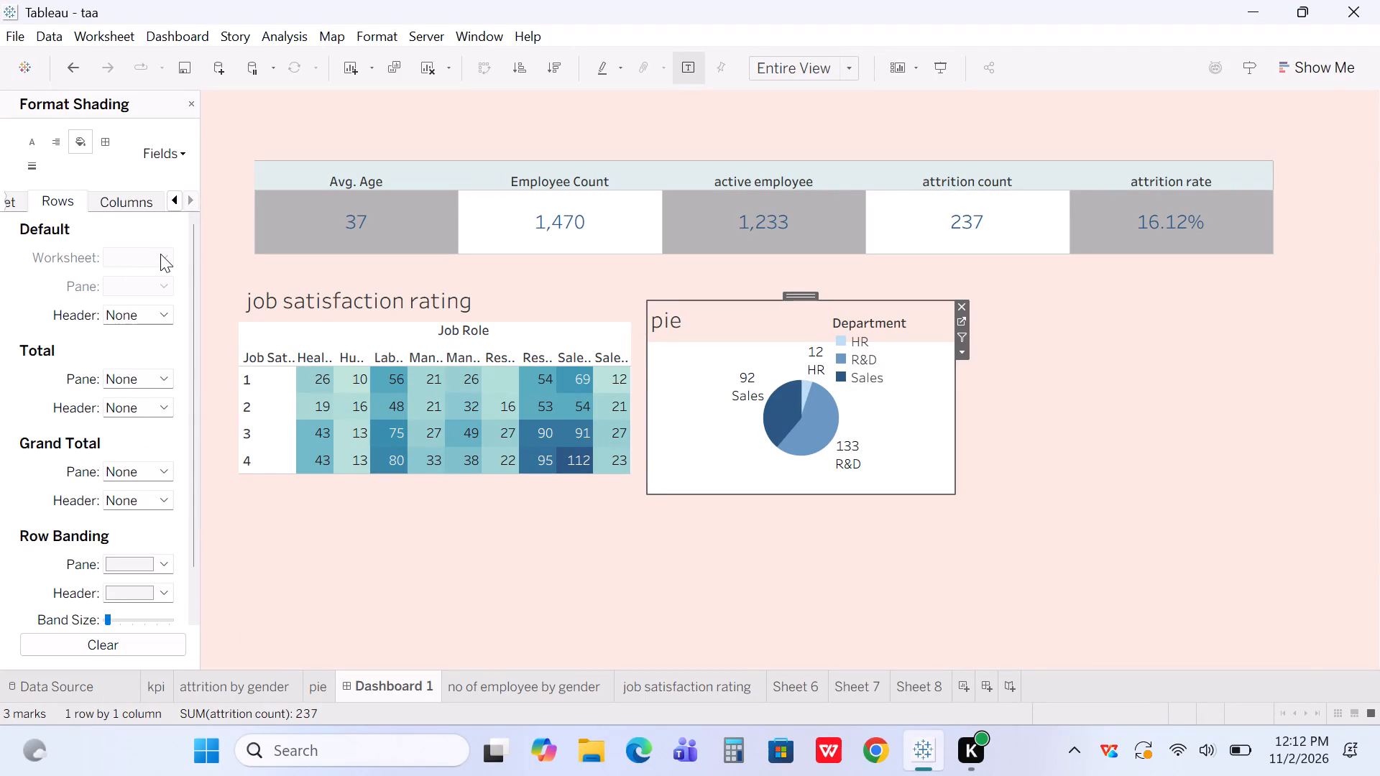
{"action": "left_click", "coordinate": [160, 254]}
{"action": "left_click_drag", "start_coordinate": [160, 254], "coordinate": [157, 310]}
{"action": "left_click", "coordinate": [157, 310]}
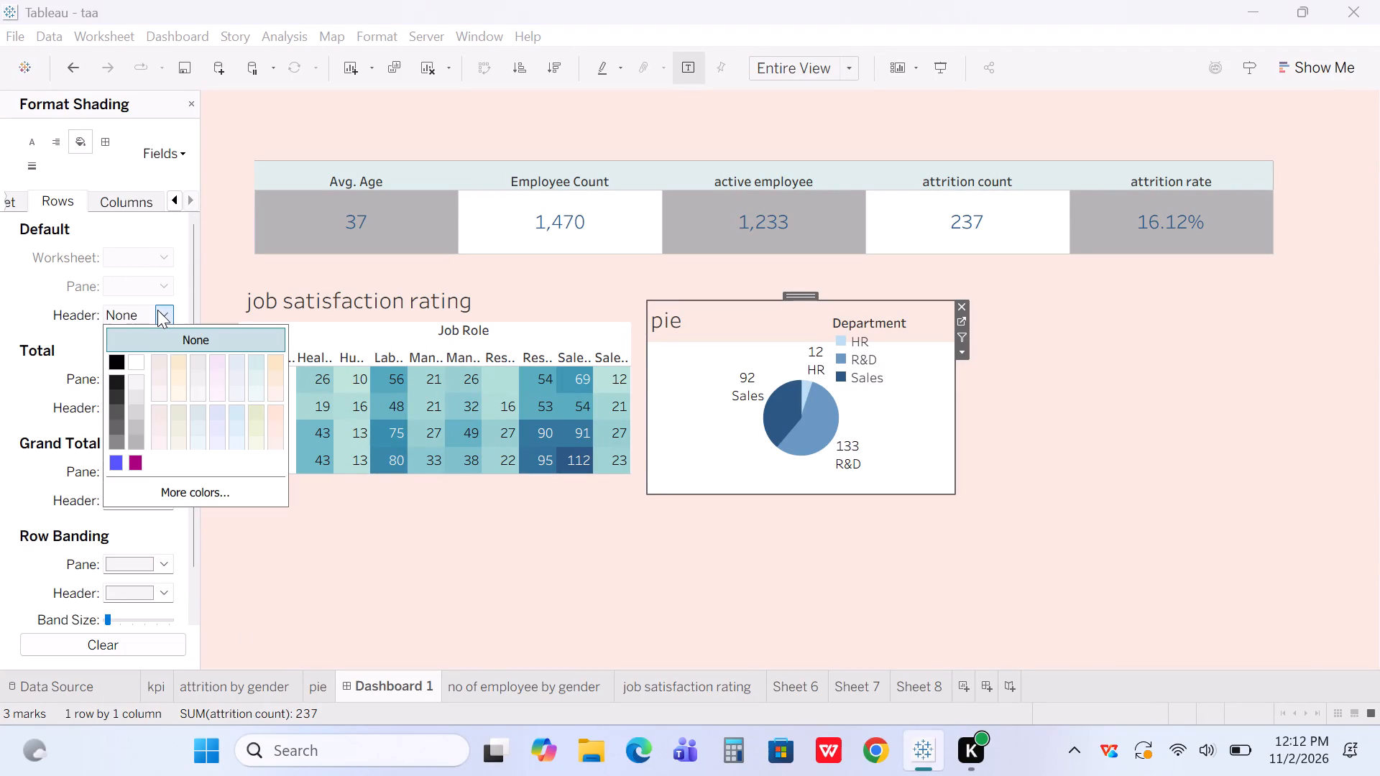
{"action": "left_click", "coordinate": [121, 360]}
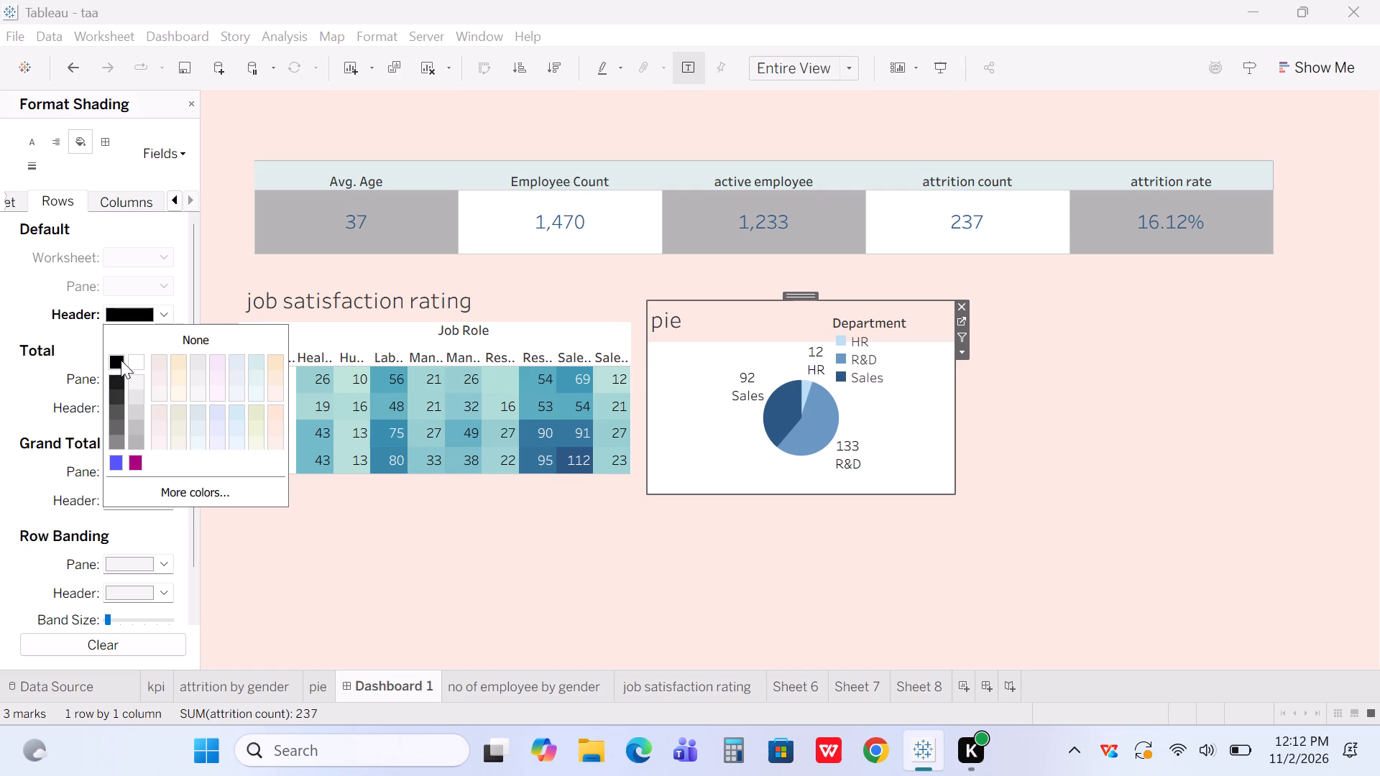
{"action": "left_click", "coordinate": [50, 424]}
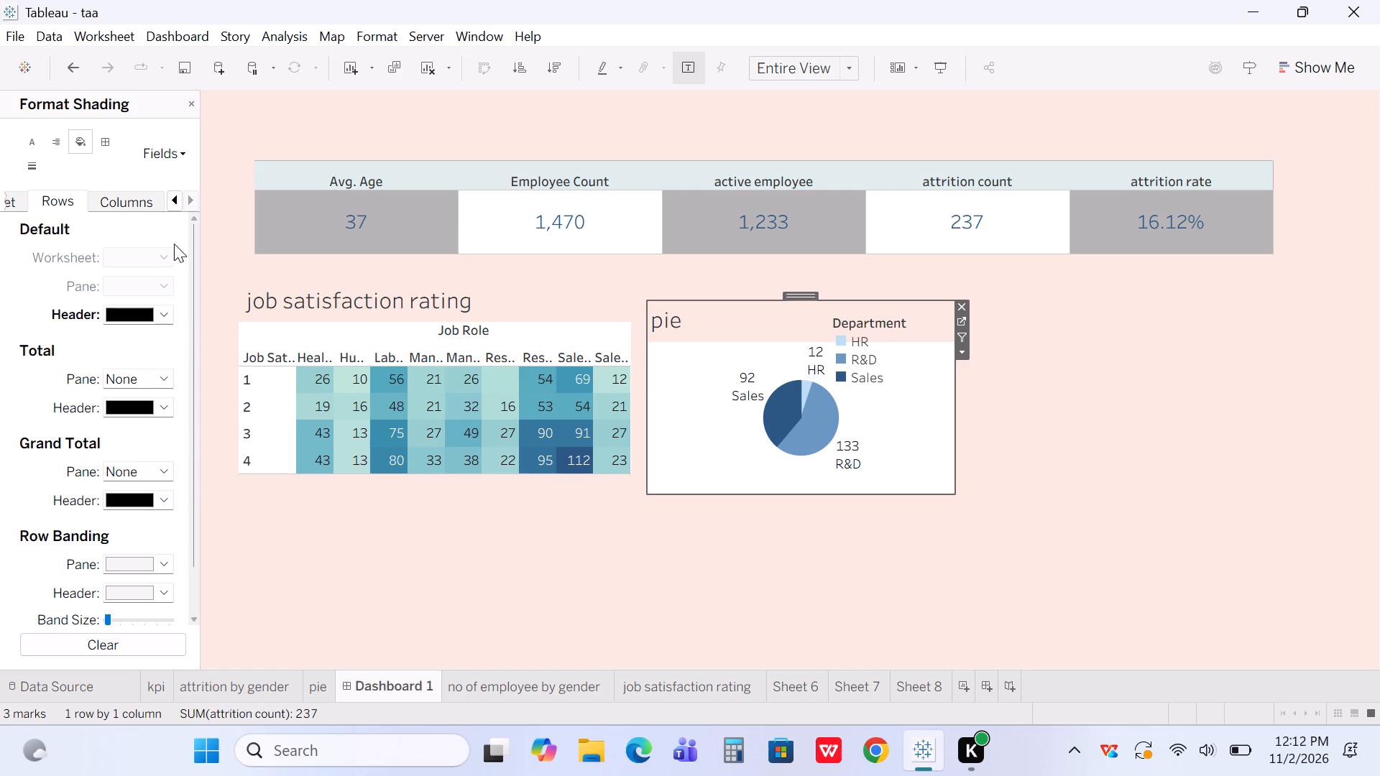
Set the default worksheet shading of the pie view to light cream, trying grey first.
{"action": "left_click", "coordinate": [124, 205]}
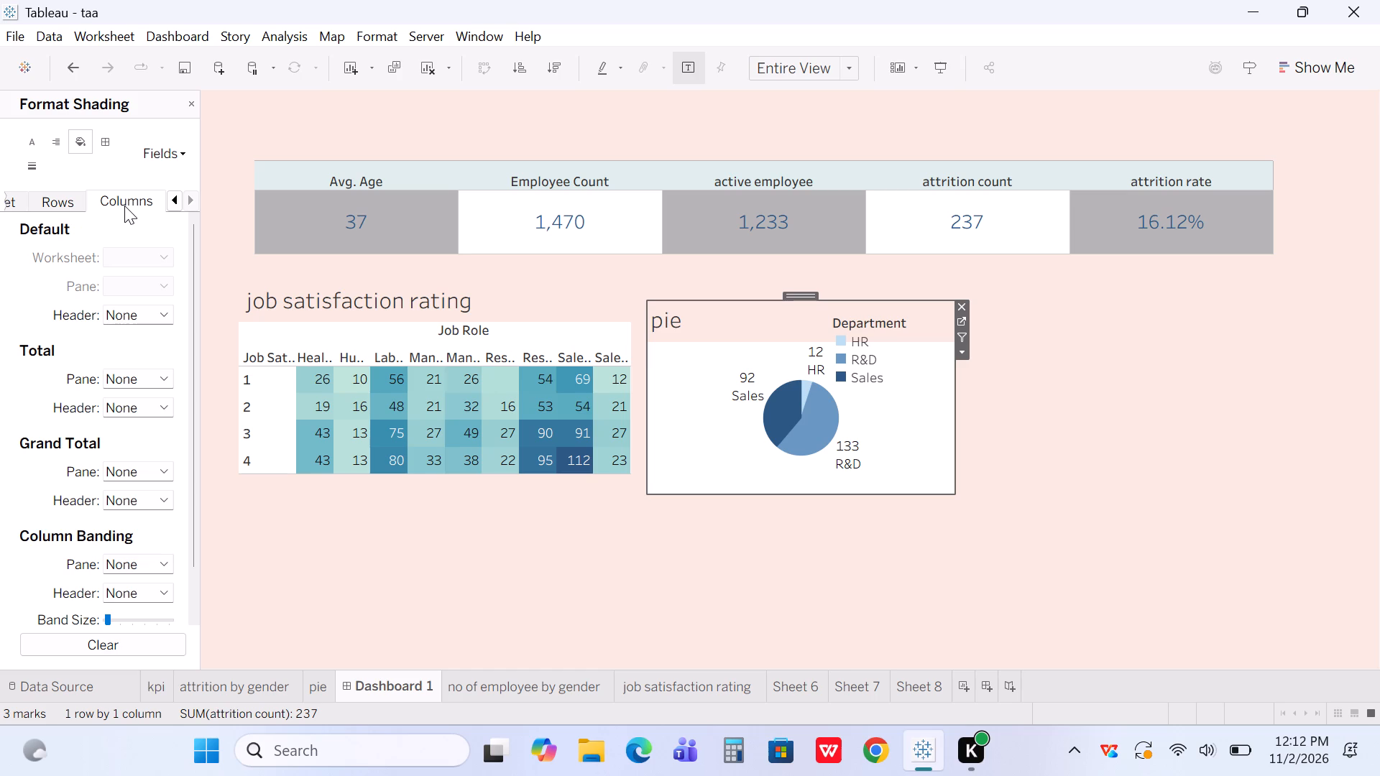
{"action": "scroll", "coordinate": [76, 200], "scroll_direction": "right", "scroll_amount": 1}
{"action": "left_click", "coordinate": [9, 204]}
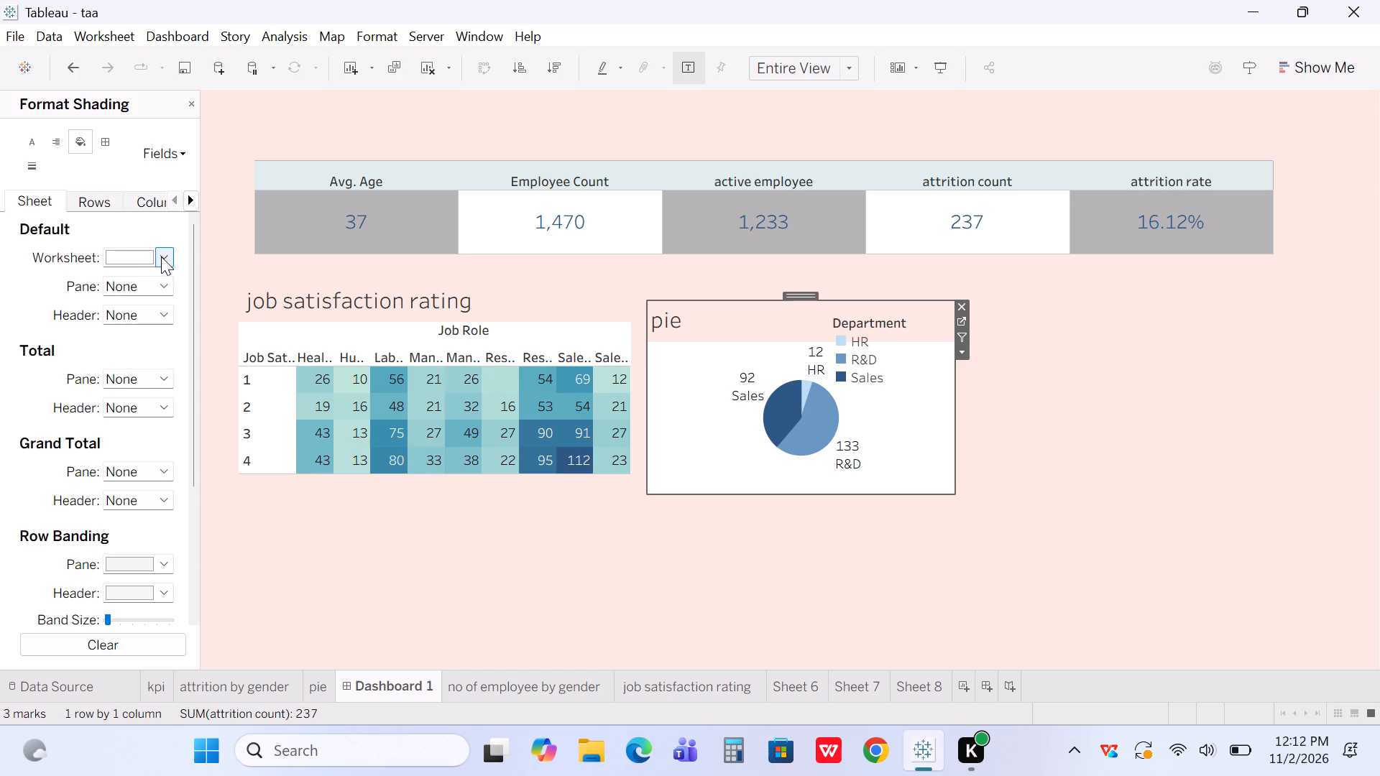
{"action": "left_click", "coordinate": [161, 257]}
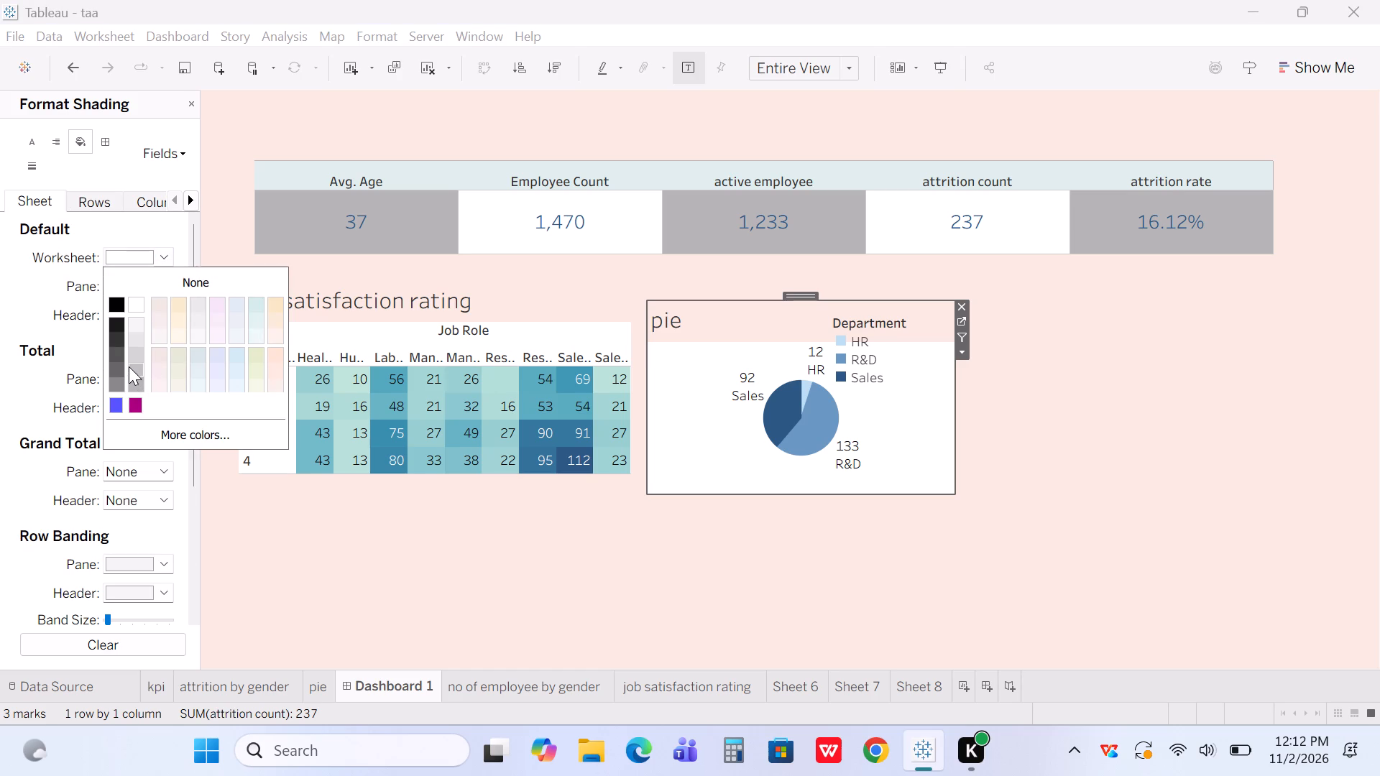
{"action": "left_click", "coordinate": [129, 366]}
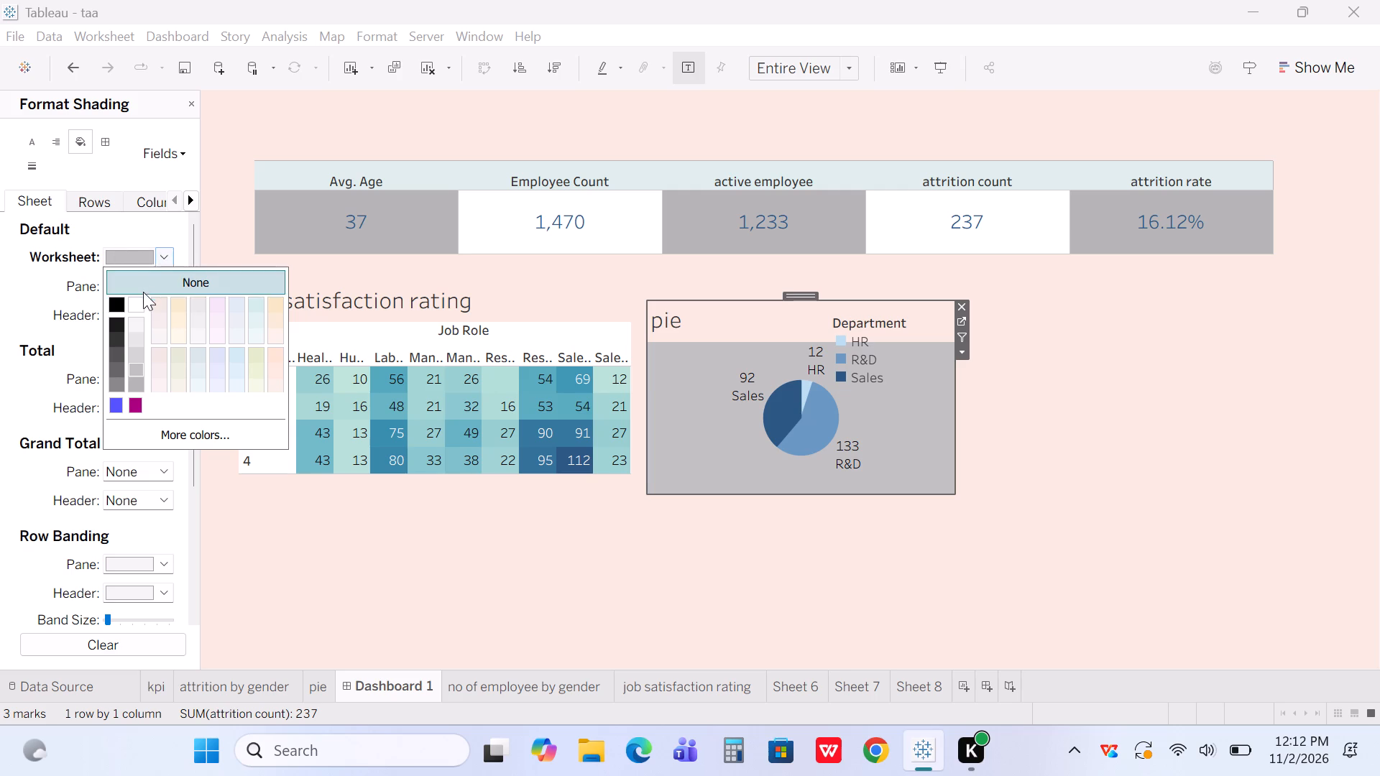
{"action": "left_click", "coordinate": [182, 305]}
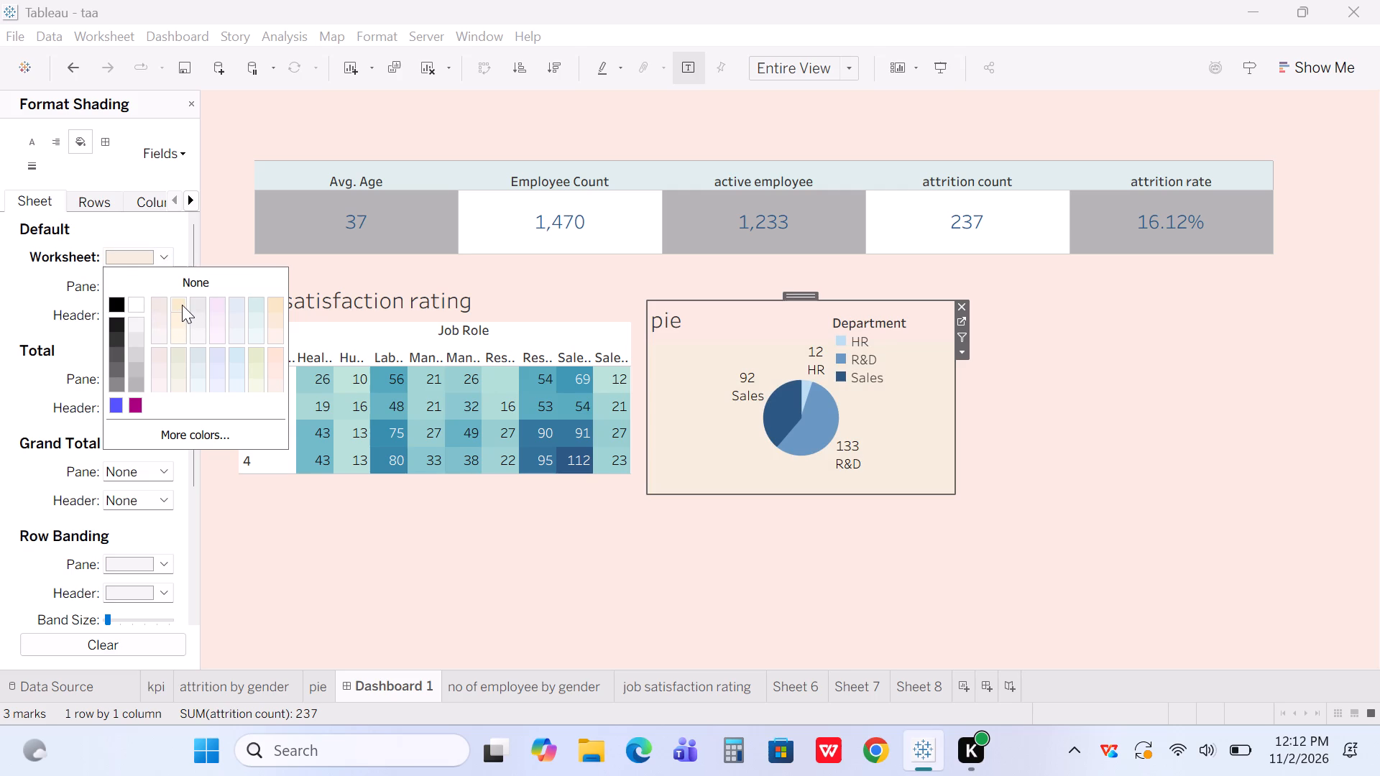
{"action": "left_click", "coordinate": [627, 574]}
{"action": "left_click_drag", "start_coordinate": [486, 106], "coordinate": [93, 119]}
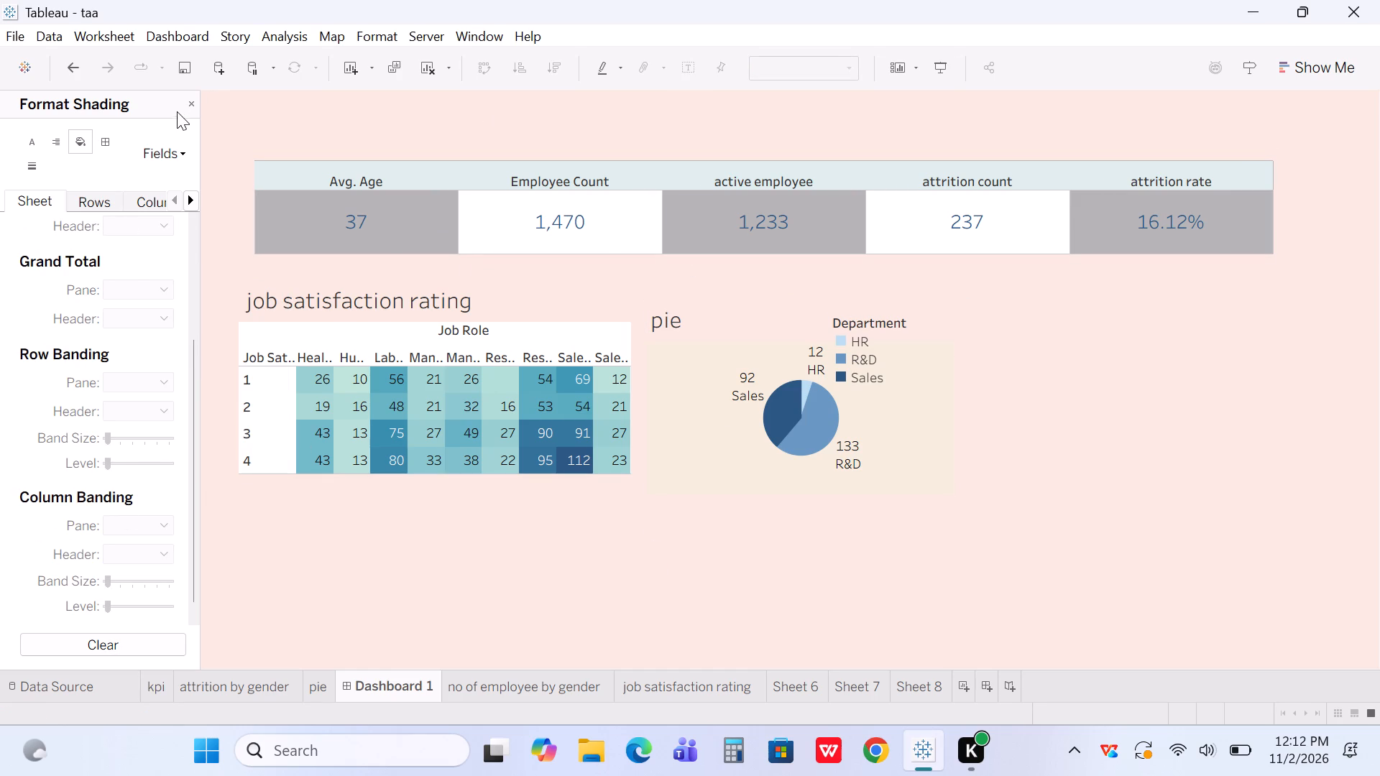
Close the shading format settings and bring back the dashboard's lists of sheets and objects.
{"action": "left_click", "coordinate": [191, 106]}
{"action": "left_click", "coordinate": [191, 106]}
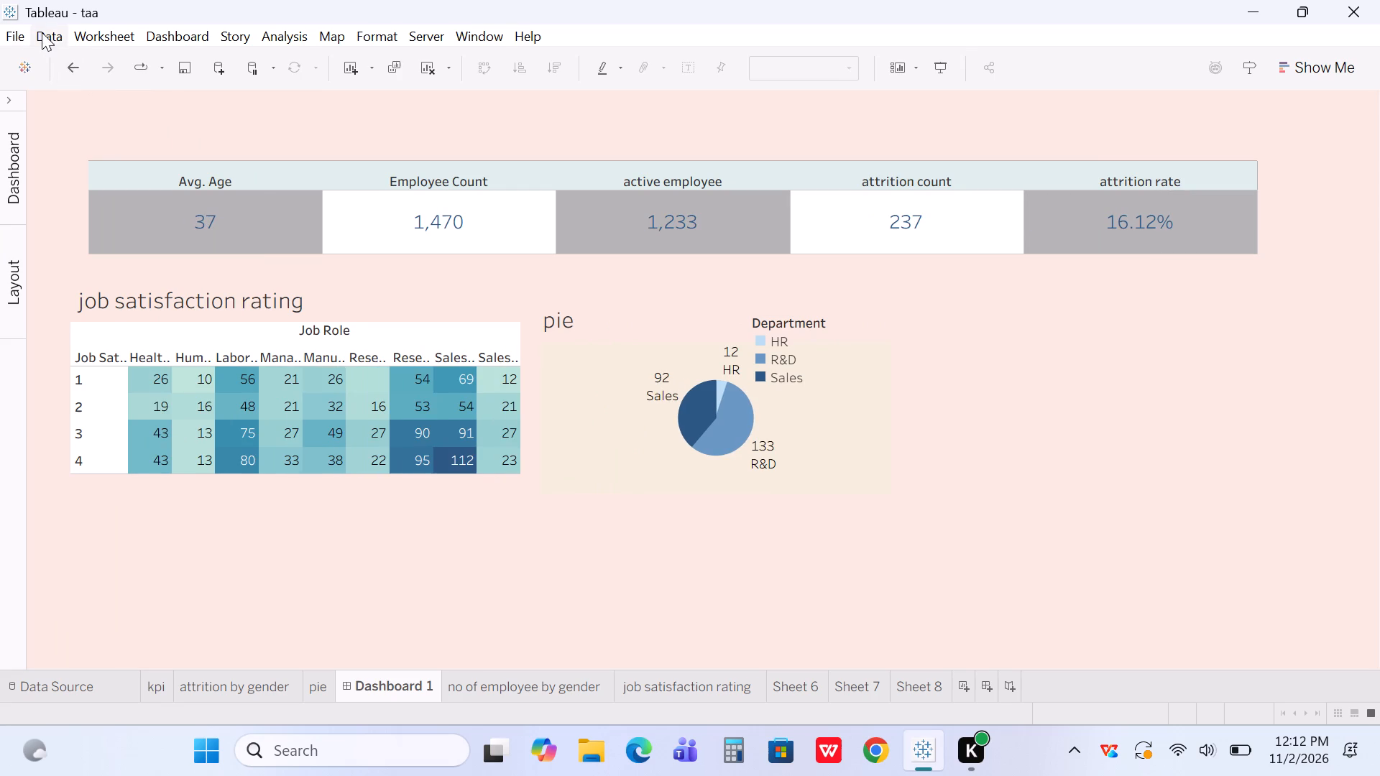
{"action": "left_click", "coordinate": [51, 34]}
{"action": "left_click", "coordinate": [4, 137]}
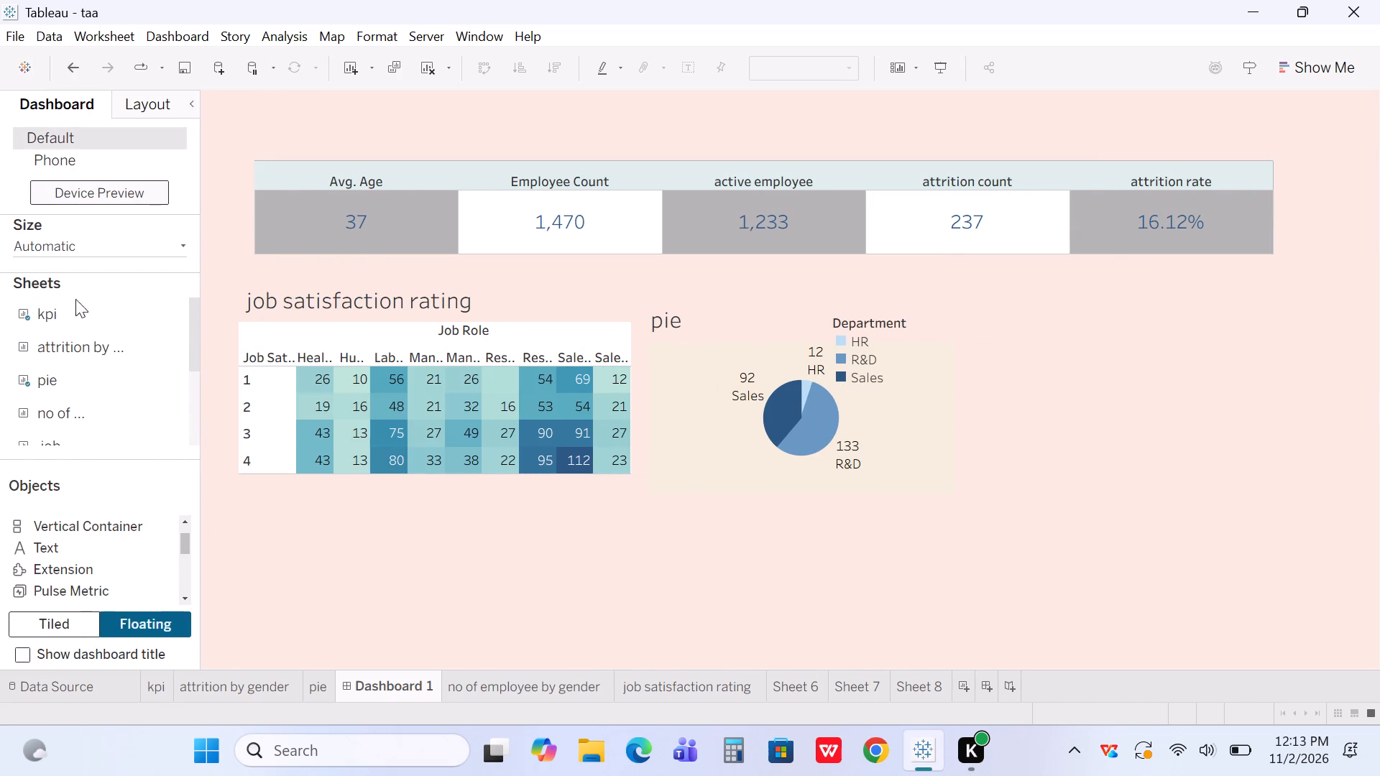
Add a floating text object to Dashboard 1 and enter "hr data nalytics" as its text.
{"action": "scroll", "coordinate": [78, 366], "scroll_direction": "down", "scroll_amount": 7}
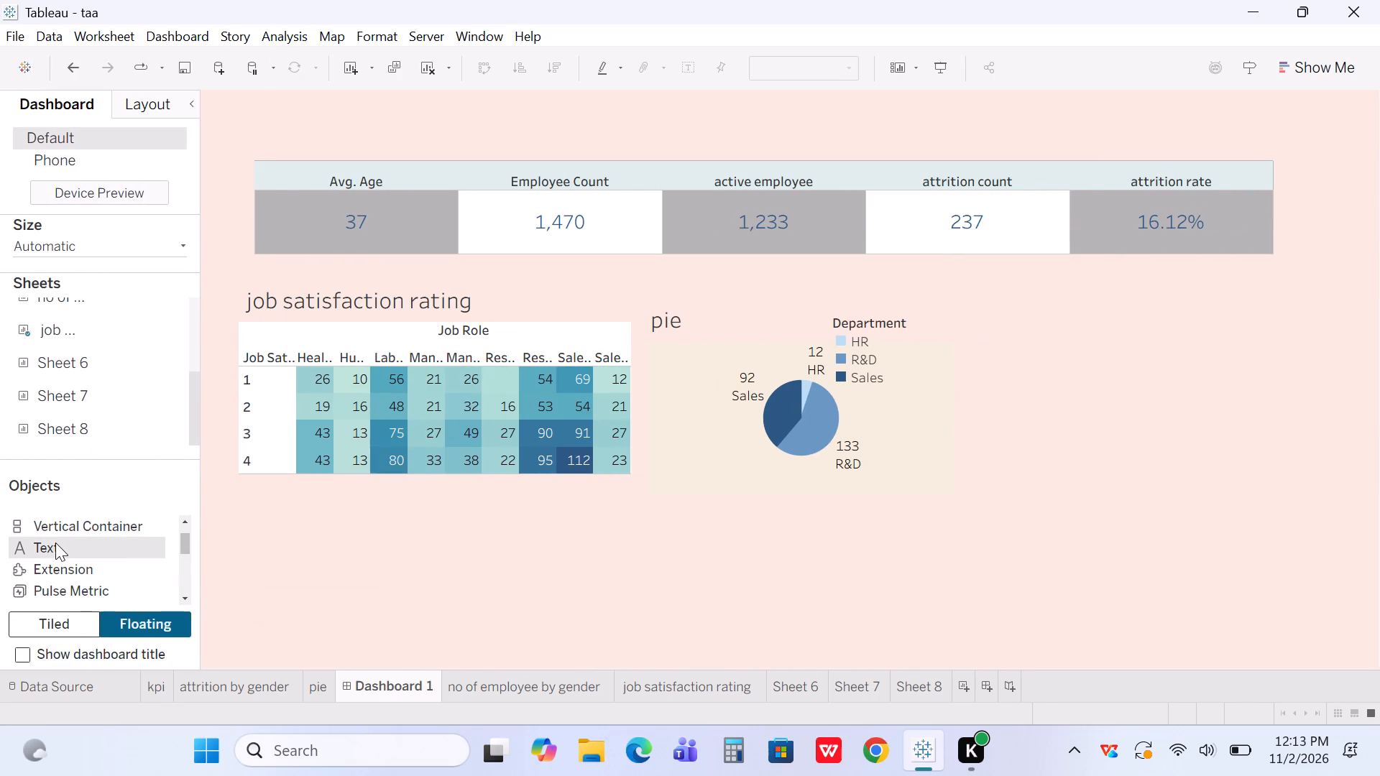
{"action": "left_click", "coordinate": [55, 542]}
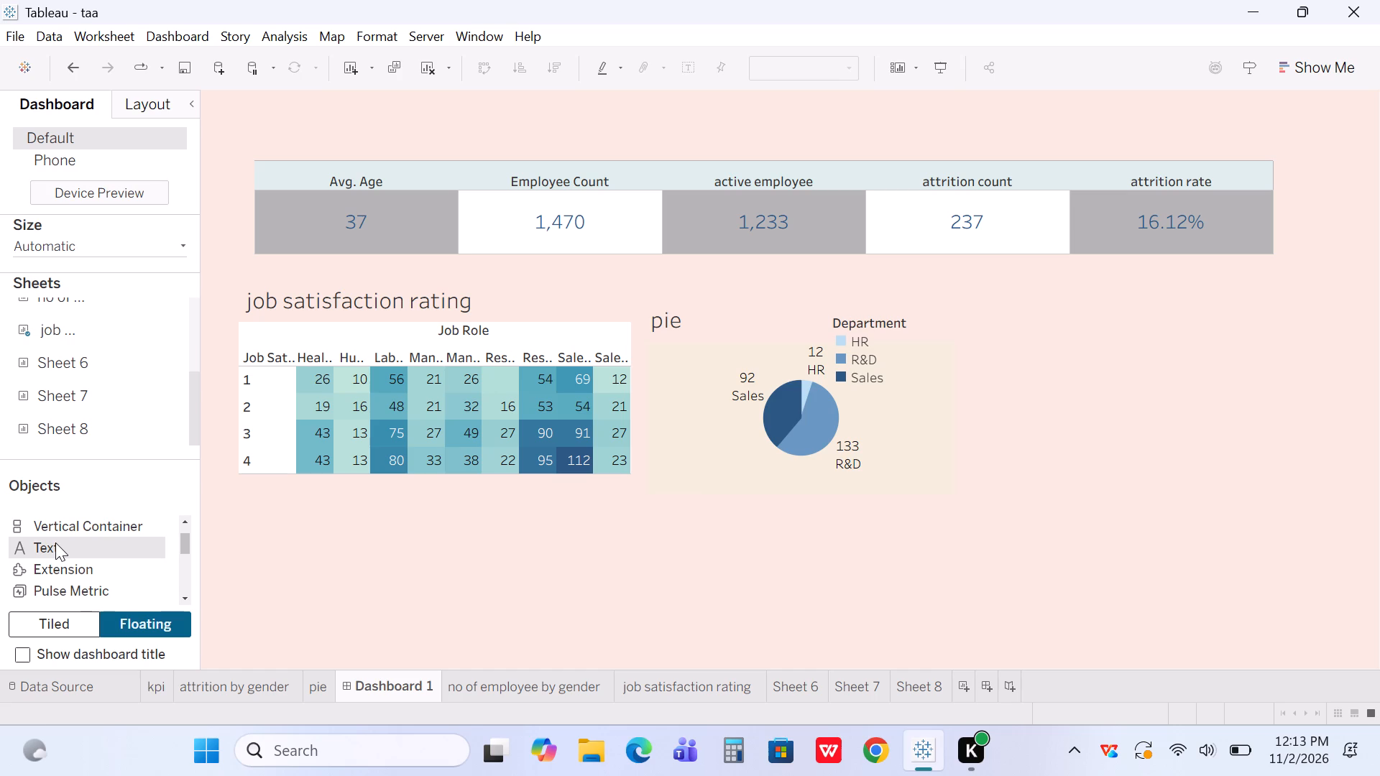
{"action": "left_click", "coordinate": [55, 542]}
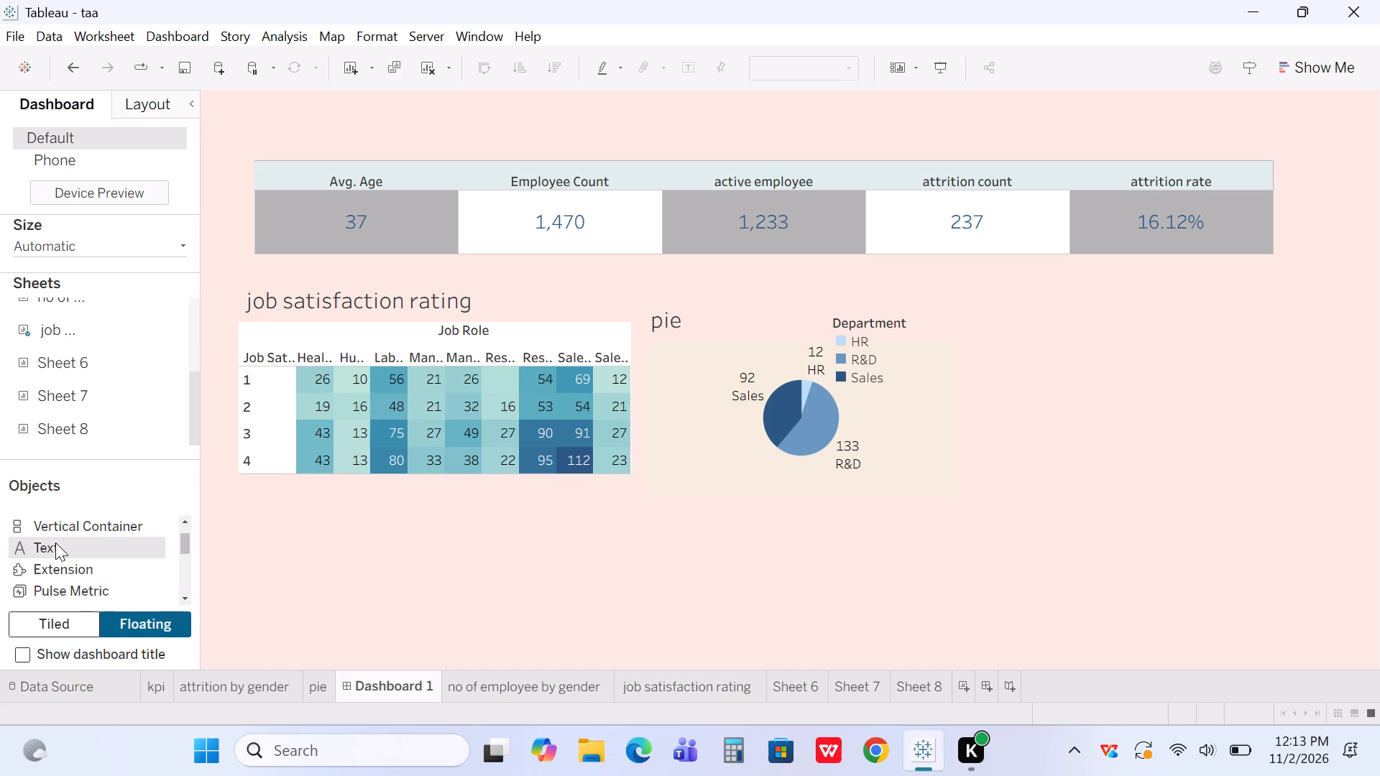
{"action": "double_click", "coordinate": [55, 542]}
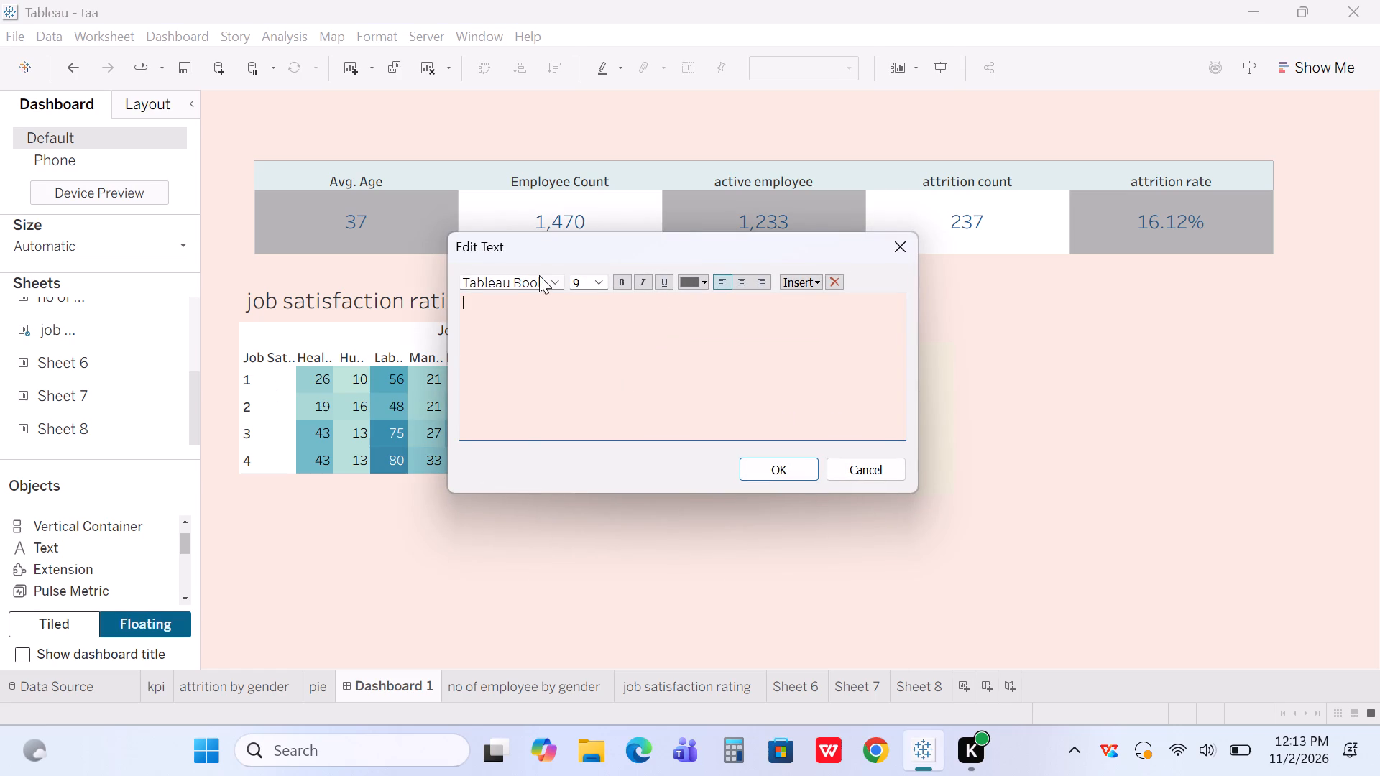
{"action": "left_click", "coordinate": [502, 310]}
{"action": "key", "text": "h"}
{"action": "type", "text": "r data nalytics"}
Make the "hr data nalytics" title text bold and set its font size to 28, trying 15 first.
{"action": "left_click_drag", "start_coordinate": [464, 302], "coordinate": [593, 305]}
{"action": "left_click", "coordinate": [620, 277]}
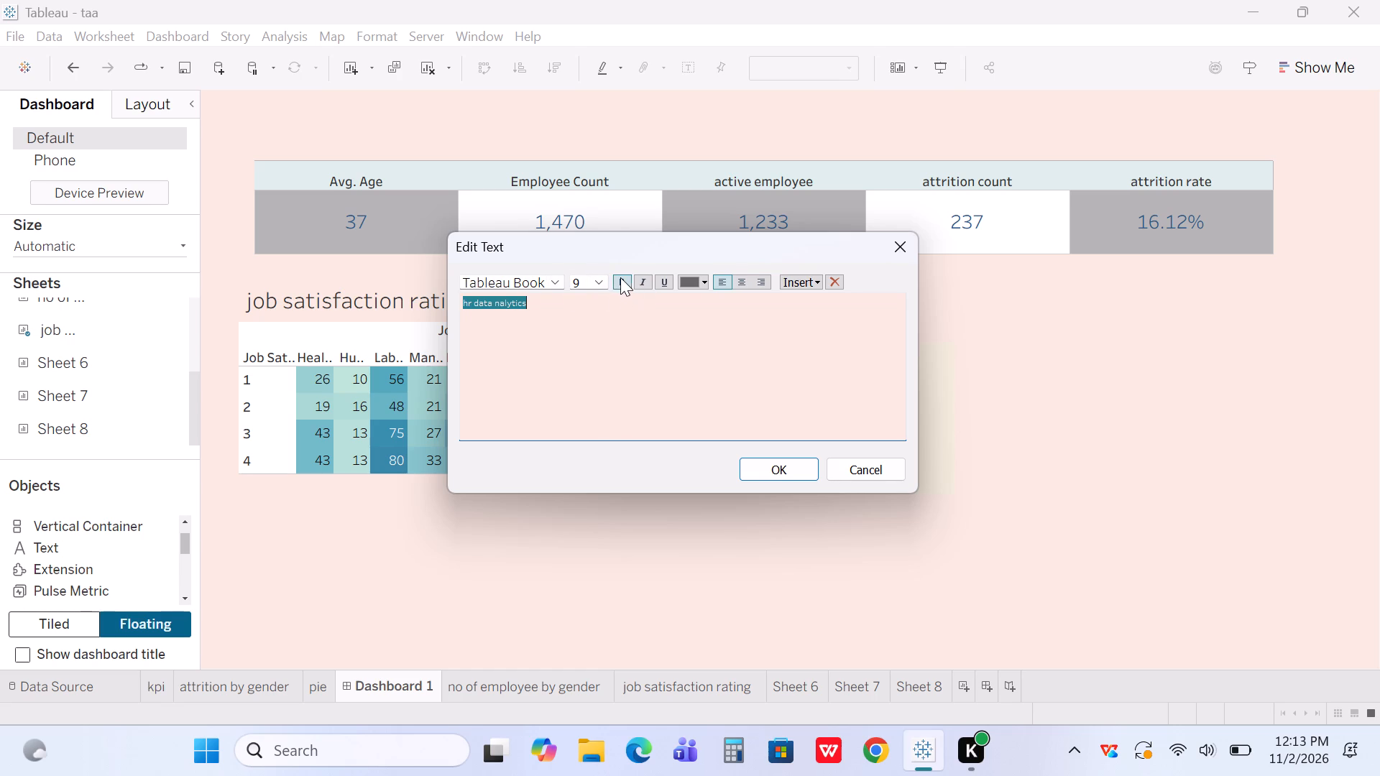
{"action": "left_click", "coordinate": [597, 282]}
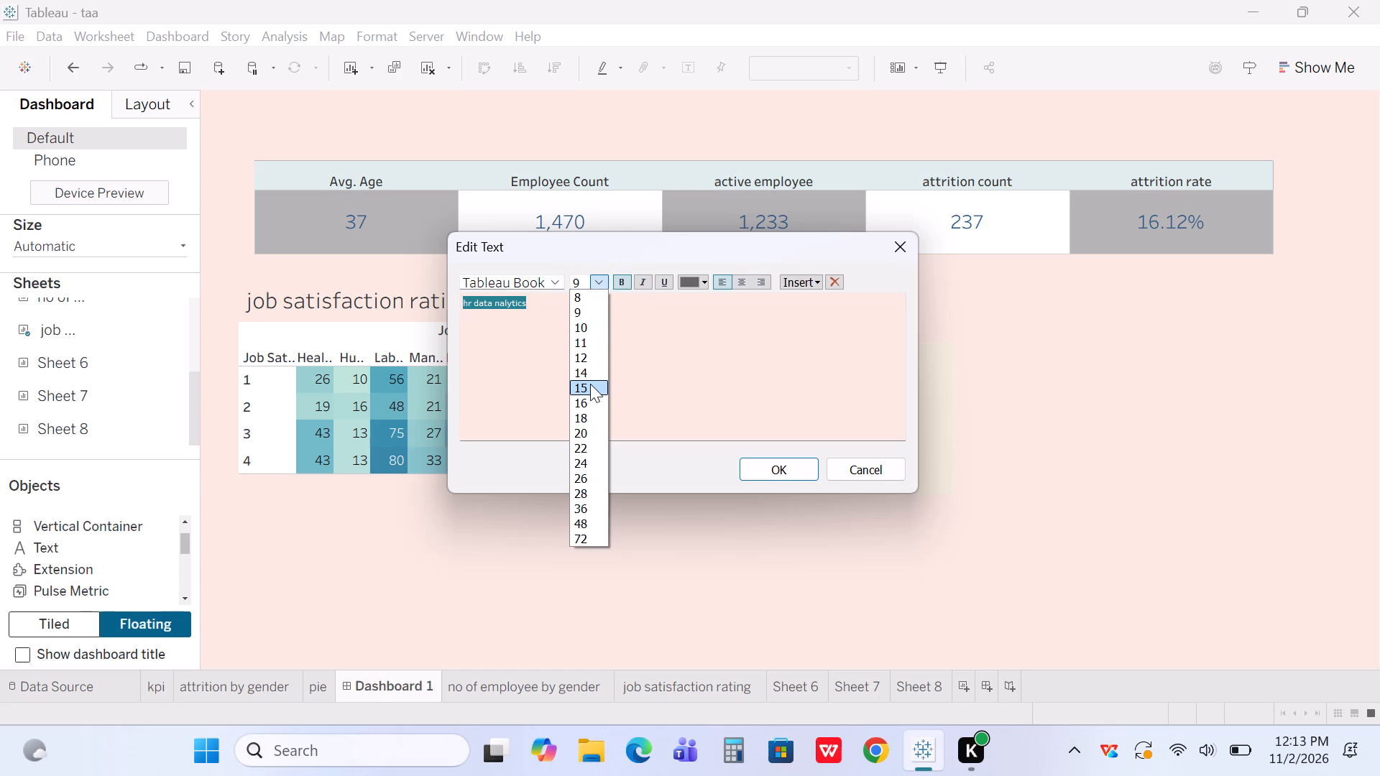
{"action": "left_click", "coordinate": [590, 392]}
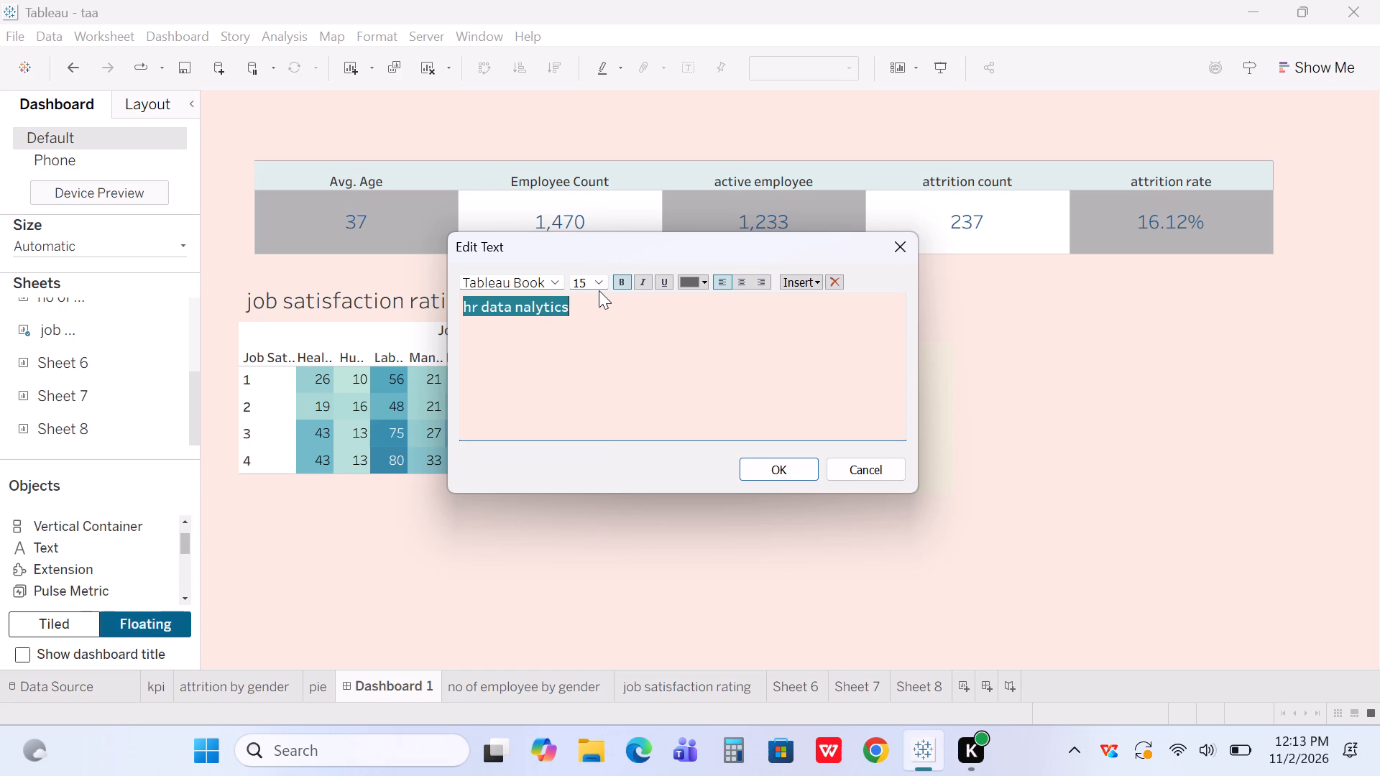
{"action": "left_click", "coordinate": [599, 282]}
{"action": "left_click", "coordinate": [599, 489]}
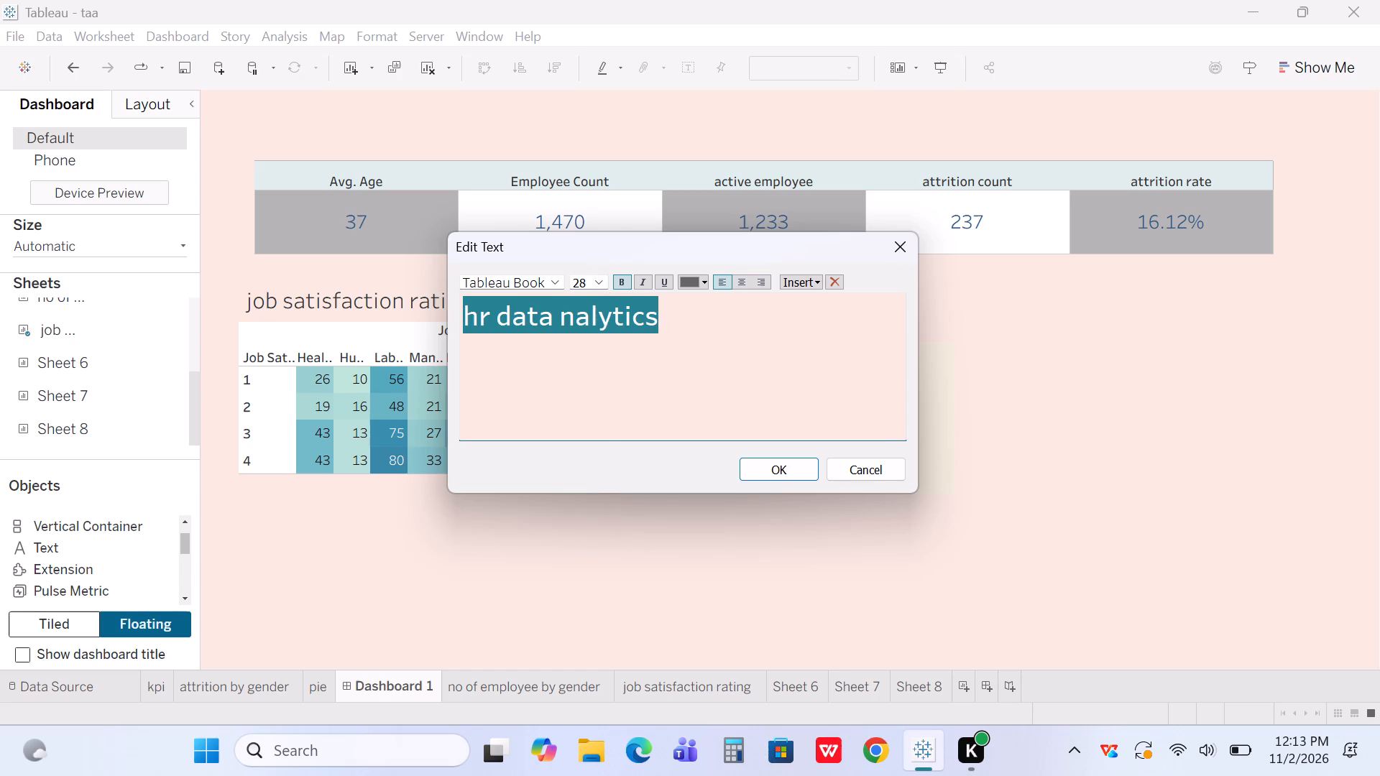
Delete the first "n" of "nalytics" so the title text reads "hr data alytics".
{"action": "left_click", "coordinate": [575, 316]}
{"action": "key", "text": "BackSpace"}
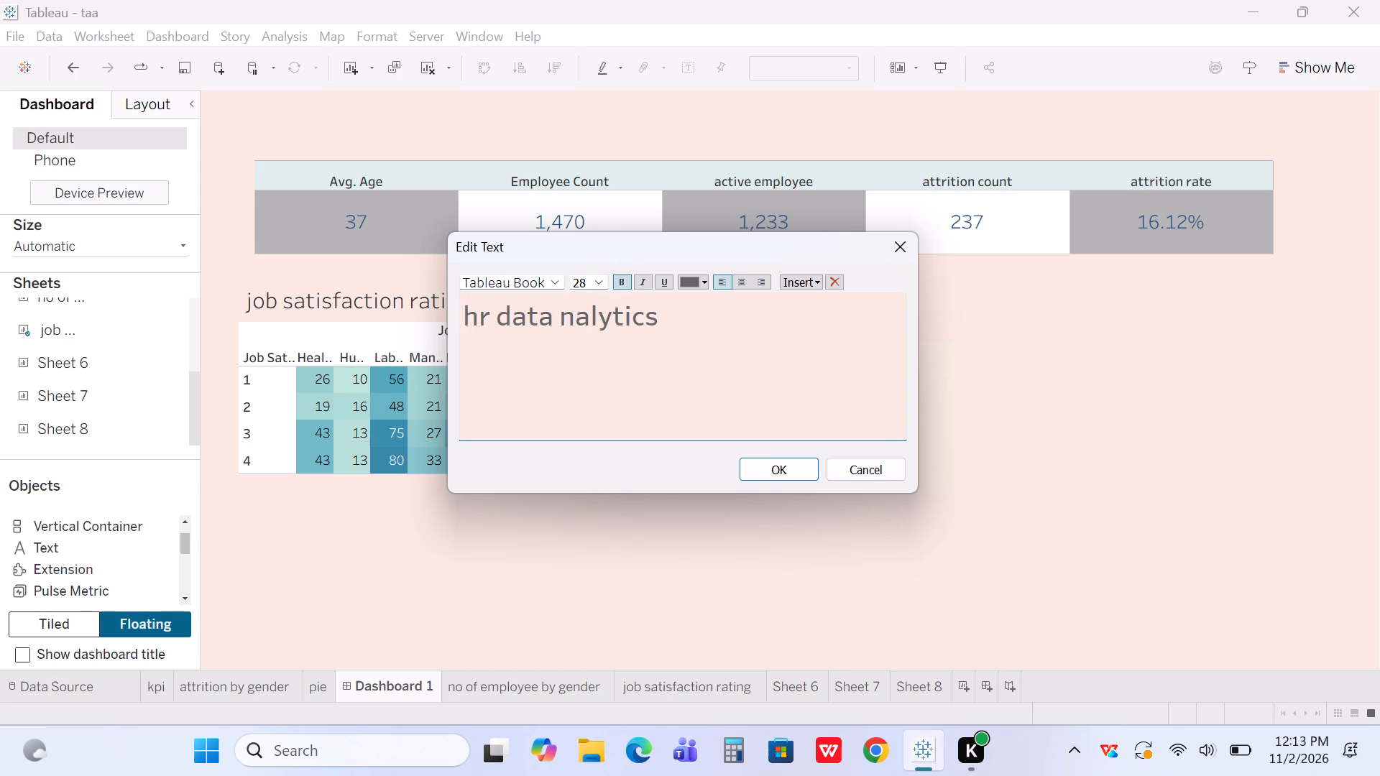
{"action": "left_click", "coordinate": [575, 316]}
Set the whole "hr data alytics" text to font size 48 and apply the text edits to the dashboard.
{"action": "left_click", "coordinate": [595, 280]}
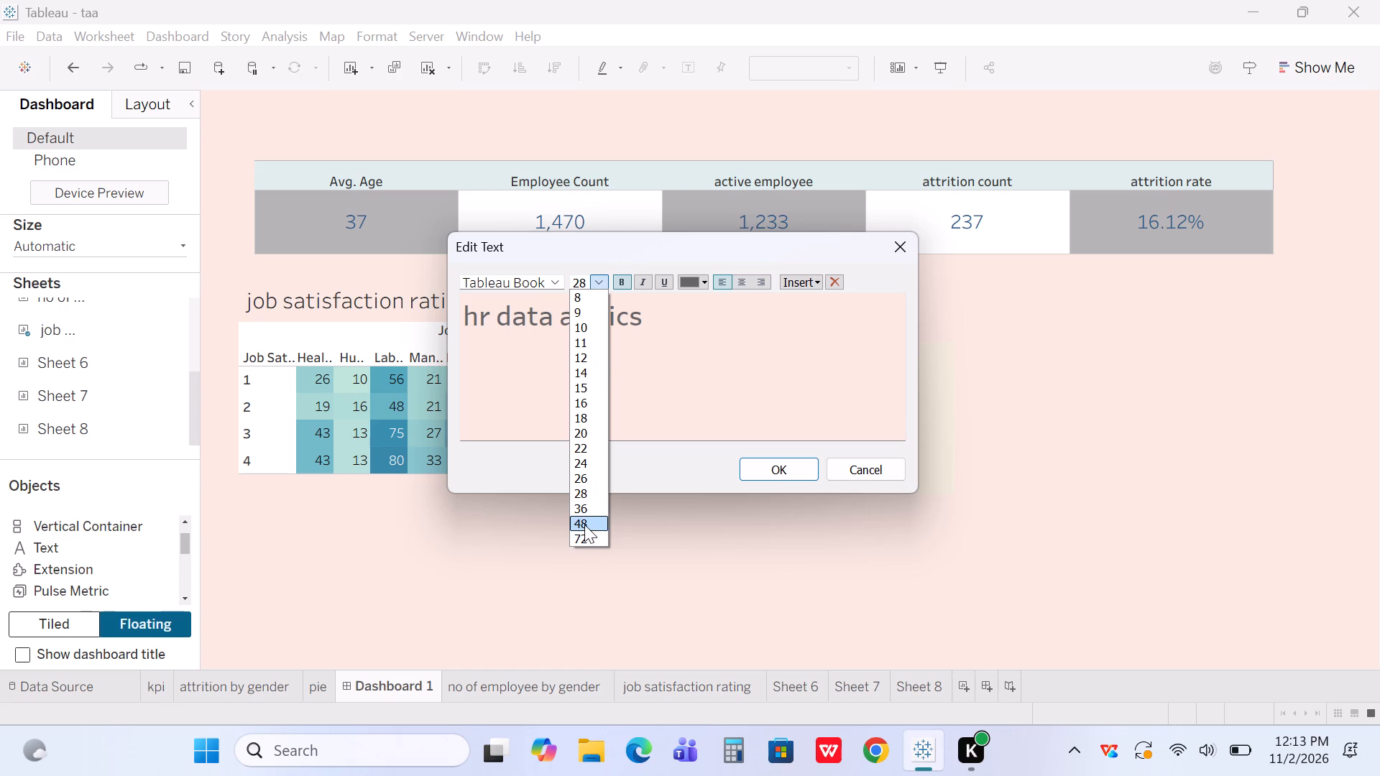
{"action": "left_click", "coordinate": [584, 523]}
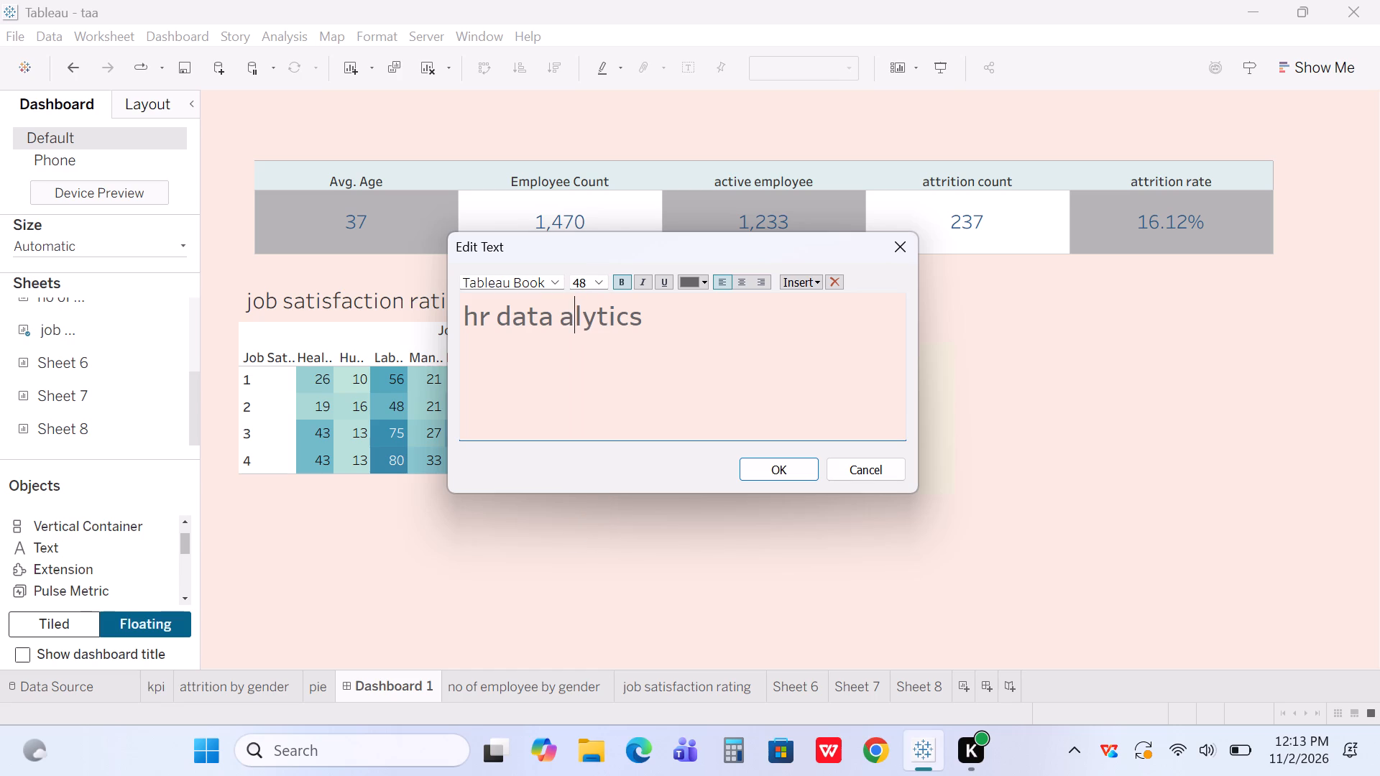
{"action": "left_click_drag", "start_coordinate": [465, 312], "coordinate": [657, 319]}
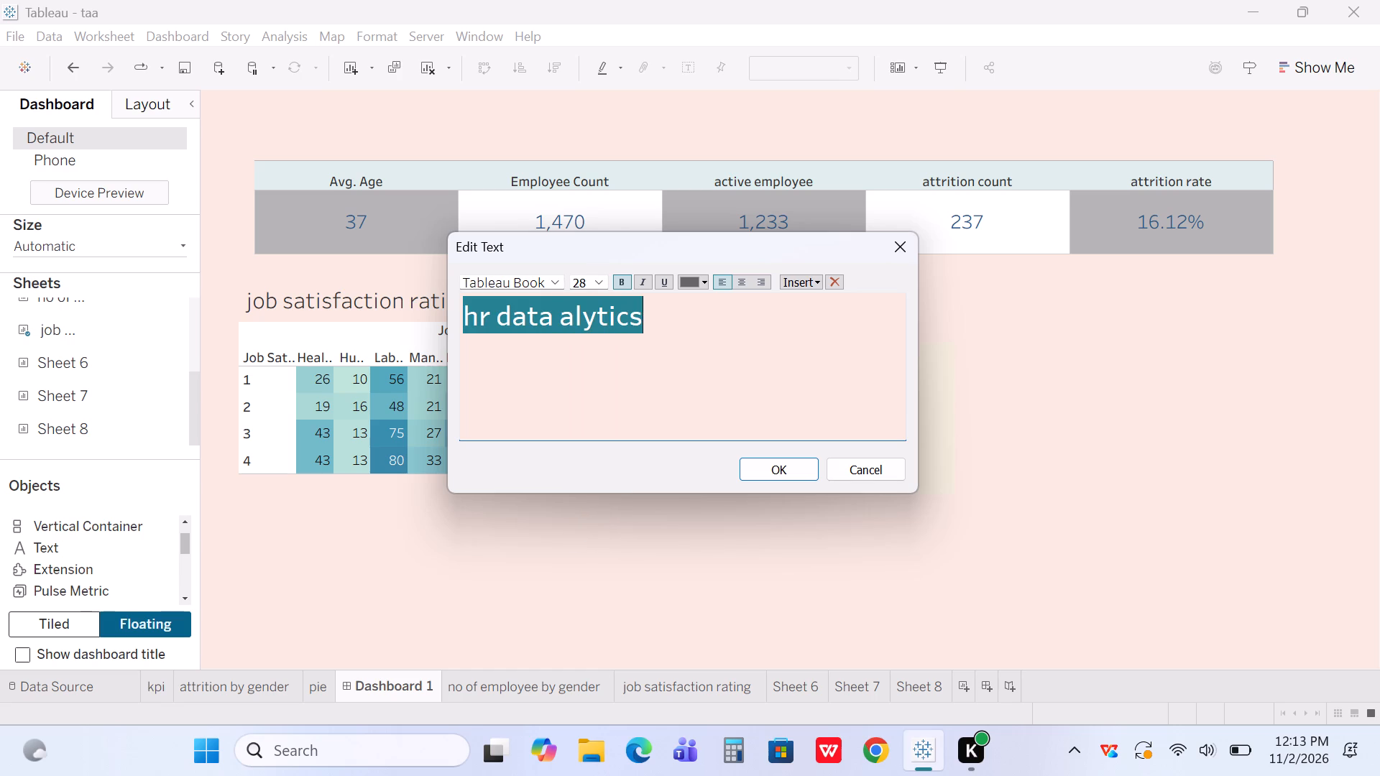
{"action": "left_click_drag", "start_coordinate": [657, 319], "coordinate": [667, 319]}
{"action": "left_click", "coordinate": [601, 285]}
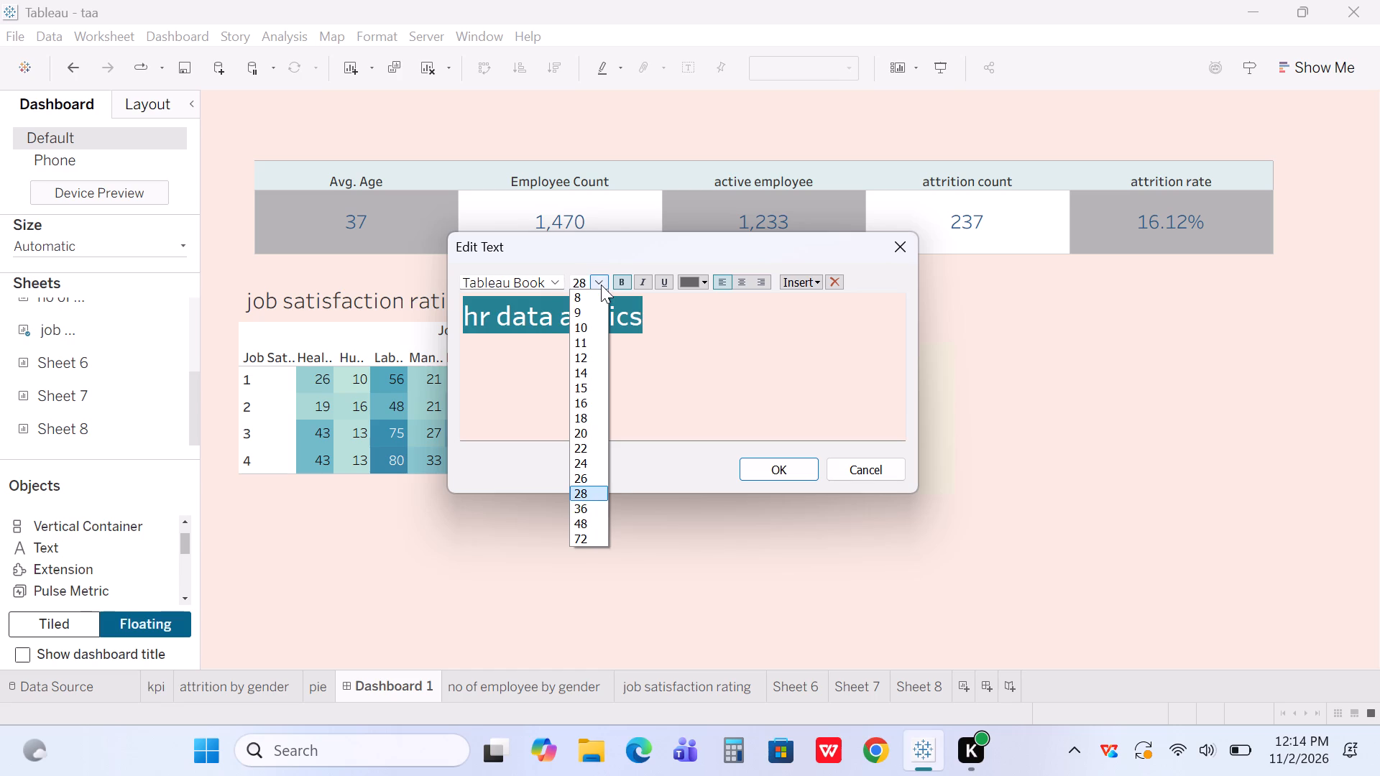
{"action": "left_click", "coordinate": [591, 519]}
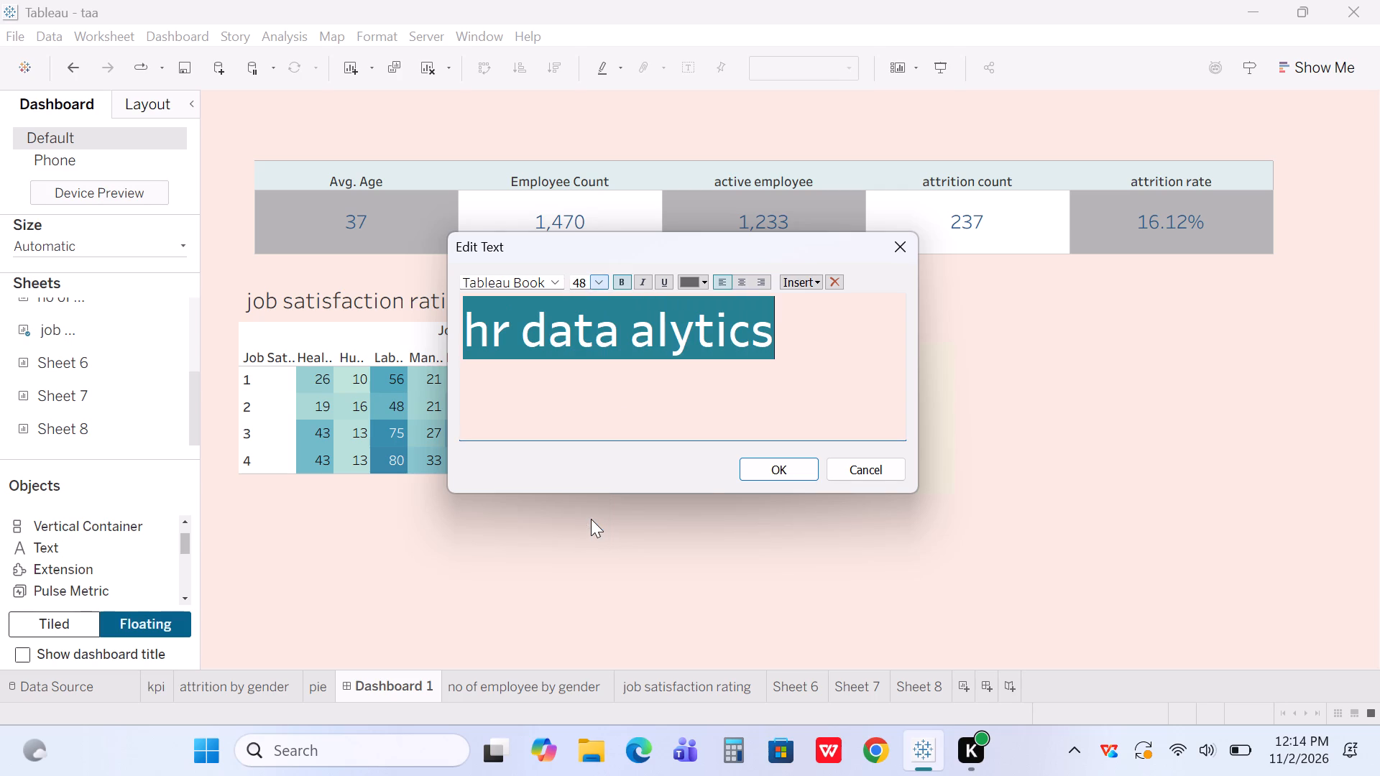
{"action": "left_click", "coordinate": [778, 456]}
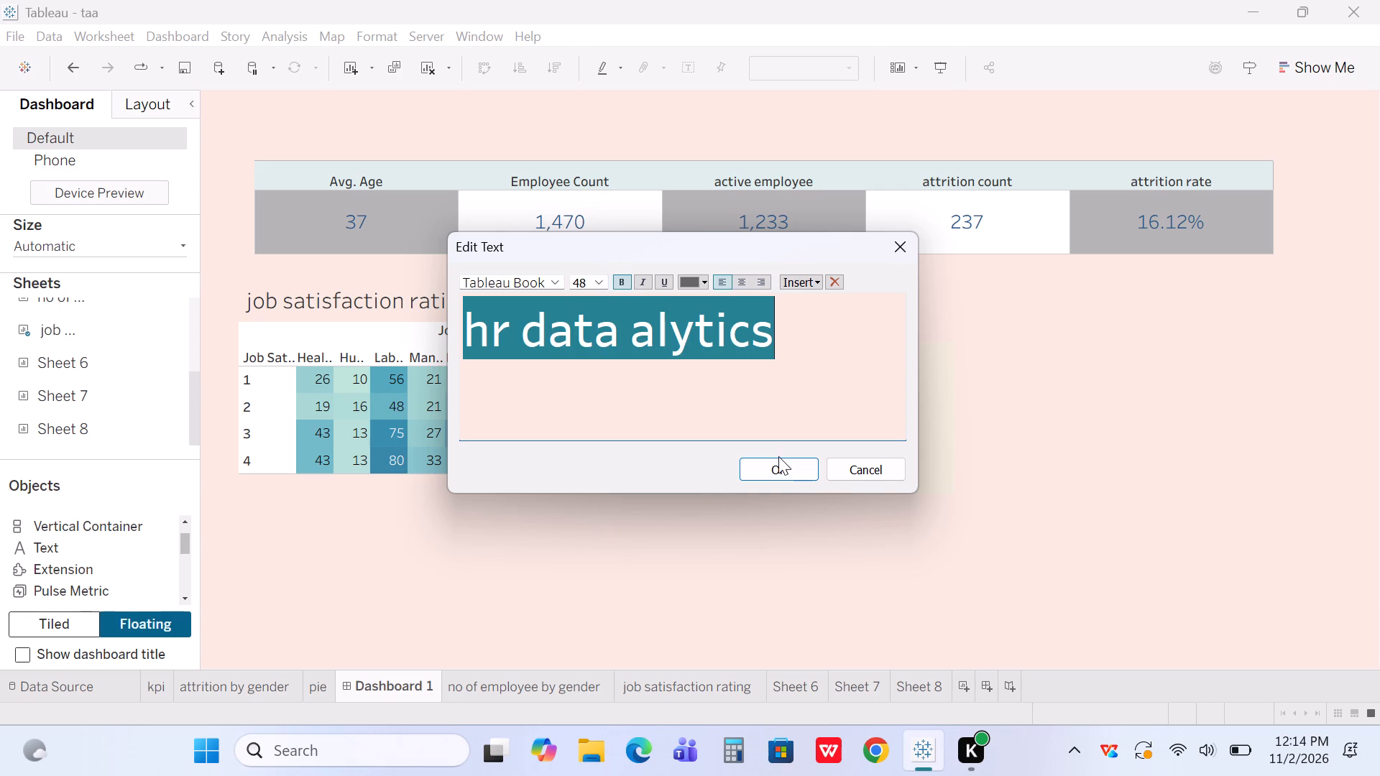
{"action": "left_click", "coordinate": [776, 474]}
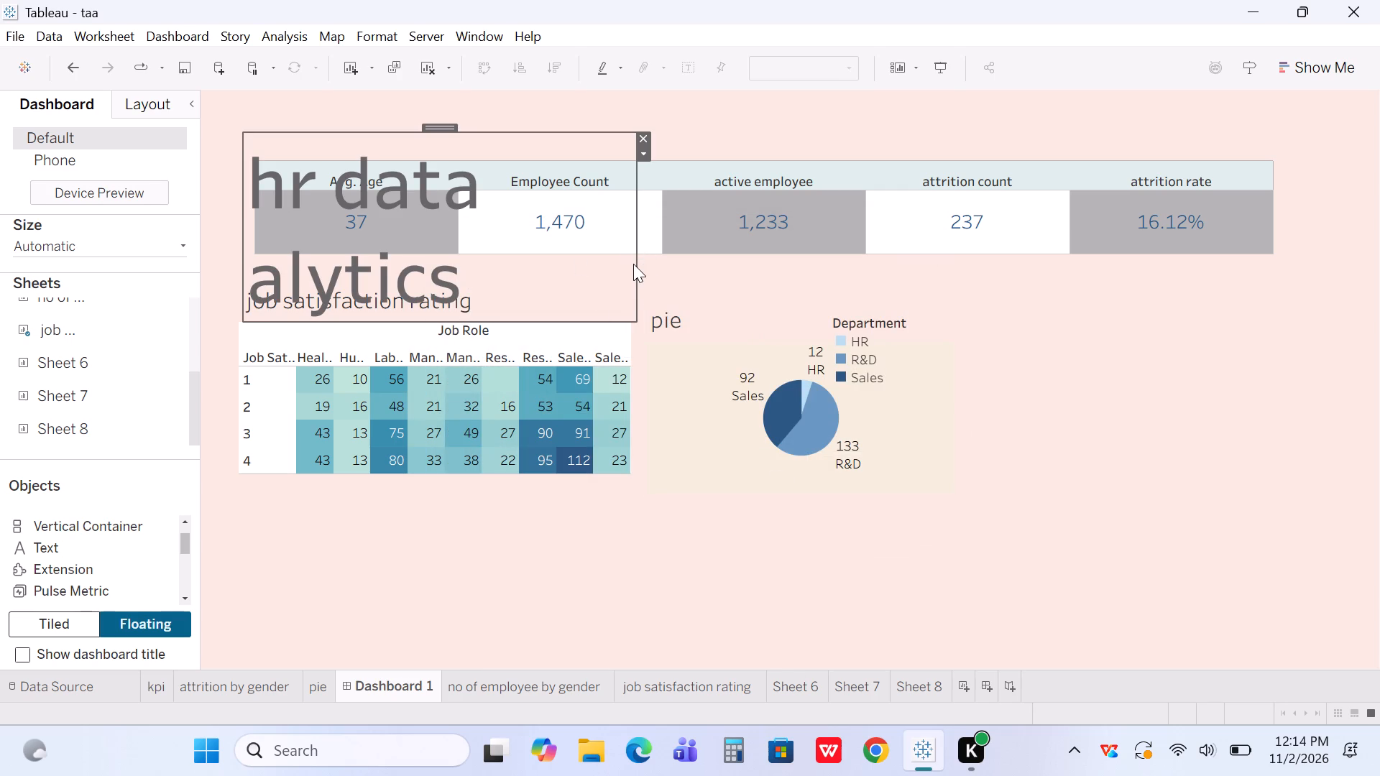
Widen the title text object to the end of the attrition count column and reduce its height to sit above the kpi view.
{"action": "left_click_drag", "start_coordinate": [635, 264], "coordinate": [1000, 249]}
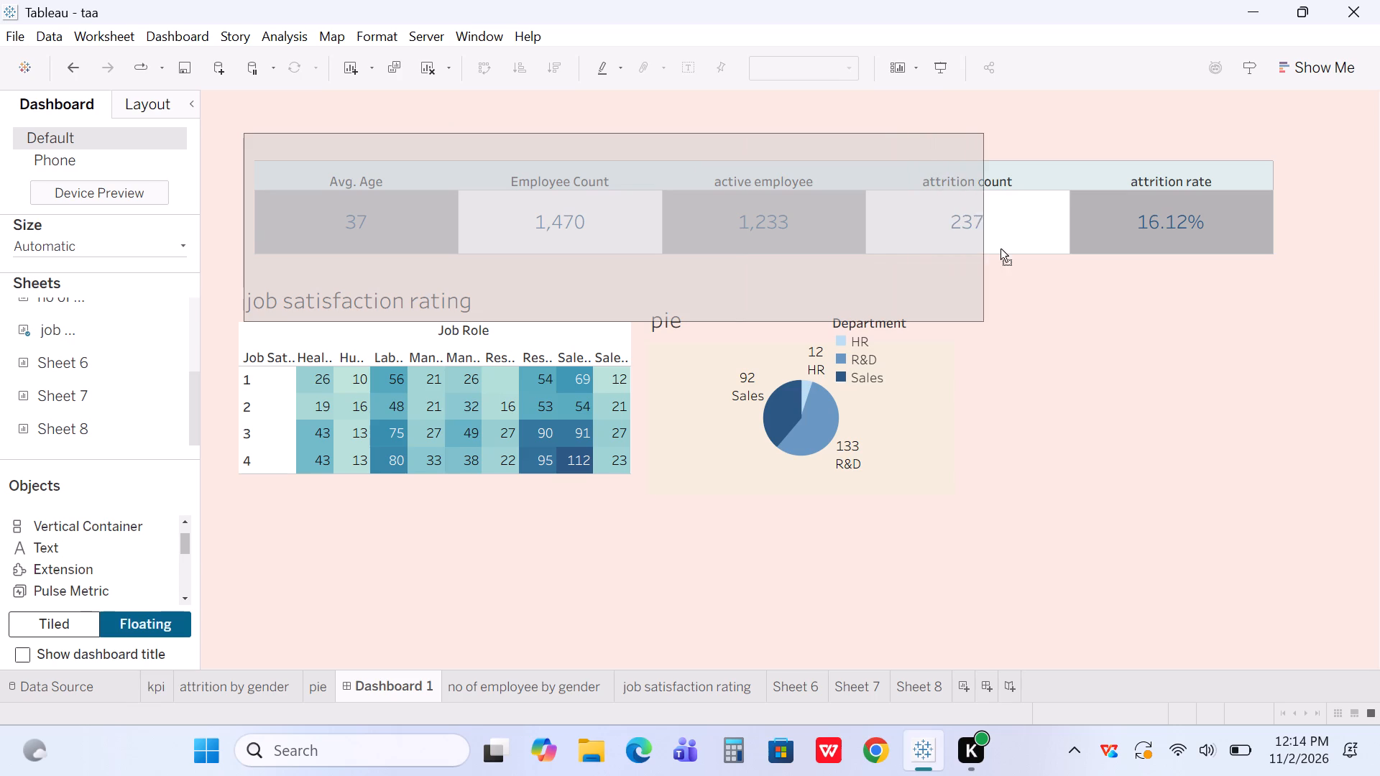
{"action": "left_click_drag", "start_coordinate": [1000, 249], "coordinate": [1065, 249]}
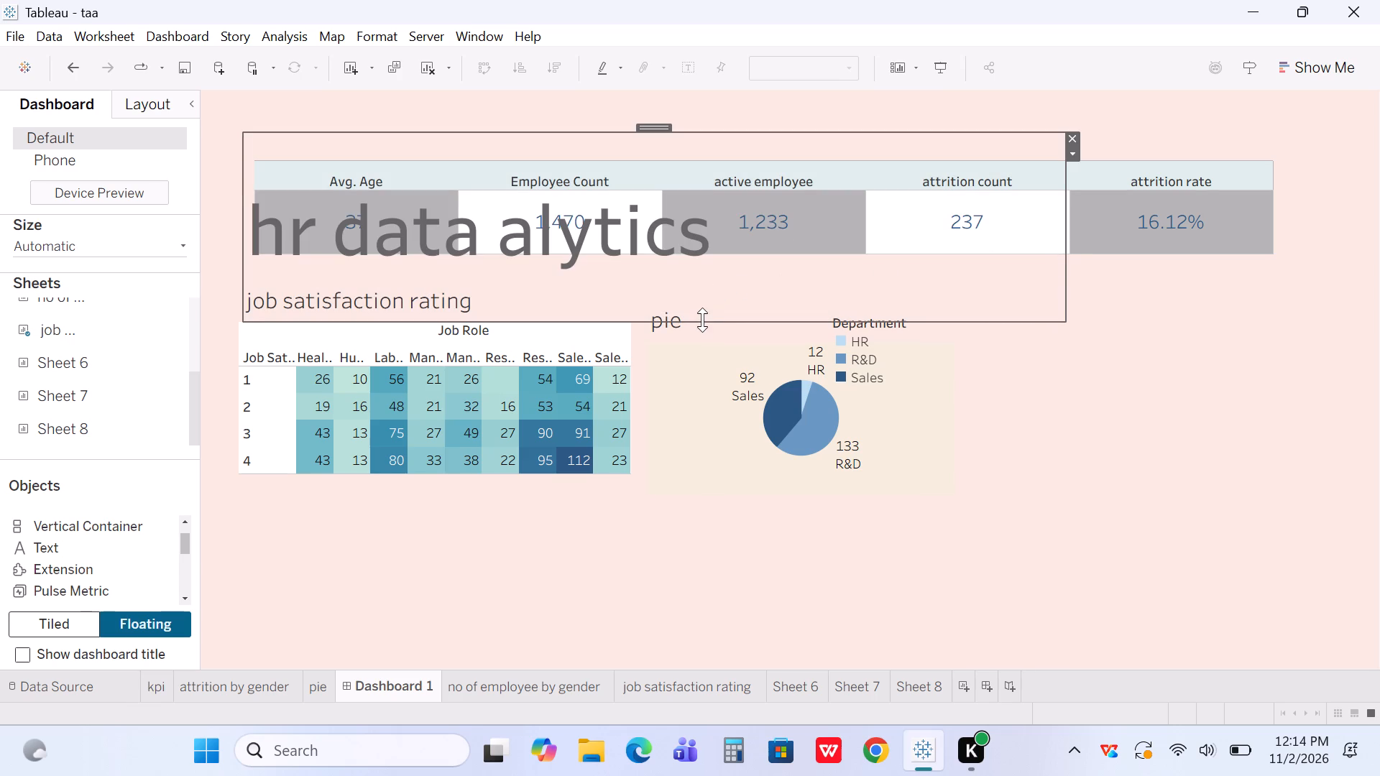
{"action": "left_click_drag", "start_coordinate": [702, 320], "coordinate": [686, 156]}
{"action": "left_click", "coordinate": [686, 156]}
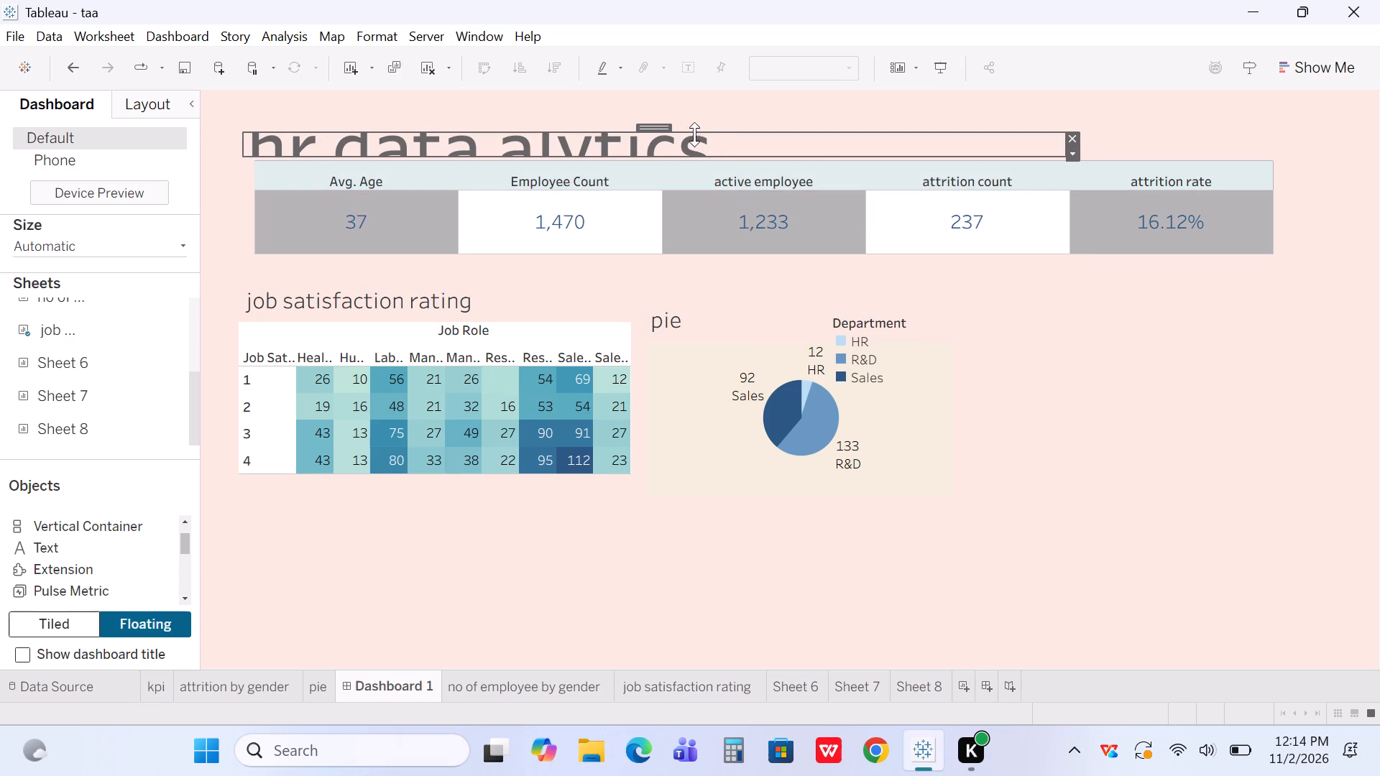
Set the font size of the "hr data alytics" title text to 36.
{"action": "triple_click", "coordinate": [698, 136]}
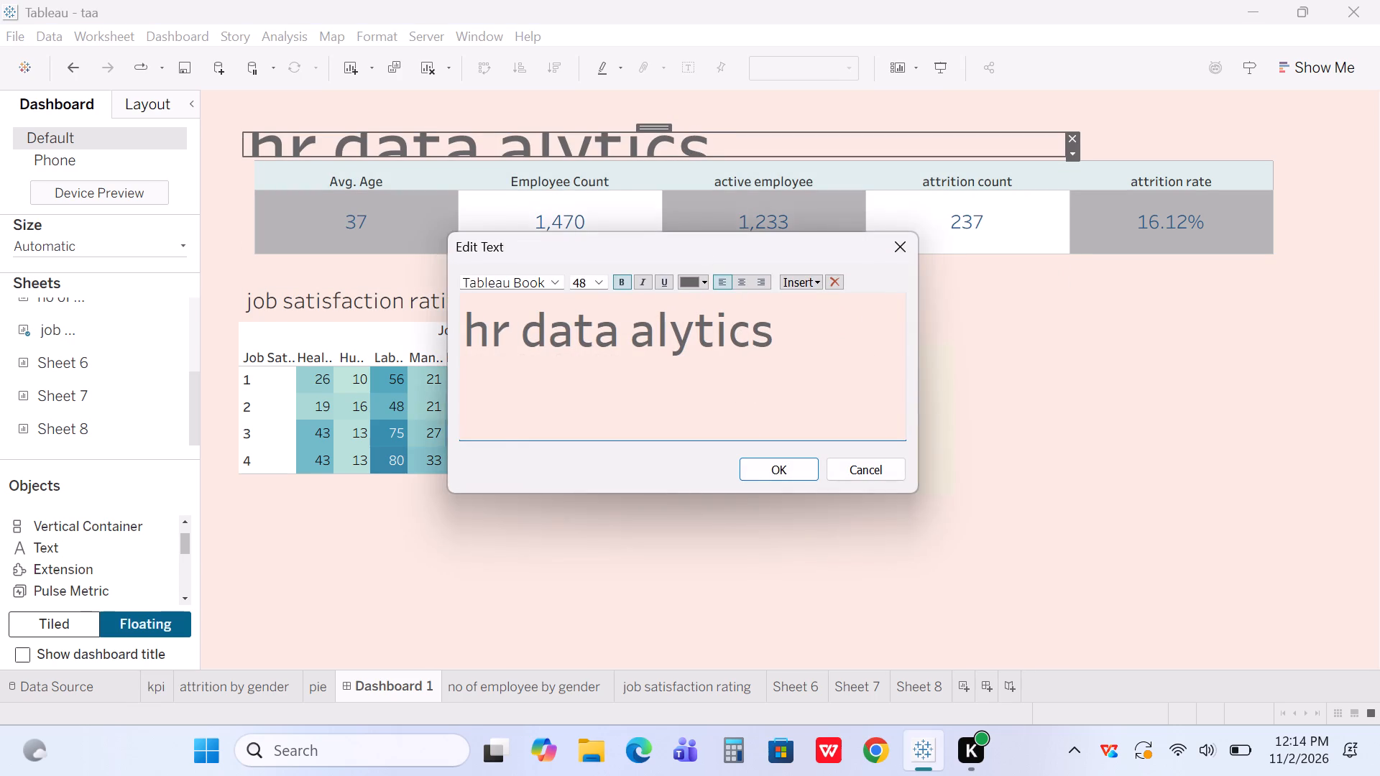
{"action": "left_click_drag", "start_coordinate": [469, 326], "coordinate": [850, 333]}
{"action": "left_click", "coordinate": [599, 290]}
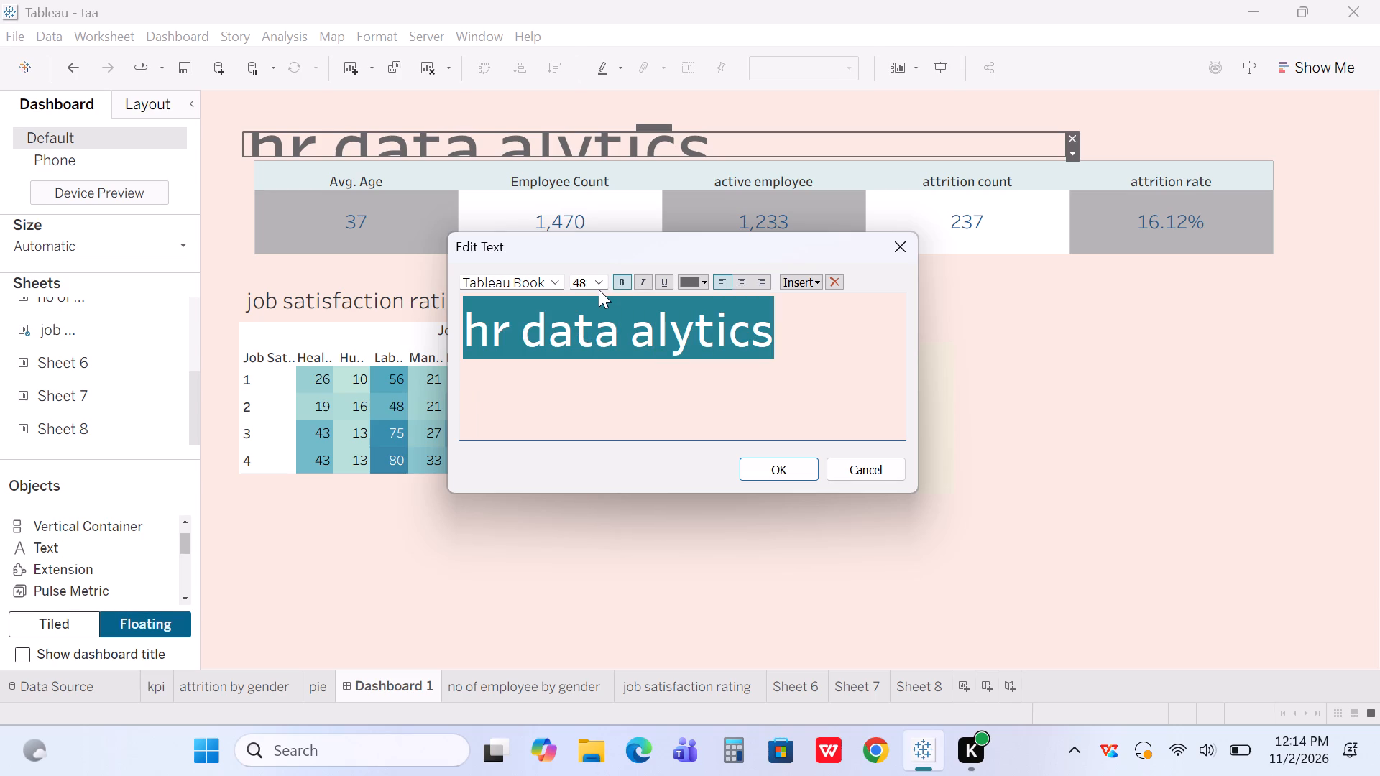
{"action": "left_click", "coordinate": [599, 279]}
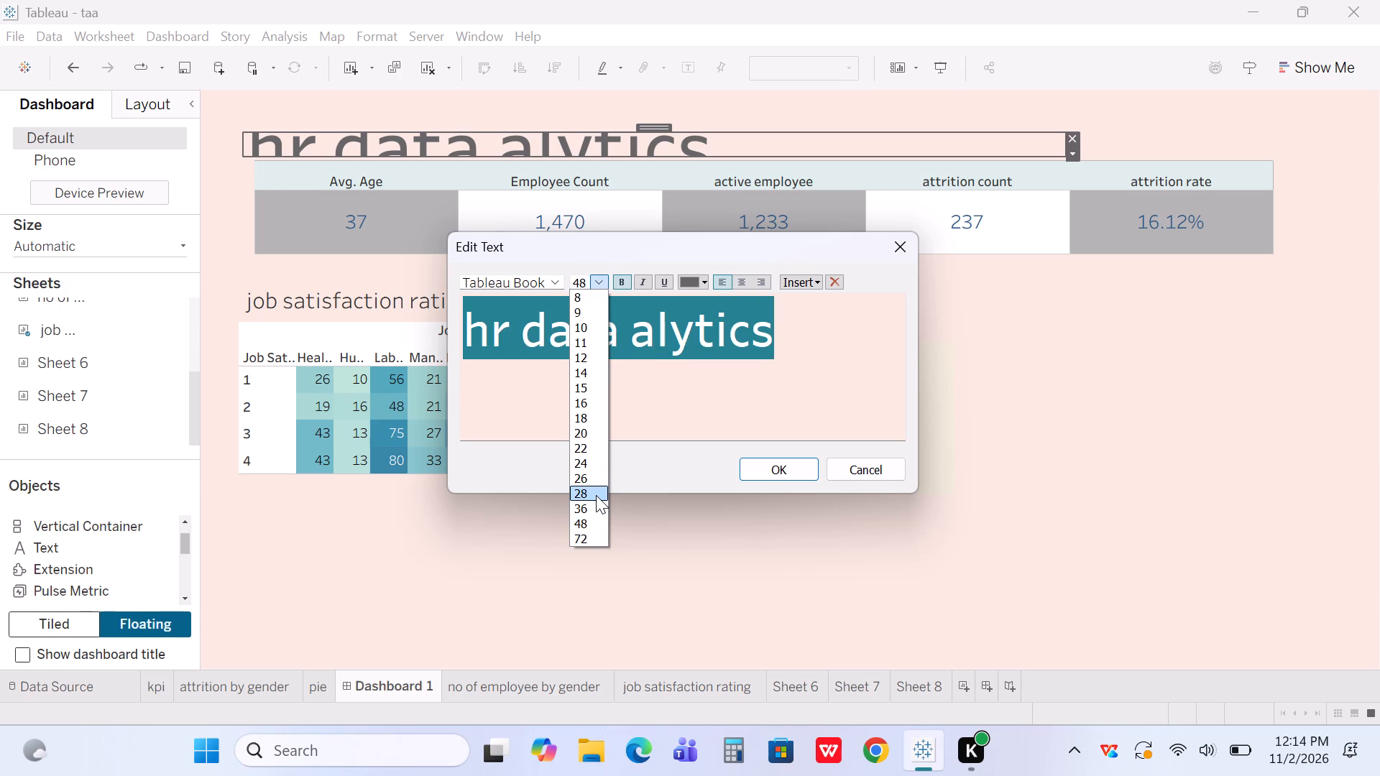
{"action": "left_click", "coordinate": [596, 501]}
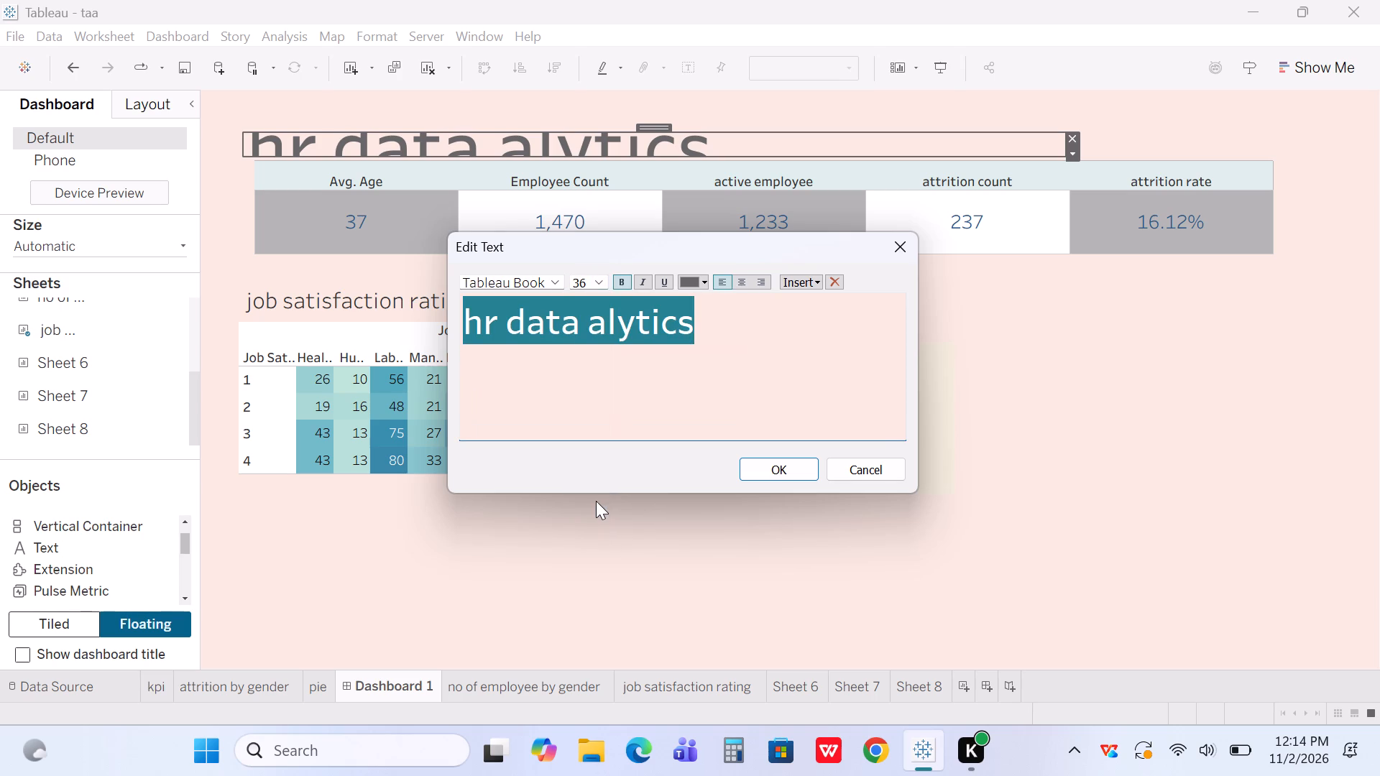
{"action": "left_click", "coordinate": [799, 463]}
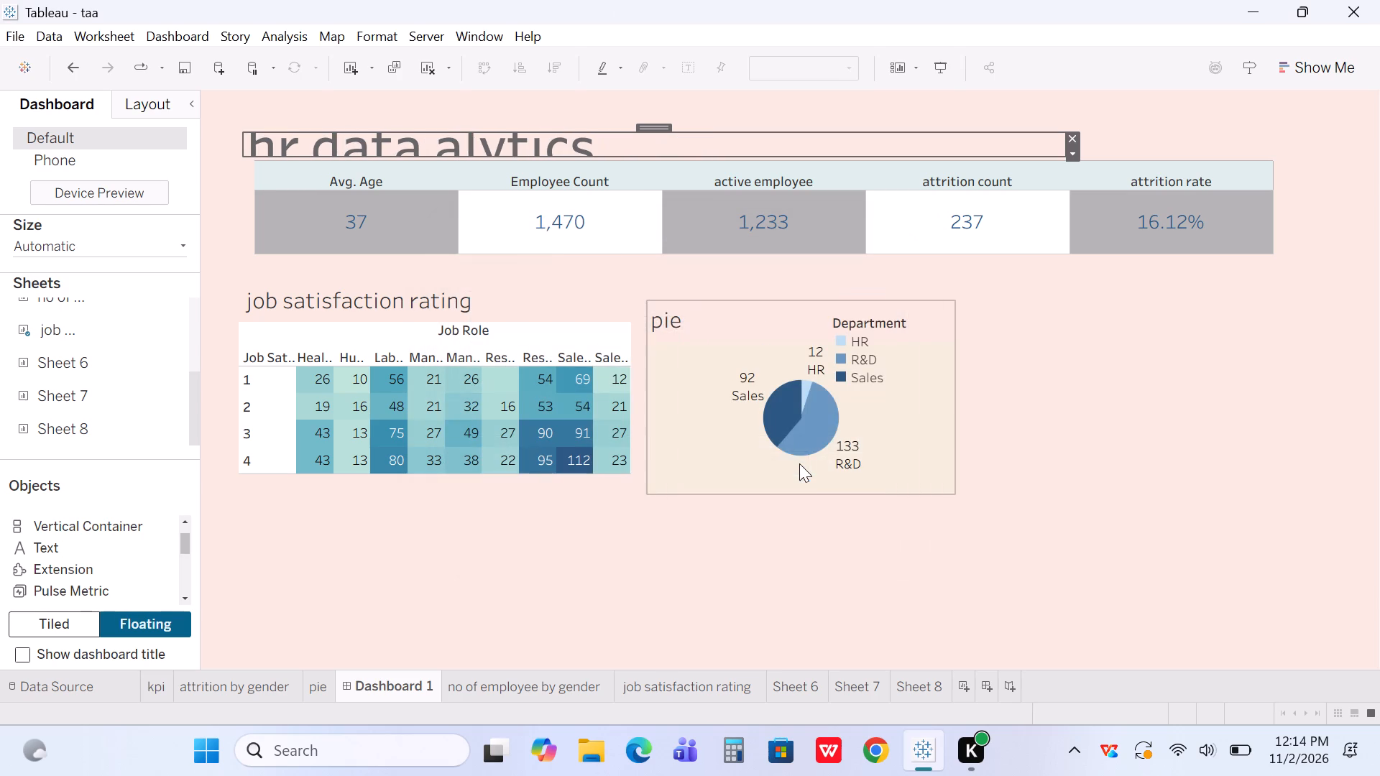
Move the title text object up to the dashboard's top edge and extend its height down towards the kpi view.
{"action": "left_click_drag", "start_coordinate": [655, 130], "coordinate": [655, 115]}
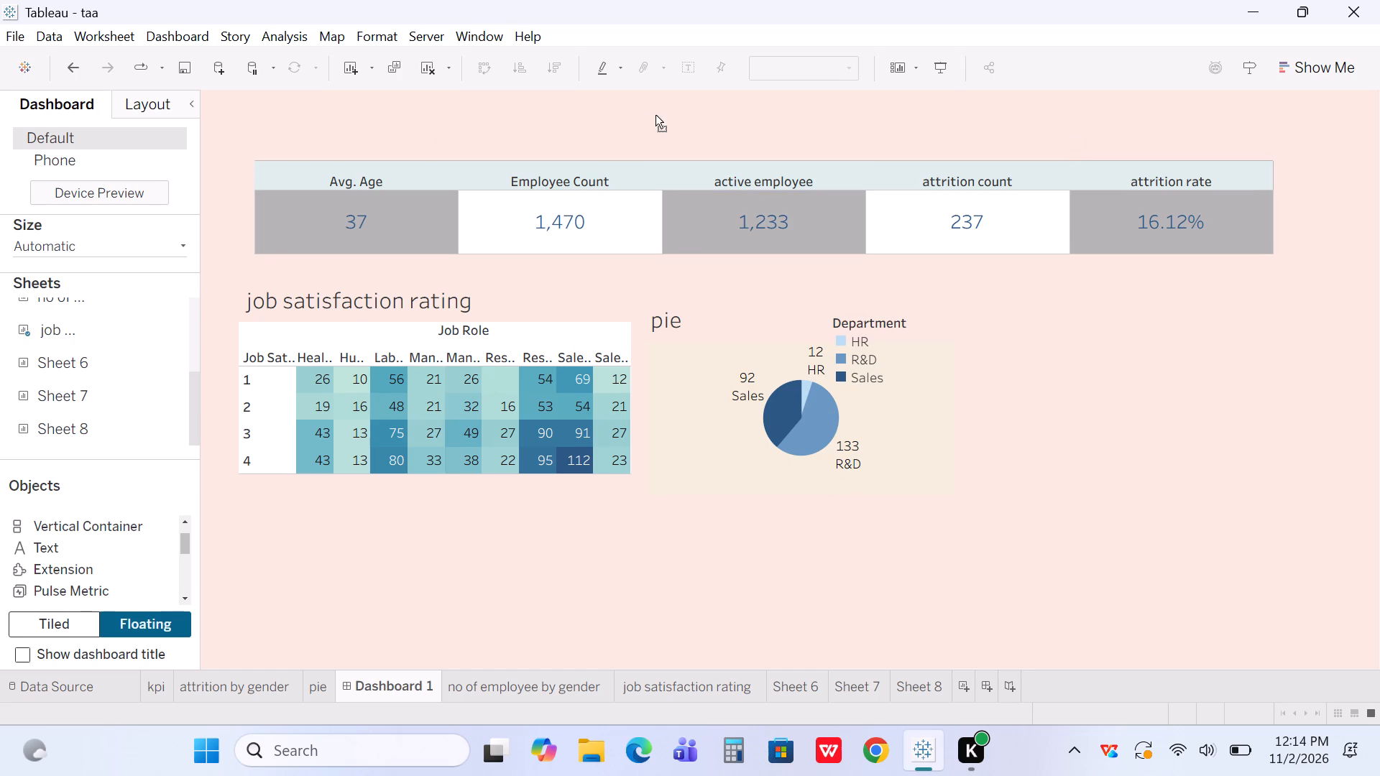
{"action": "left_click_drag", "start_coordinate": [655, 115], "coordinate": [655, 104]}
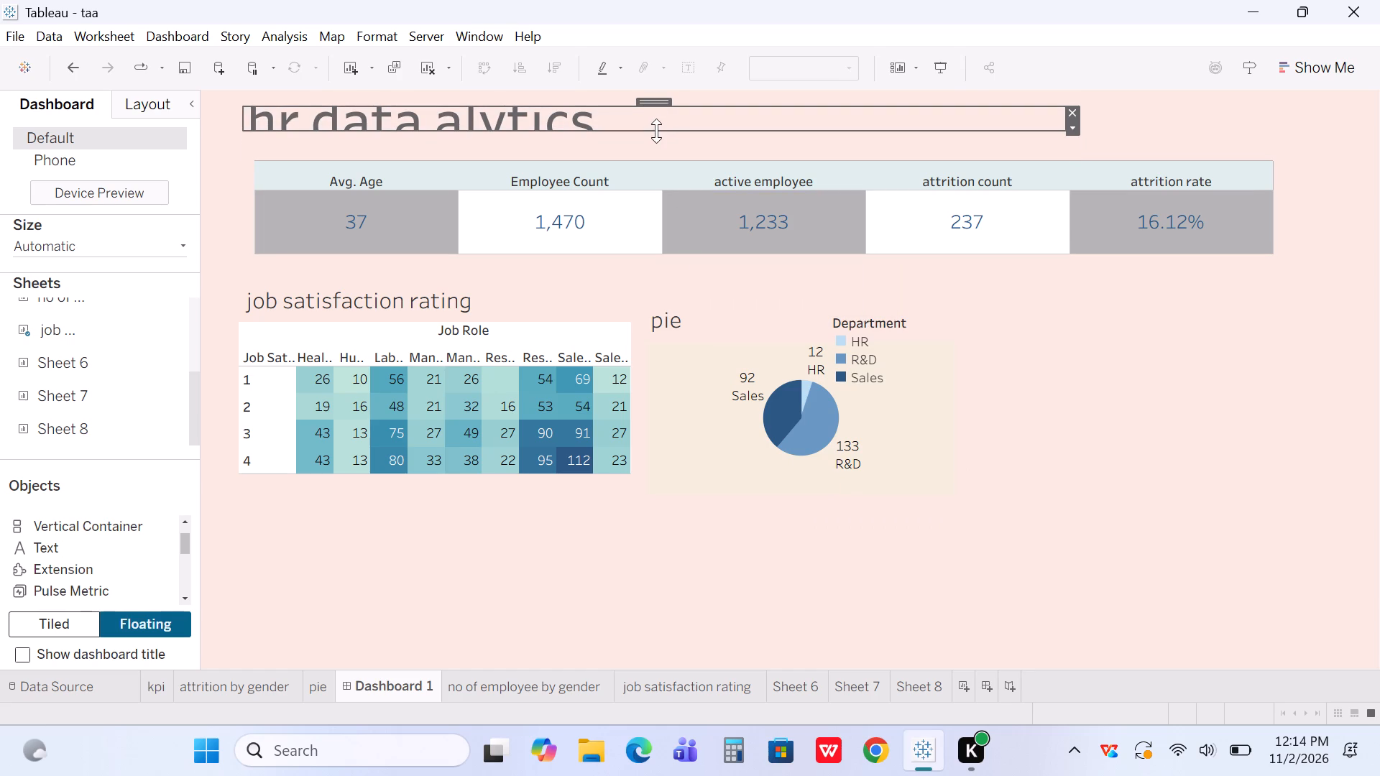
{"action": "left_click_drag", "start_coordinate": [656, 131], "coordinate": [659, 149]}
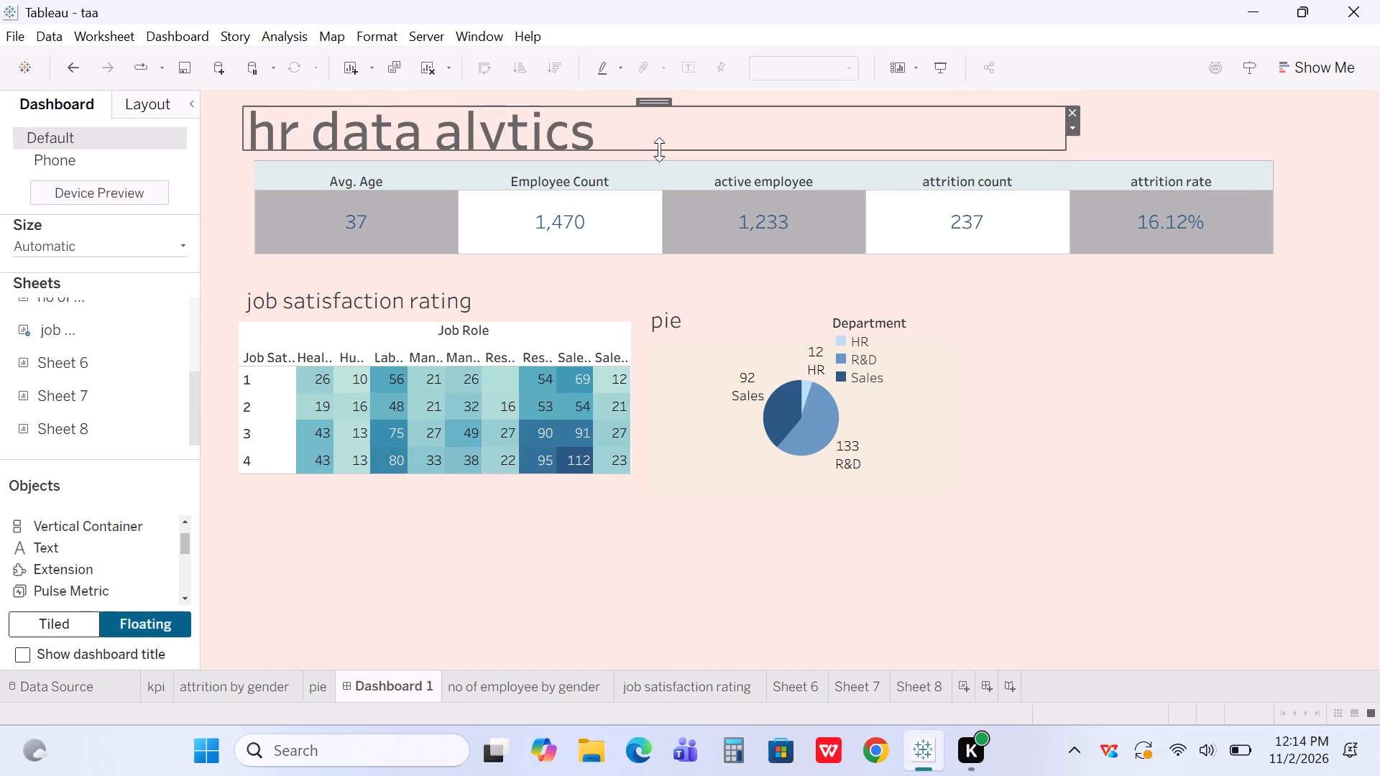
Set the font size of the "hr data alytics" title text to 28 and deselect the object.
{"action": "double_click", "coordinate": [566, 118]}
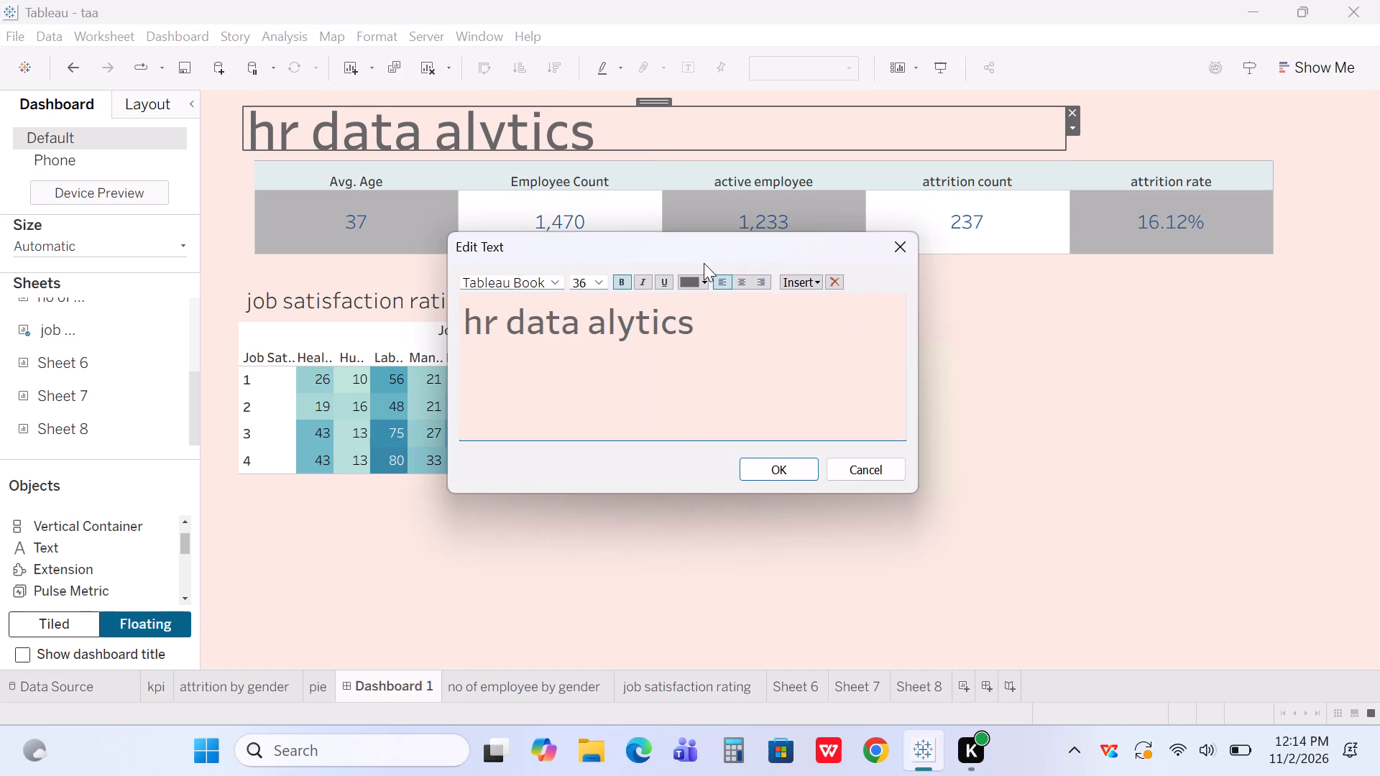
{"action": "left_click_drag", "start_coordinate": [462, 317], "coordinate": [703, 354]}
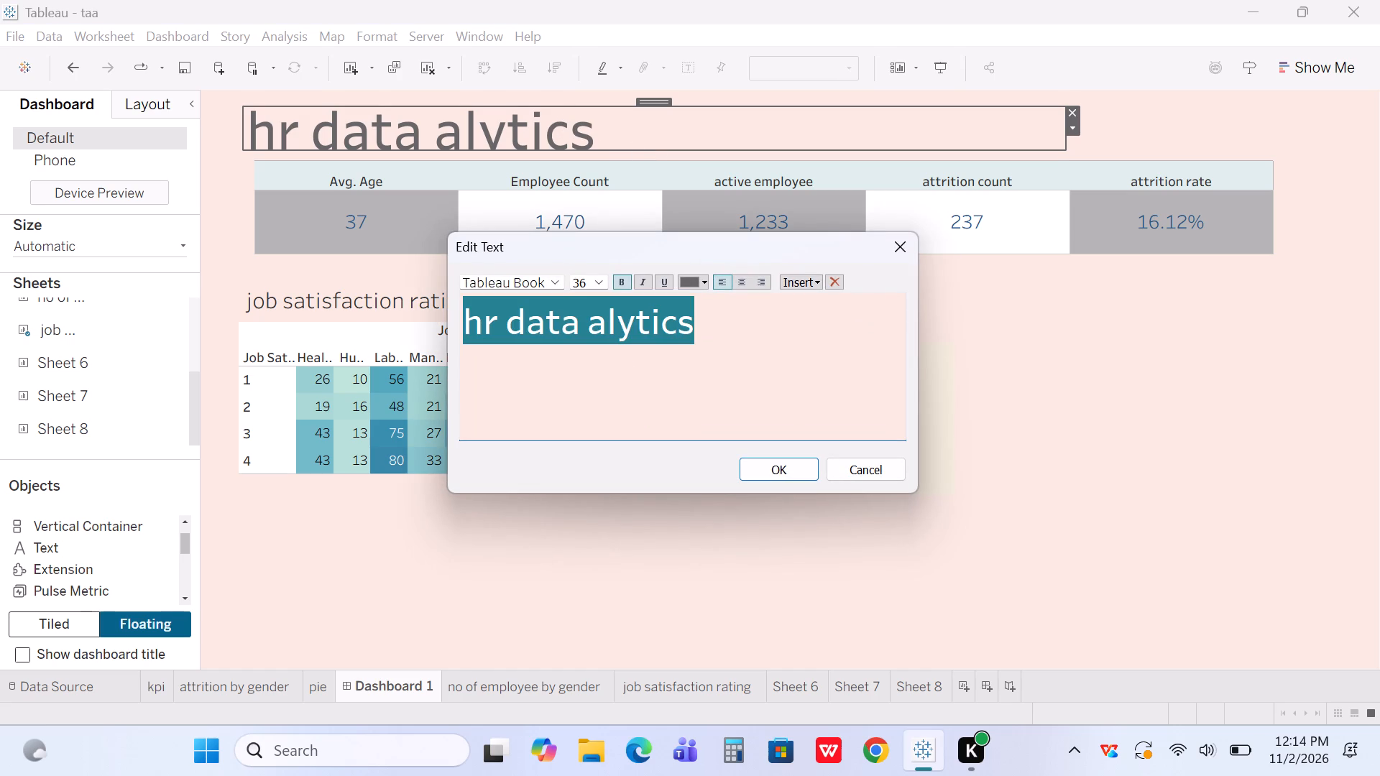
{"action": "left_click_drag", "start_coordinate": [703, 354], "coordinate": [723, 354]}
{"action": "left_click", "coordinate": [599, 284]}
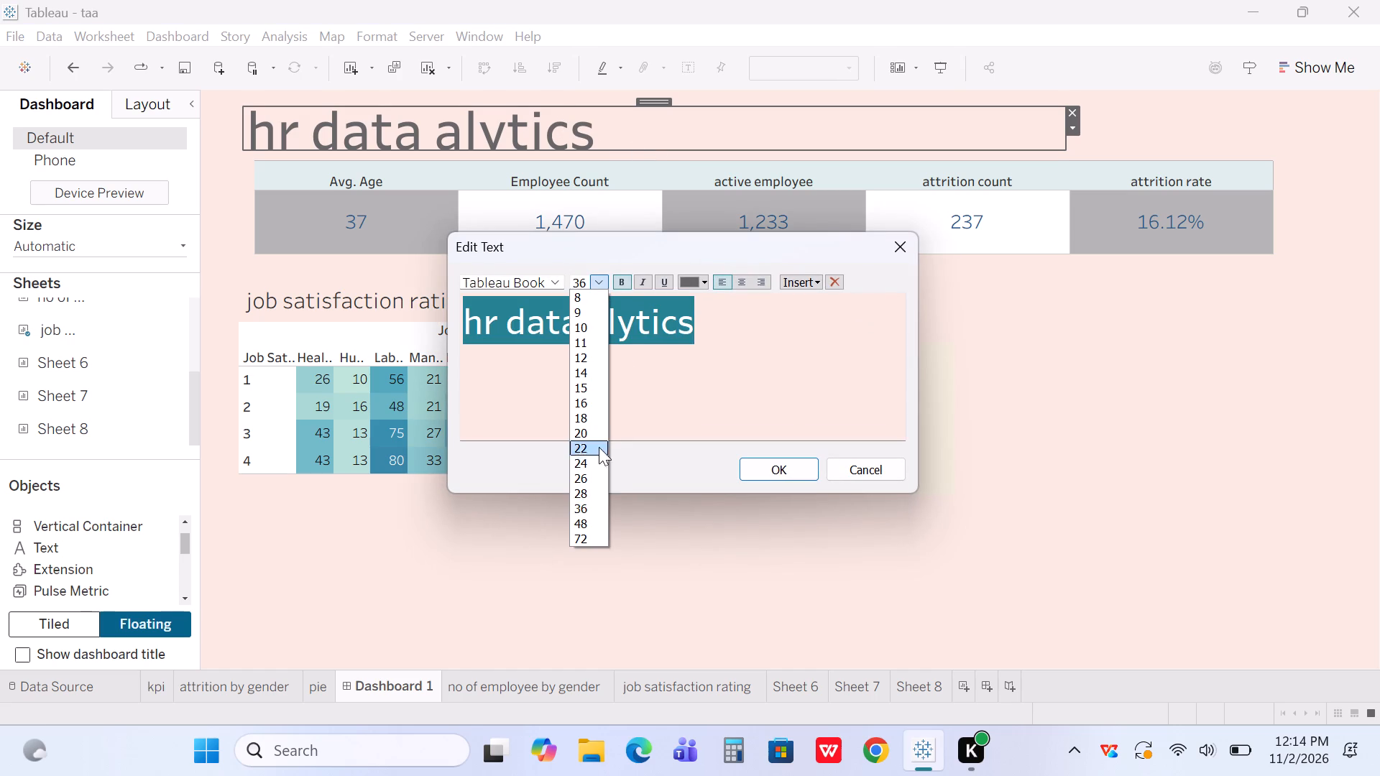
{"action": "left_click", "coordinate": [596, 493]}
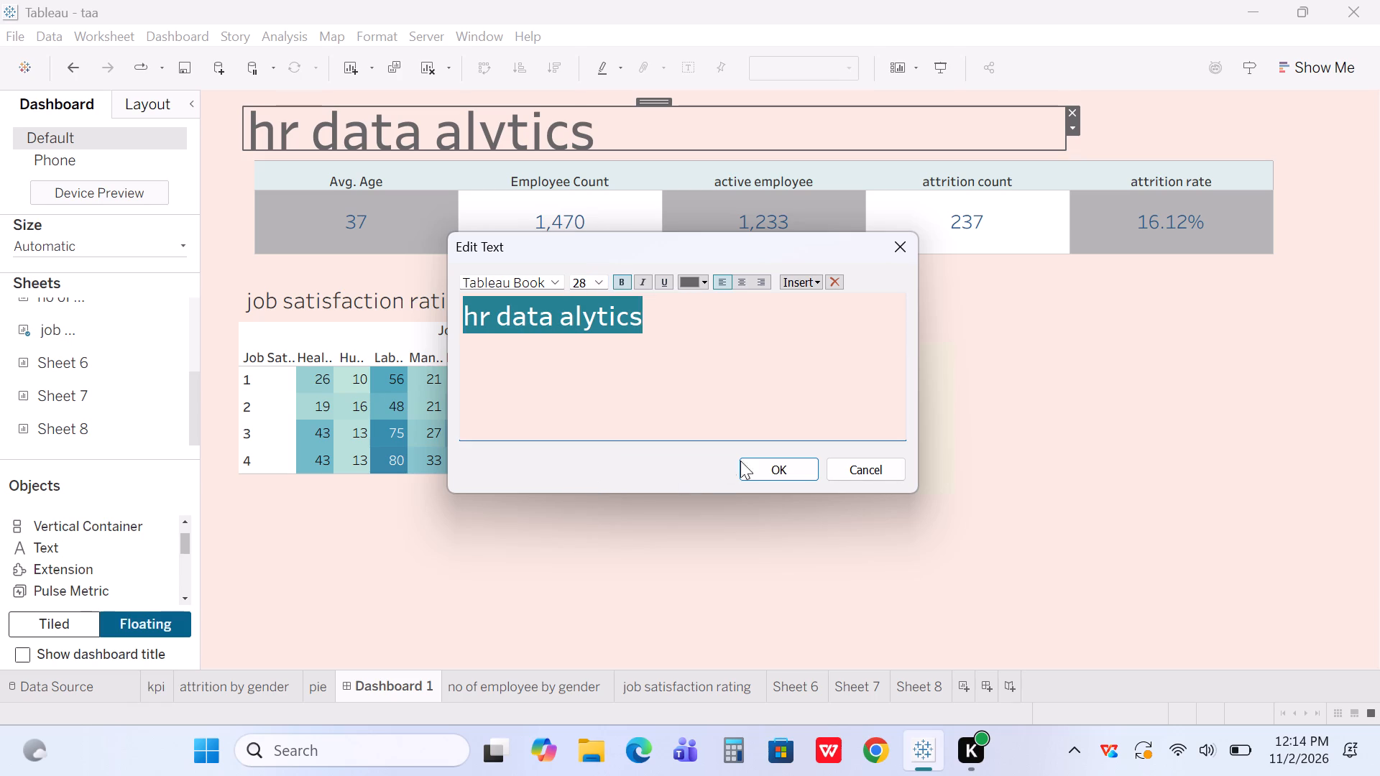
{"action": "left_click", "coordinate": [763, 465]}
{"action": "left_click", "coordinate": [851, 541]}
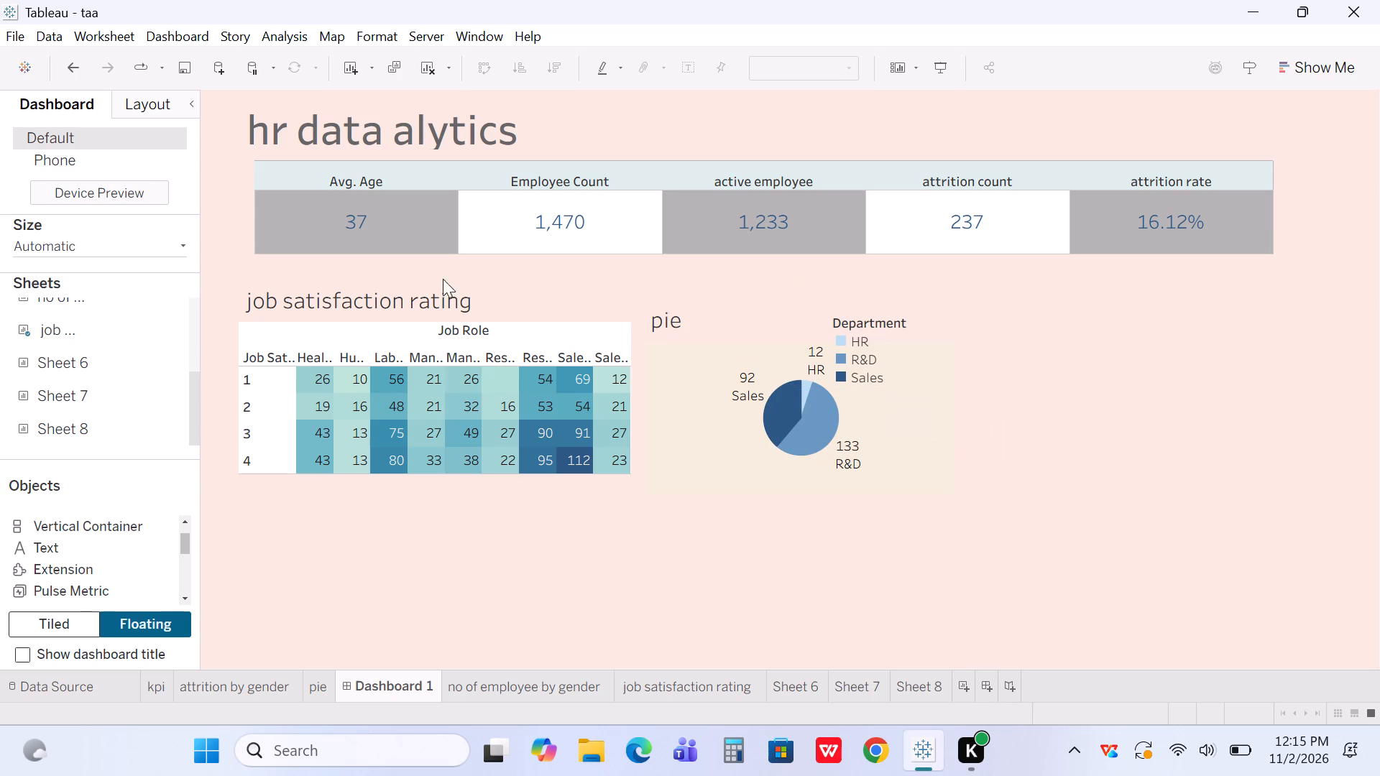
Narrow the floating kpi view by moving its left edge inward to above the job satisfaction table's middle.
{"action": "left_click", "coordinate": [272, 188]}
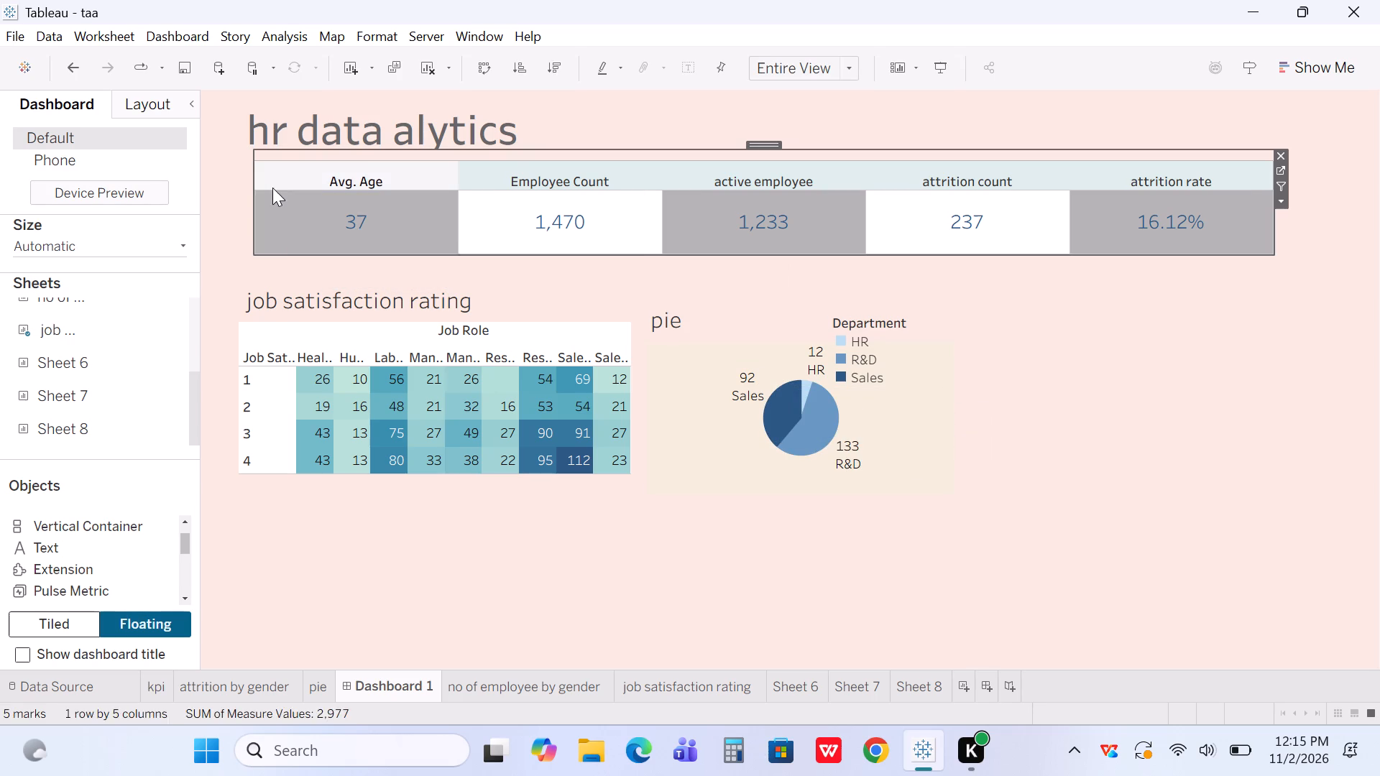
{"action": "left_click_drag", "start_coordinate": [253, 194], "coordinate": [390, 201]}
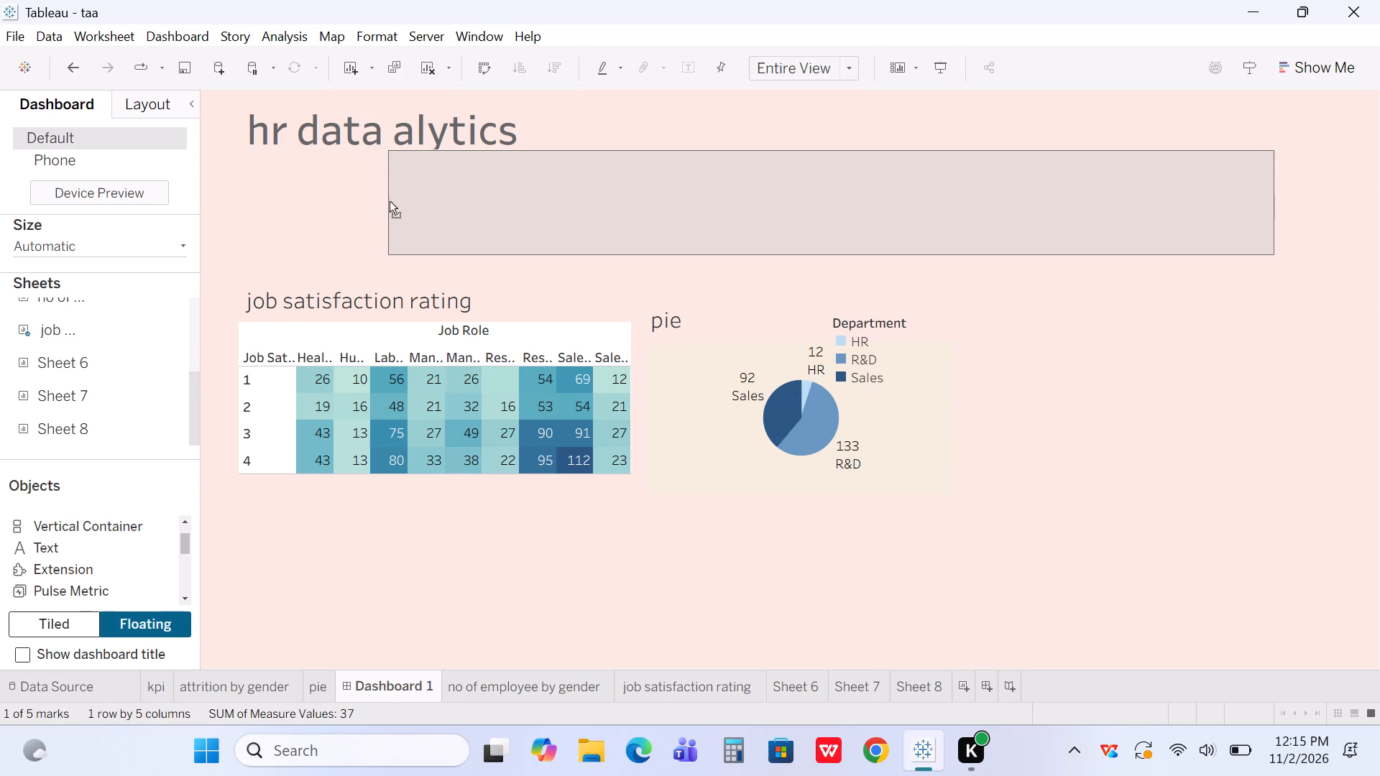
{"action": "left_click_drag", "start_coordinate": [390, 201], "coordinate": [417, 204]}
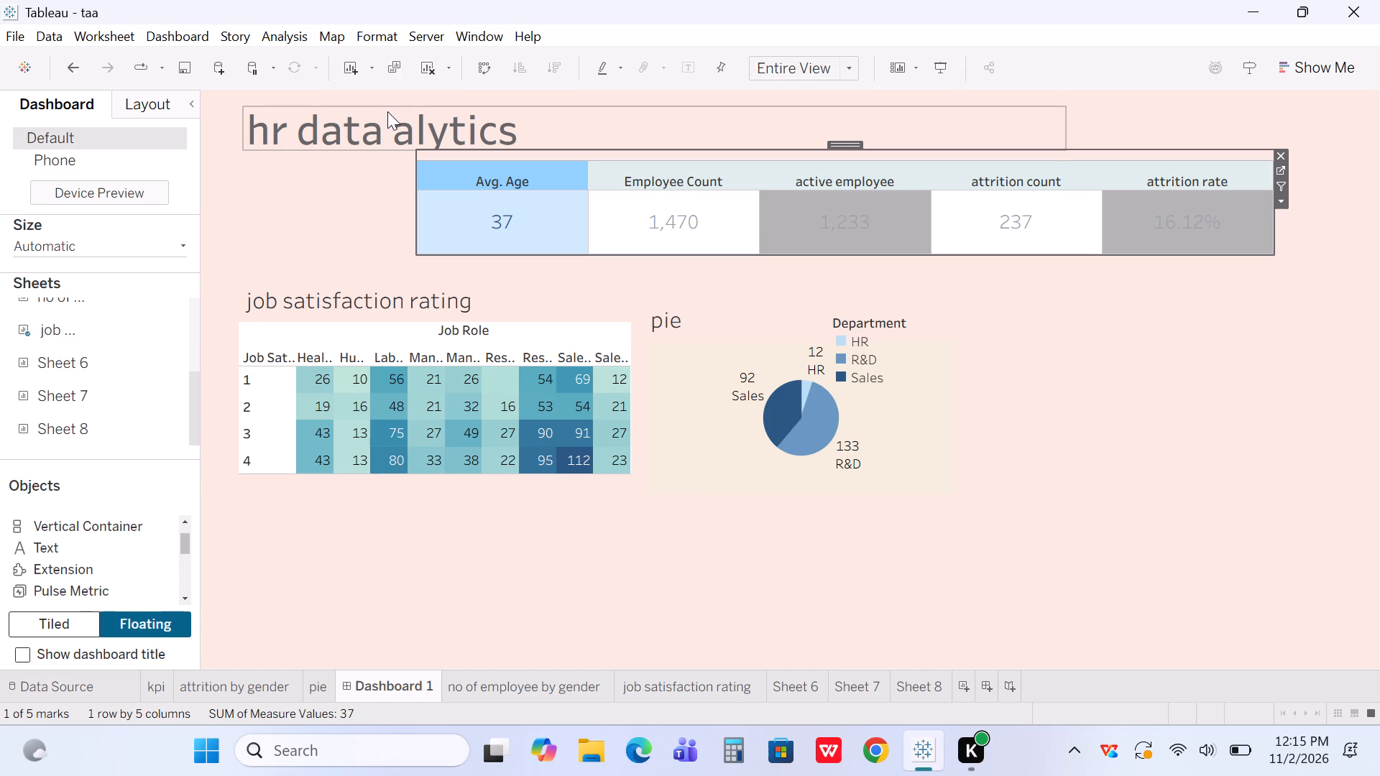
Narrow the title text object by moving its left edge inward to roughly match the kpi view's left edge.
{"action": "left_click", "coordinate": [246, 124]}
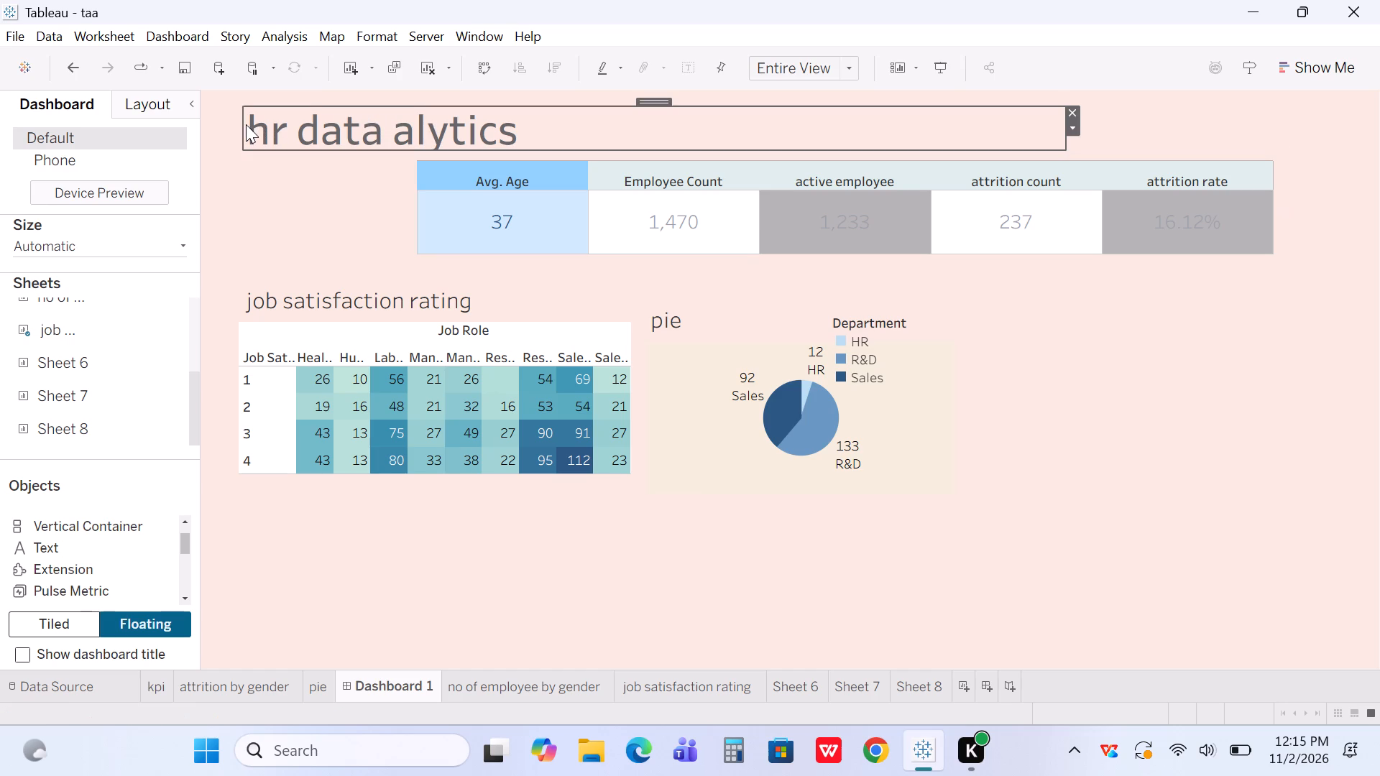
{"action": "left_click_drag", "start_coordinate": [241, 124], "coordinate": [400, 144]}
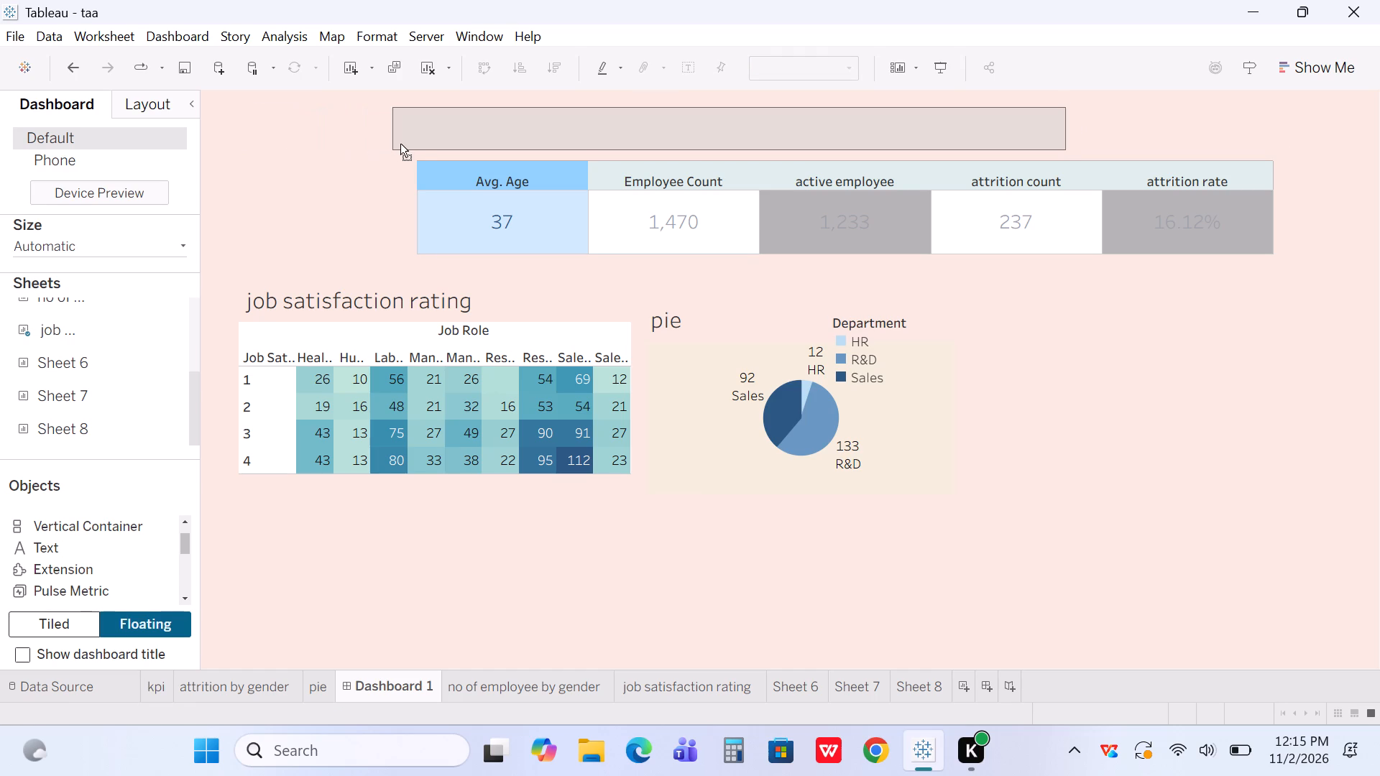
{"action": "left_click_drag", "start_coordinate": [400, 144], "coordinate": [407, 144]}
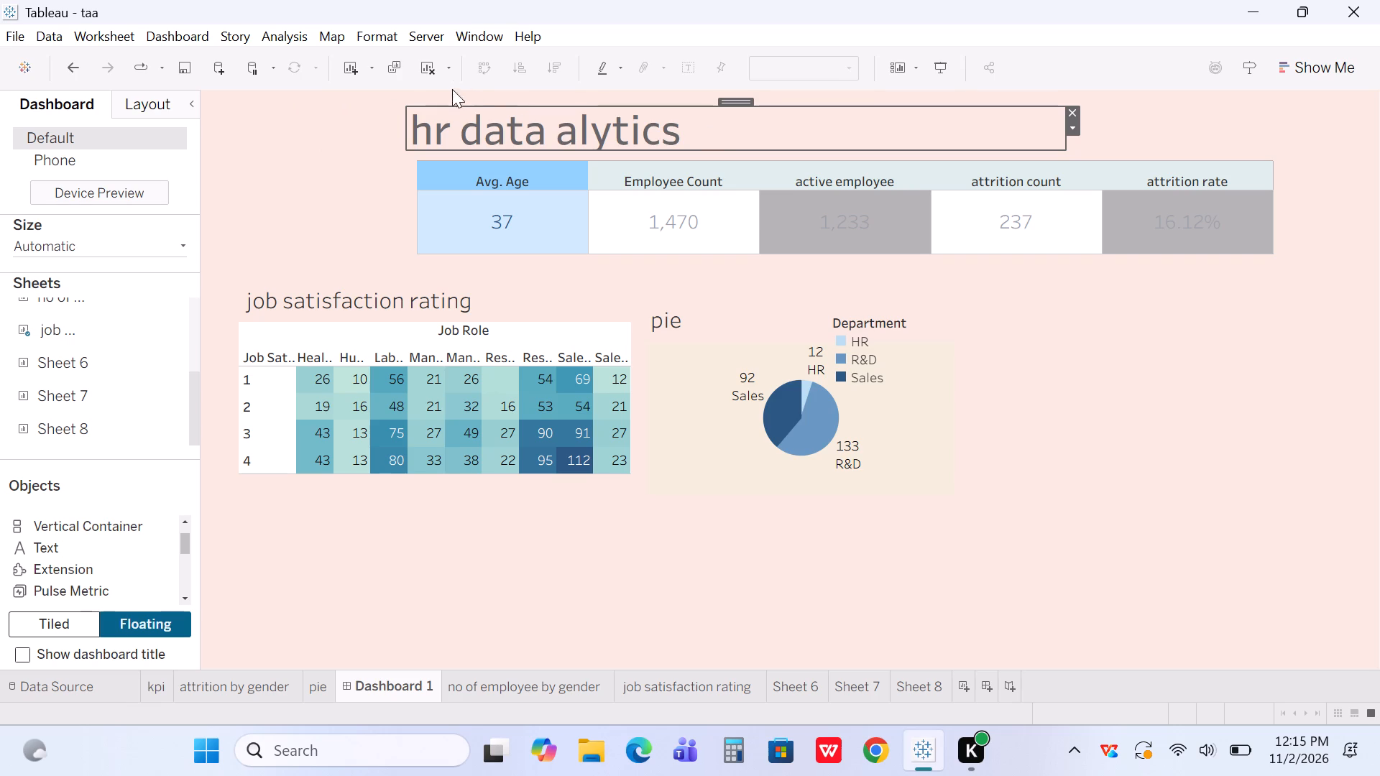
Narrow the title text object slightly so its left edge sits just inside the kpi view's left edge.
{"action": "left_click_drag", "start_coordinate": [404, 134], "coordinate": [427, 130]}
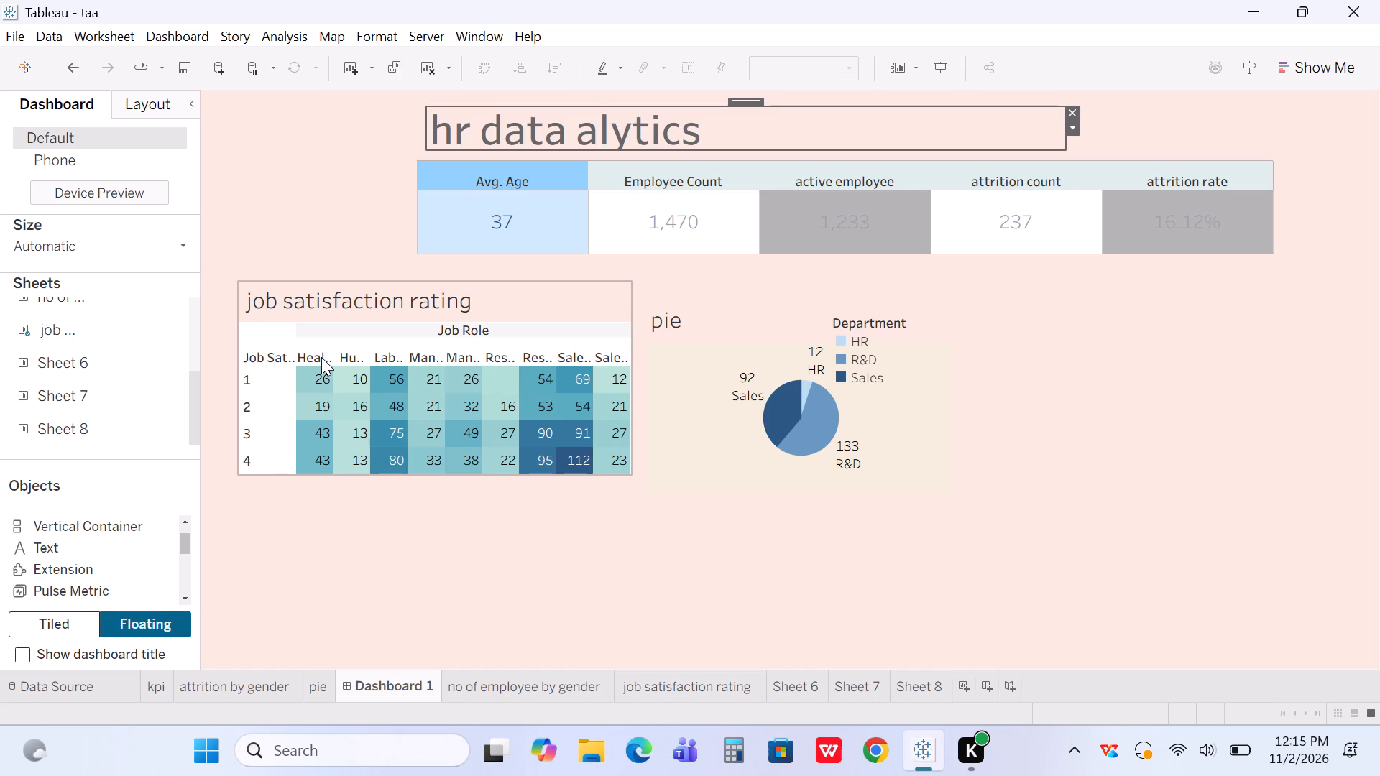
Narrow the floating pie view from its left side and move it below the attrition count and attrition rate kpis.
{"action": "double_click", "coordinate": [821, 374]}
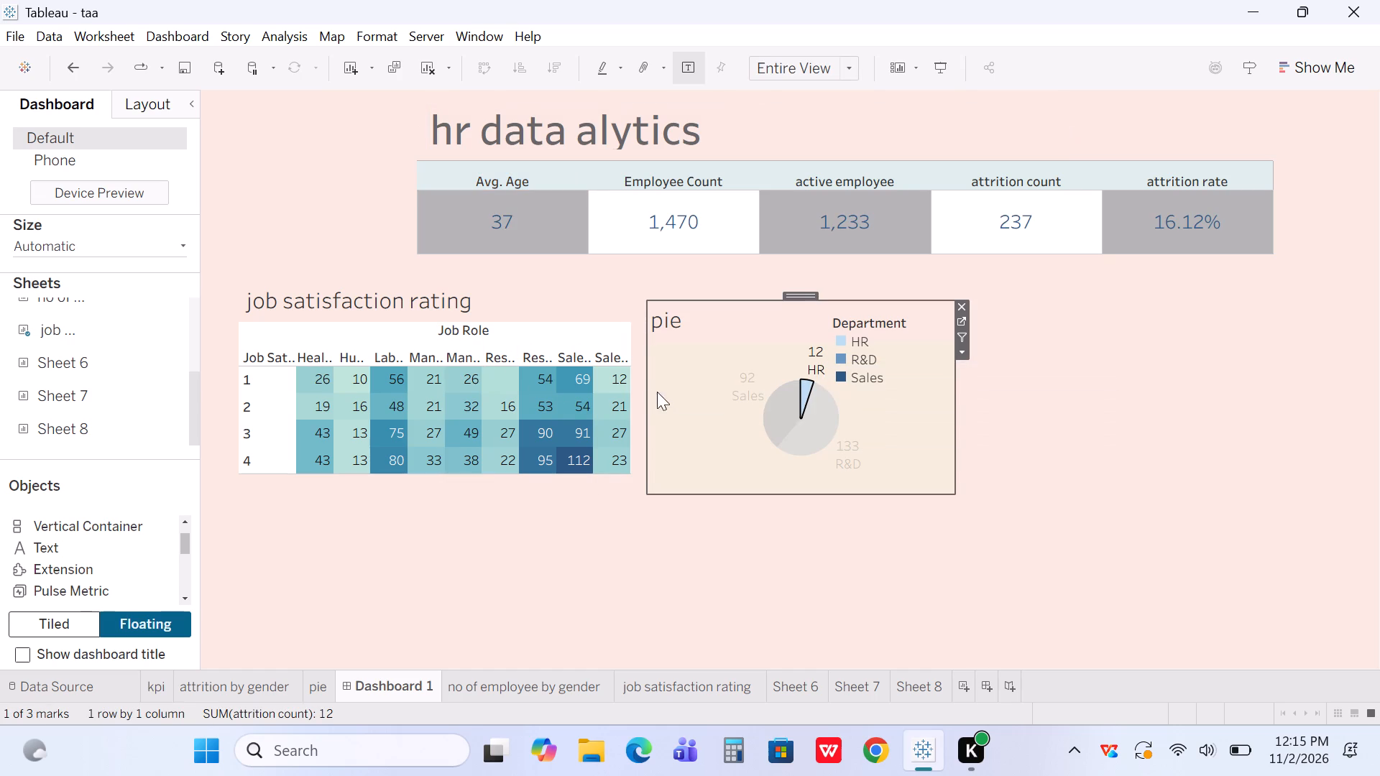
{"action": "left_click_drag", "start_coordinate": [649, 397], "coordinate": [709, 397]}
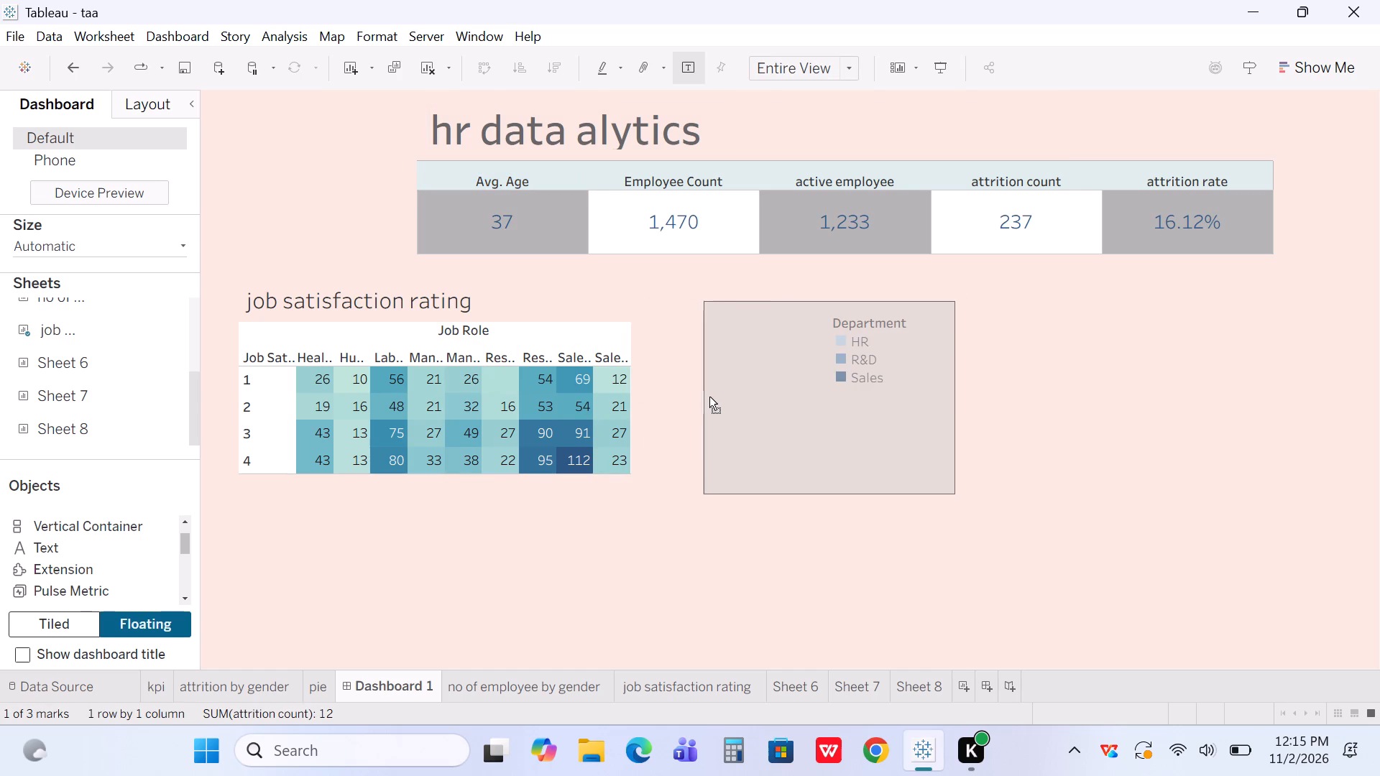
{"action": "left_click_drag", "start_coordinate": [709, 397], "coordinate": [704, 396]}
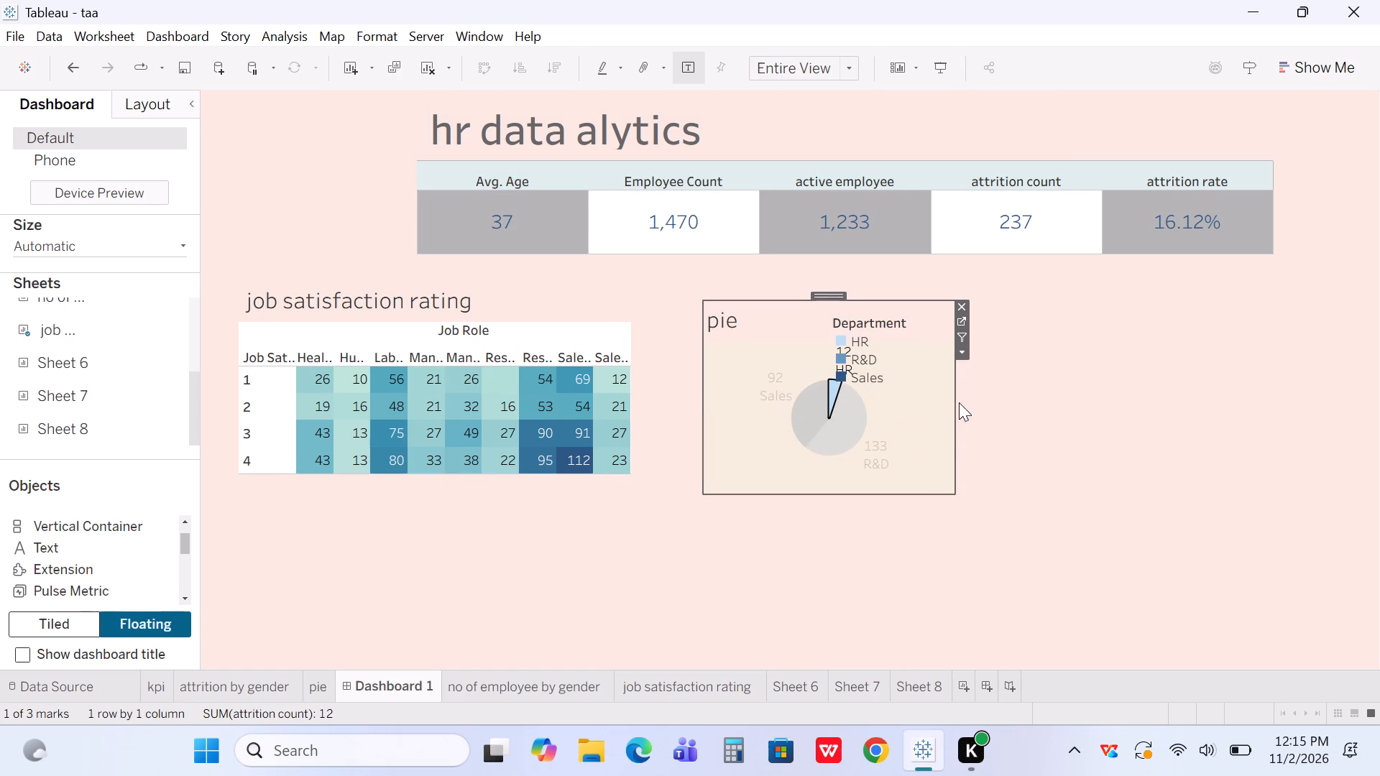
{"action": "left_click_drag", "start_coordinate": [834, 295], "coordinate": [912, 320]}
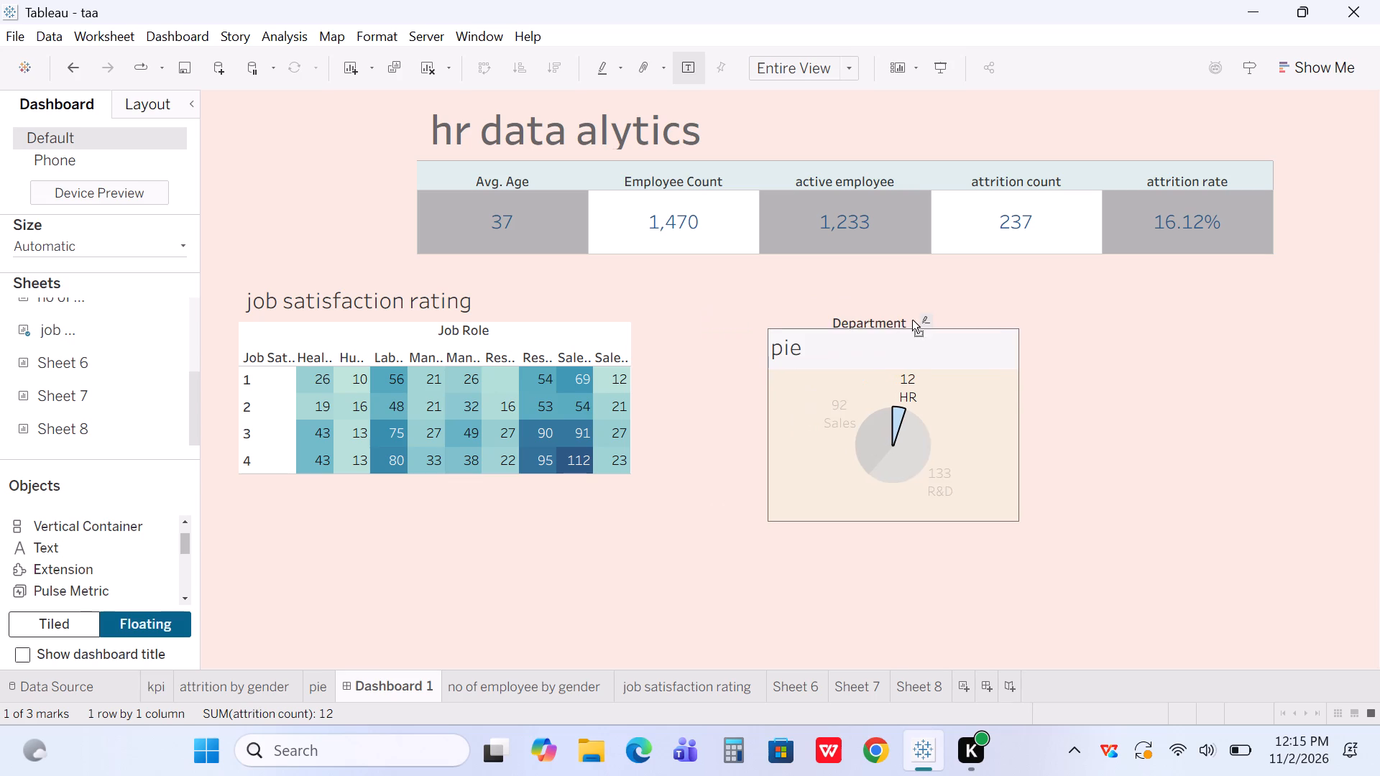
{"action": "left_click_drag", "start_coordinate": [912, 320], "coordinate": [1069, 274]}
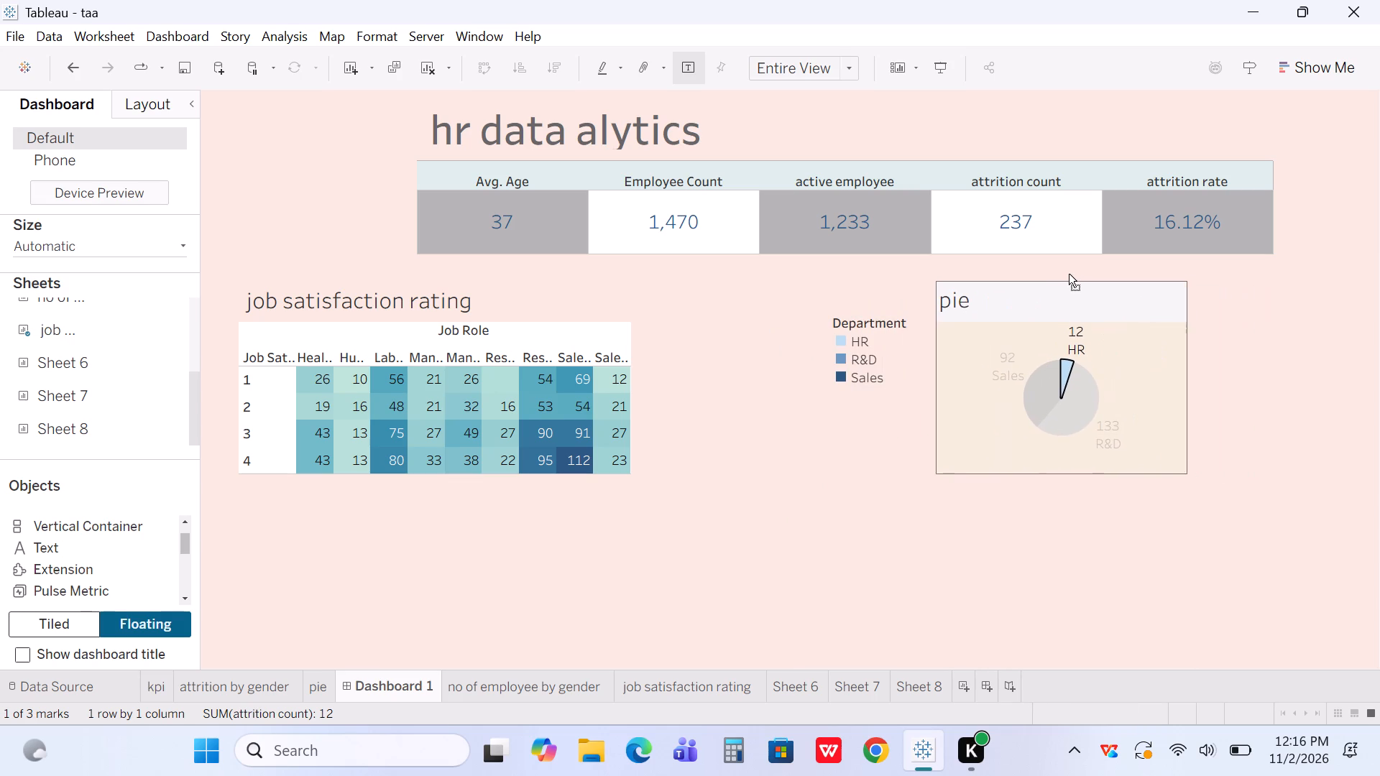
{"action": "left_click_drag", "start_coordinate": [1069, 274], "coordinate": [1081, 273]}
{"action": "left_click", "coordinate": [1081, 273]}
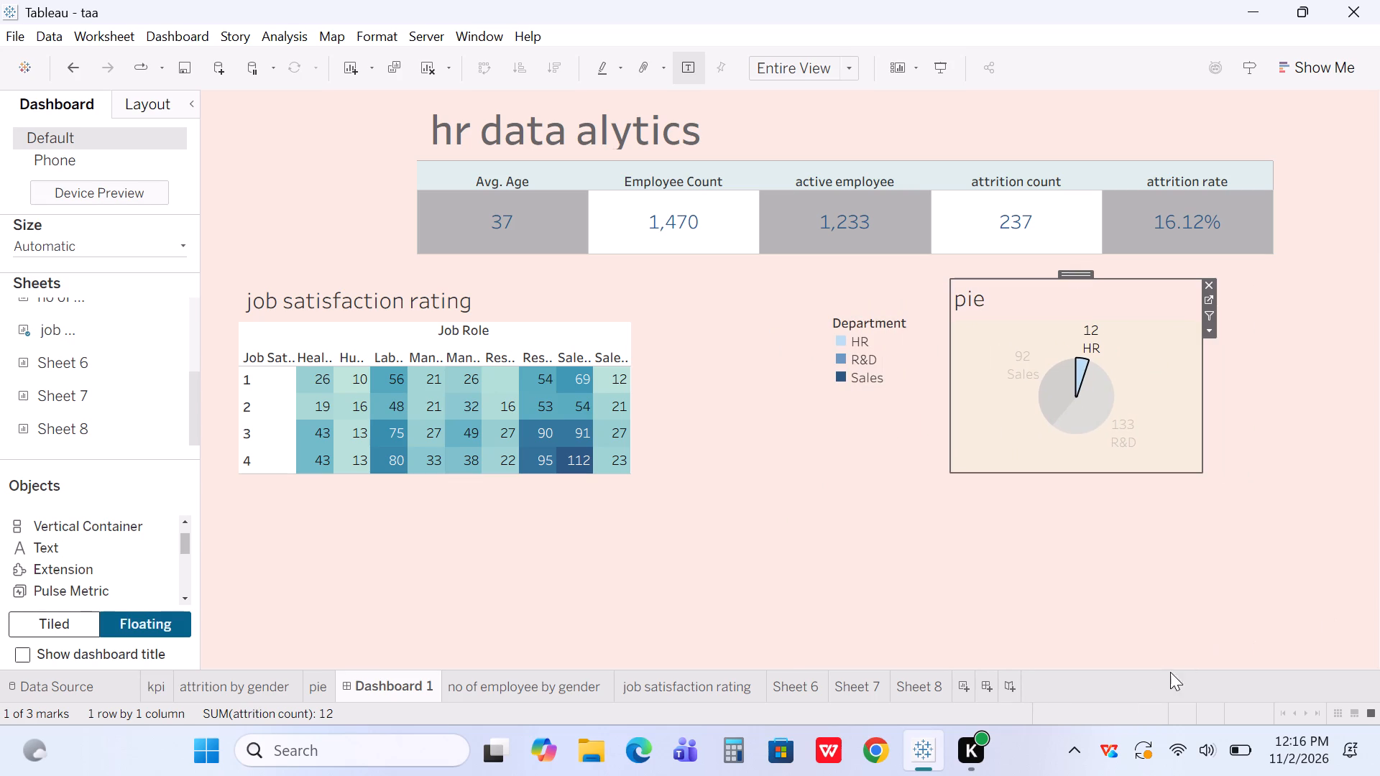
{"action": "left_click", "coordinate": [1046, 585]}
Widen the pie view by extending its right edge to roughly match the kpi view's right edge.
{"action": "left_click", "coordinate": [1098, 425]}
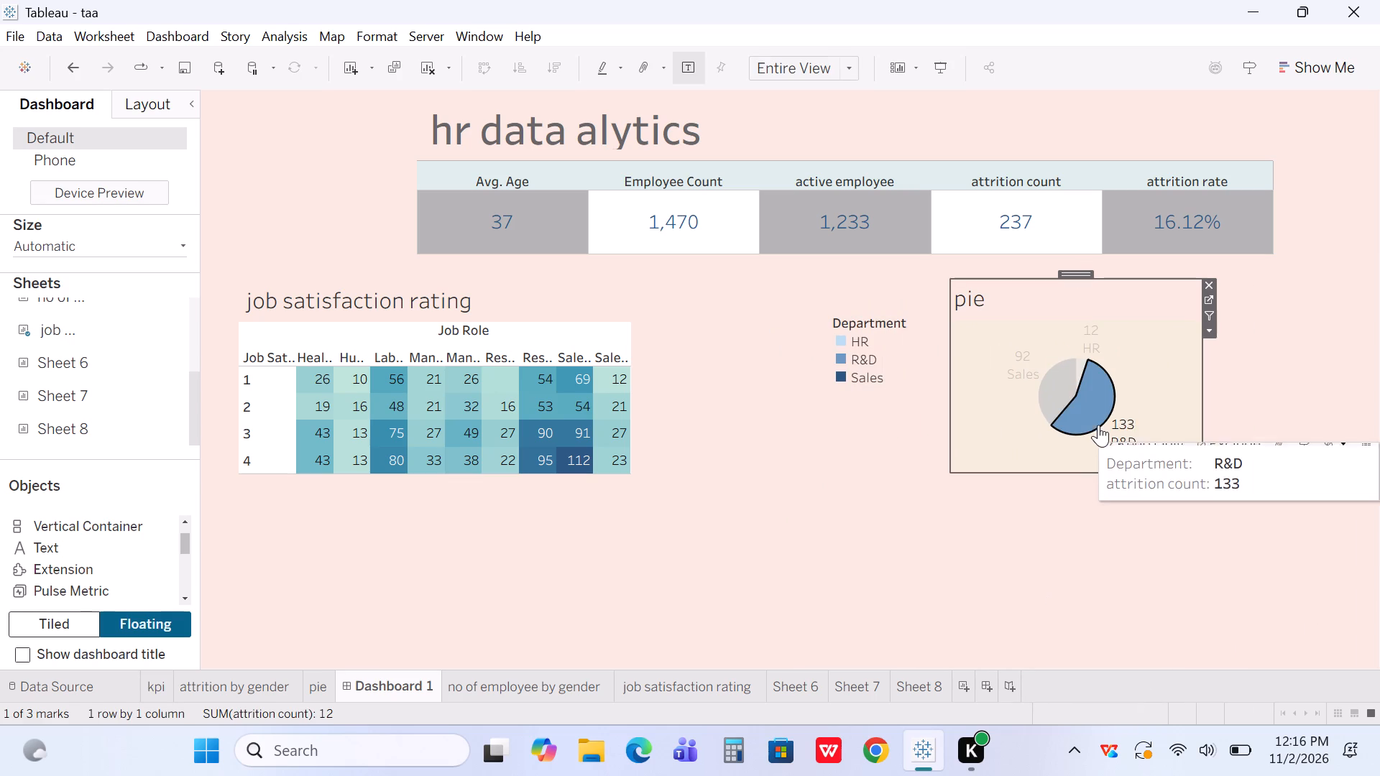
{"action": "left_click_drag", "start_coordinate": [1202, 372], "coordinate": [1214, 372]}
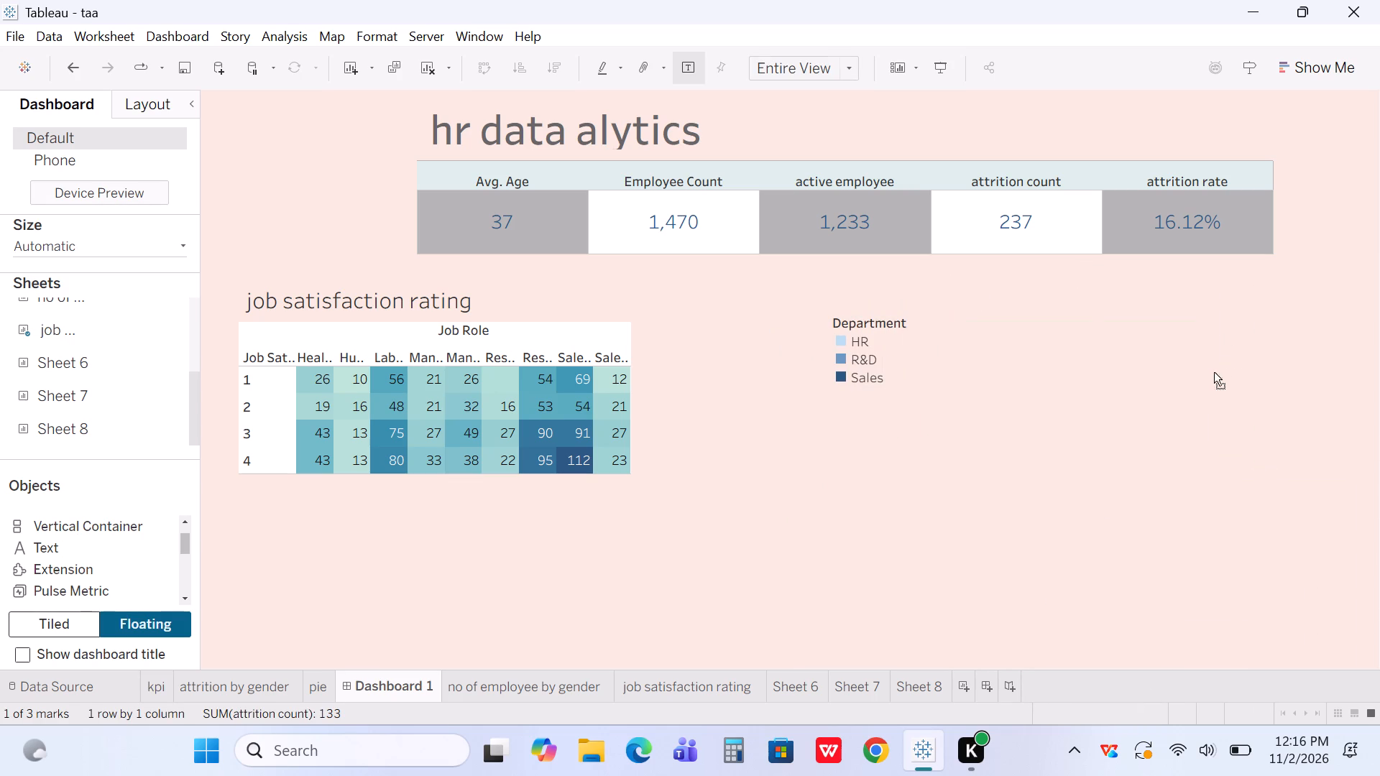
{"action": "left_click_drag", "start_coordinate": [1214, 372], "coordinate": [1279, 371]}
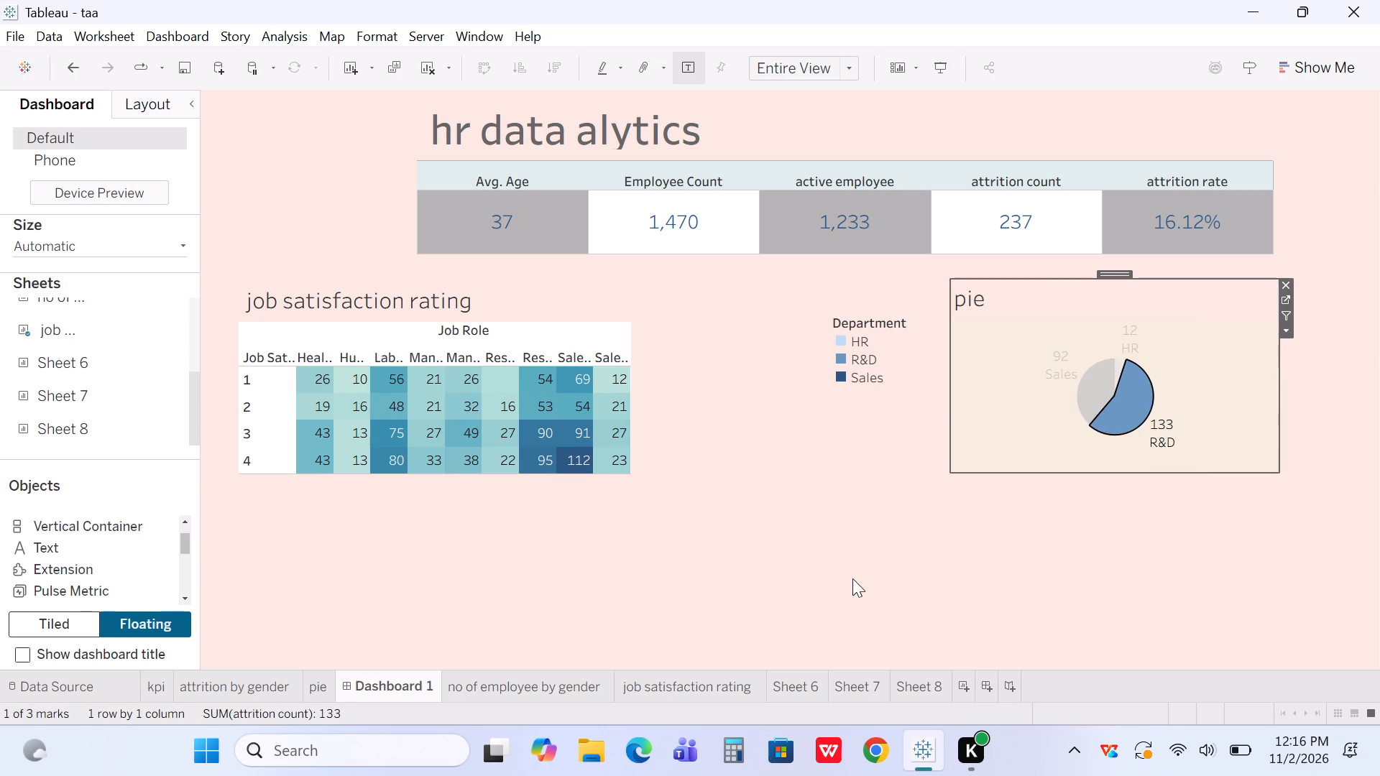
Move the floating Department legend into the pie view's upper-right area, beside the pie chart.
{"action": "left_click_drag", "start_coordinate": [852, 578], "coordinate": [880, 342]}
{"action": "left_click", "coordinate": [880, 342]}
{"action": "left_click", "coordinate": [873, 342]}
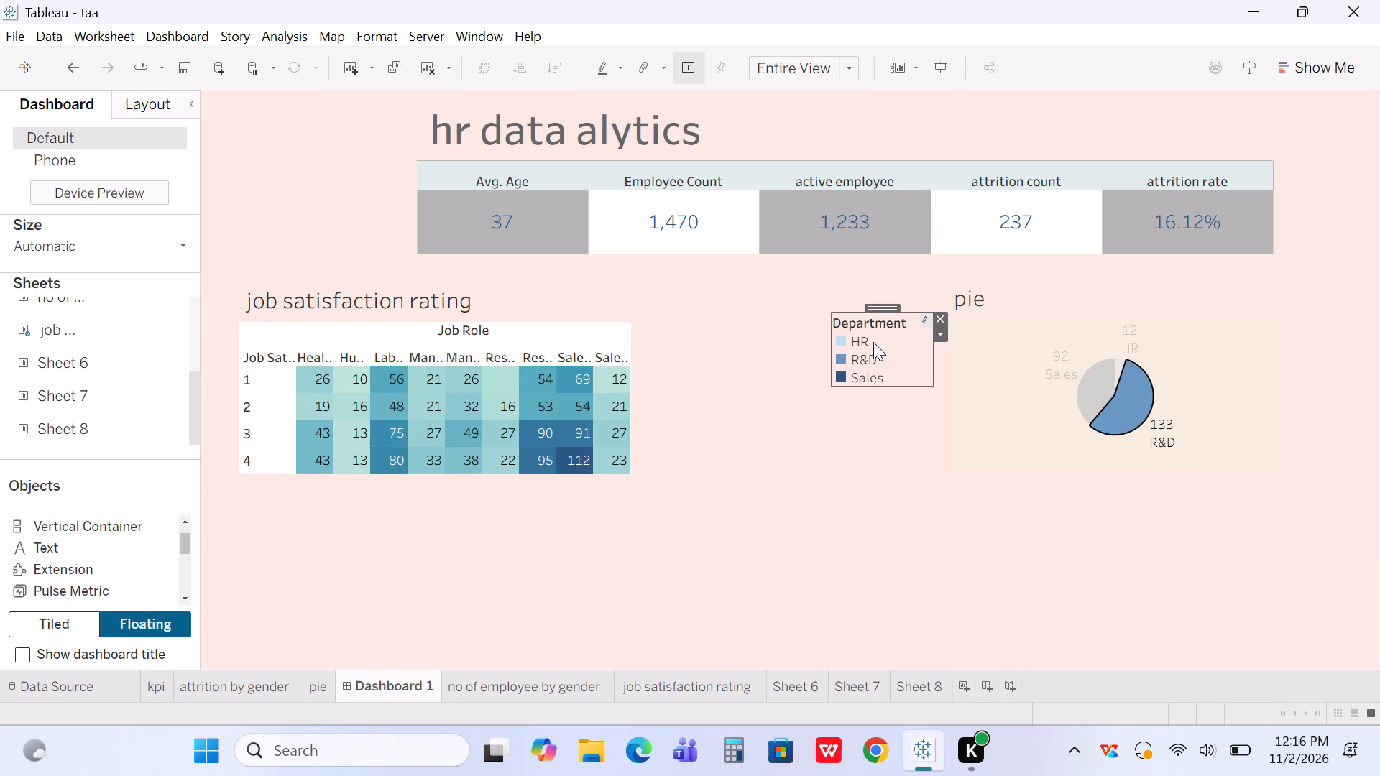
{"action": "left_click_drag", "start_coordinate": [885, 308], "coordinate": [1122, 314]}
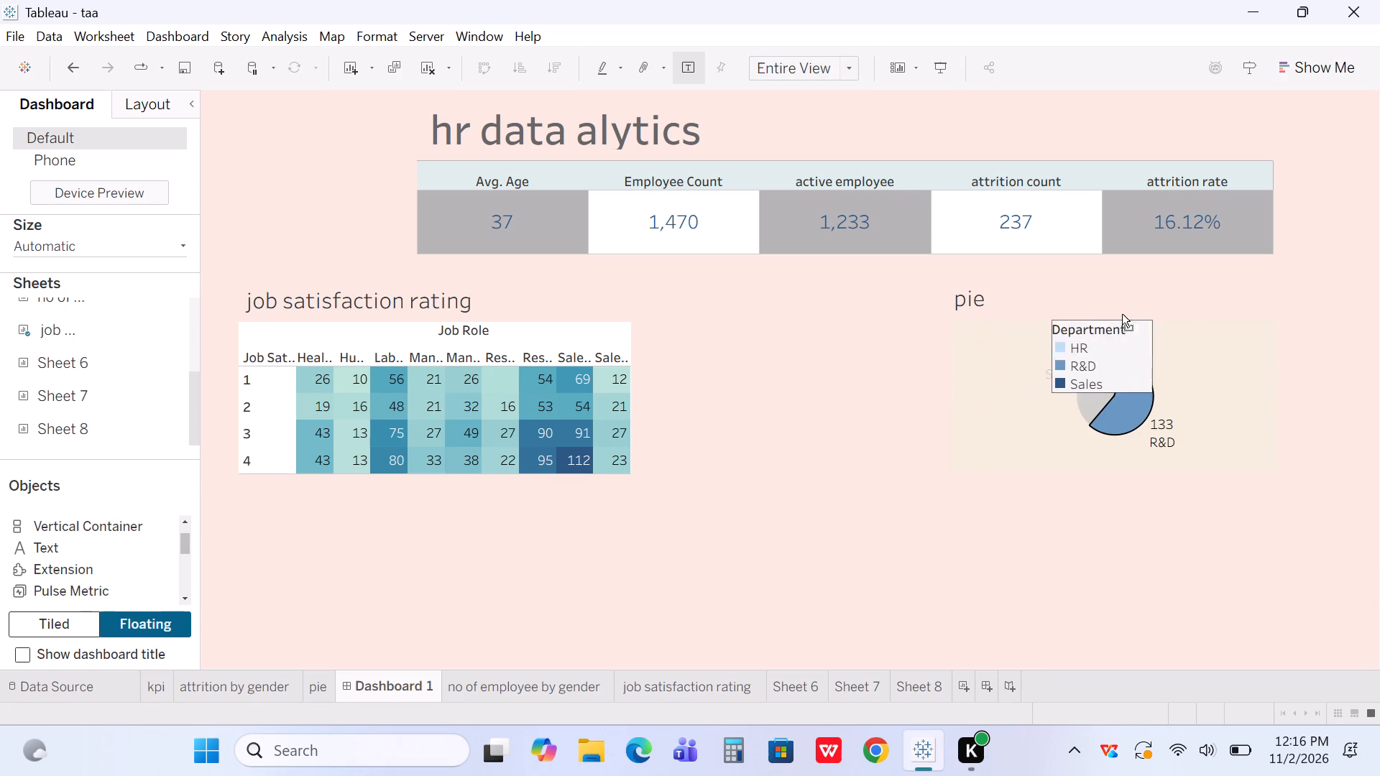
{"action": "left_click_drag", "start_coordinate": [1122, 314], "coordinate": [1224, 310]}
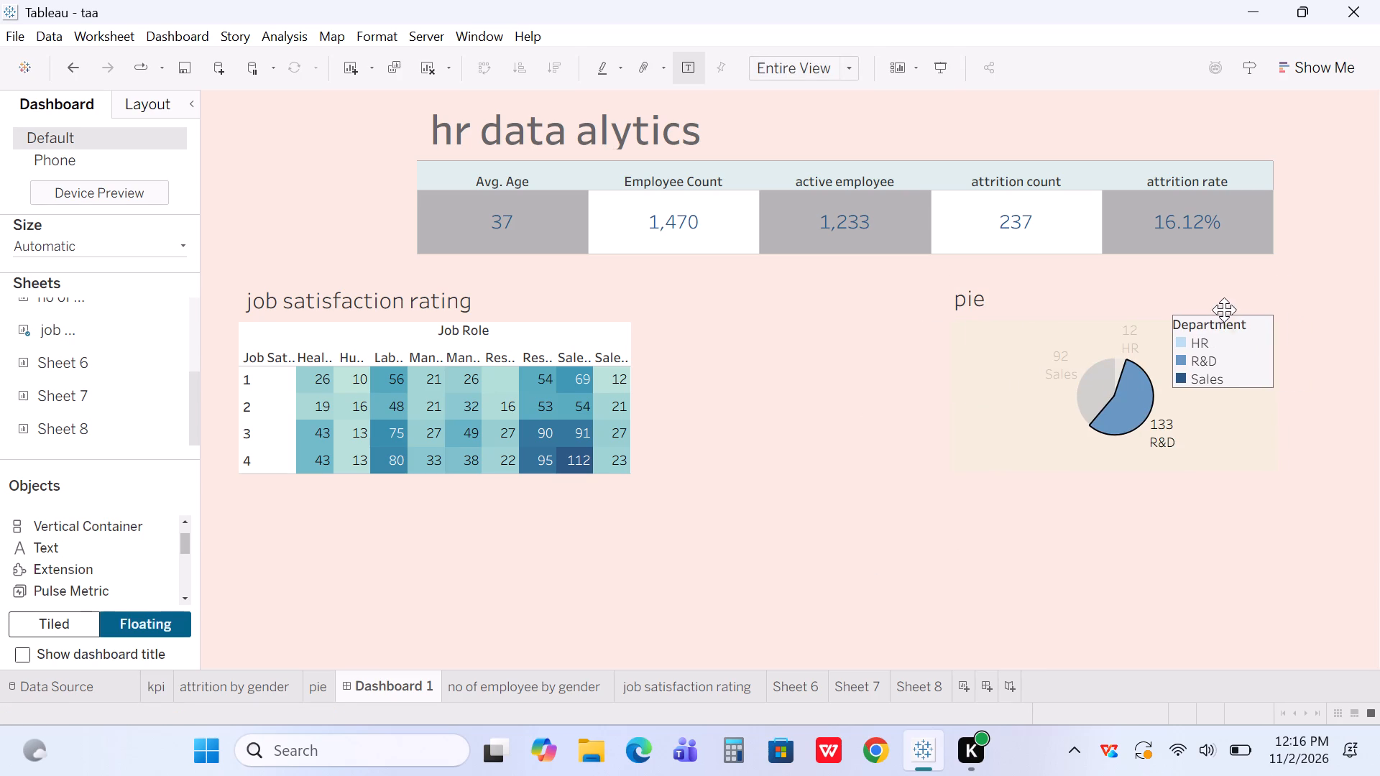
Move the job satisfaction rating view beside the pie view, centred roughly below the Employee Count and active employee kpis.
{"action": "left_click_drag", "start_coordinate": [1167, 530], "coordinate": [380, 410]}
{"action": "left_click", "coordinate": [380, 410]}
{"action": "left_click_drag", "start_coordinate": [433, 279], "coordinate": [689, 282]}
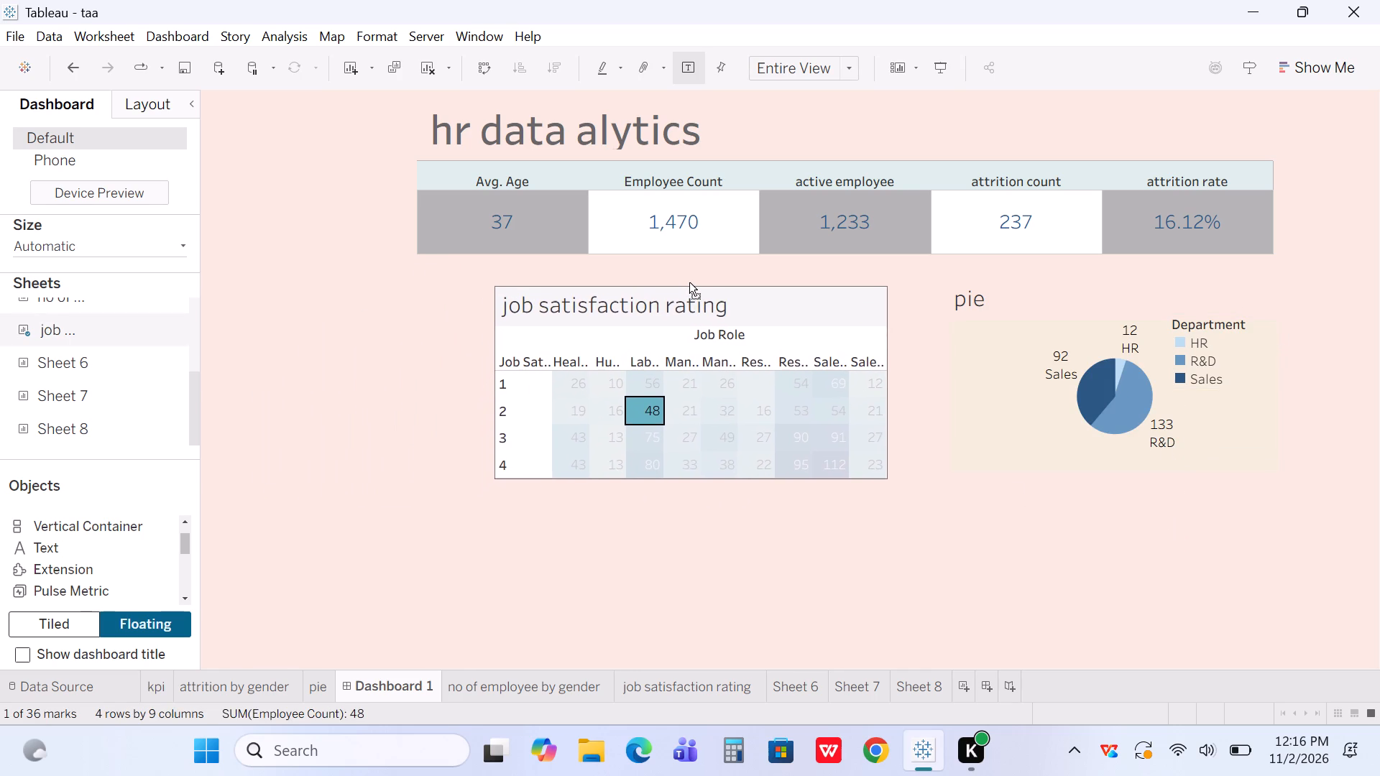
{"action": "left_click_drag", "start_coordinate": [689, 282], "coordinate": [713, 297]}
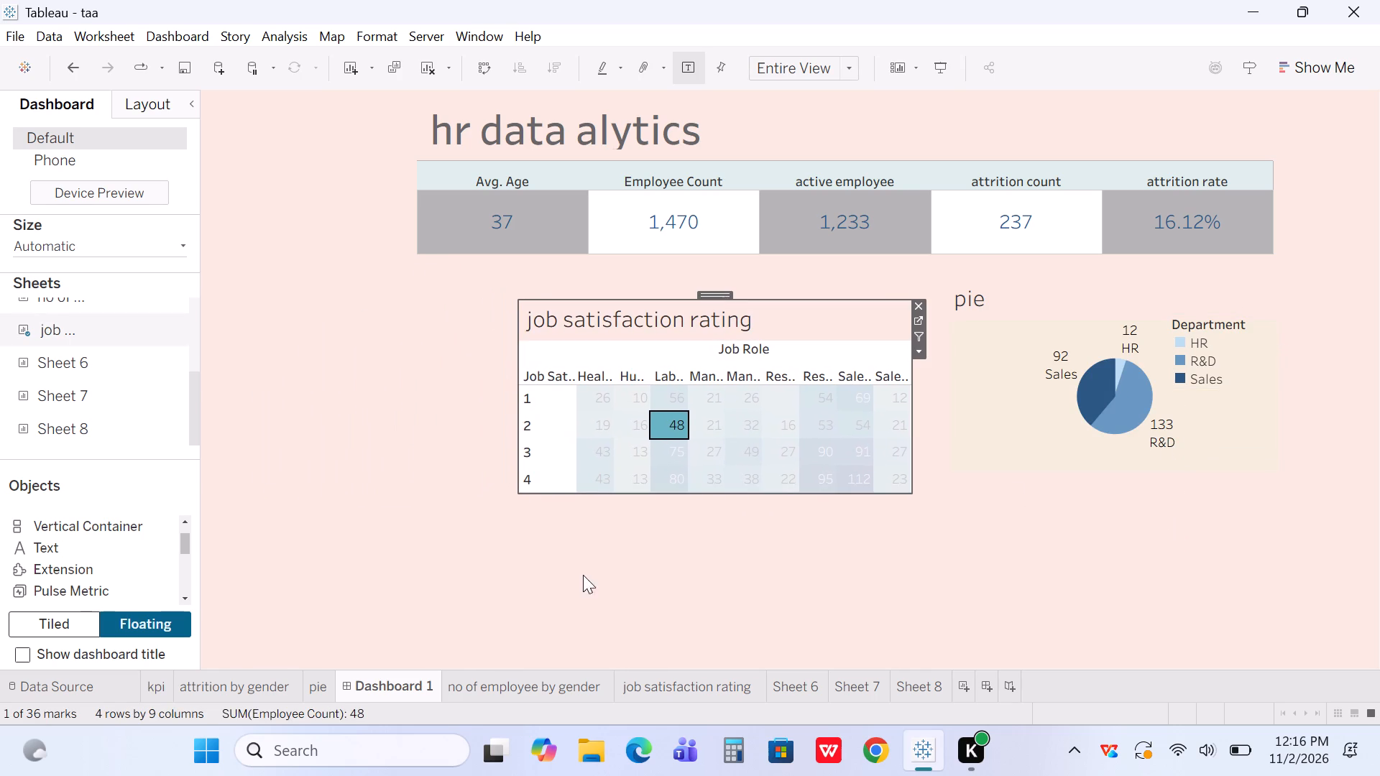
{"action": "left_click", "coordinate": [581, 588]}
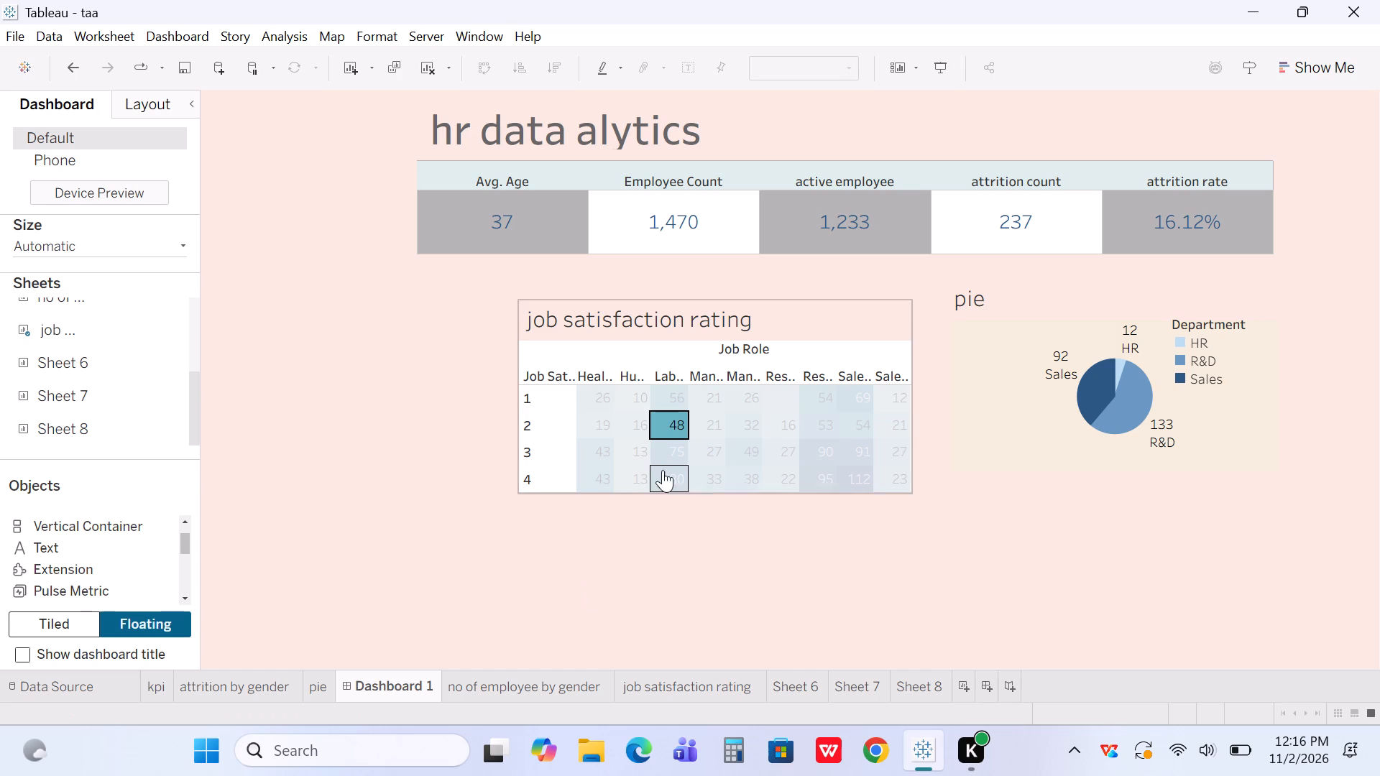
Extend the job satisfaction rating view's top edge slightly upward towards the kpi view and deselect it.
{"action": "left_click", "coordinate": [793, 308]}
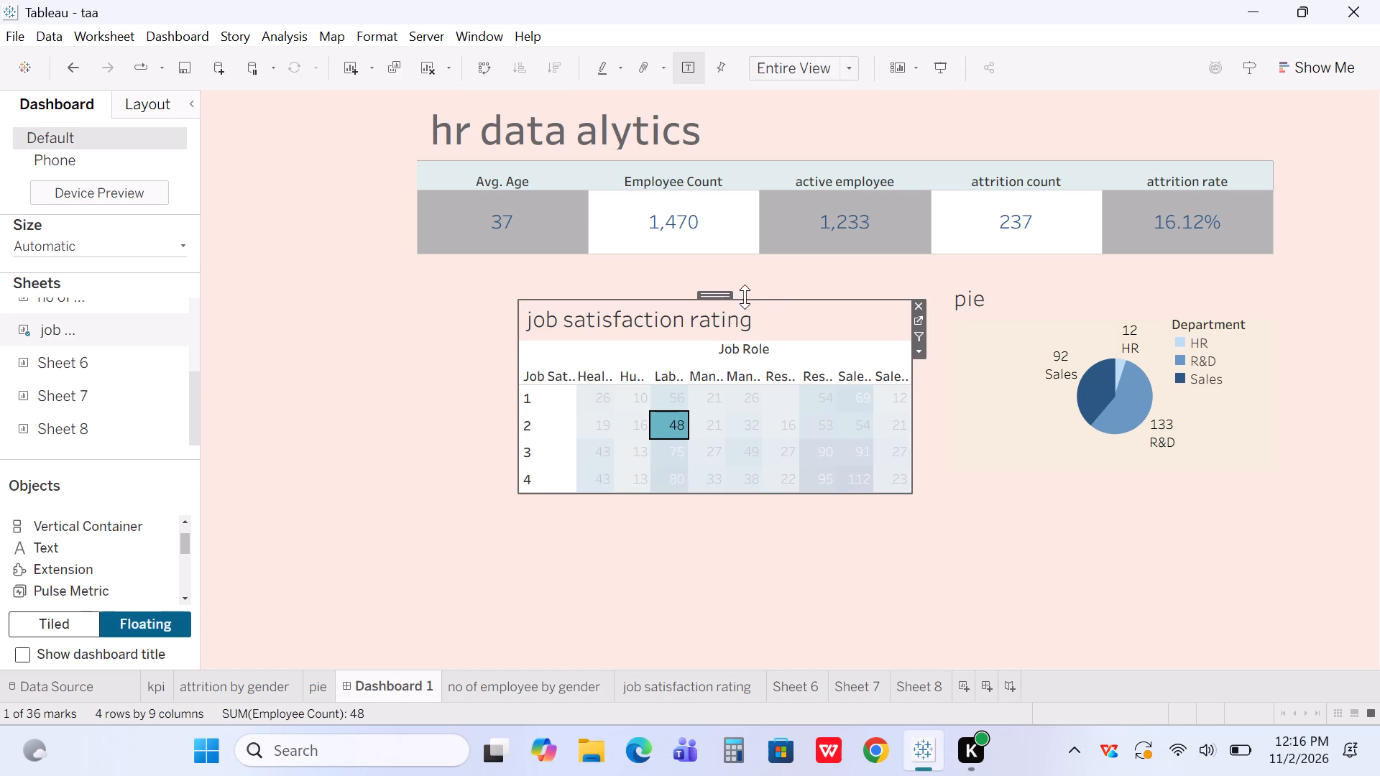
{"action": "left_click_drag", "start_coordinate": [717, 299], "coordinate": [719, 290]}
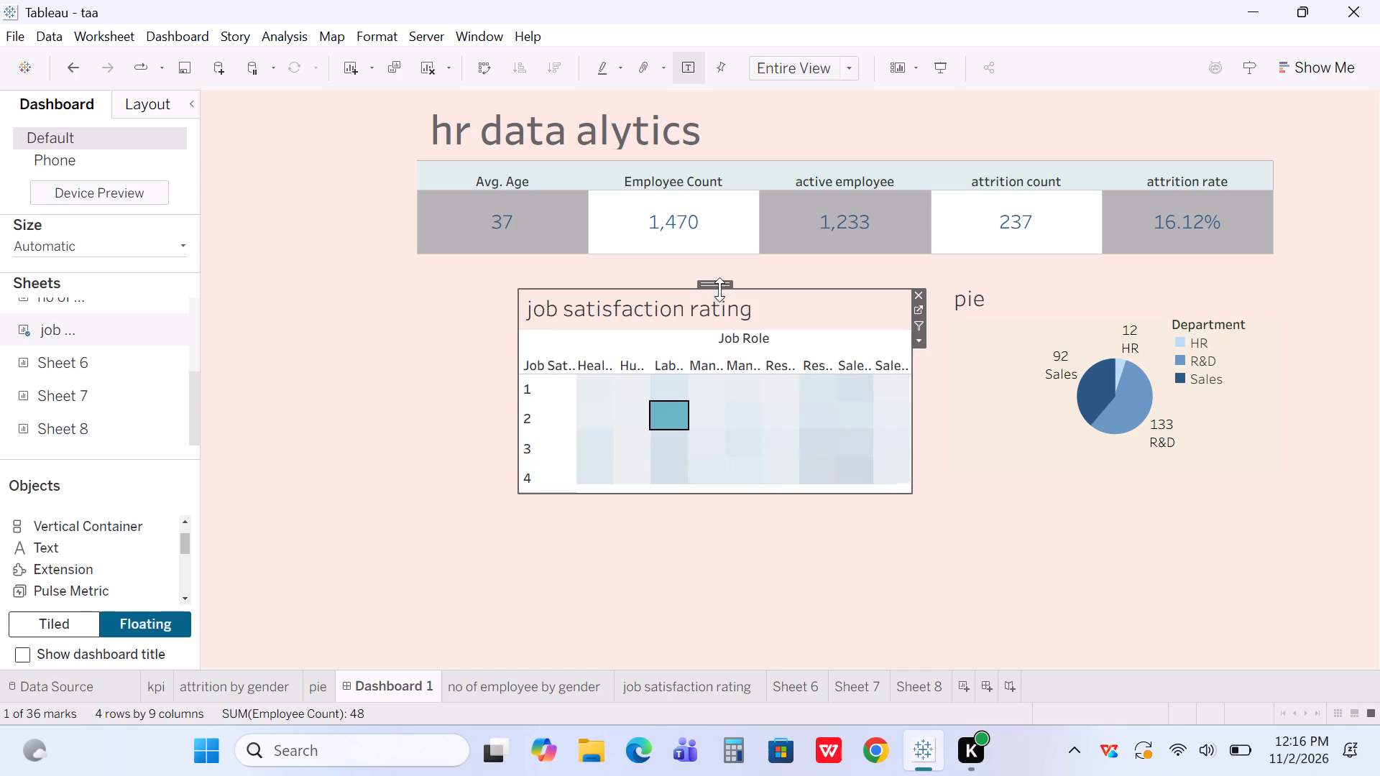
{"action": "left_click", "coordinate": [809, 619]}
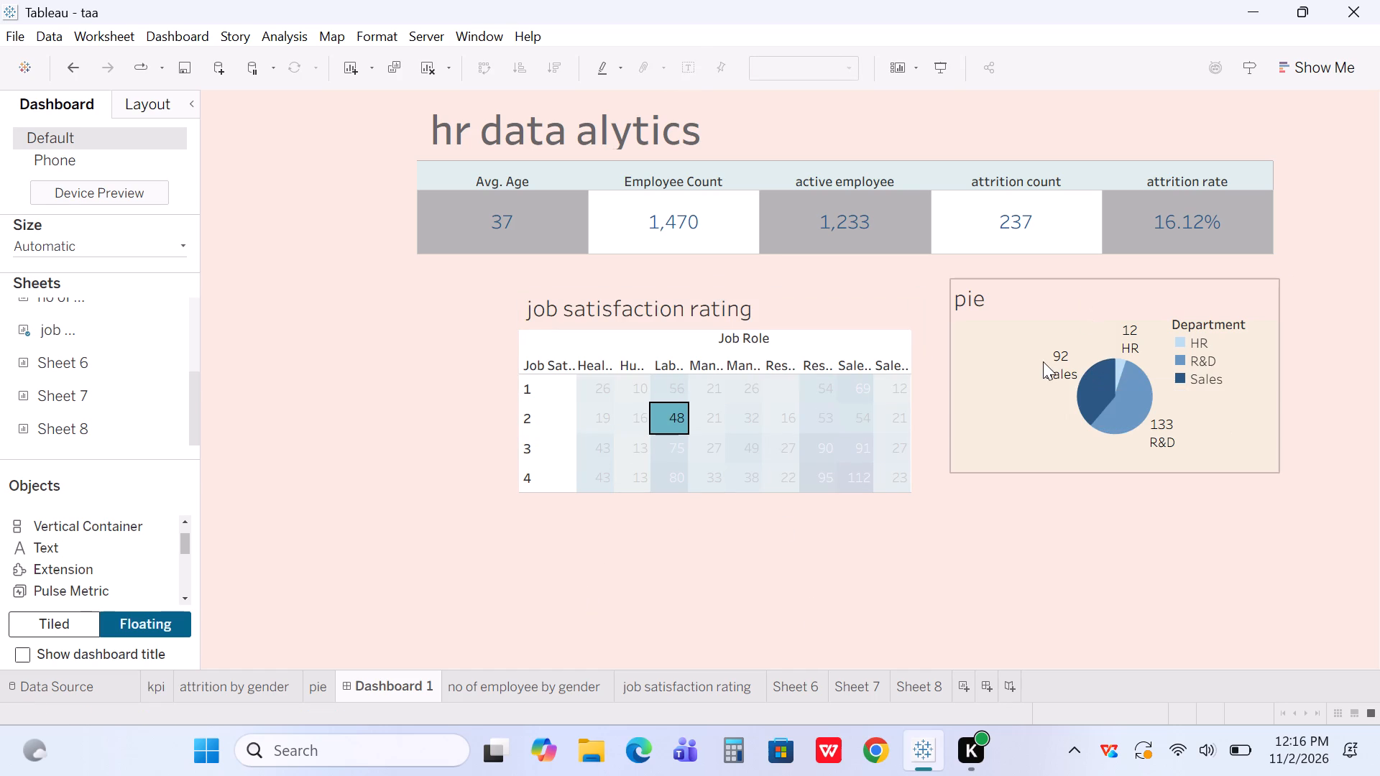
Adjust the pie view's top edge slightly downward and extend its left edge closer to the job satisfaction rating view.
{"action": "left_click", "coordinate": [1043, 361]}
{"action": "left_click_drag", "start_coordinate": [1112, 278], "coordinate": [1100, 291]}
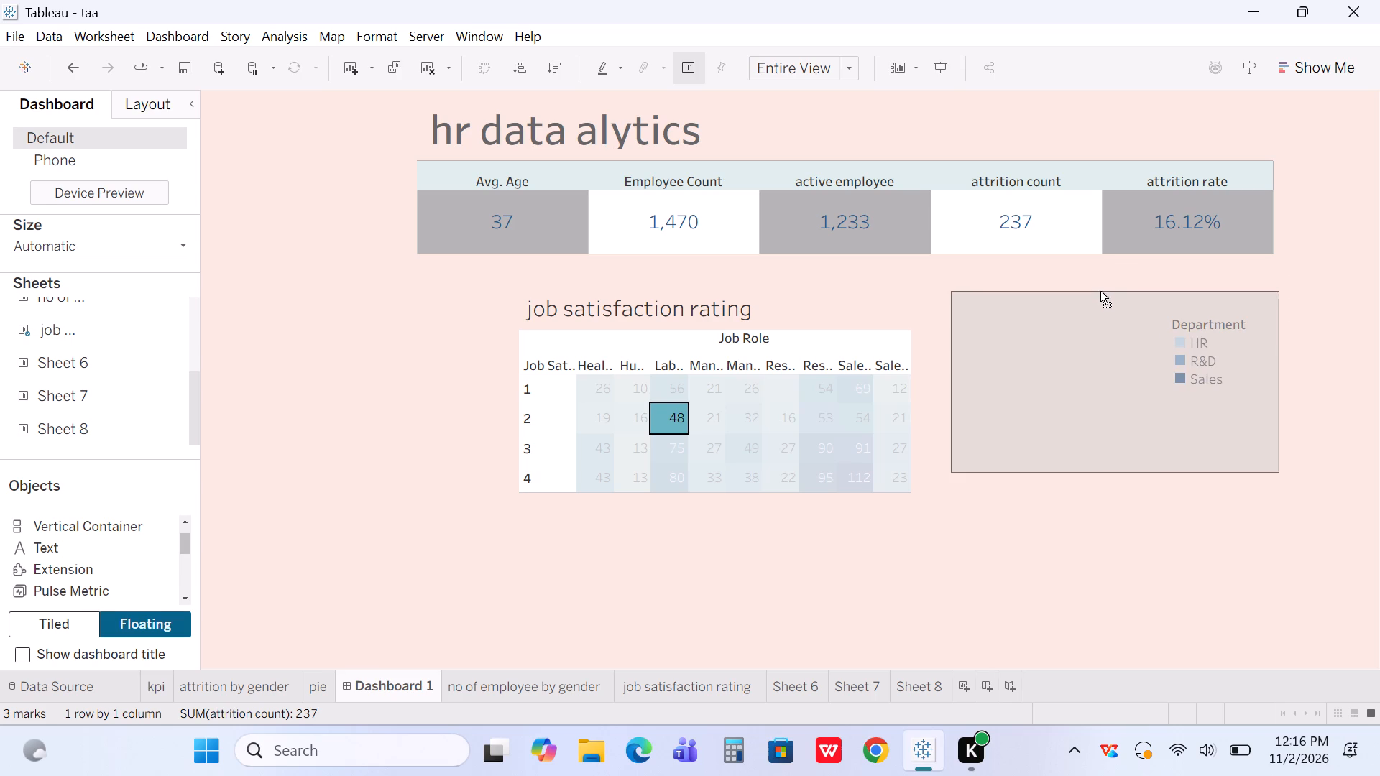
{"action": "left_click_drag", "start_coordinate": [1100, 291], "coordinate": [1095, 280]}
{"action": "left_click_drag", "start_coordinate": [1114, 280], "coordinate": [1090, 282]}
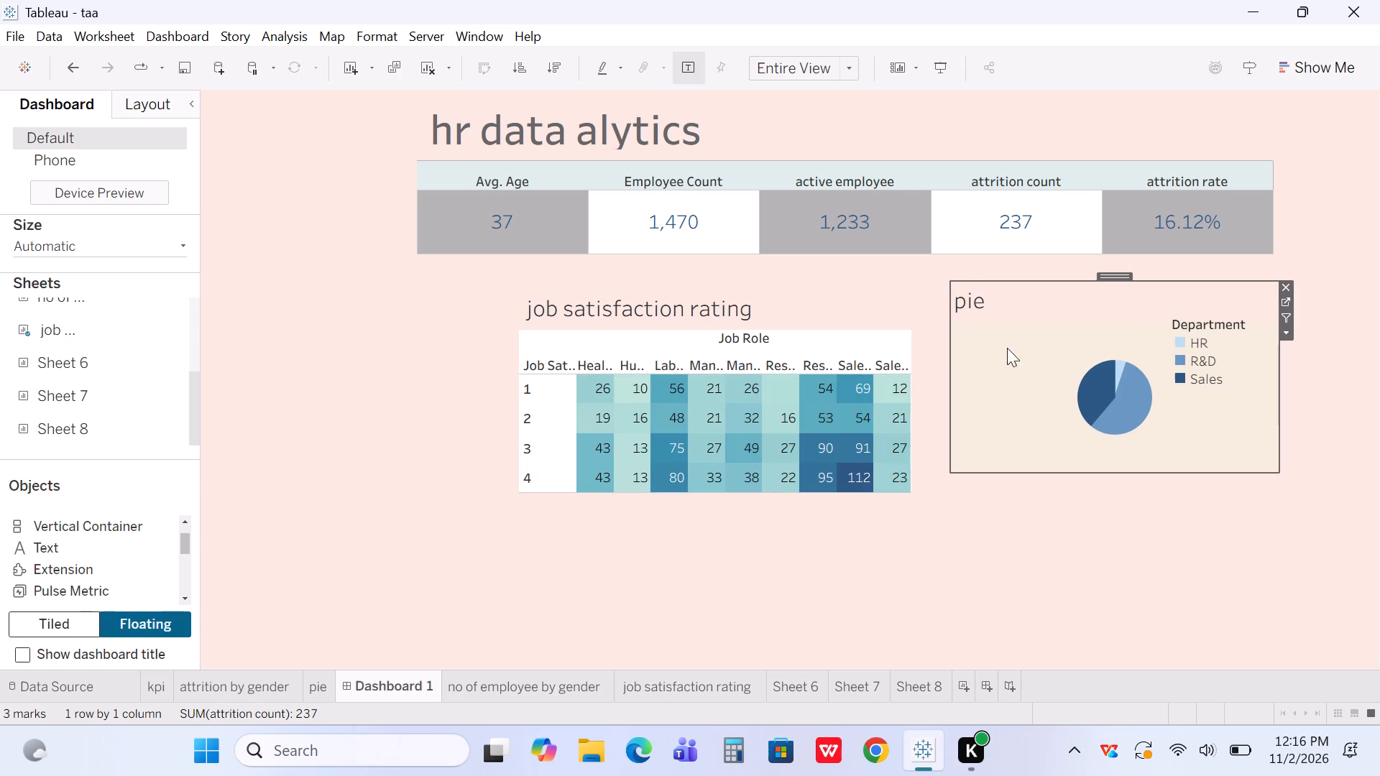
{"action": "left_click_drag", "start_coordinate": [952, 387], "coordinate": [934, 388]}
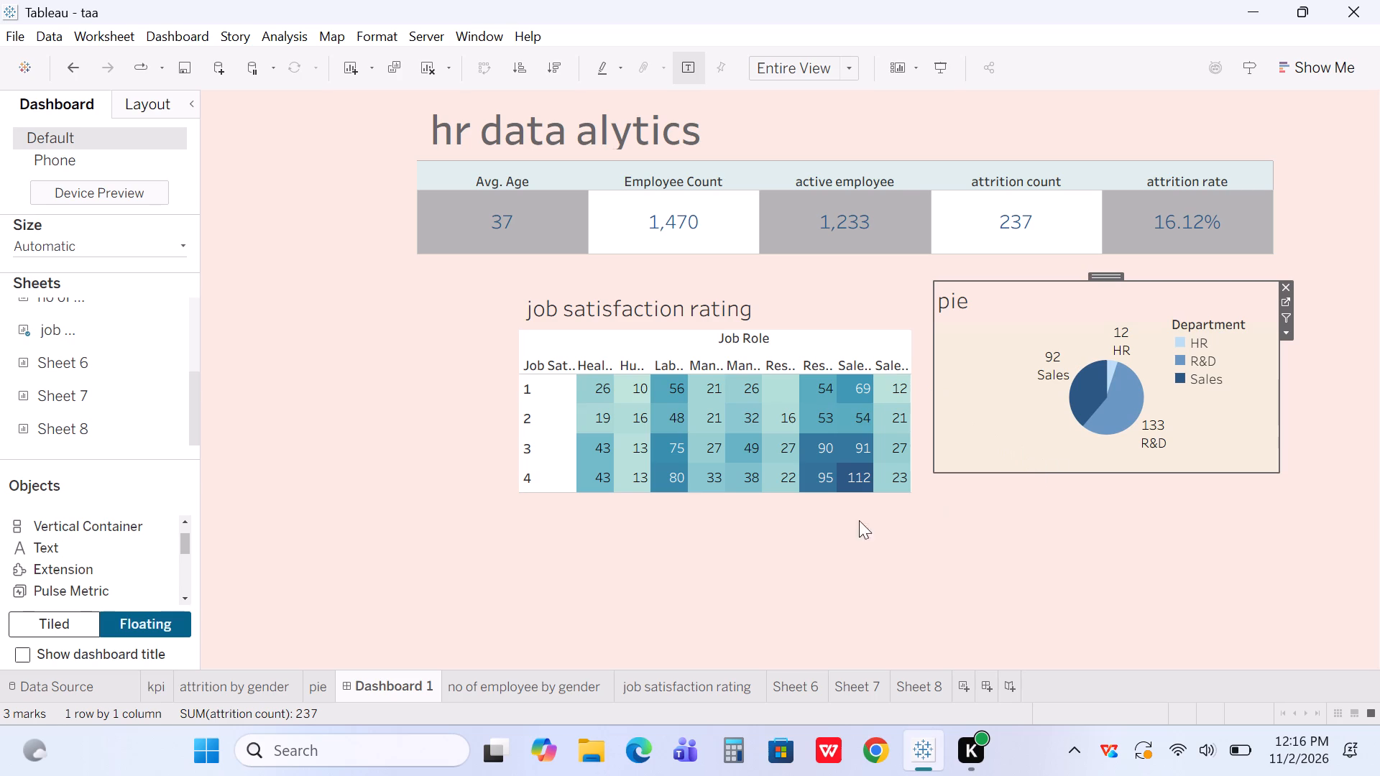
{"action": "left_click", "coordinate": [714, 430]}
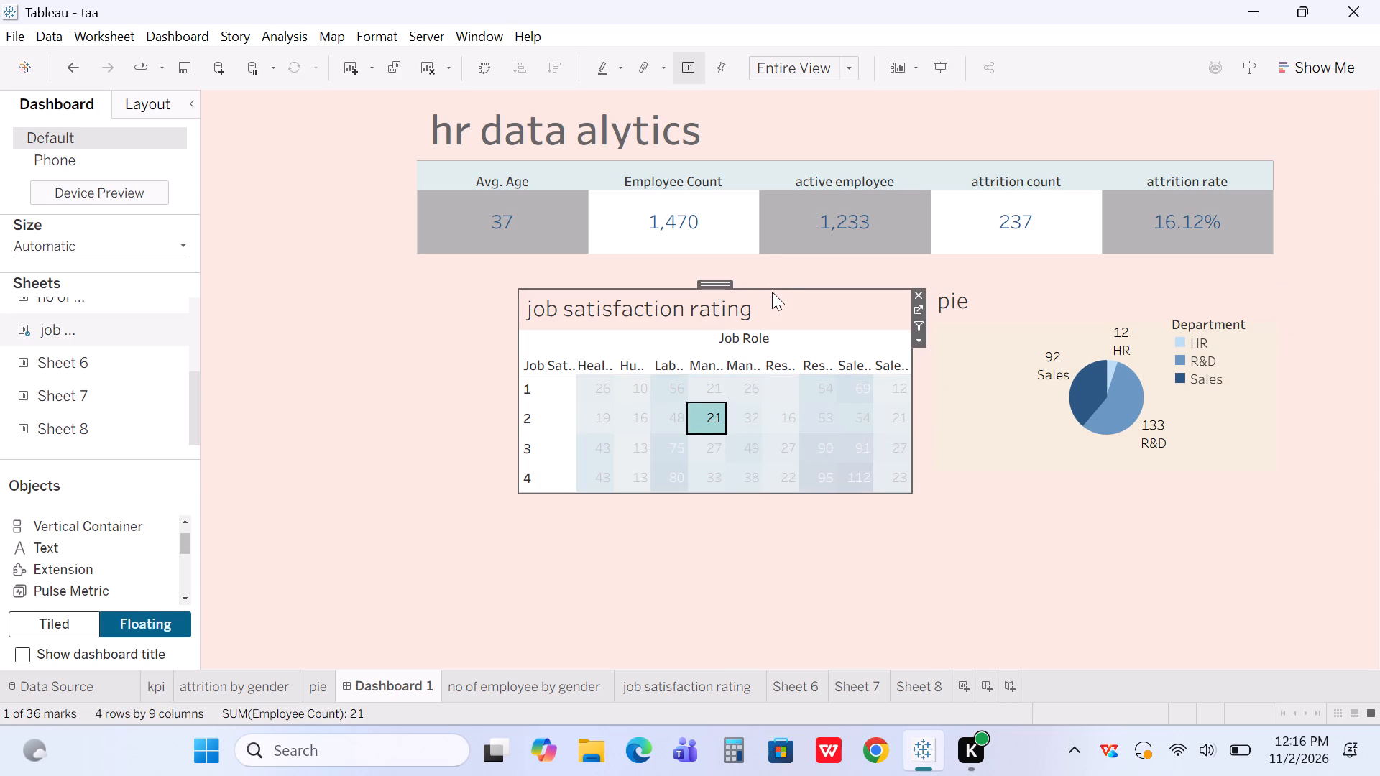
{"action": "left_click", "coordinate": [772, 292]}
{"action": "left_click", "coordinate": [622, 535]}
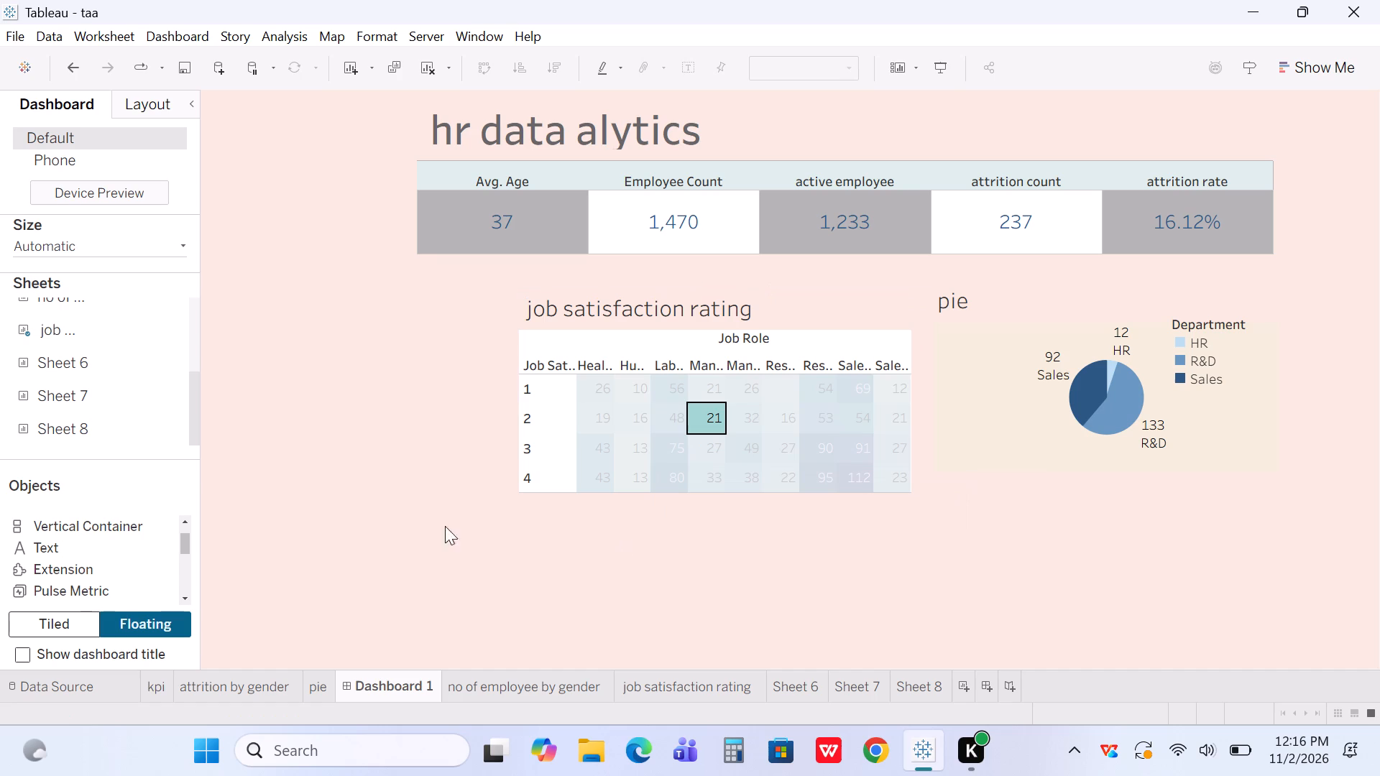
Add the attrition by gender sheet to the dashboard as a floating view.
{"action": "scroll", "coordinate": [78, 511], "scroll_direction": "down", "scroll_amount": 1}
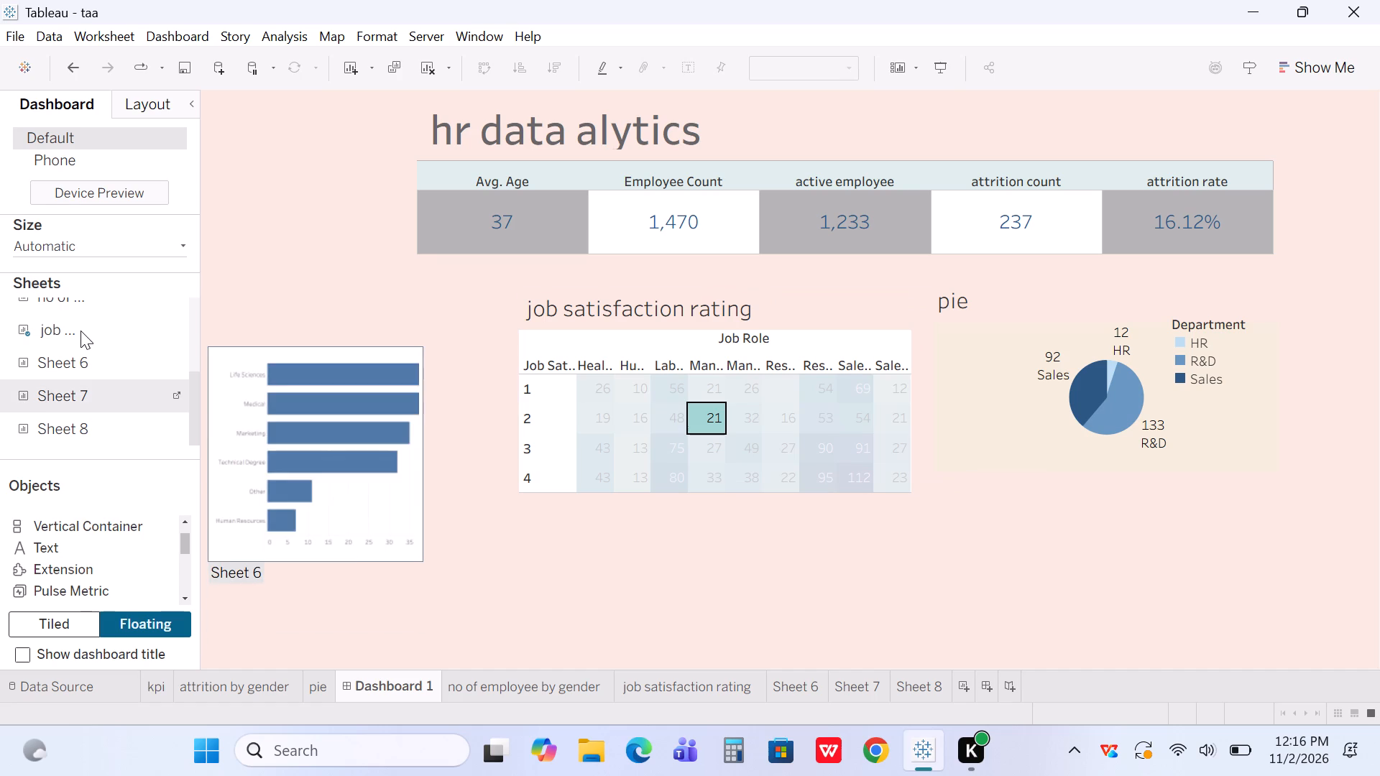
{"action": "scroll", "coordinate": [80, 331], "scroll_direction": "up", "scroll_amount": 3}
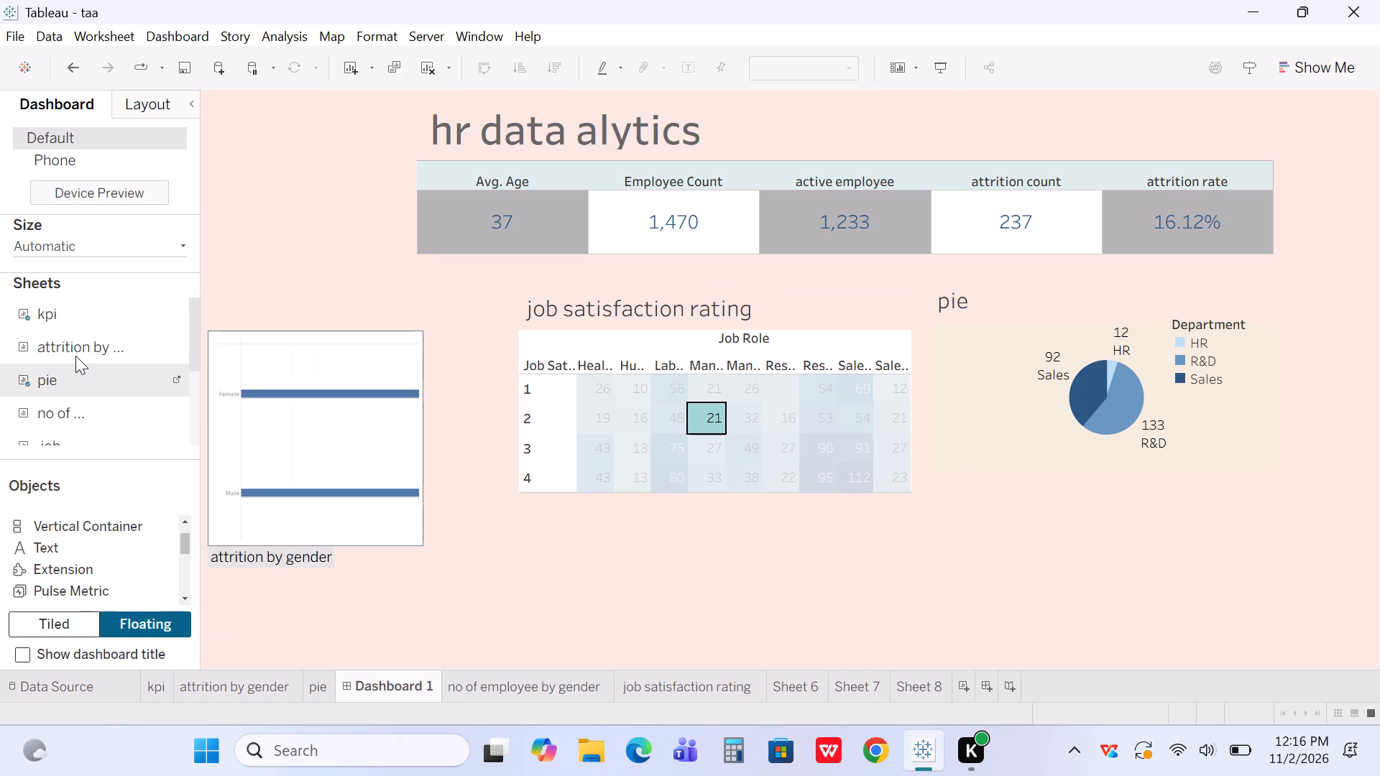
{"action": "left_click", "coordinate": [75, 358]}
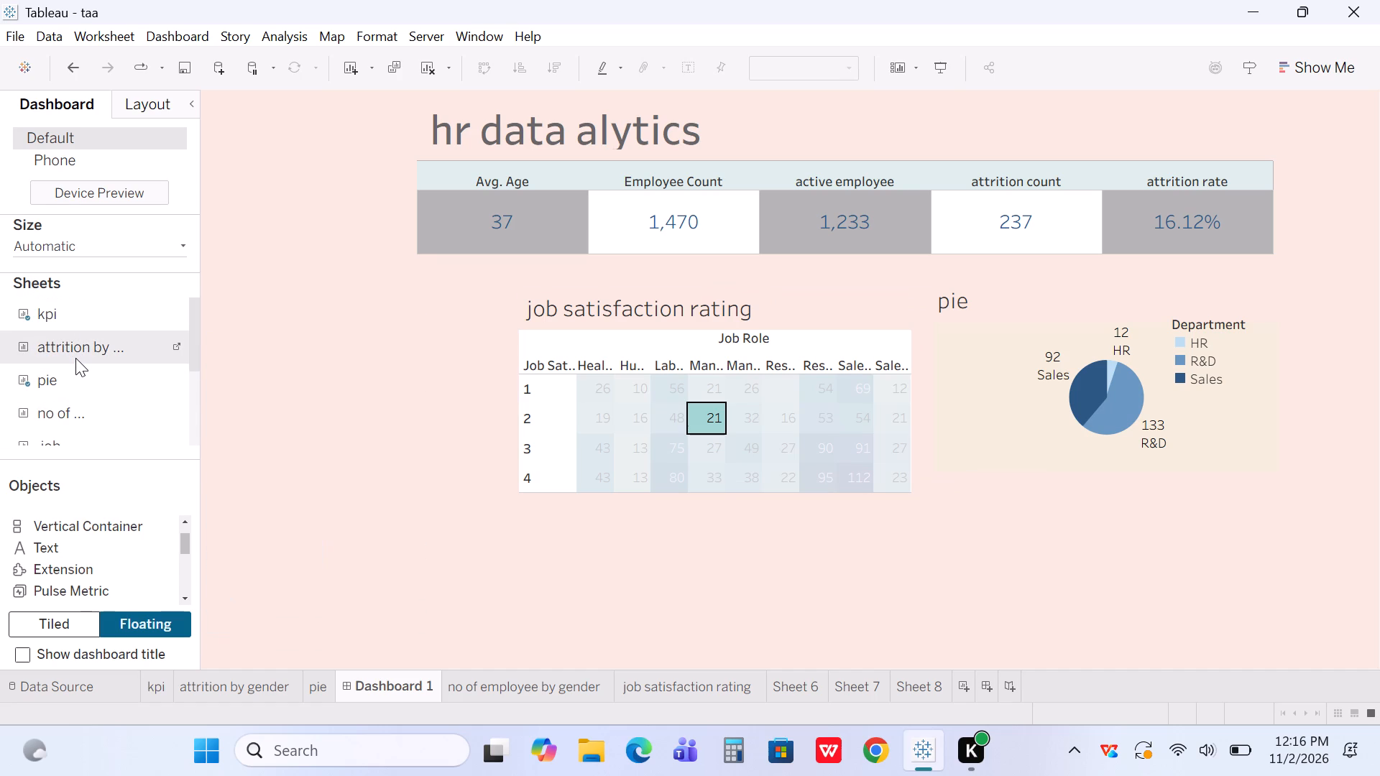
{"action": "double_click", "coordinate": [75, 358]}
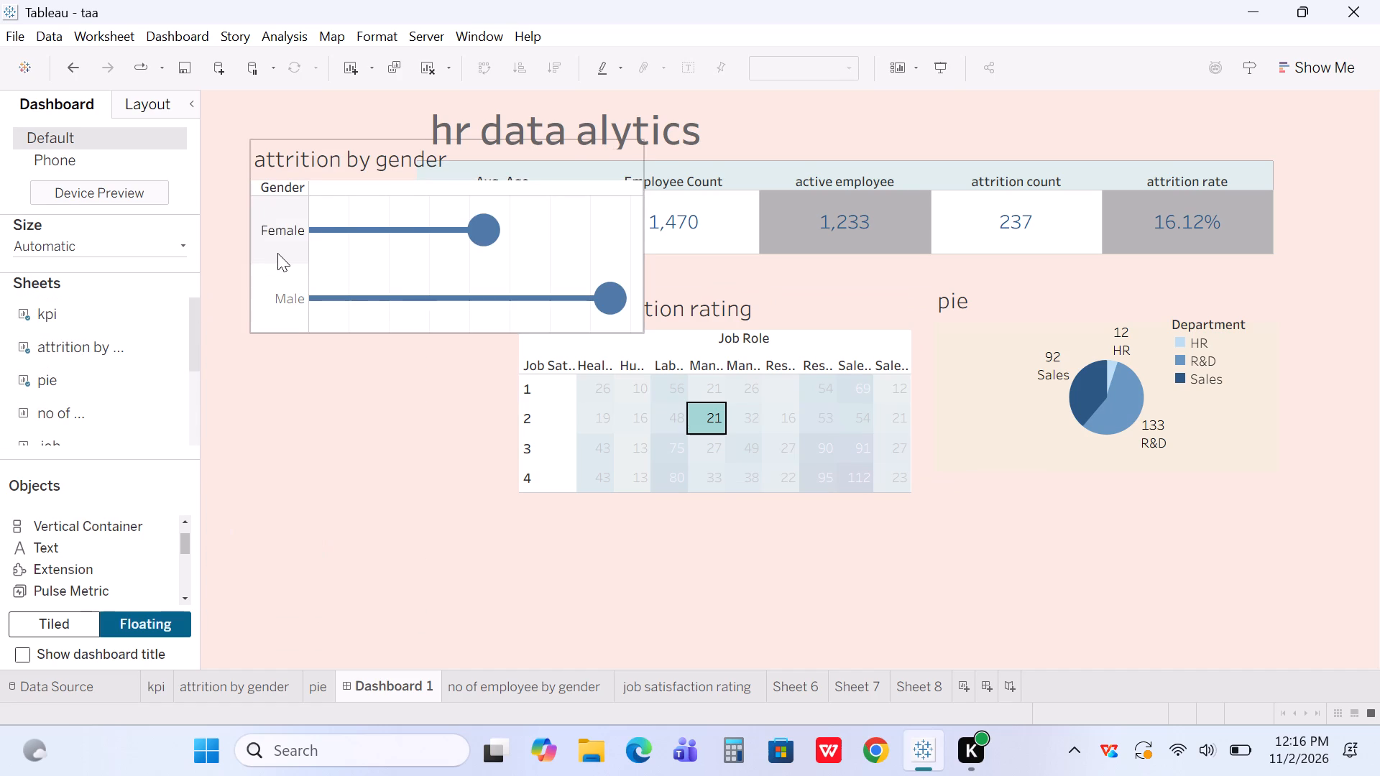
{"action": "left_click", "coordinate": [367, 165]}
{"action": "left_click_drag", "start_coordinate": [448, 129], "coordinate": [447, 166]}
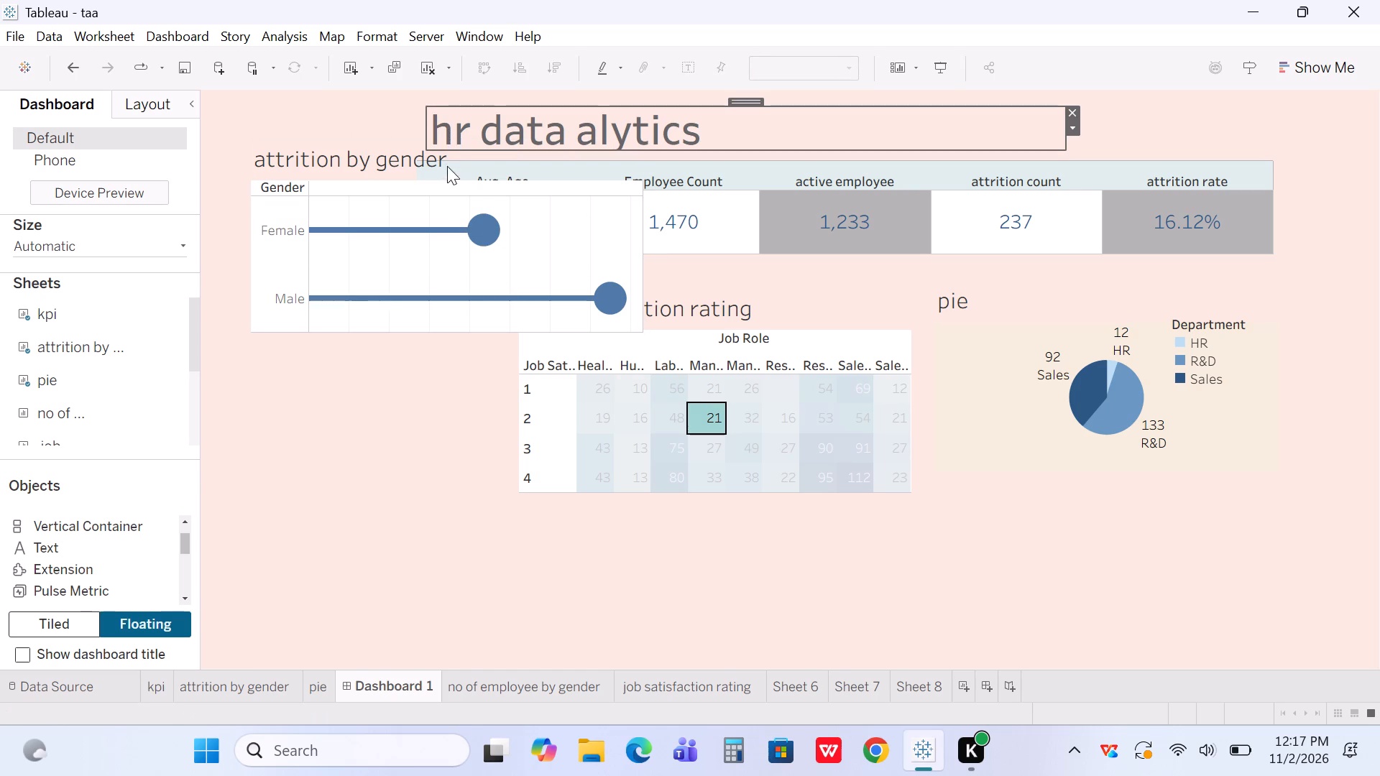
{"action": "left_click_drag", "start_coordinate": [447, 166], "coordinate": [345, 143]}
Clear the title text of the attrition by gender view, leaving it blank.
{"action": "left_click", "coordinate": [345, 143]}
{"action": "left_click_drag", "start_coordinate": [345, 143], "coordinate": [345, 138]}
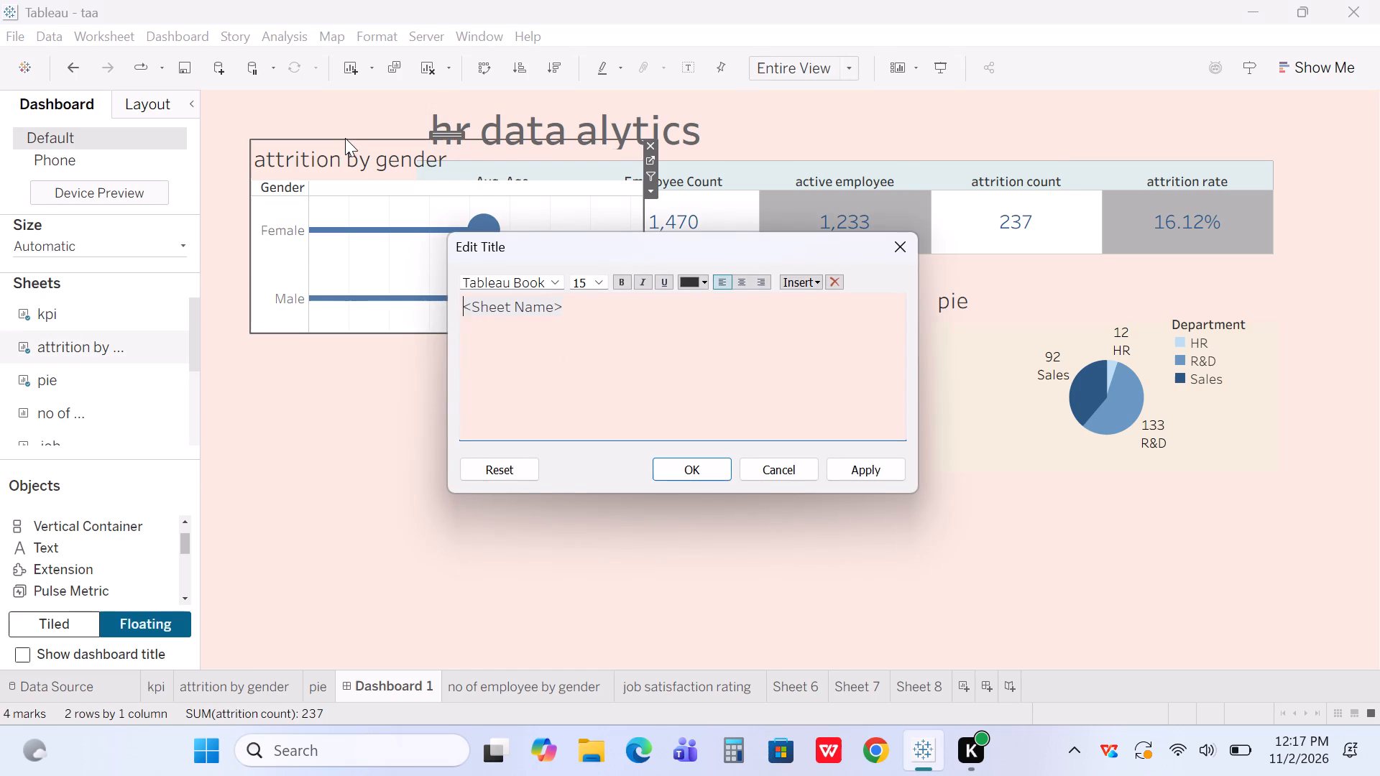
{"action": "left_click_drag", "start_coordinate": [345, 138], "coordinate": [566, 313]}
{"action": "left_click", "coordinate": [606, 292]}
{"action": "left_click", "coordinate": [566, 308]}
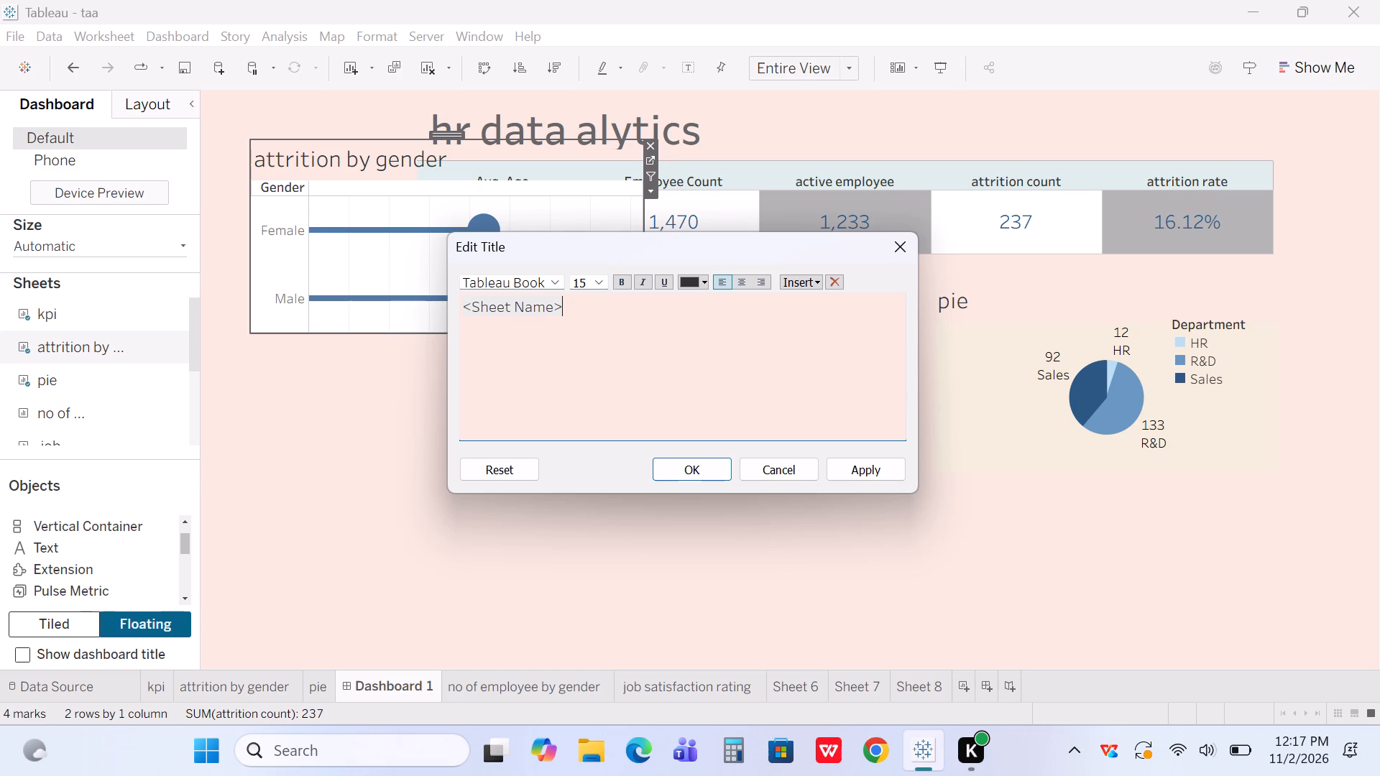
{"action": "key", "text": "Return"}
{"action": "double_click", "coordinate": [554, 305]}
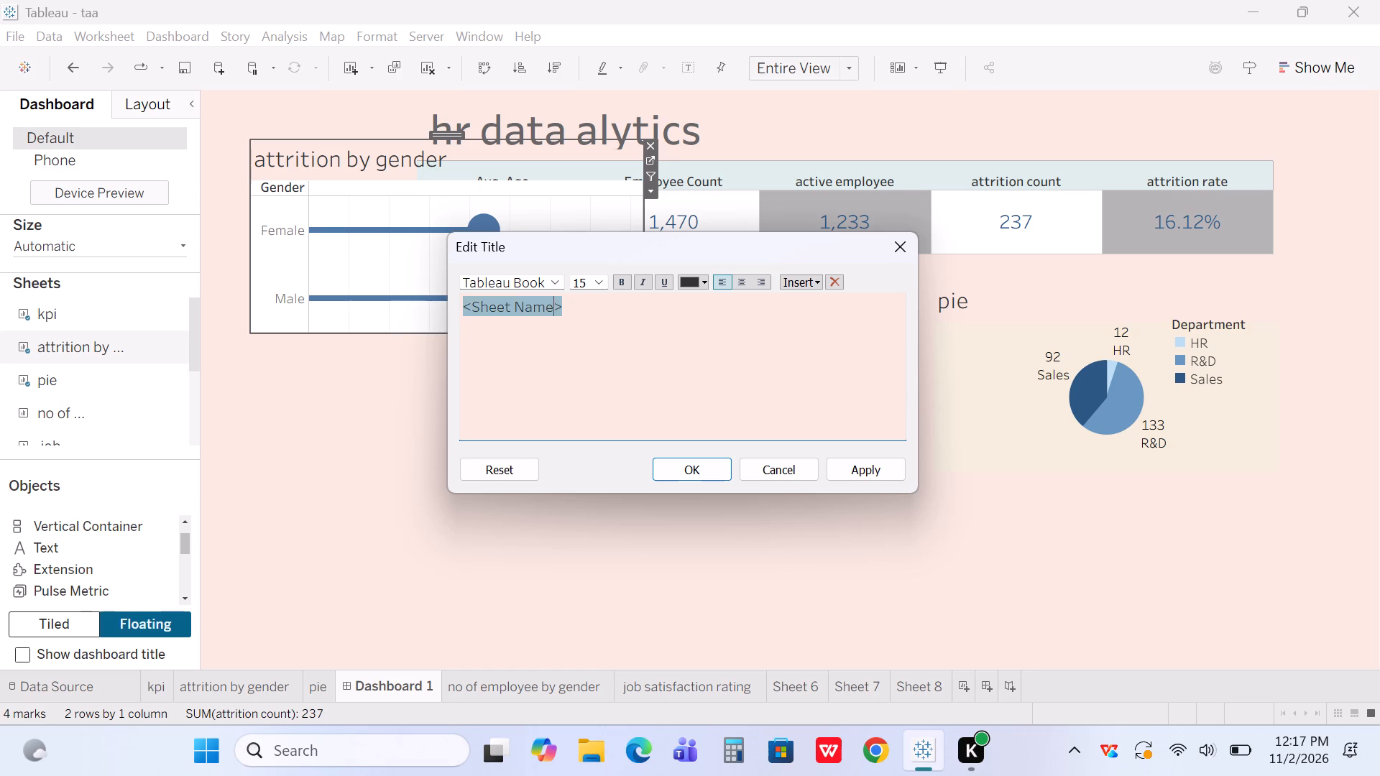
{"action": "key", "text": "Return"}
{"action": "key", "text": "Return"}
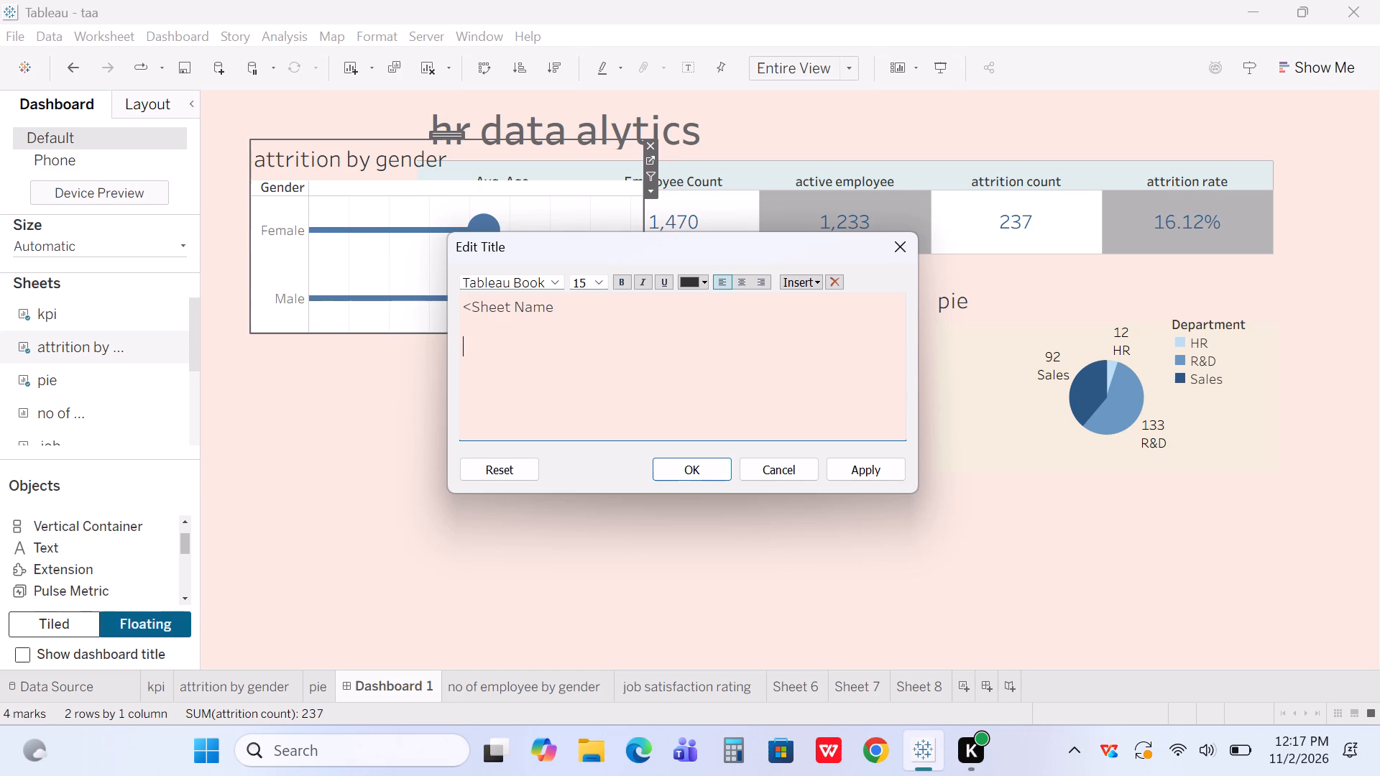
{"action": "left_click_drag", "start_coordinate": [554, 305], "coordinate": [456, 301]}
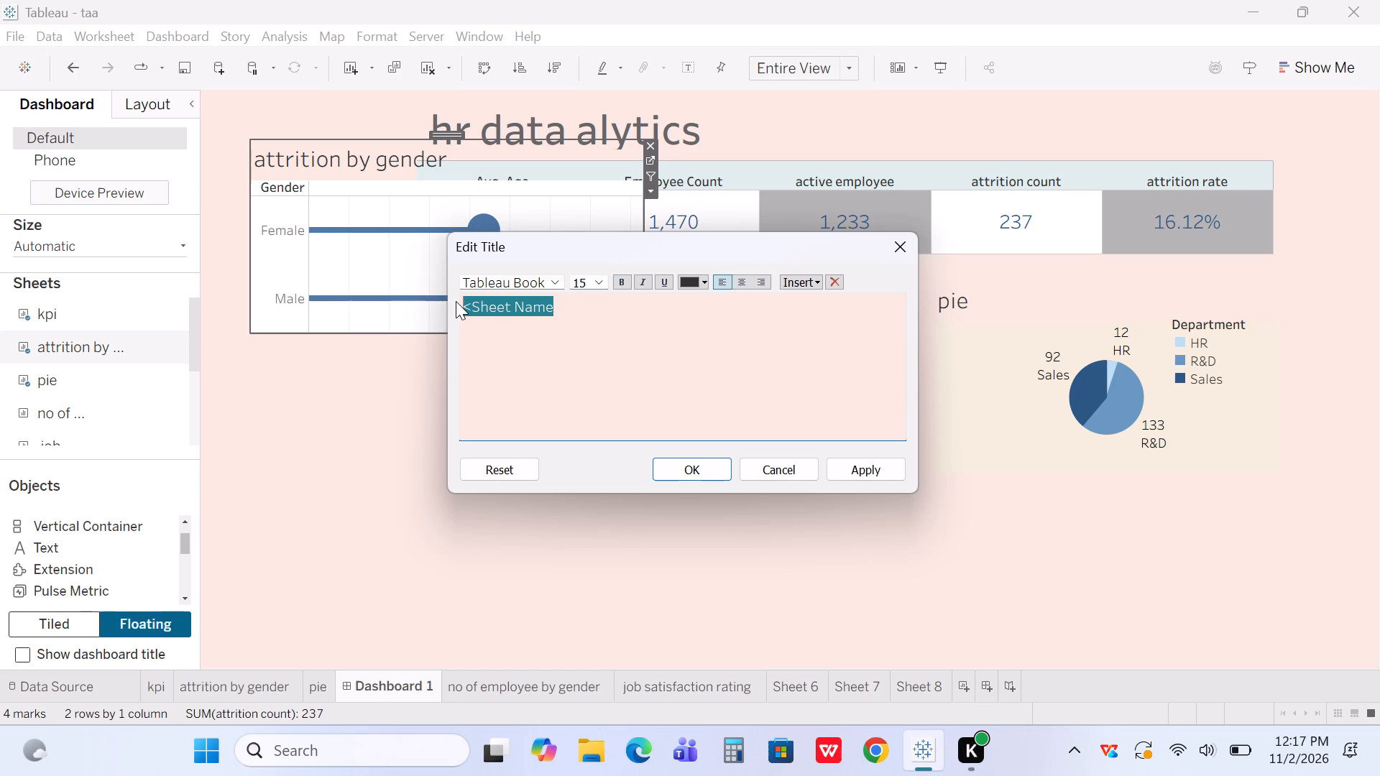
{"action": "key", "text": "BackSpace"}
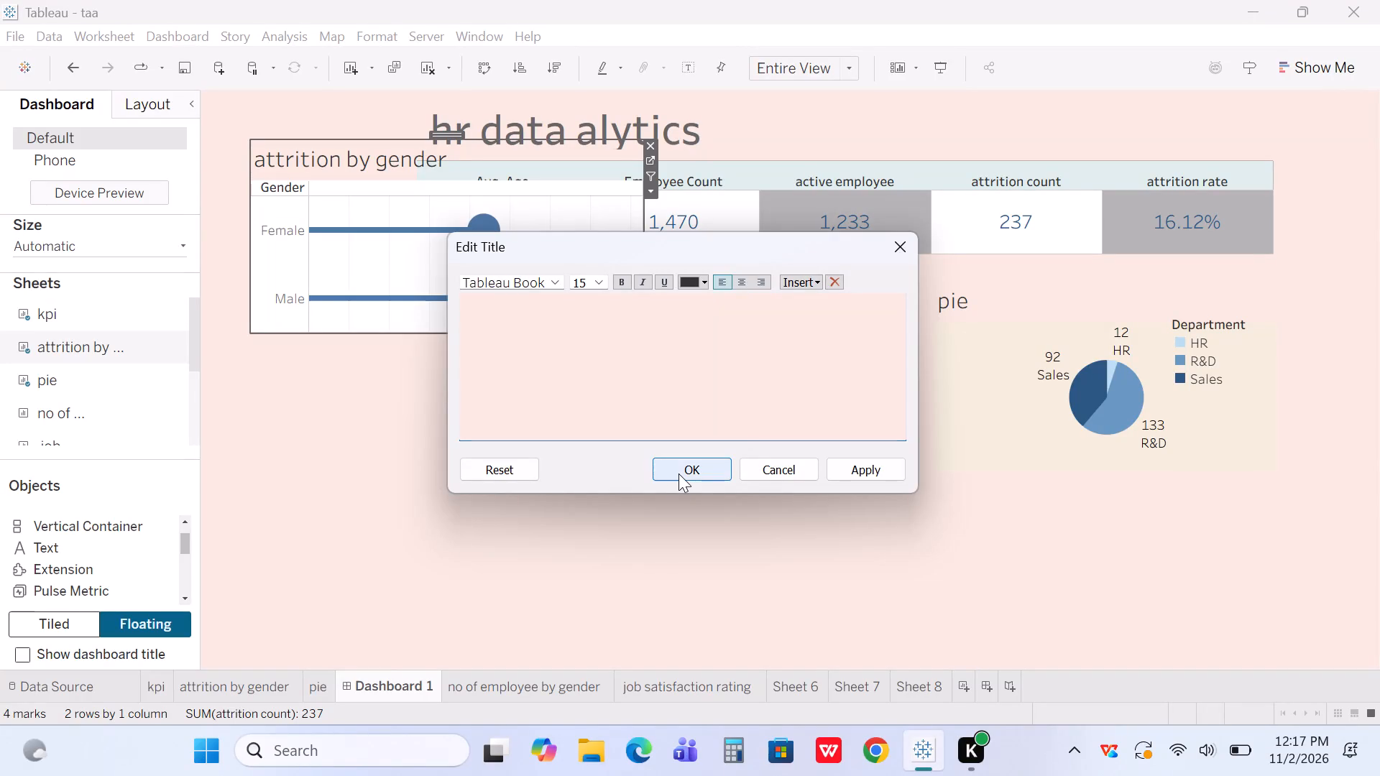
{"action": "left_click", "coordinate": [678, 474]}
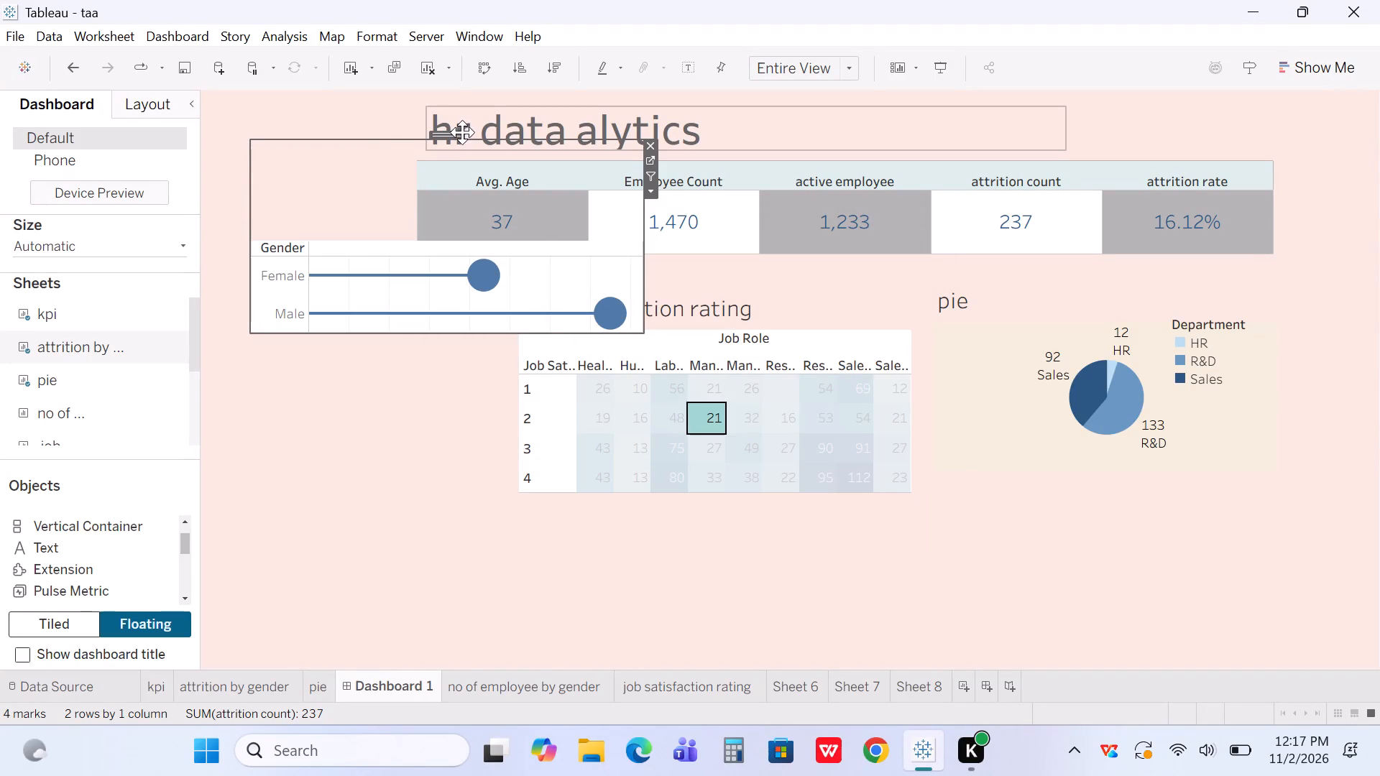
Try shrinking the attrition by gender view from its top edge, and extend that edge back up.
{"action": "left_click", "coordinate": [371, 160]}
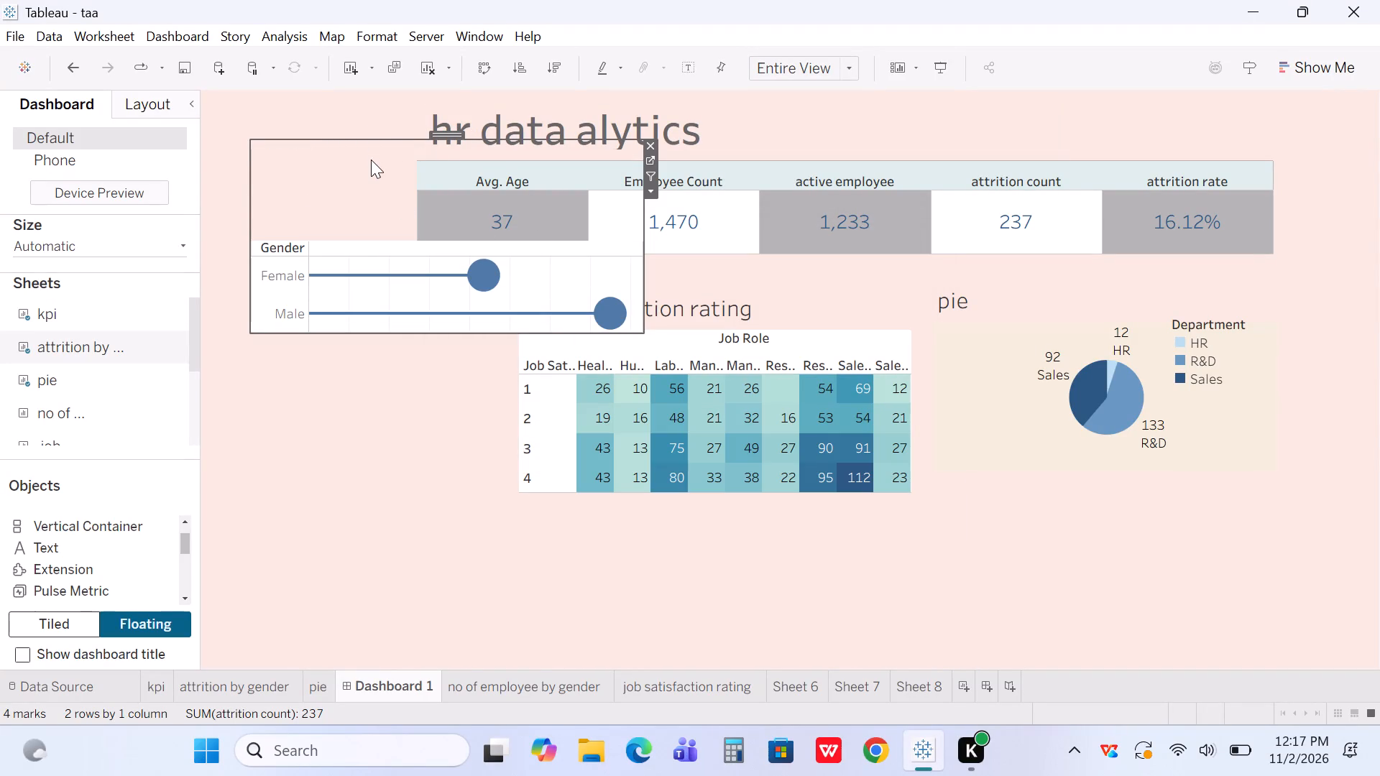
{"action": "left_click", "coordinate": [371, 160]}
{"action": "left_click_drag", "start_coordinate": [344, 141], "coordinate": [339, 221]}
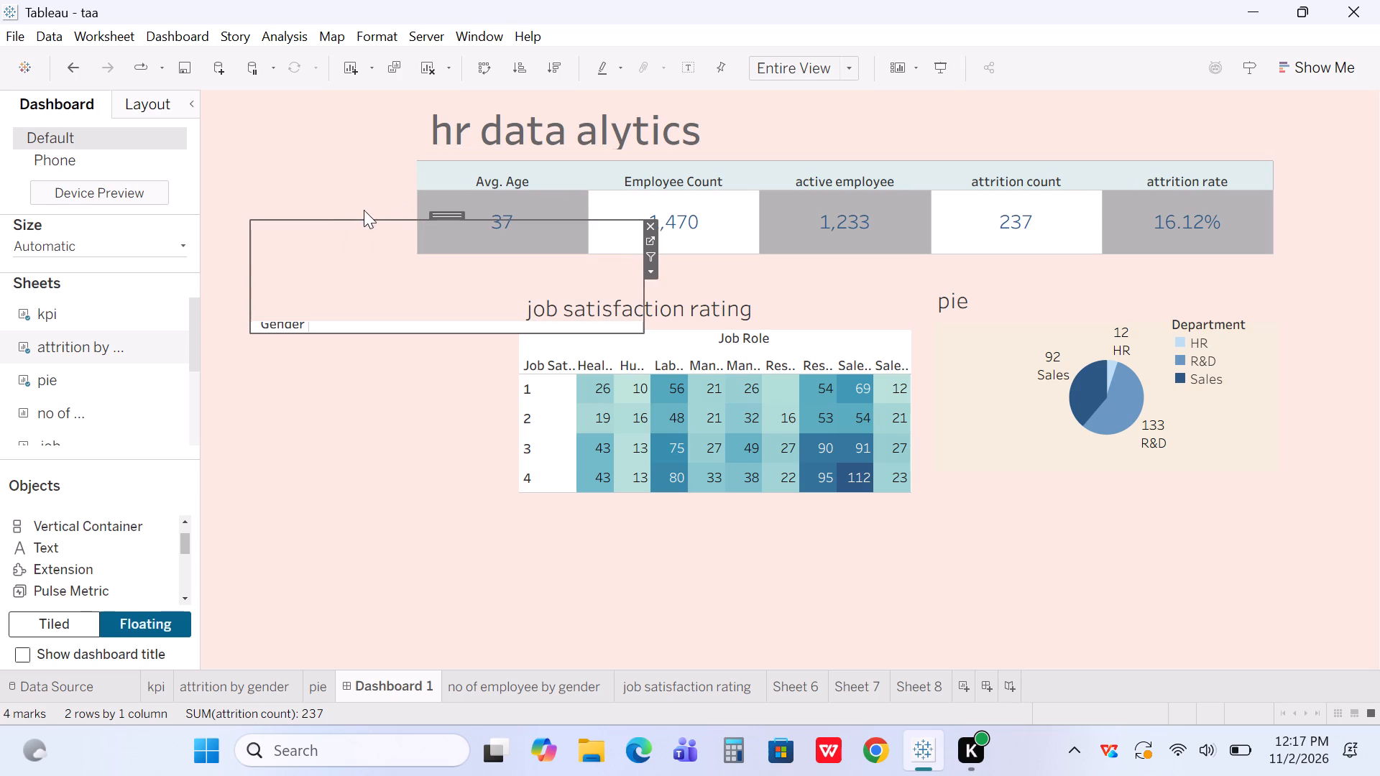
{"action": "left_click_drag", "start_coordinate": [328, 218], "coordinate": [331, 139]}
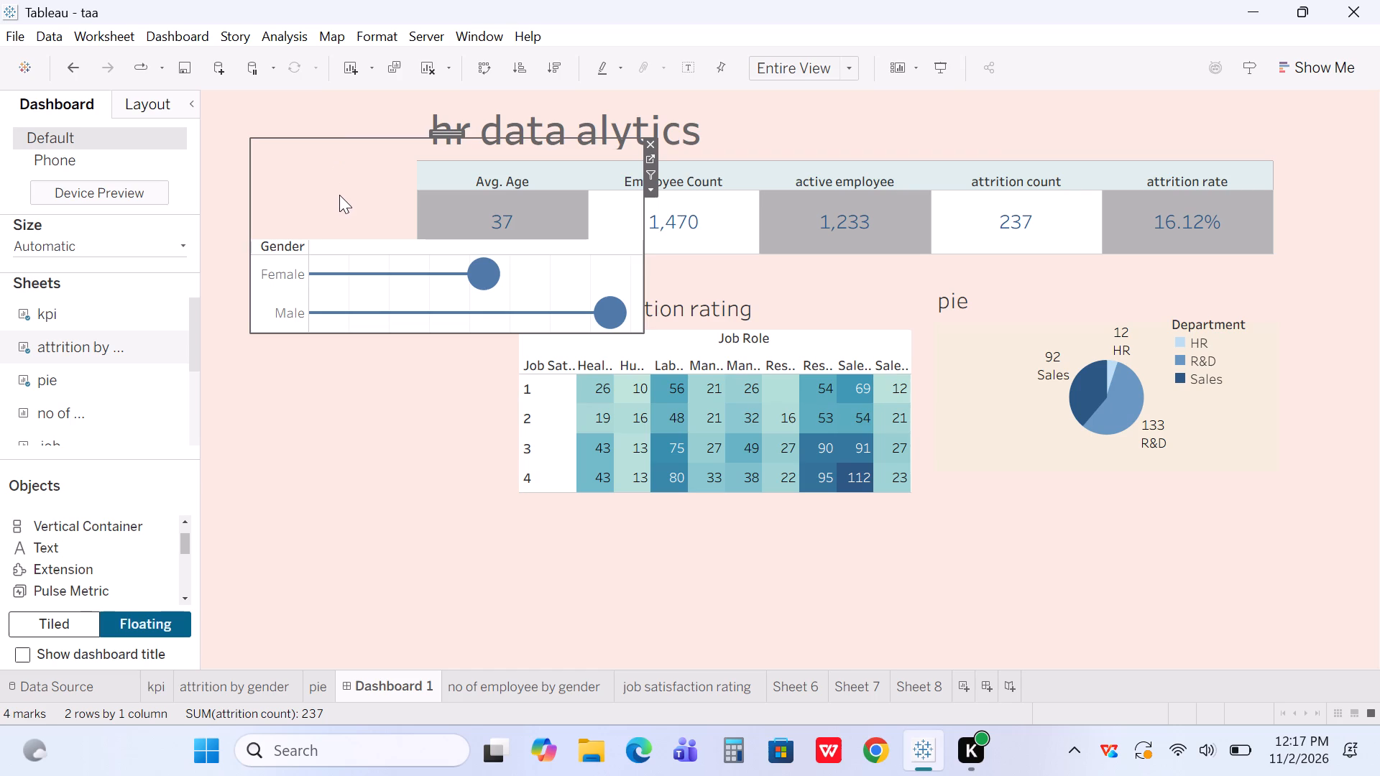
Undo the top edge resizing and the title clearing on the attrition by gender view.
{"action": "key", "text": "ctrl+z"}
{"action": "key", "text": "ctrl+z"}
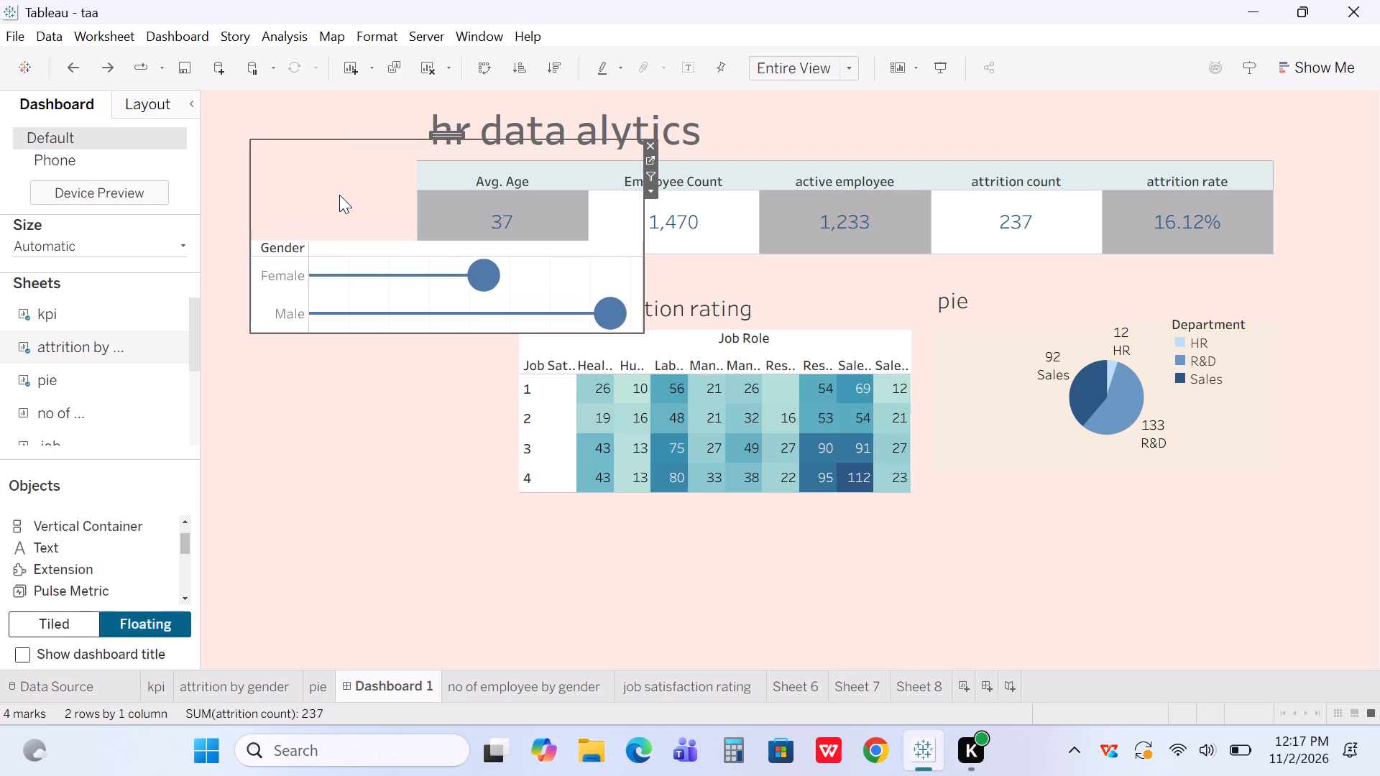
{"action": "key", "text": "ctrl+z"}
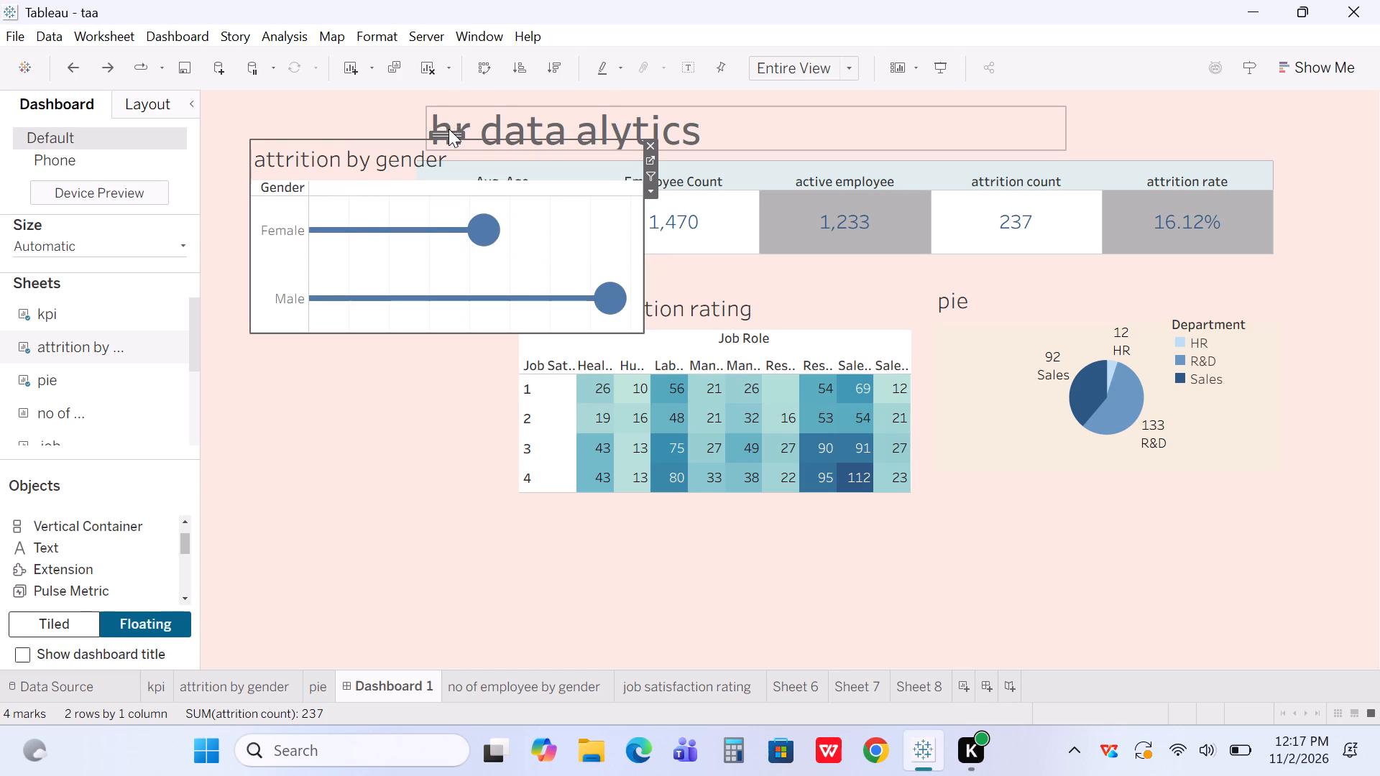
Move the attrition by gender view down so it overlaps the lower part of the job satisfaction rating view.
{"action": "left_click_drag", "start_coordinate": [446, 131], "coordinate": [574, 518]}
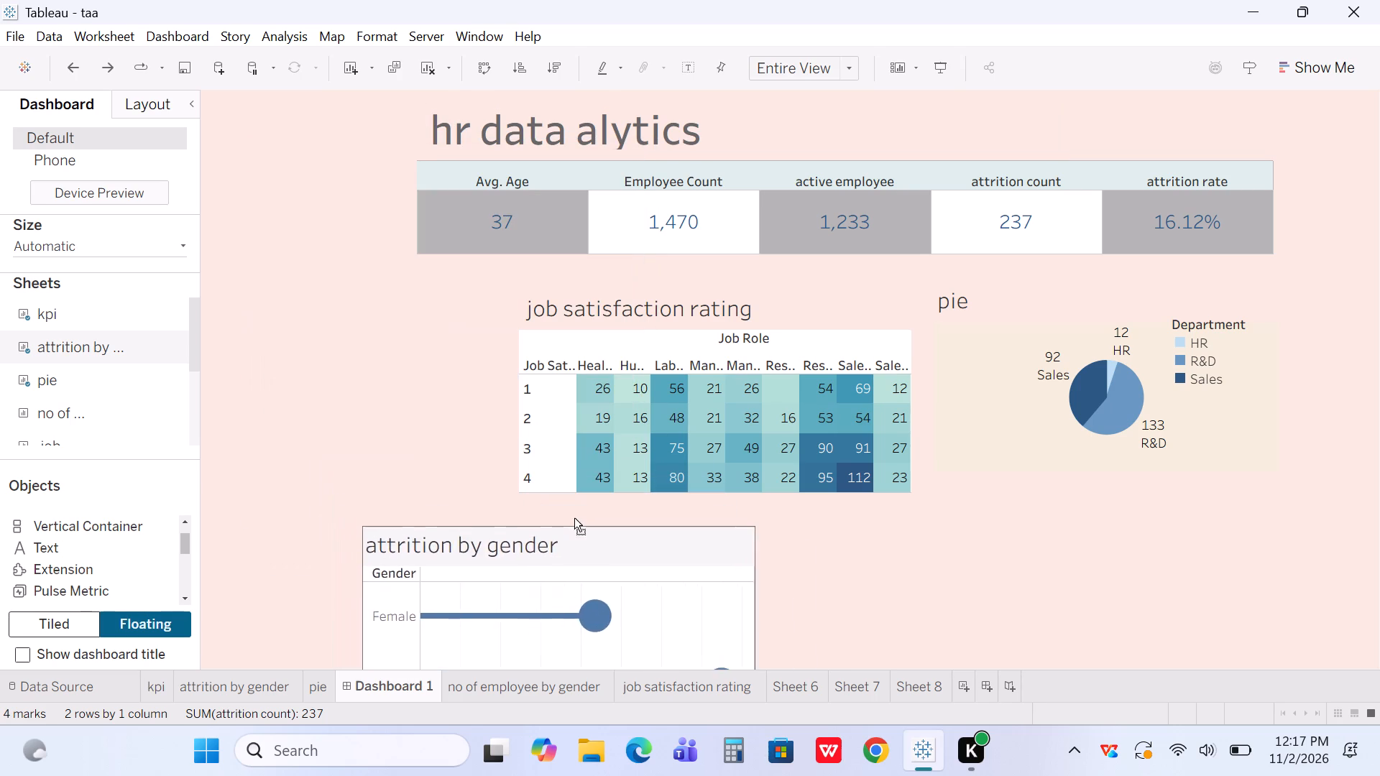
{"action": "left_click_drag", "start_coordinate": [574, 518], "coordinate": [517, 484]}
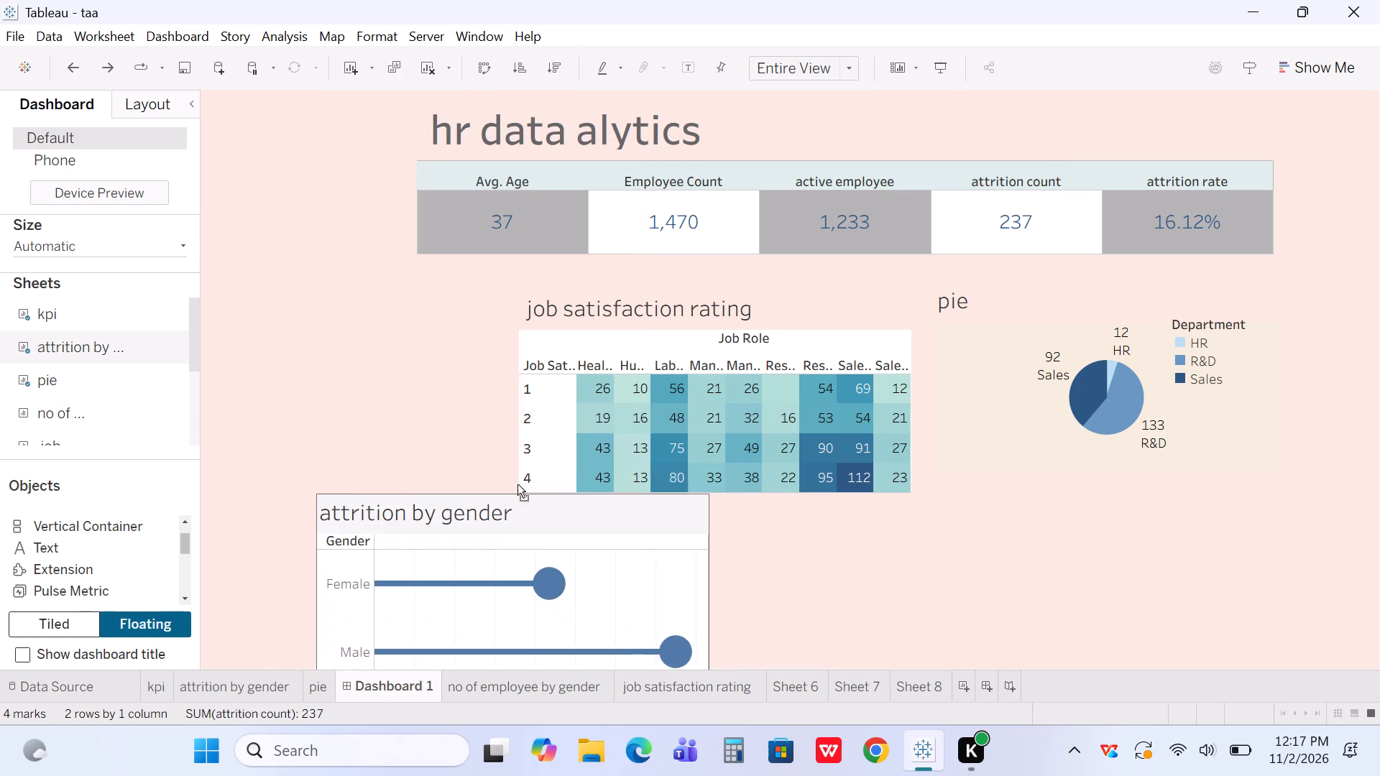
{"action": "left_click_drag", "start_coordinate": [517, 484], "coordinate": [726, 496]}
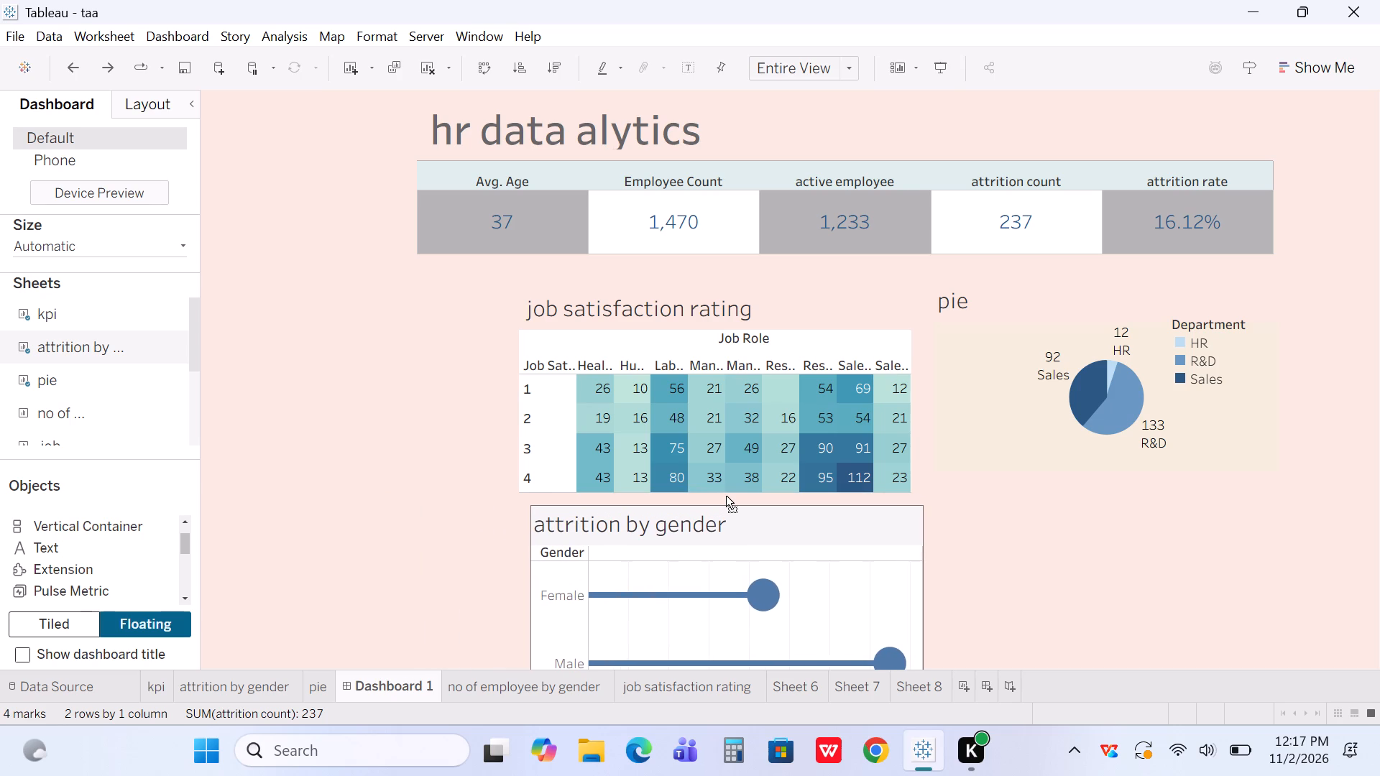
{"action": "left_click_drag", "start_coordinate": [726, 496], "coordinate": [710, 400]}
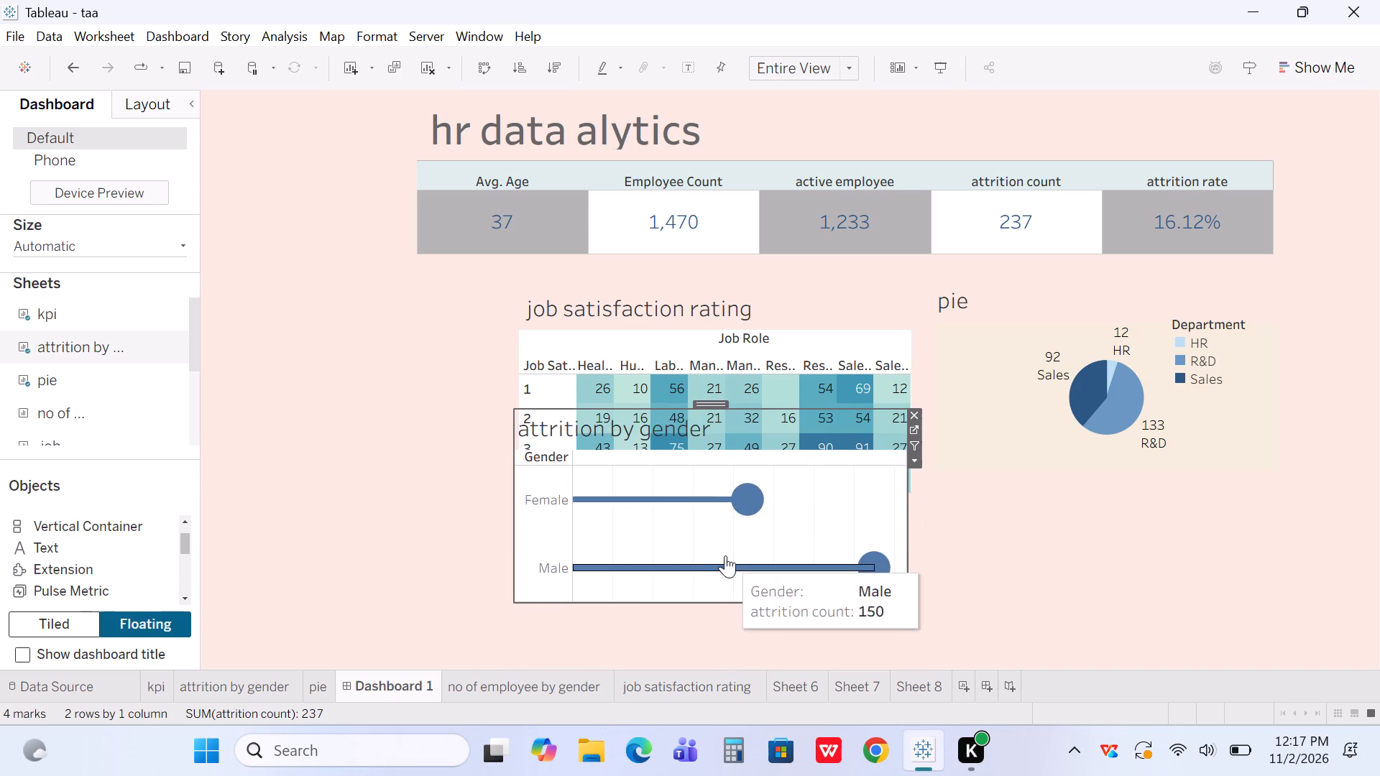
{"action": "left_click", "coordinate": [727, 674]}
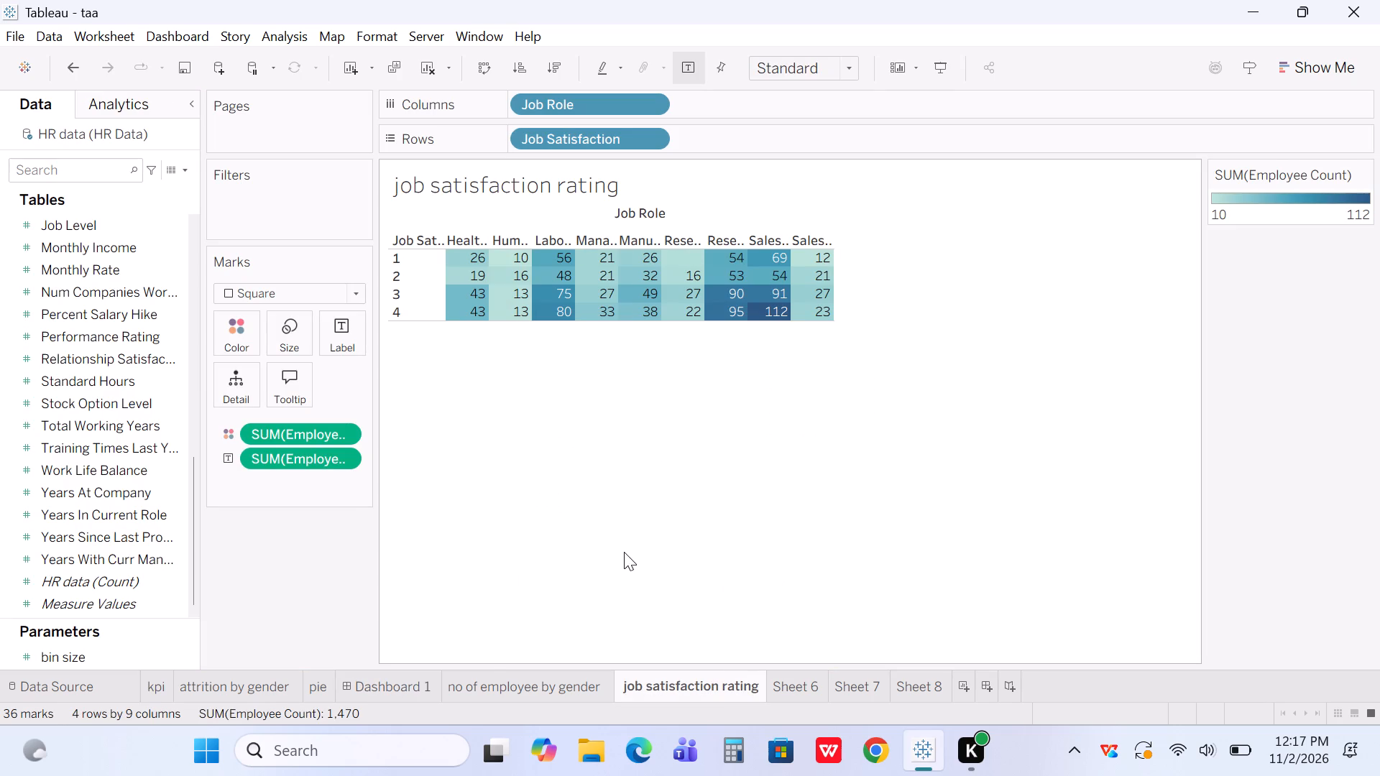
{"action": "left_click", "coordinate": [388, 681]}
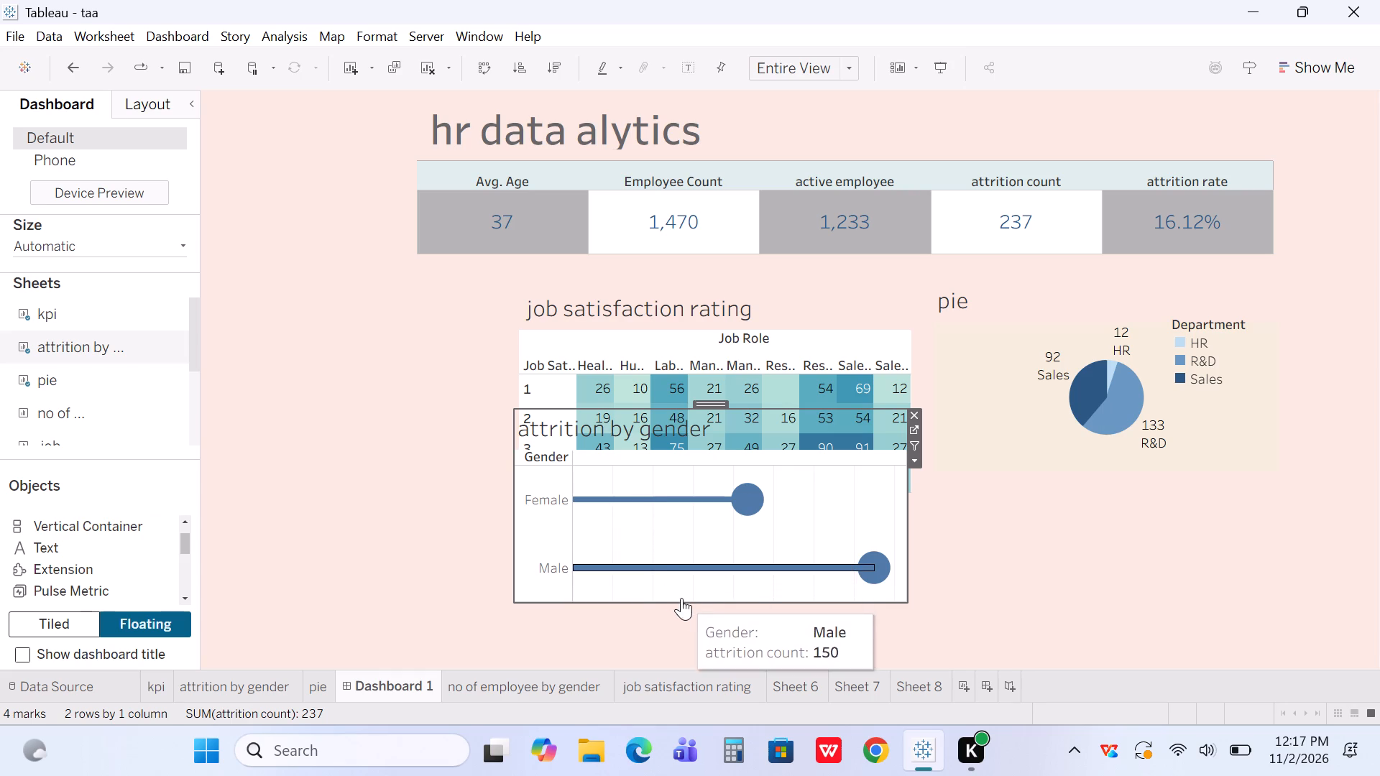
Shorten the attrition by gender view from its bottom edge and extend its top edge slightly upward.
{"action": "left_click_drag", "start_coordinate": [695, 598], "coordinate": [692, 555]}
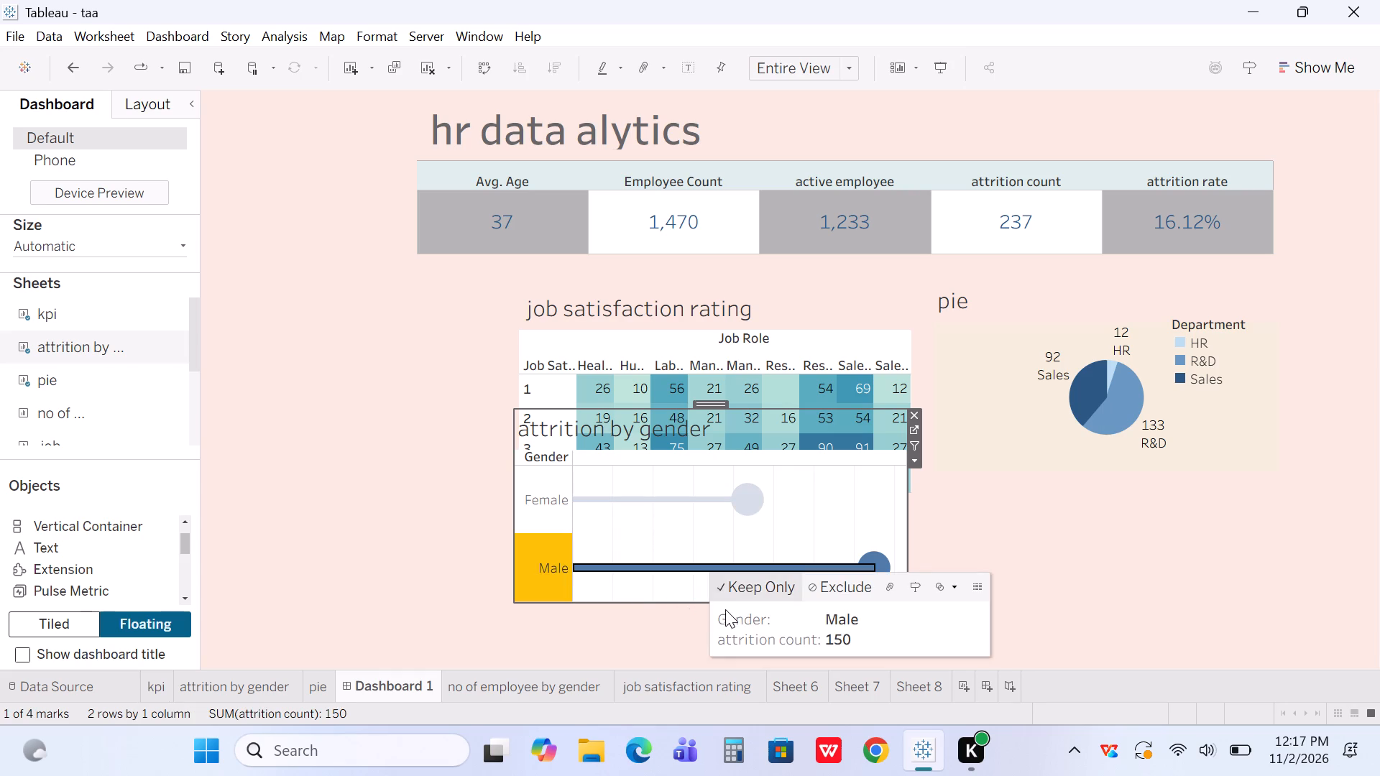
{"action": "left_click", "coordinate": [620, 619]}
{"action": "left_click", "coordinate": [1008, 550]}
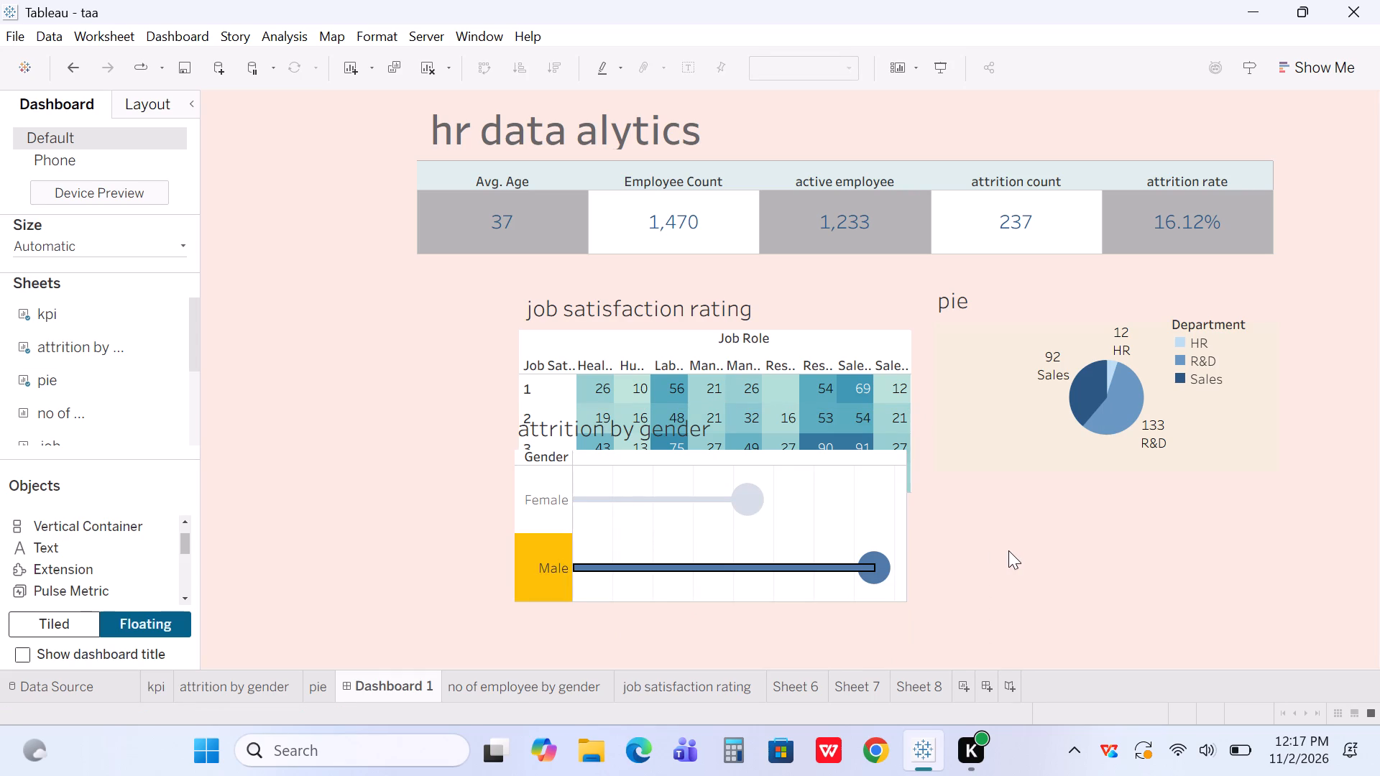
{"action": "triple_click", "coordinate": [1008, 550]}
{"action": "left_click_drag", "start_coordinate": [1008, 550], "coordinate": [670, 476]}
{"action": "left_click", "coordinate": [670, 476]}
{"action": "left_click_drag", "start_coordinate": [727, 600], "coordinate": [725, 546]}
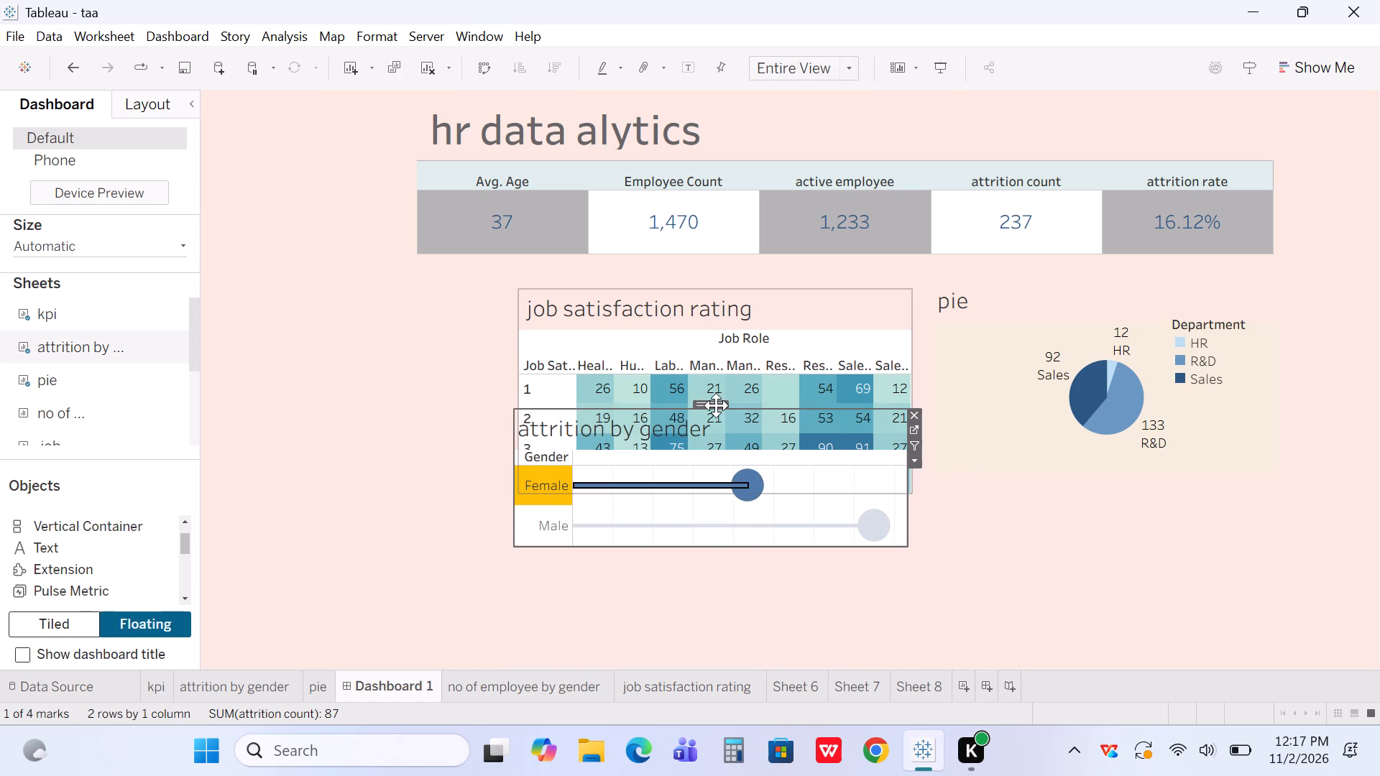
{"action": "left_click_drag", "start_coordinate": [716, 408], "coordinate": [719, 370]}
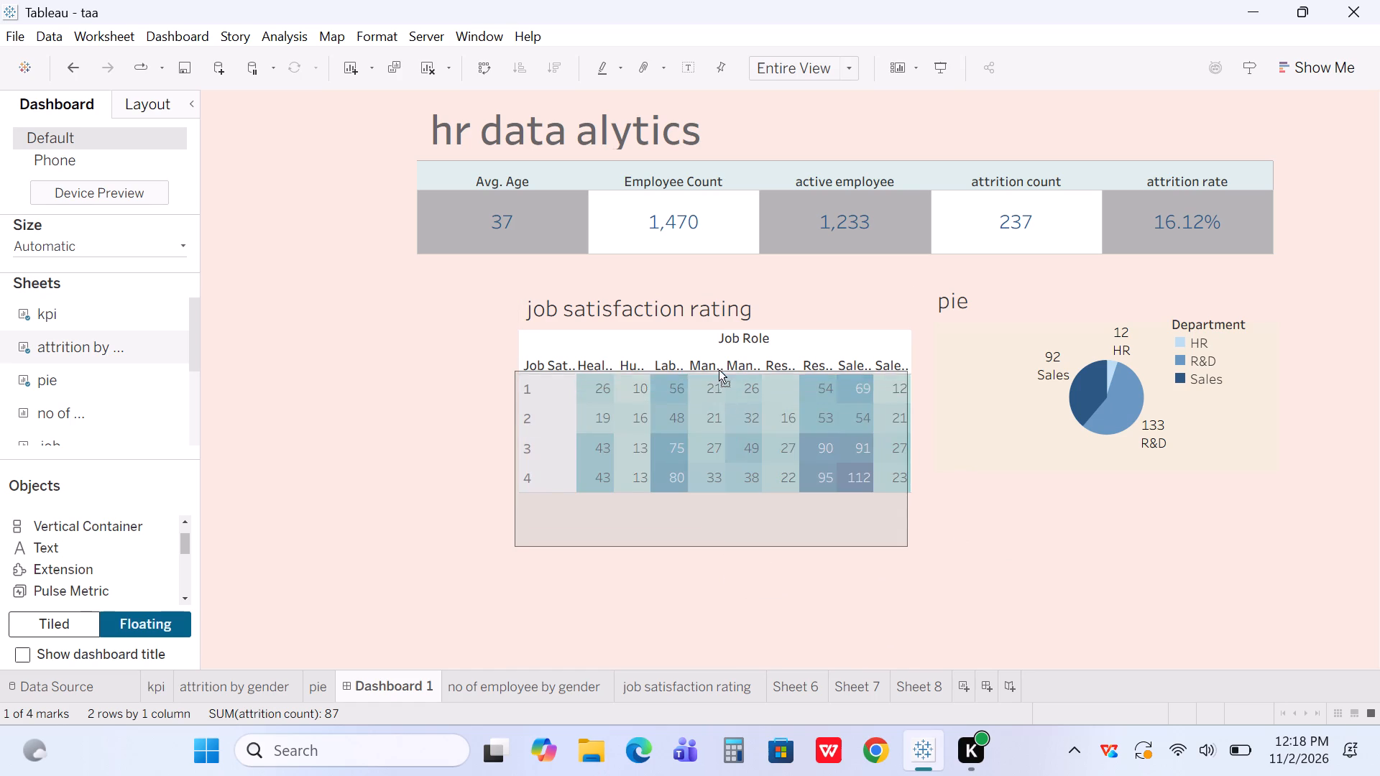
{"action": "left_click_drag", "start_coordinate": [719, 370], "coordinate": [719, 371]}
Clear the Female mark selection in the attrition by gender view.
{"action": "double_click", "coordinate": [712, 366]}
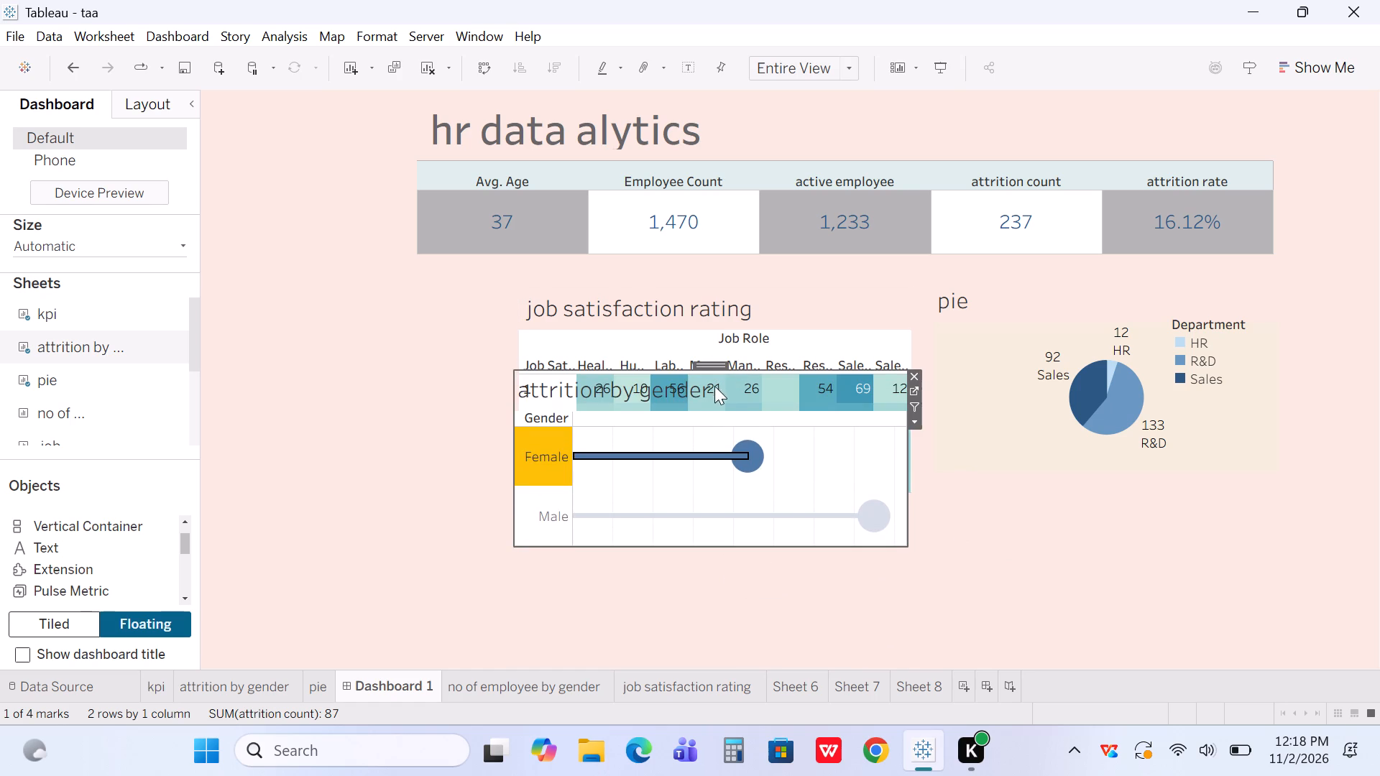
{"action": "left_click", "coordinate": [719, 398]}
{"action": "double_click", "coordinate": [718, 368]}
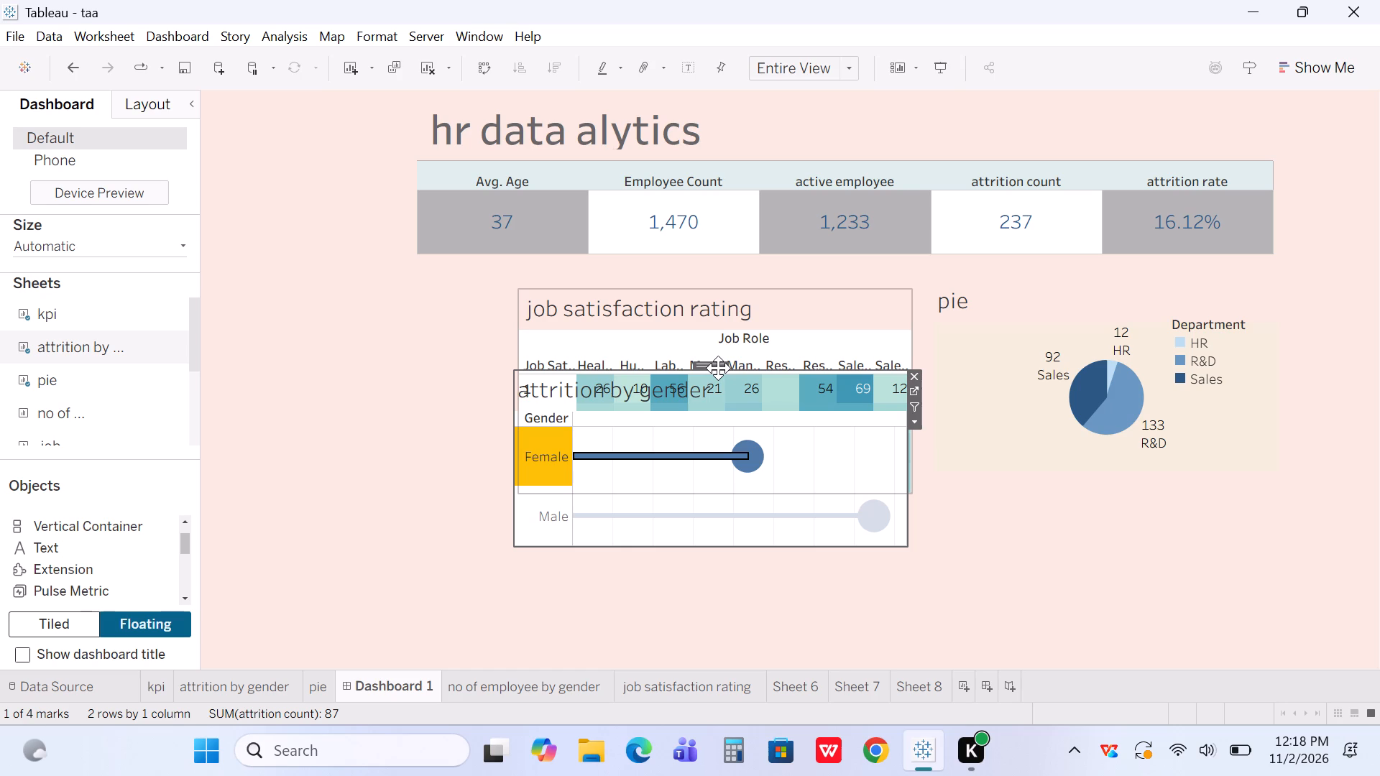
{"action": "left_click", "coordinate": [814, 458]}
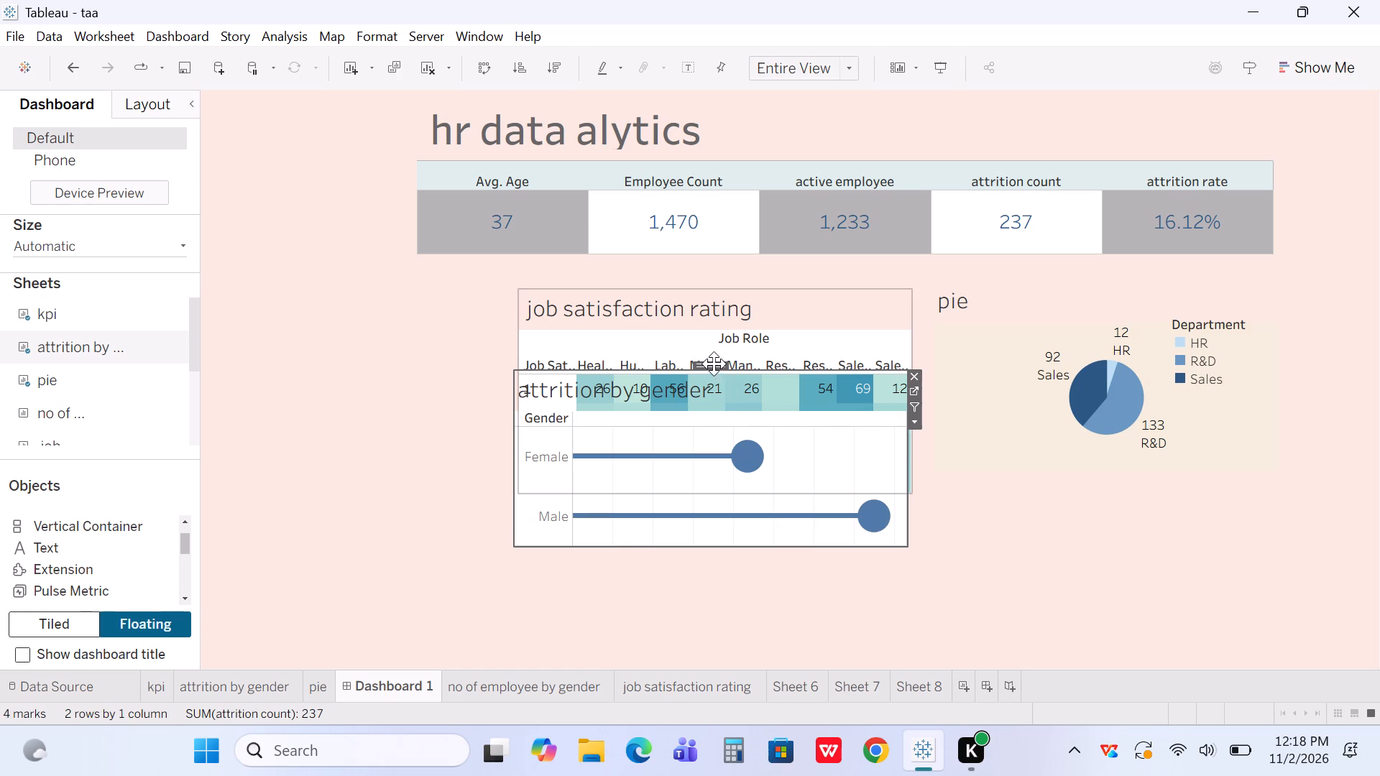
{"action": "left_click", "coordinate": [714, 379]}
{"action": "left_click", "coordinate": [806, 467]}
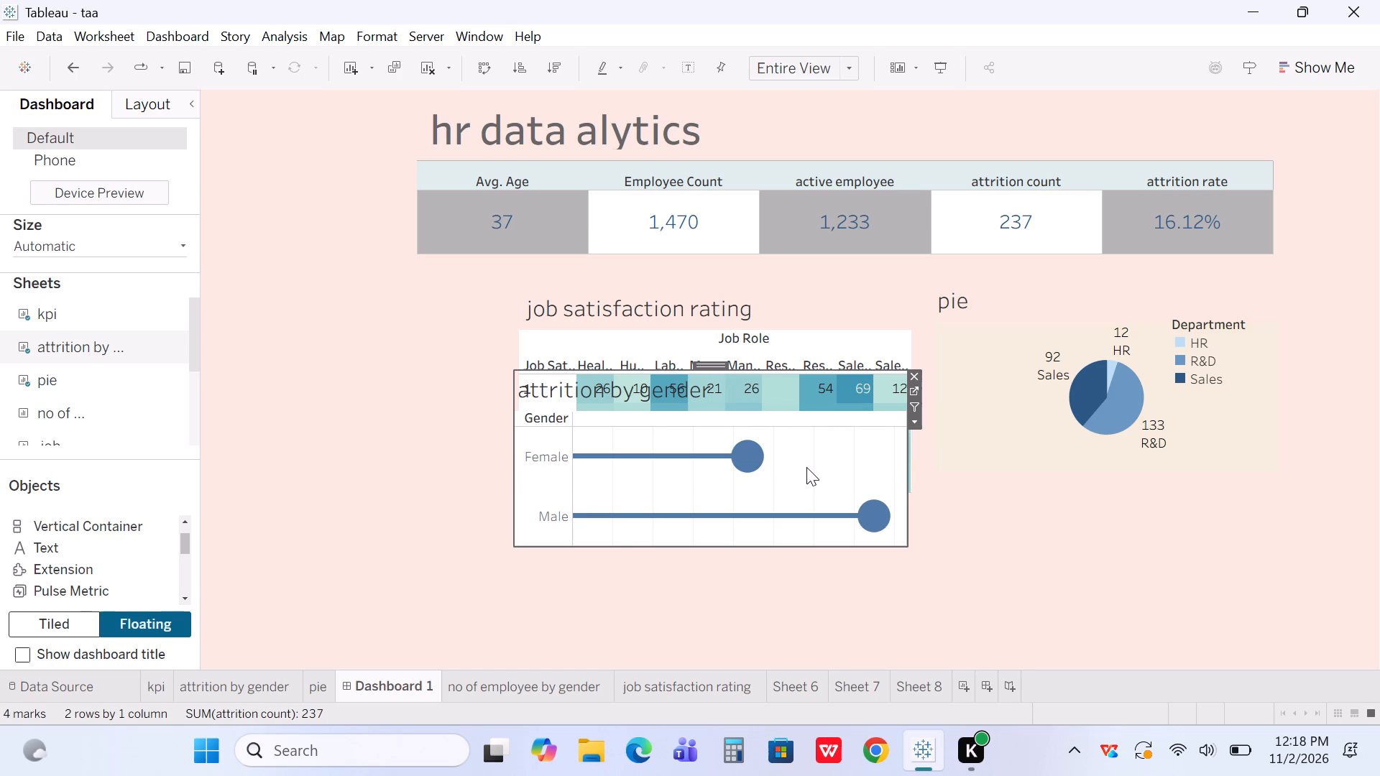
{"action": "left_click", "coordinate": [870, 433]}
Move the attrition by gender view directly below the pie view, roughly aligned with its left edge, and deselect it.
{"action": "double_click", "coordinate": [716, 369]}
{"action": "left_click_drag", "start_coordinate": [716, 369], "coordinate": [722, 452]}
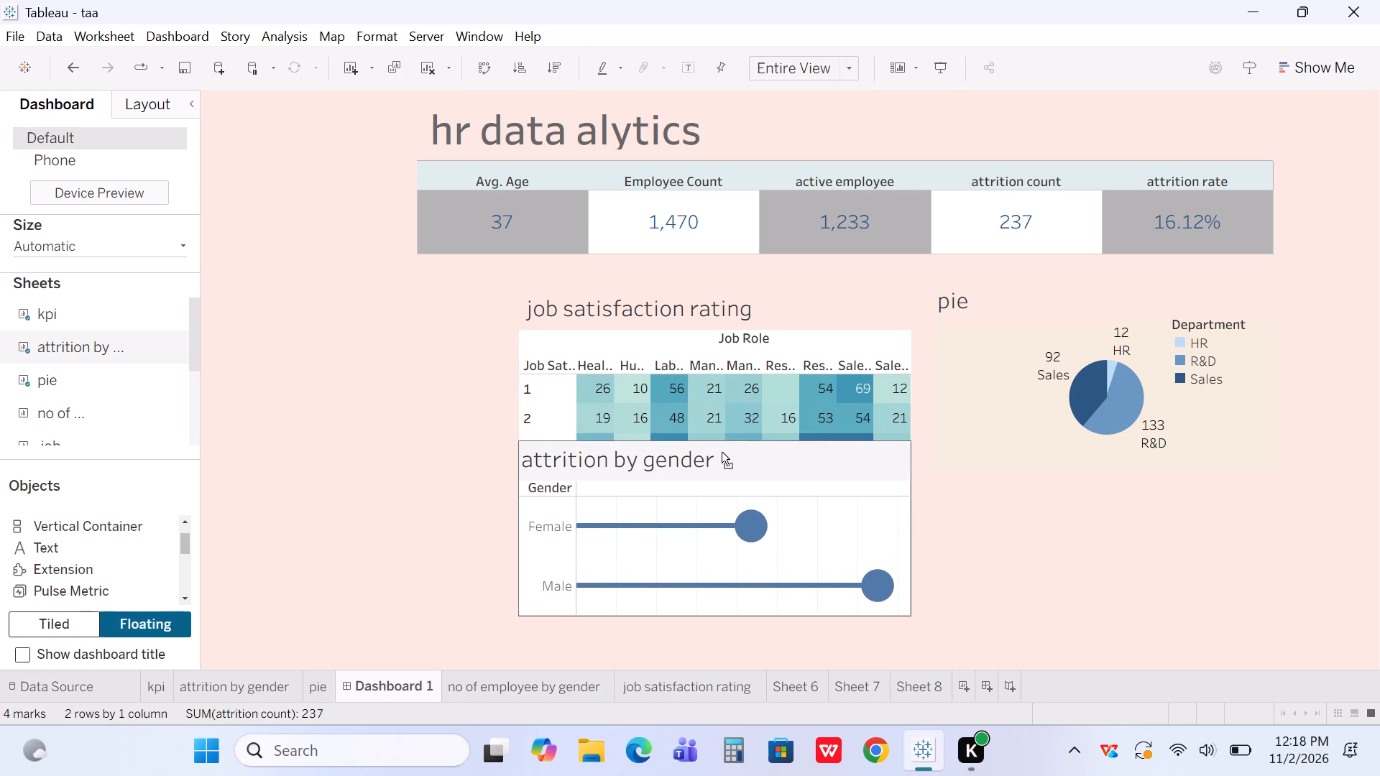
{"action": "left_click_drag", "start_coordinate": [722, 452], "coordinate": [726, 493]}
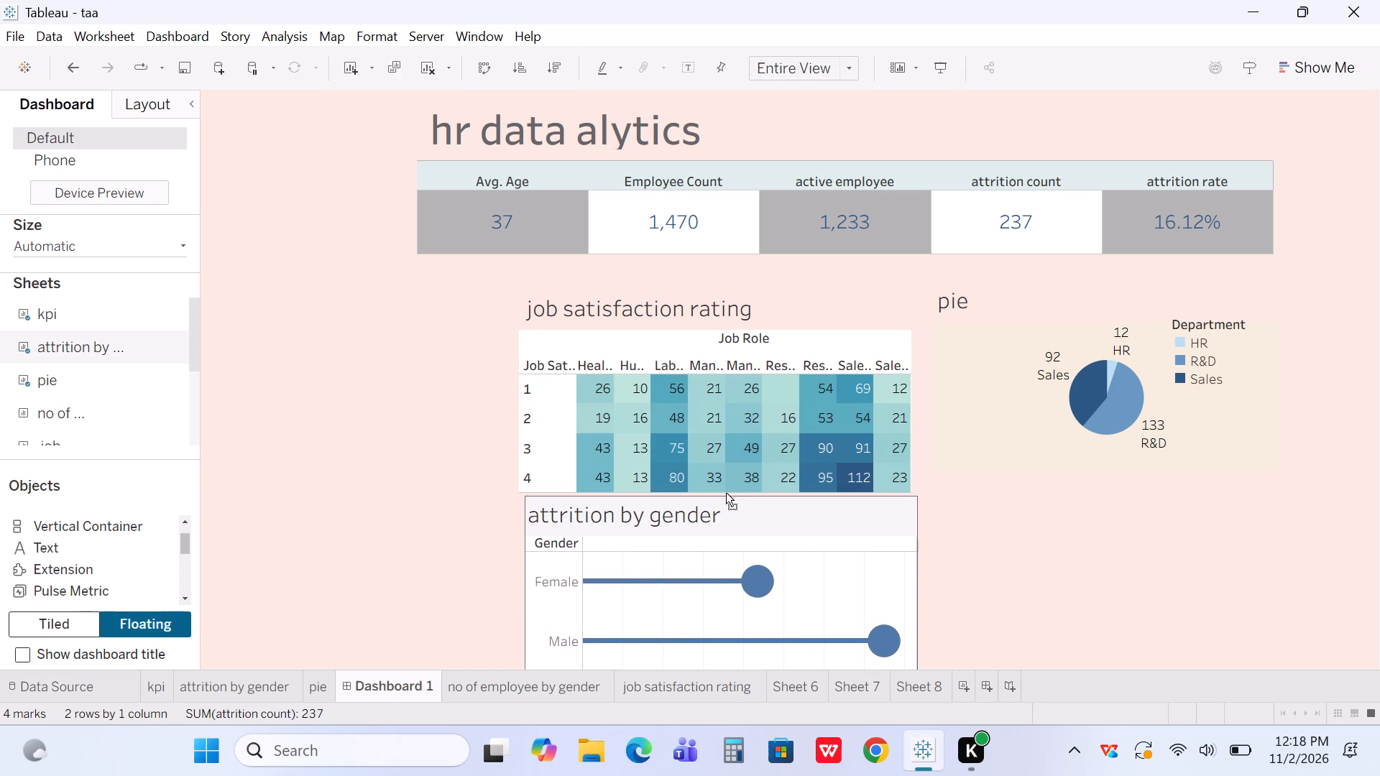
{"action": "left_click_drag", "start_coordinate": [726, 493], "coordinate": [1143, 477]}
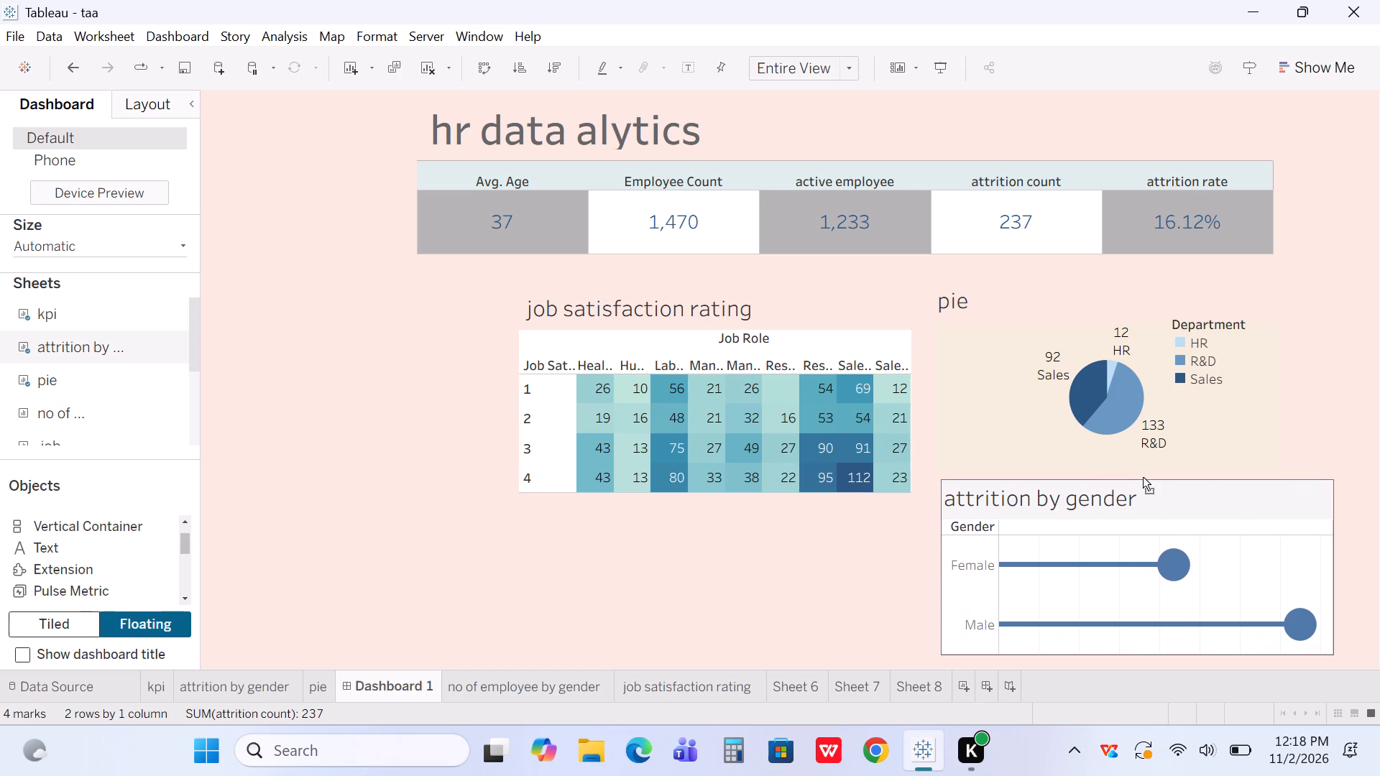
{"action": "left_click_drag", "start_coordinate": [1143, 477], "coordinate": [1144, 478]}
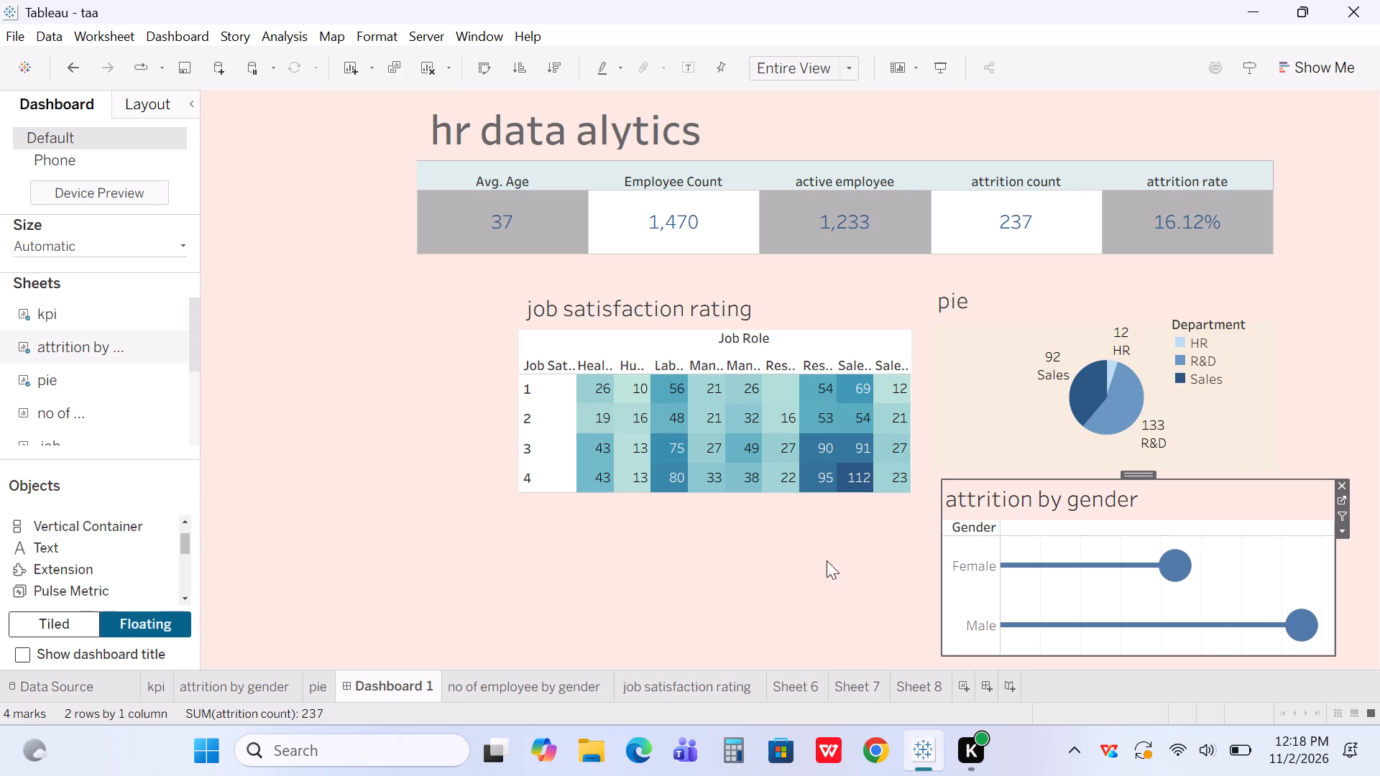
{"action": "left_click", "coordinate": [668, 627]}
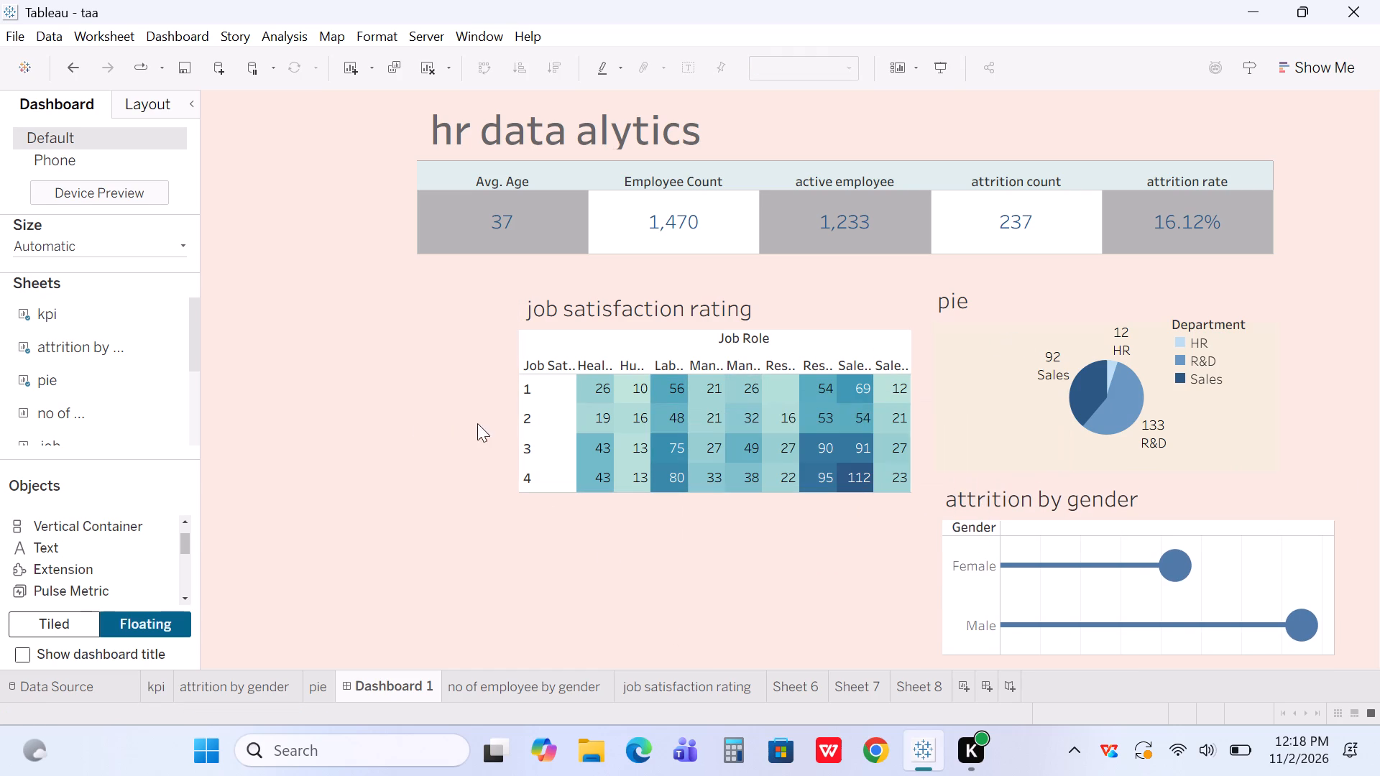
Add Sheet 6 as a floating view directly below the job satisfaction rating view, aligned with its left edge, and deselect it.
{"action": "scroll", "coordinate": [48, 428], "scroll_direction": "down", "scroll_amount": 1}
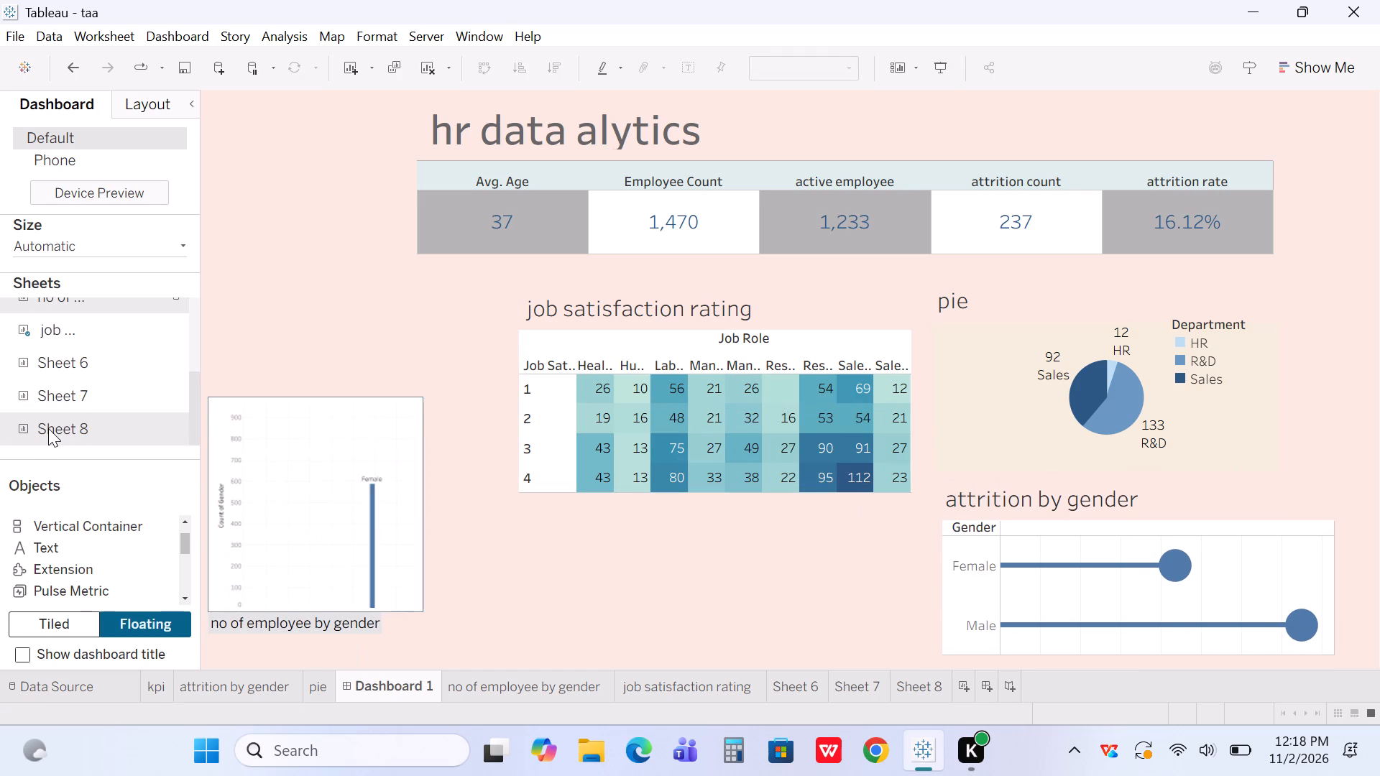
{"action": "double_click", "coordinate": [63, 371]}
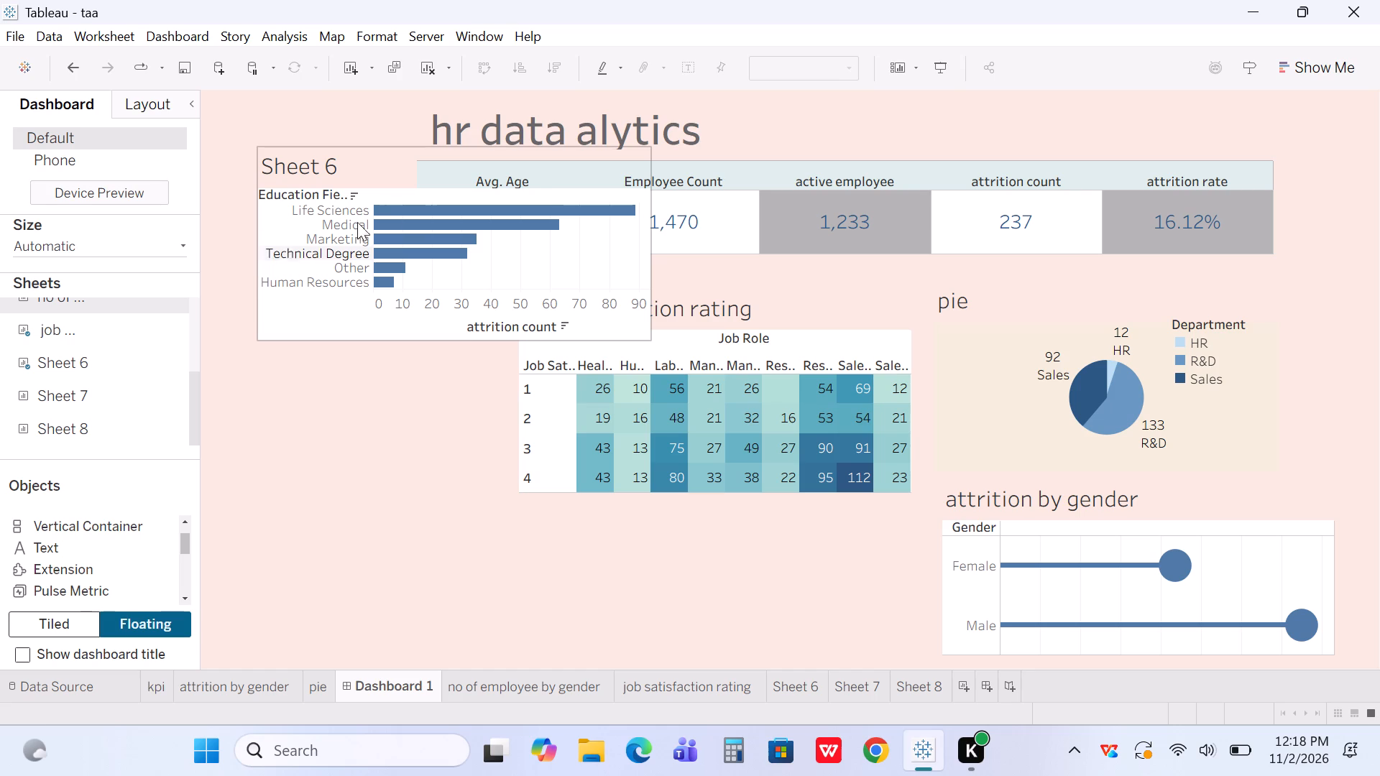
{"action": "left_click", "coordinate": [434, 186]}
{"action": "left_click_drag", "start_coordinate": [457, 144], "coordinate": [517, 507]}
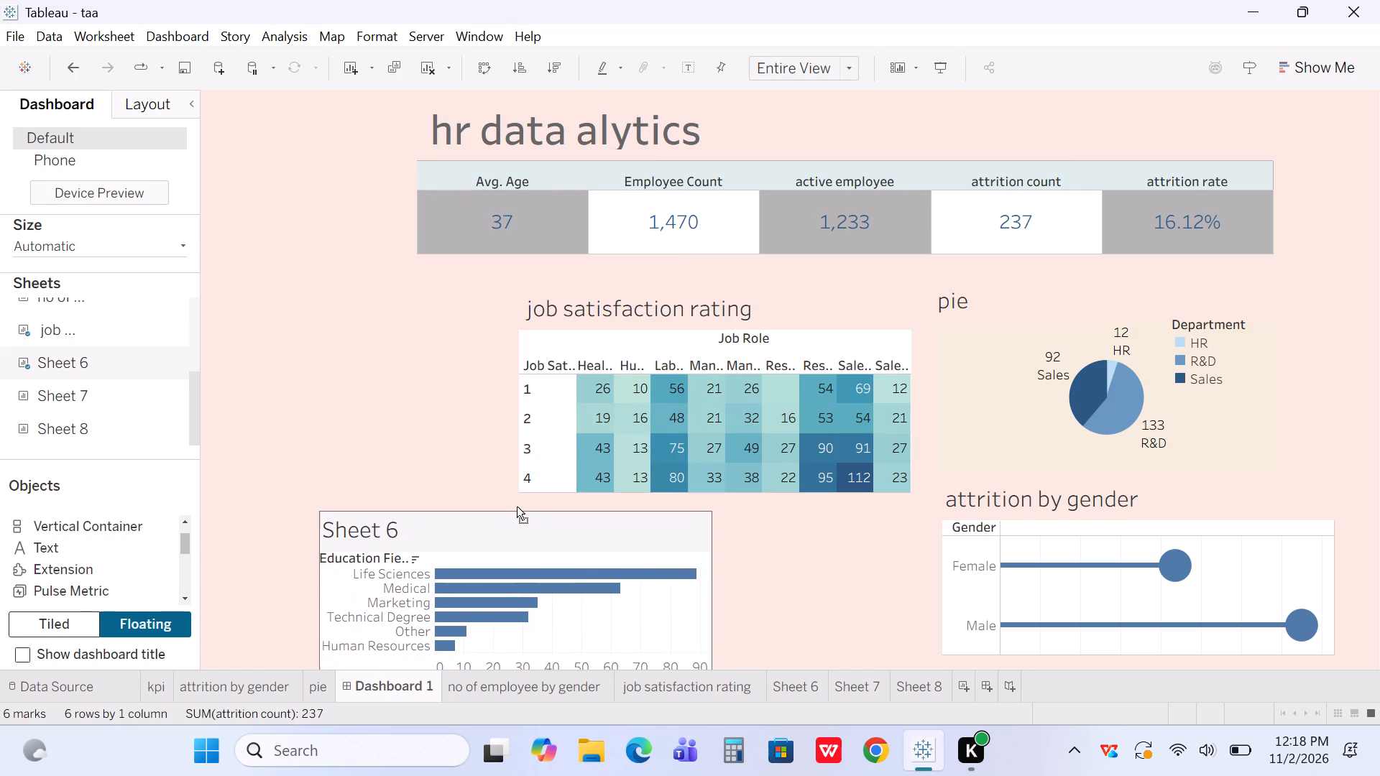
{"action": "left_click_drag", "start_coordinate": [517, 507], "coordinate": [704, 500]}
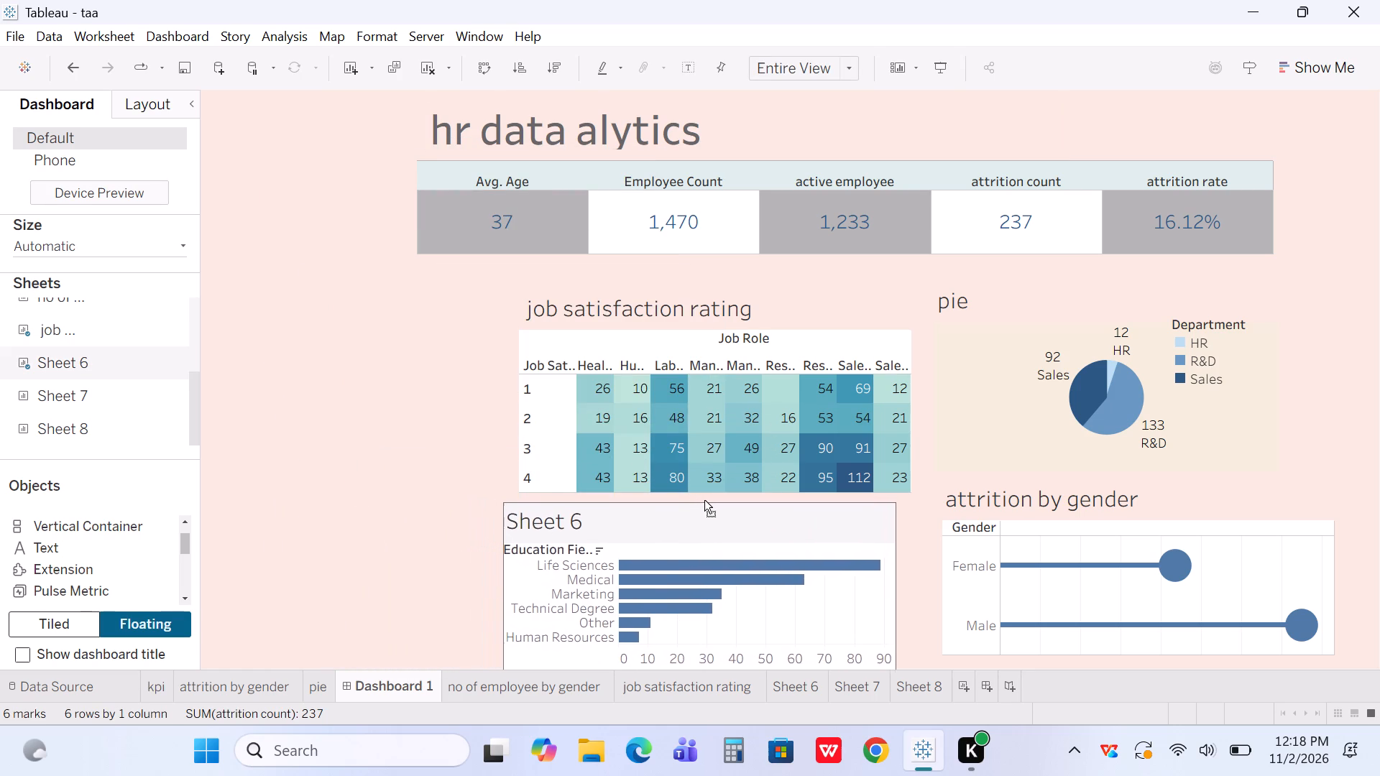
{"action": "left_click_drag", "start_coordinate": [704, 500], "coordinate": [715, 504]}
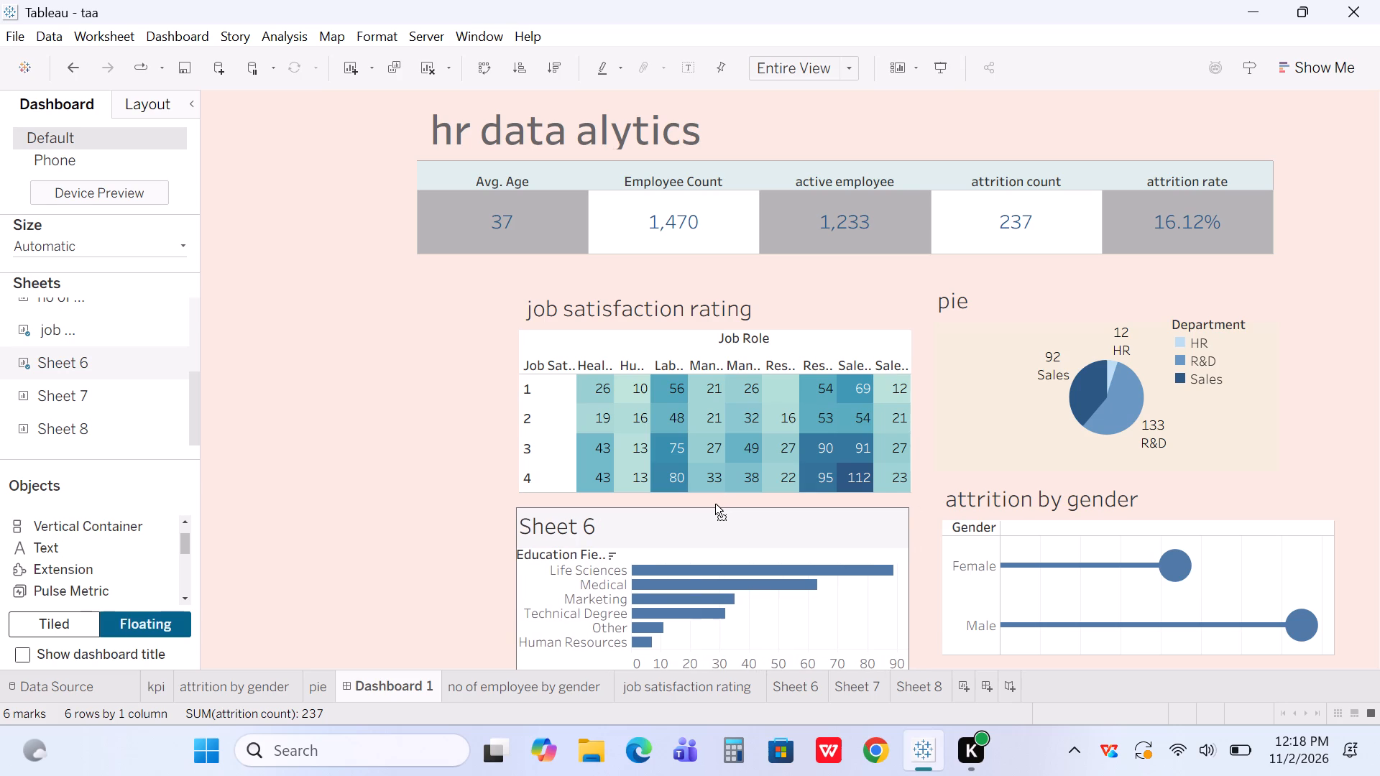
{"action": "left_click_drag", "start_coordinate": [715, 504], "coordinate": [719, 502]}
{"action": "left_click", "coordinate": [287, 314]}
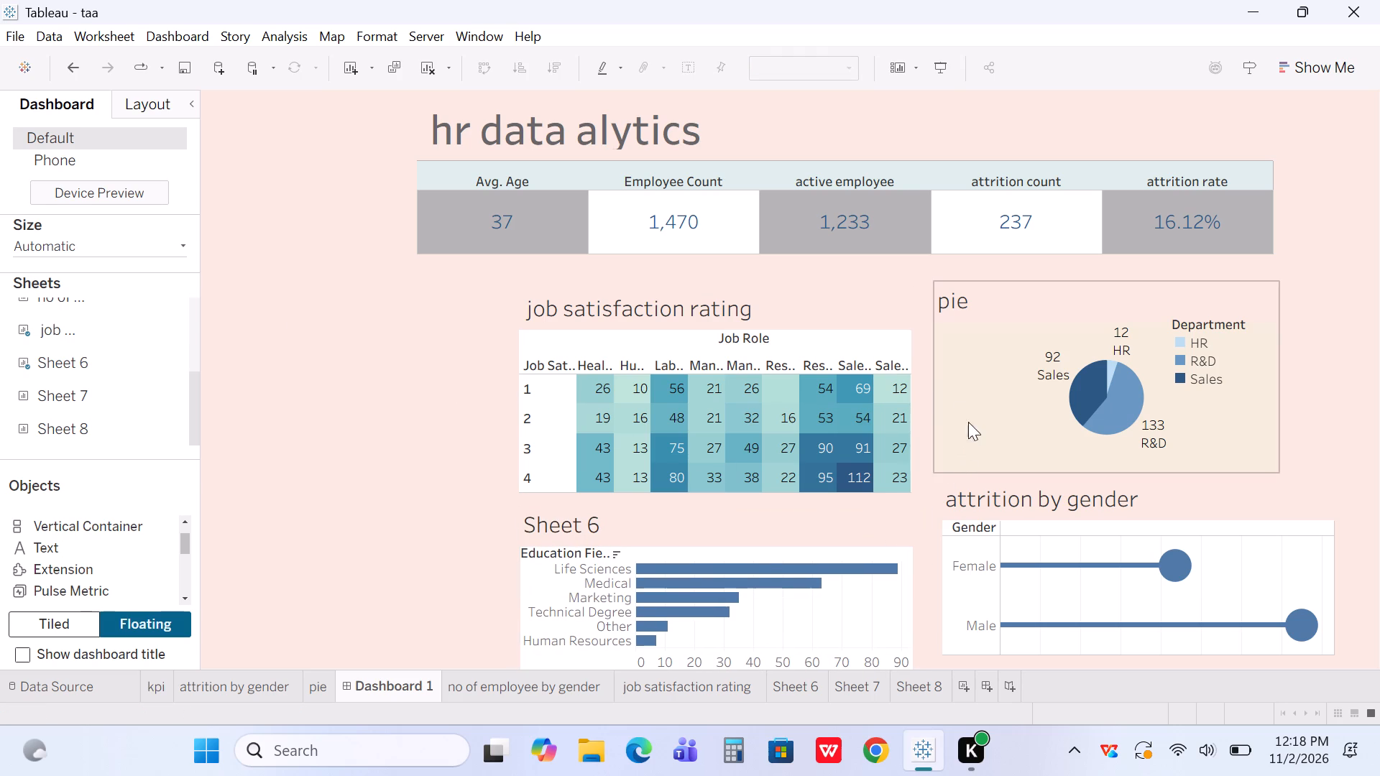
Narrow the pie view from its left edge by roughly a third of its width.
{"action": "left_click", "coordinate": [971, 382]}
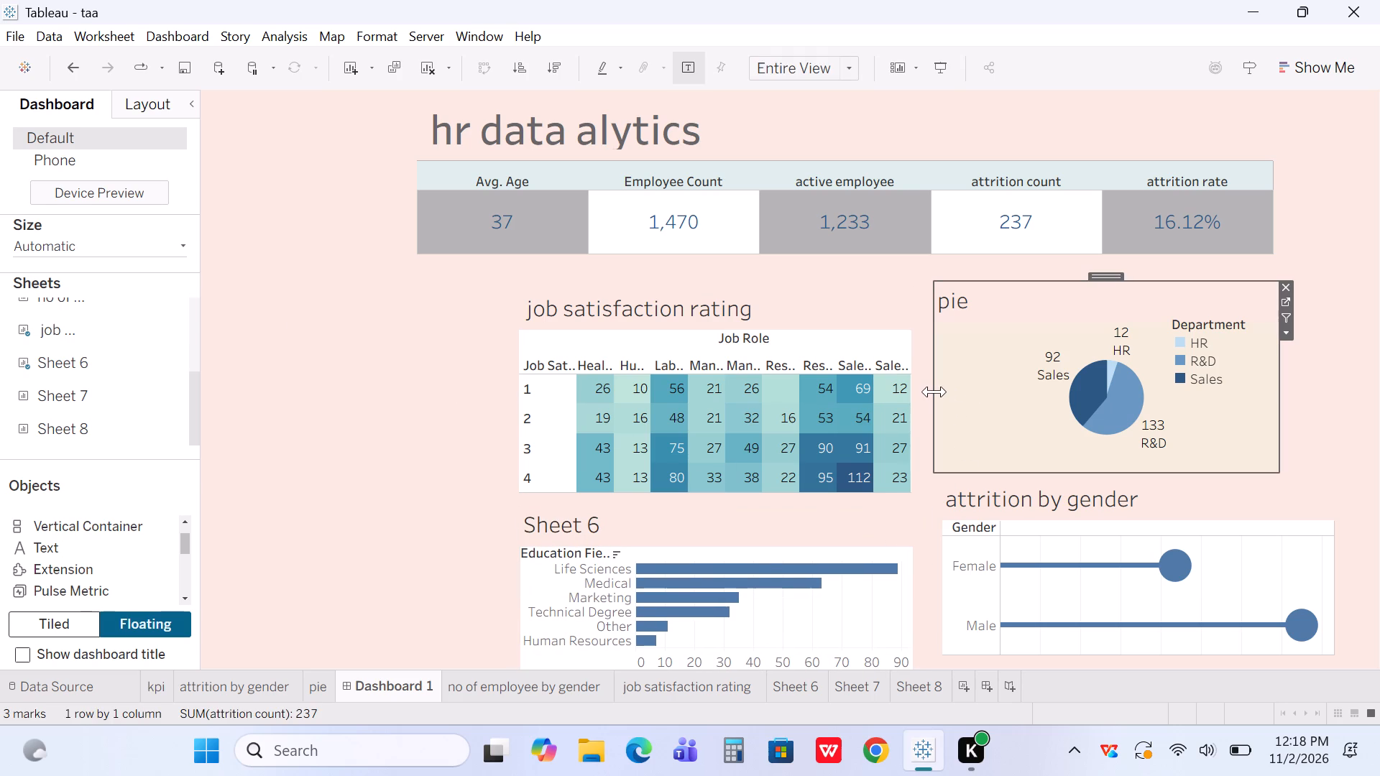
{"action": "left_click_drag", "start_coordinate": [934, 392], "coordinate": [1035, 387]}
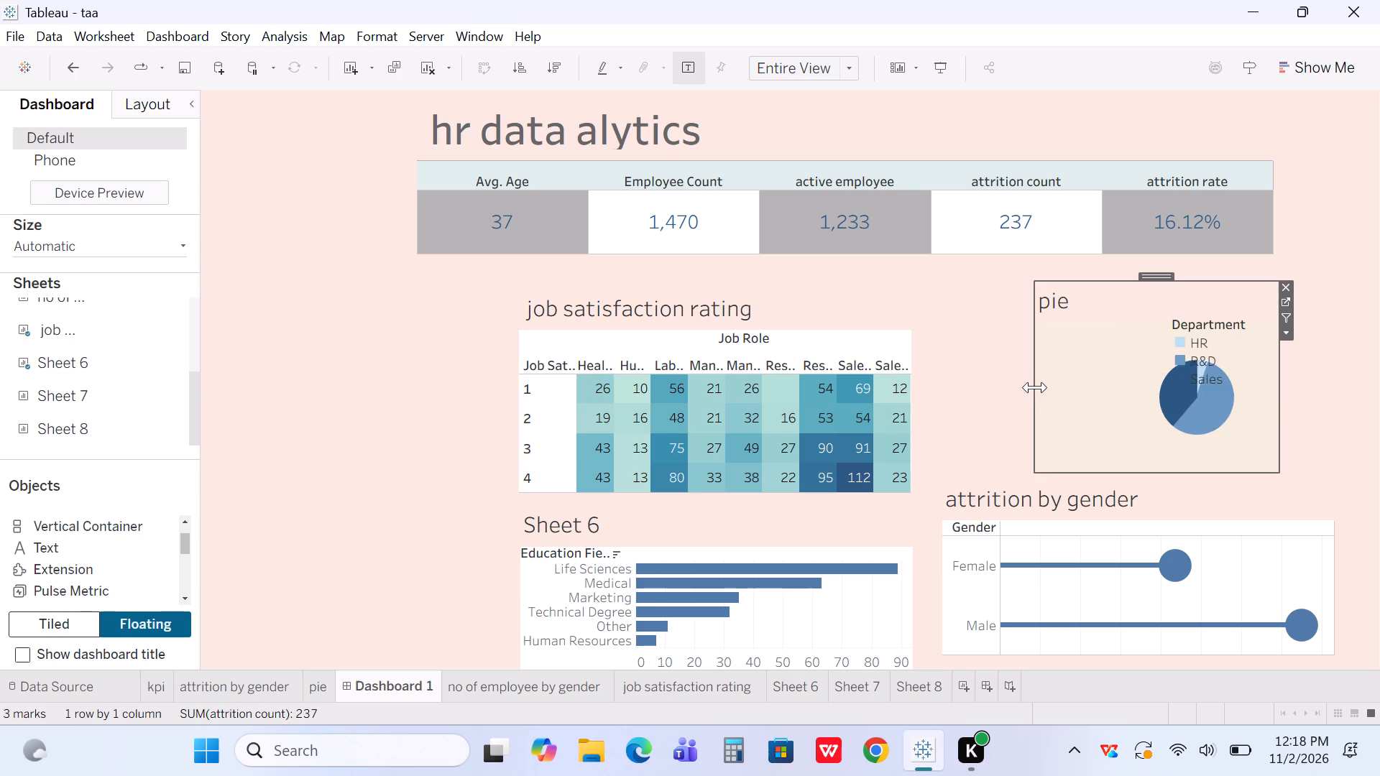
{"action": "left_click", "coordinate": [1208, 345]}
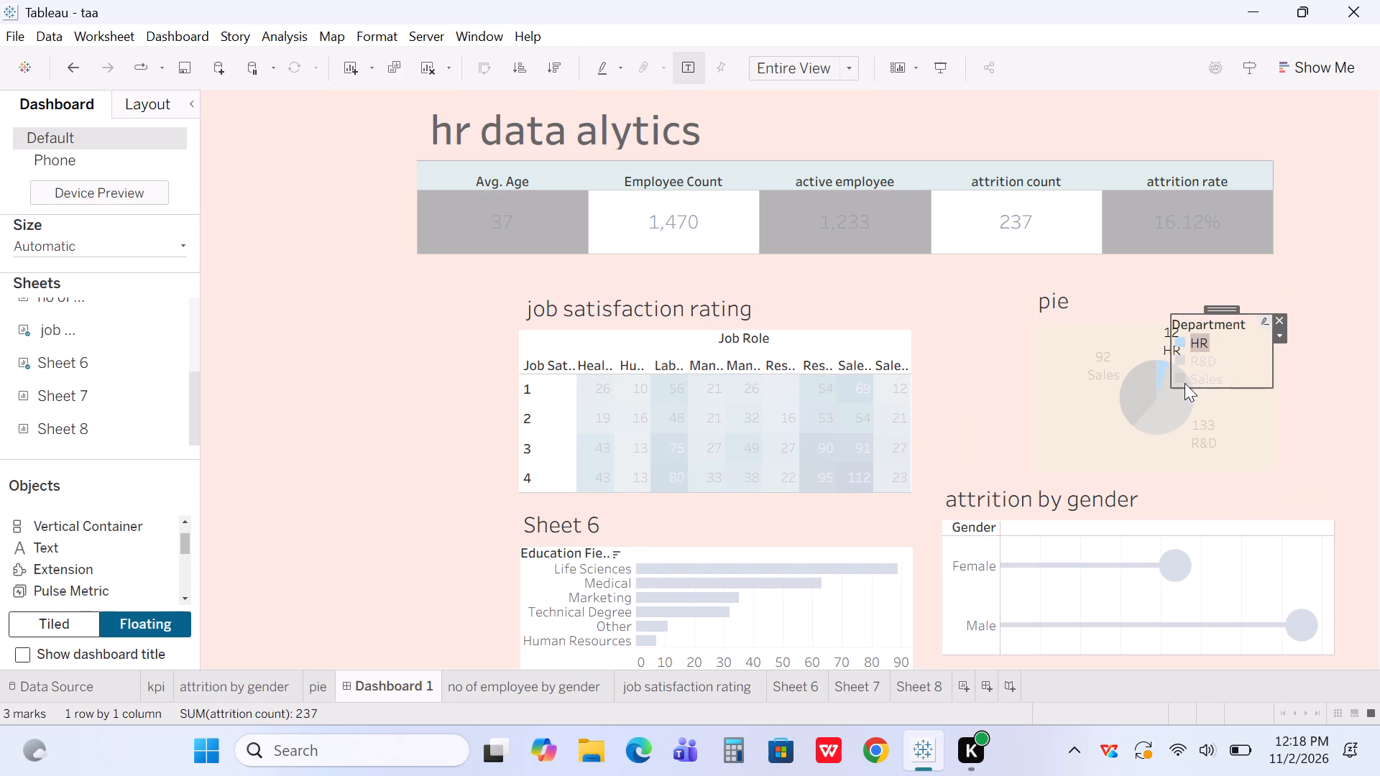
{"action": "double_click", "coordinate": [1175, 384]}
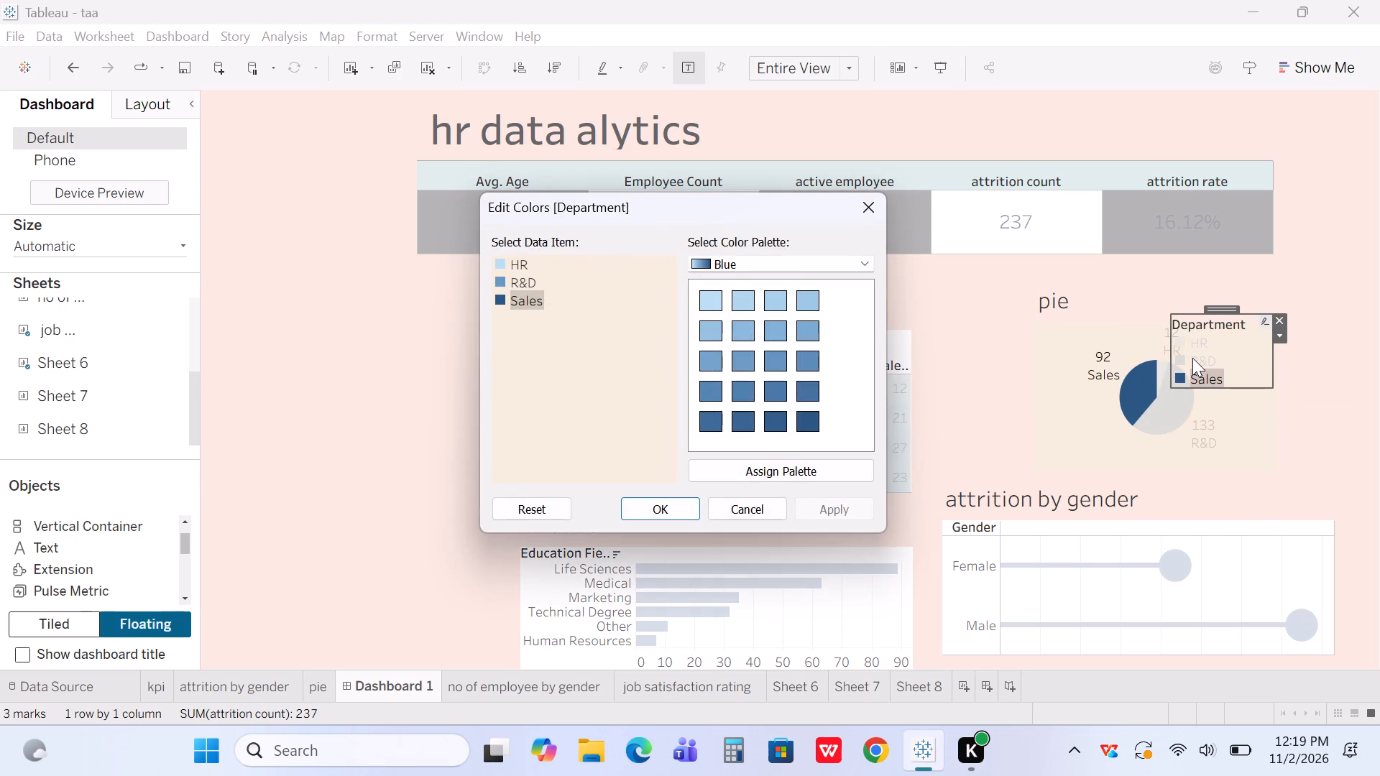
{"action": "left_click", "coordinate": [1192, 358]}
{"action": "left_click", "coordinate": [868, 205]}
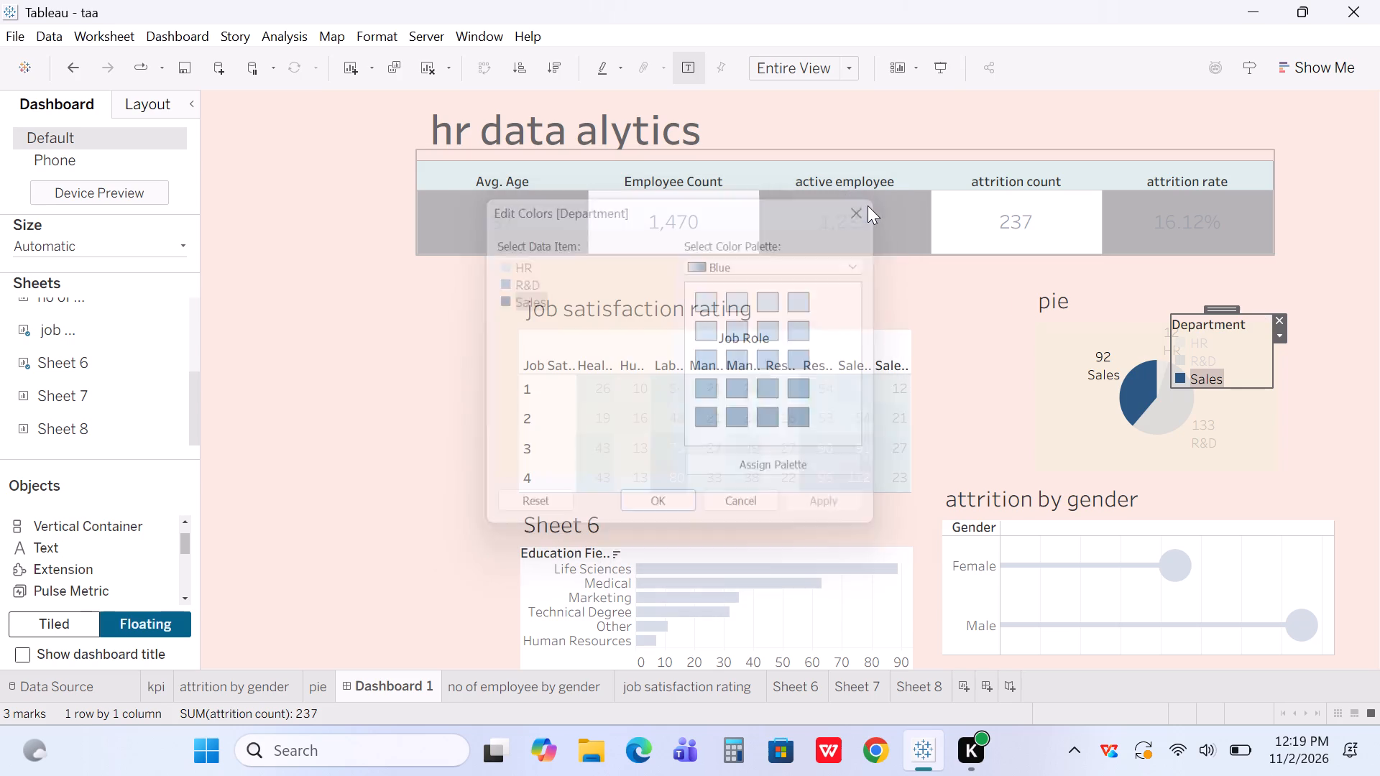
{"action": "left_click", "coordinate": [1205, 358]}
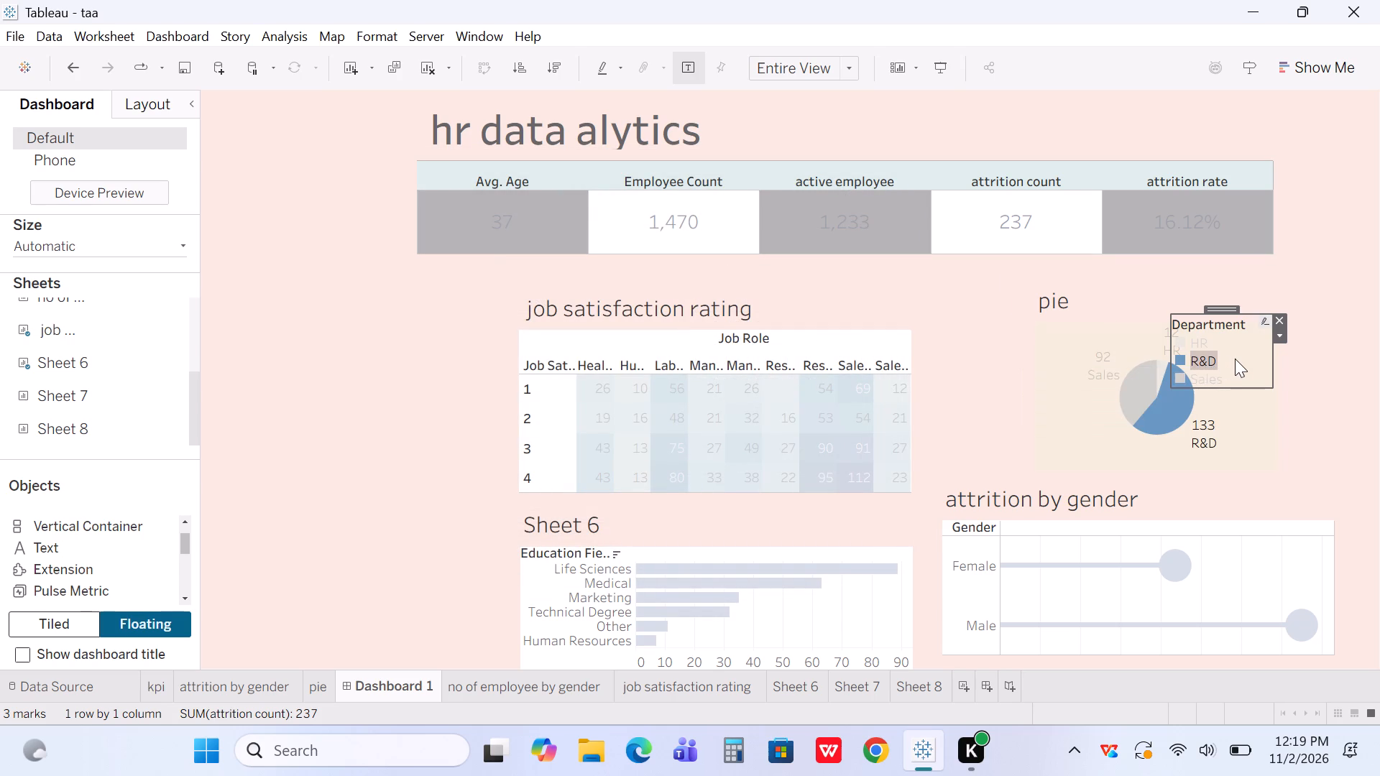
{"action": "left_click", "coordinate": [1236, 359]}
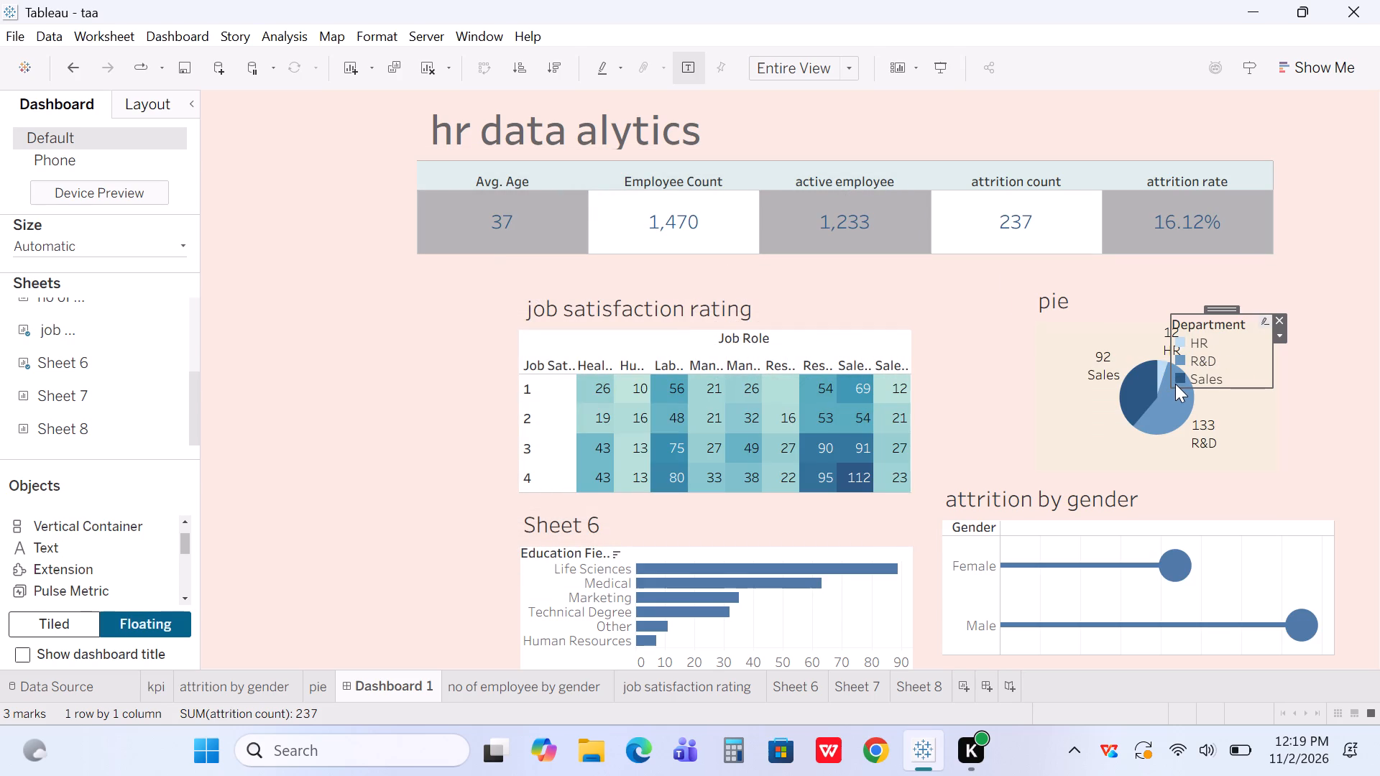
Shrink the Department color legend from its lower-left corner so it no longer overlaps the pie chart, and deselect it.
{"action": "left_click_drag", "start_coordinate": [1172, 382], "coordinate": [1203, 355]}
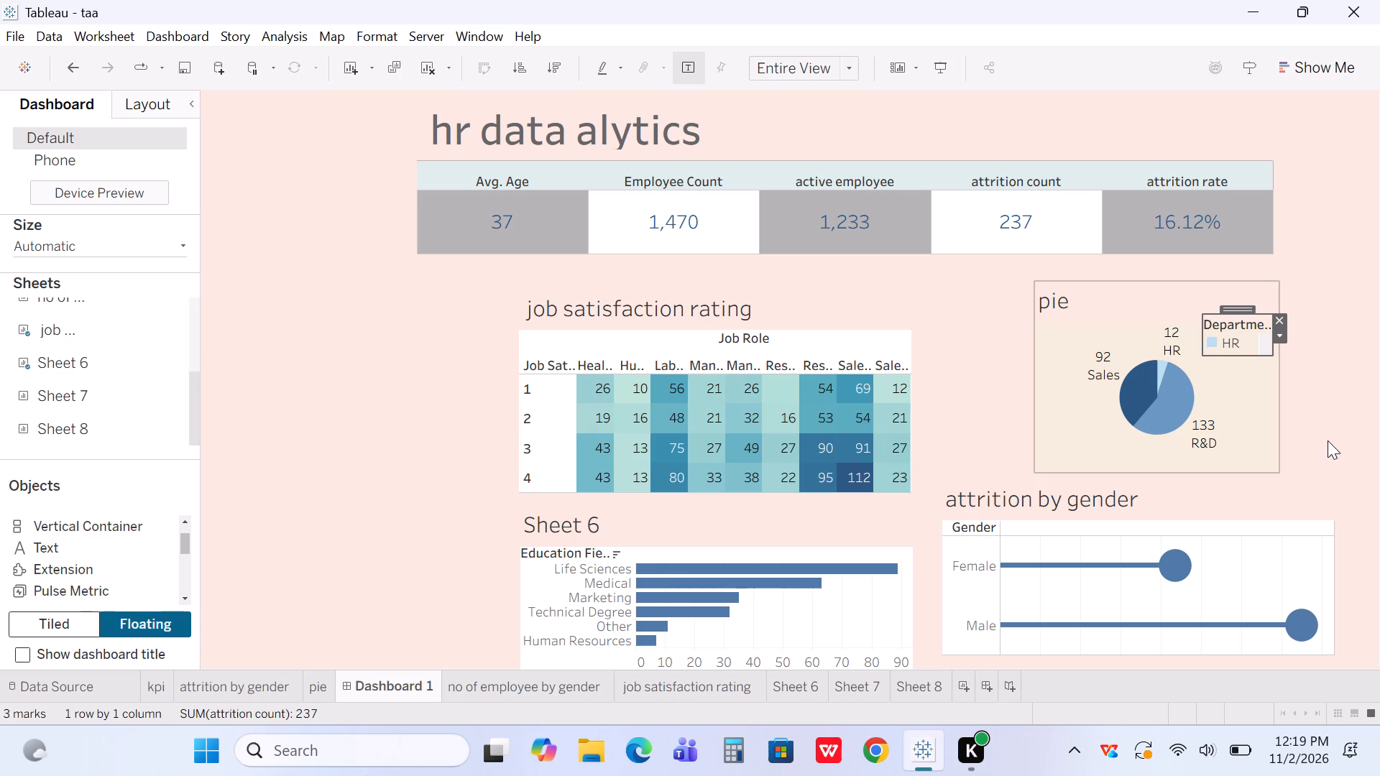
{"action": "left_click", "coordinate": [1330, 440]}
Move the job satisfaction rating view rightward next to the narrowed pie view, shorten it slightly from its top edge, raise it slightly and deselect it.
{"action": "left_click", "coordinate": [815, 407]}
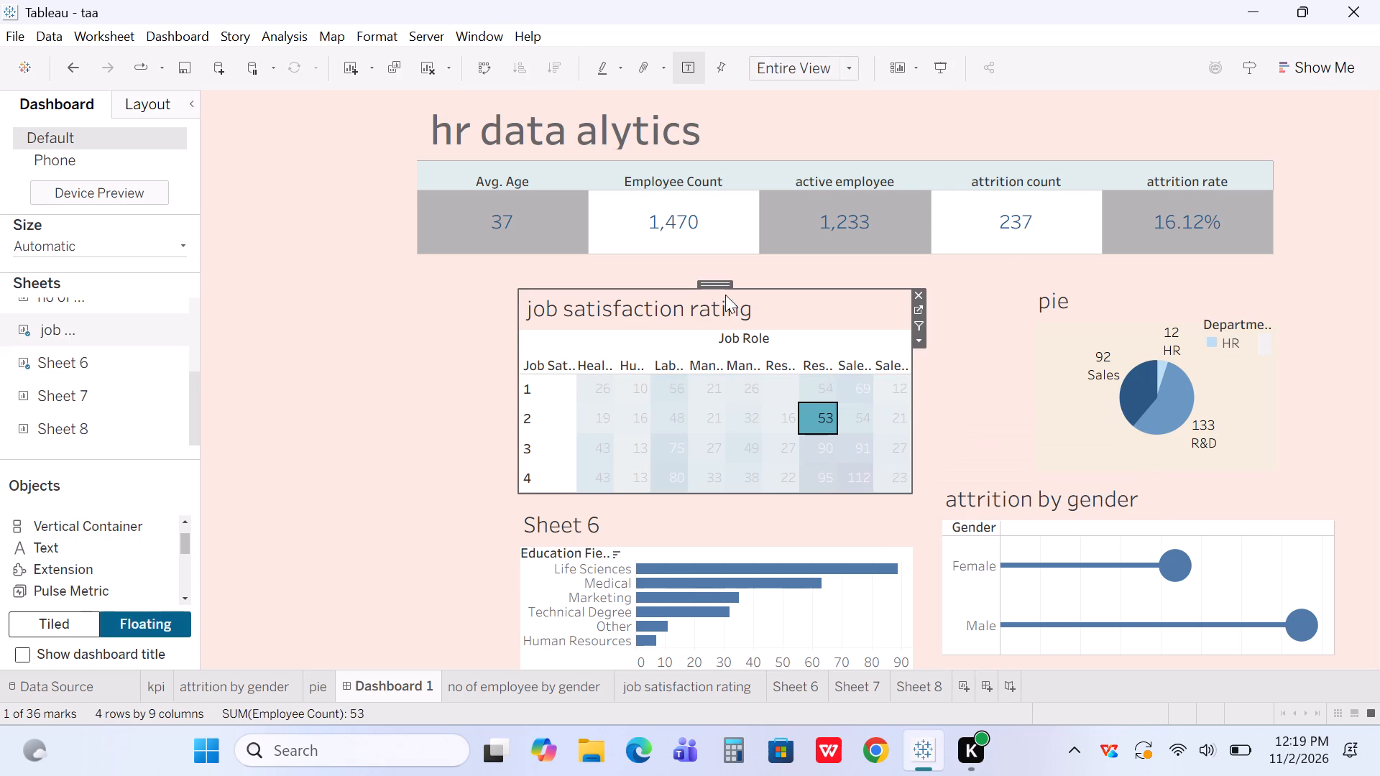
{"action": "left_click_drag", "start_coordinate": [711, 286], "coordinate": [785, 292]}
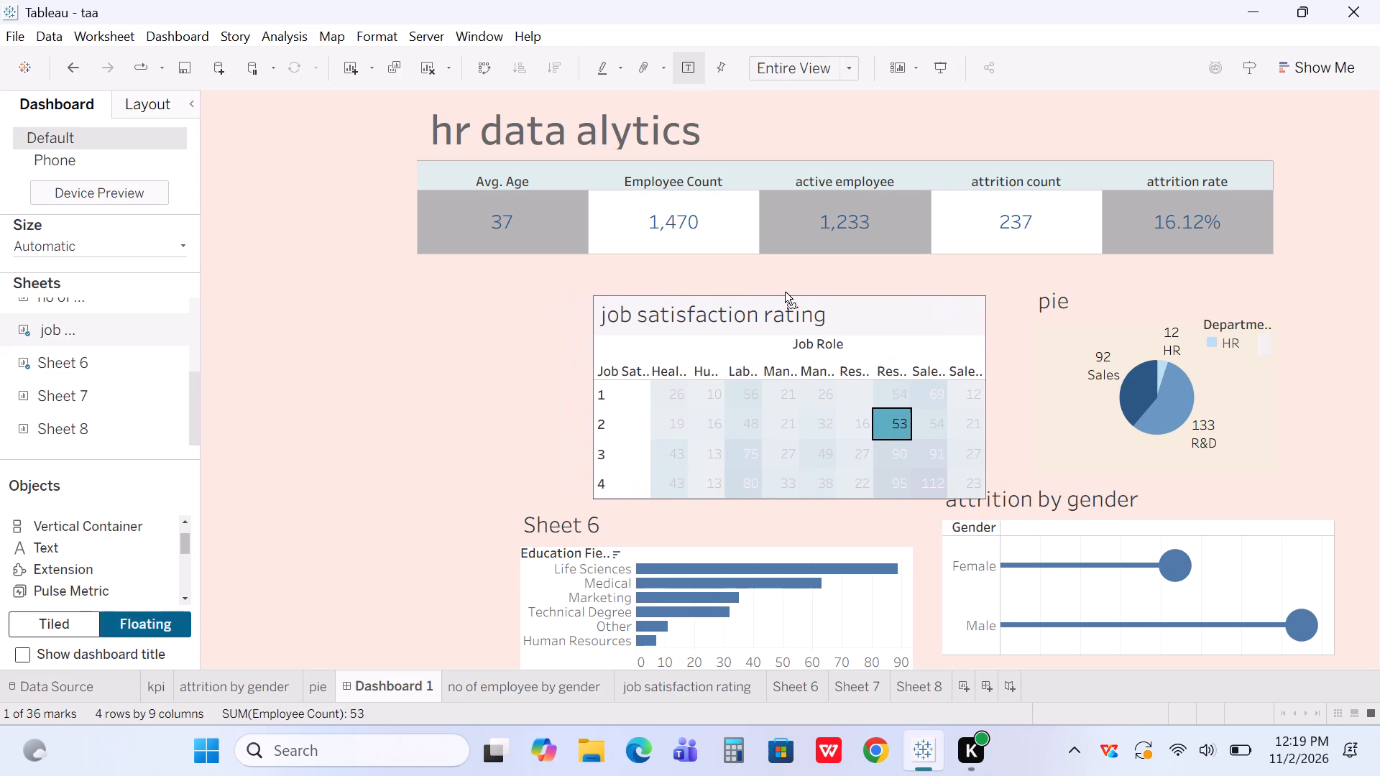
{"action": "left_click_drag", "start_coordinate": [785, 292], "coordinate": [806, 285]}
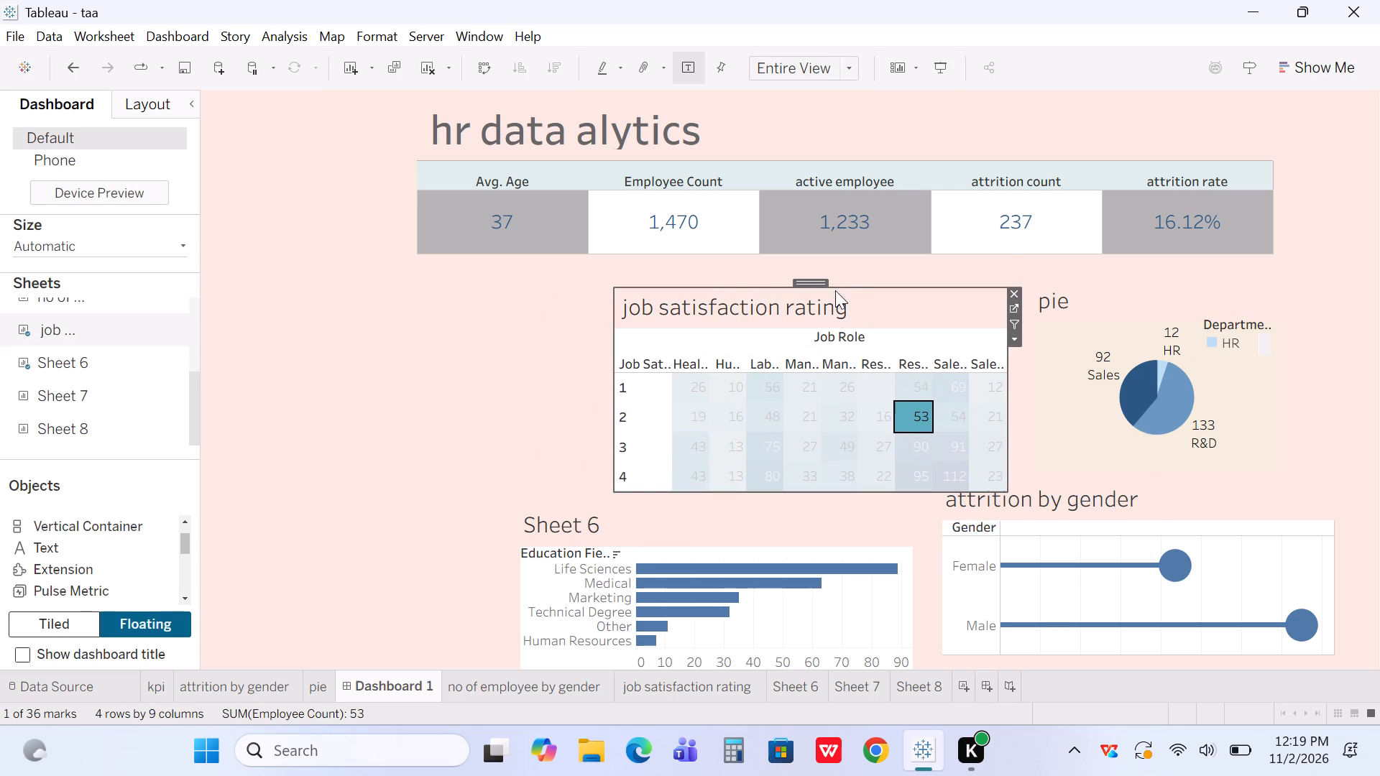
{"action": "left_click_drag", "start_coordinate": [857, 290], "coordinate": [857, 305]}
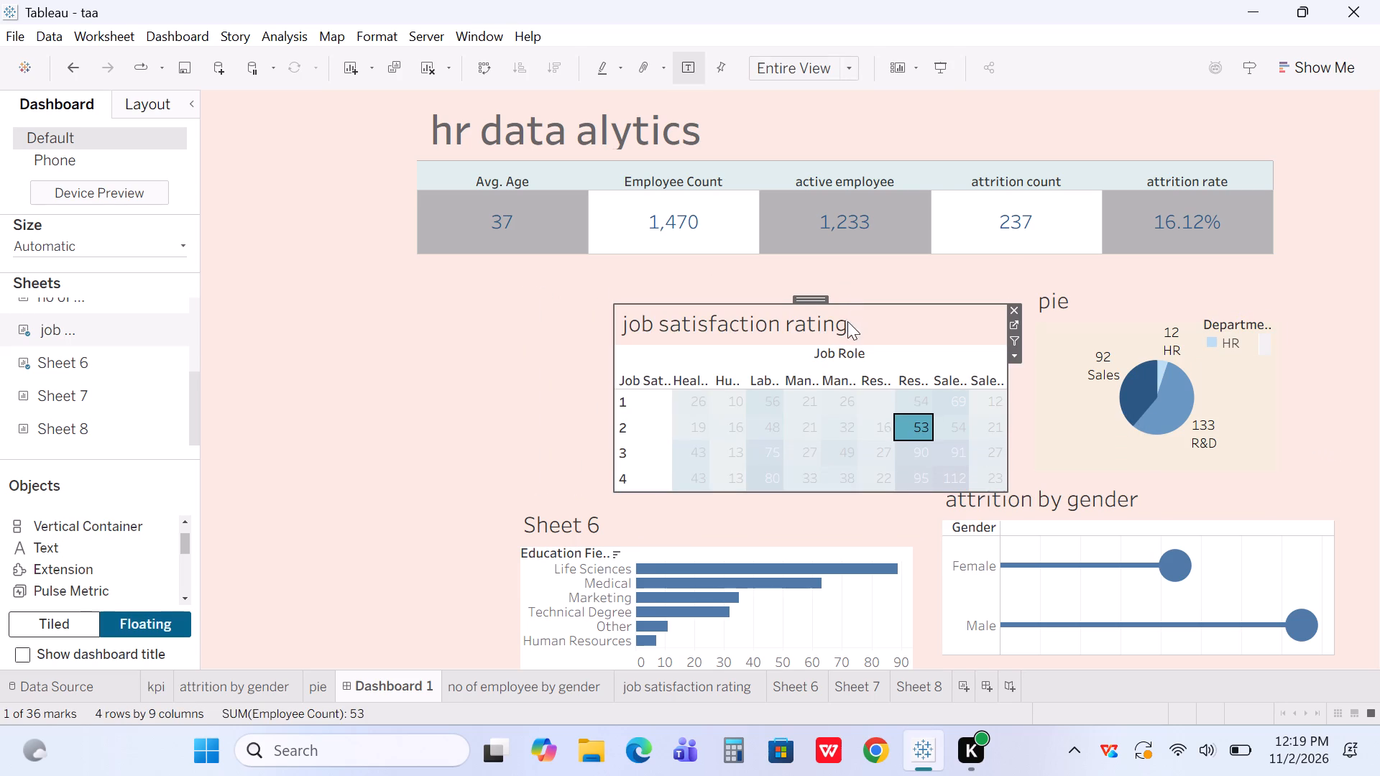
{"action": "left_click_drag", "start_coordinate": [817, 297], "coordinate": [817, 285]}
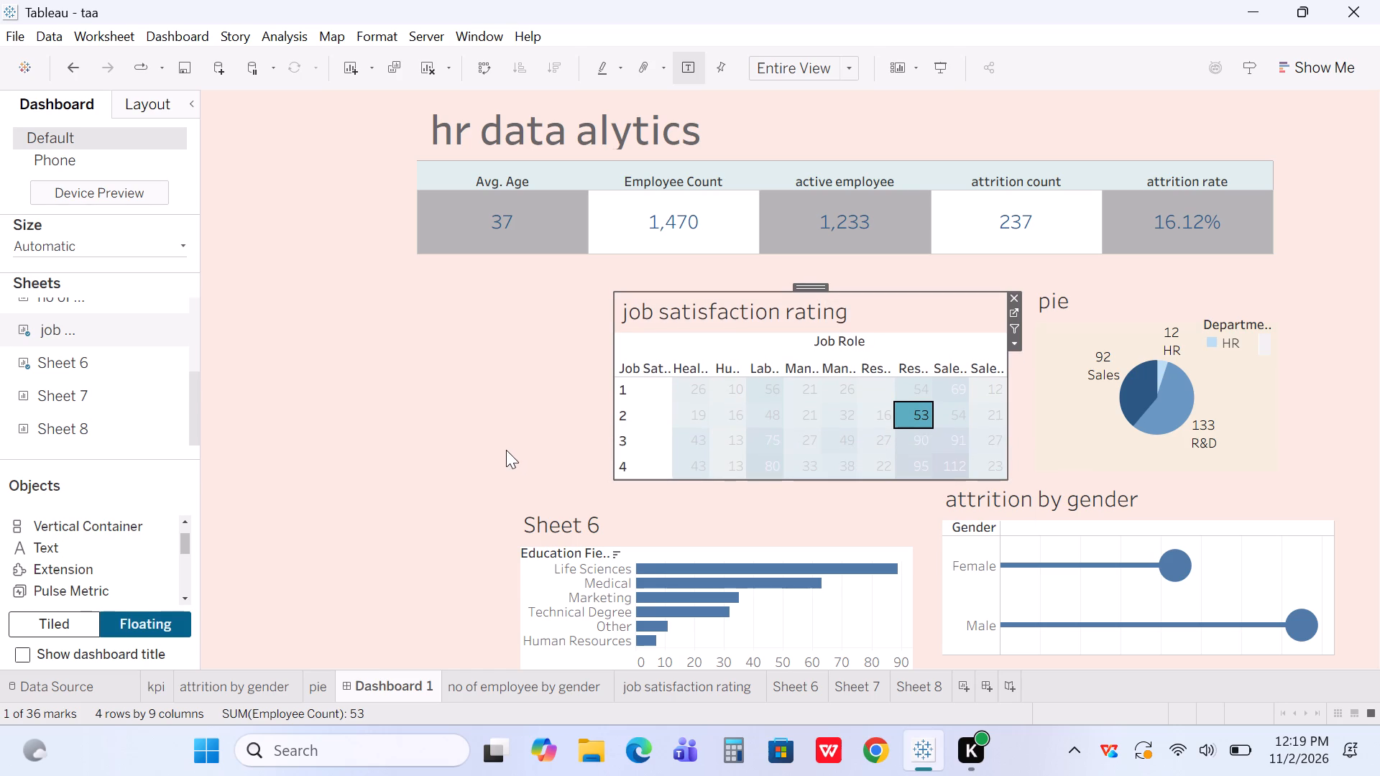
{"action": "left_click", "coordinate": [490, 410]}
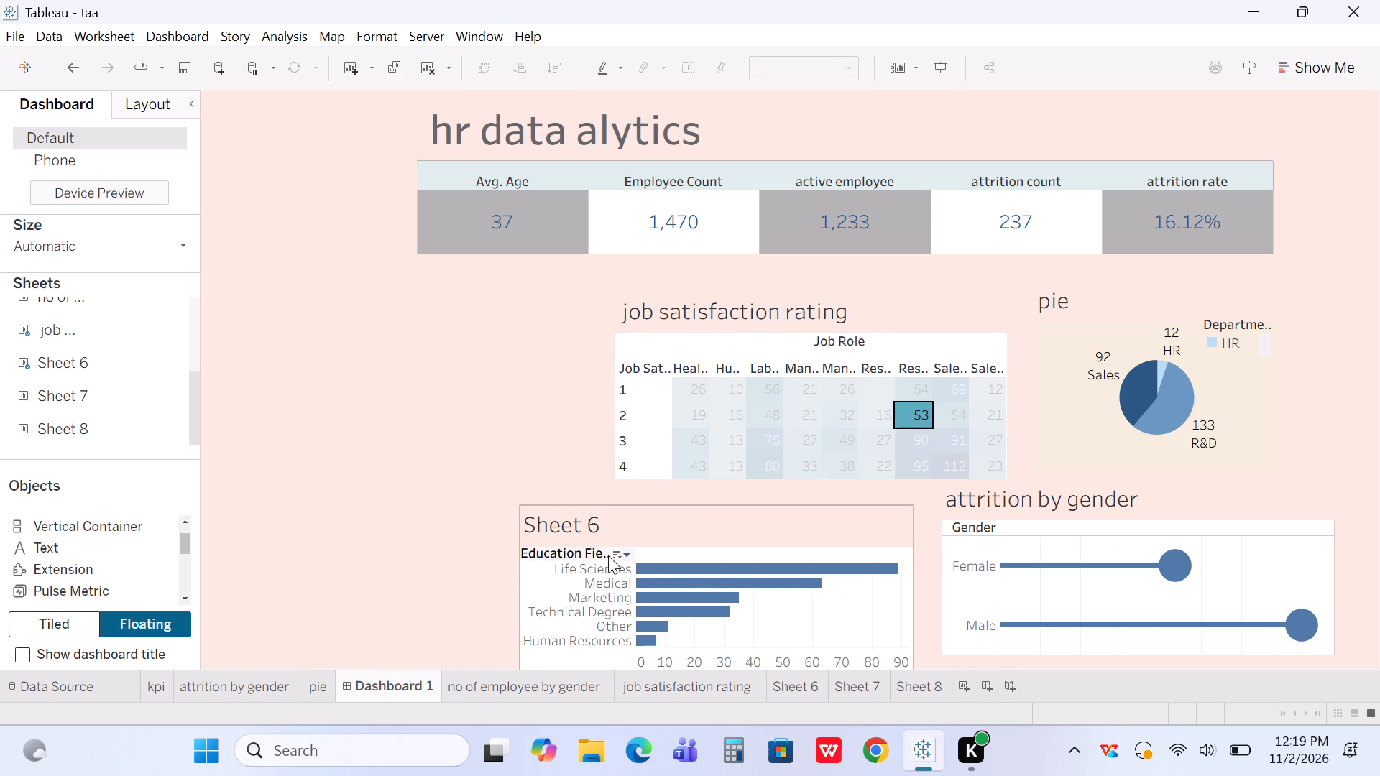
Move the Sheet 6 view up slightly to just below the job satisfaction rating view.
{"action": "left_click", "coordinate": [610, 560]}
{"action": "left_click_drag", "start_coordinate": [719, 499], "coordinate": [719, 484]}
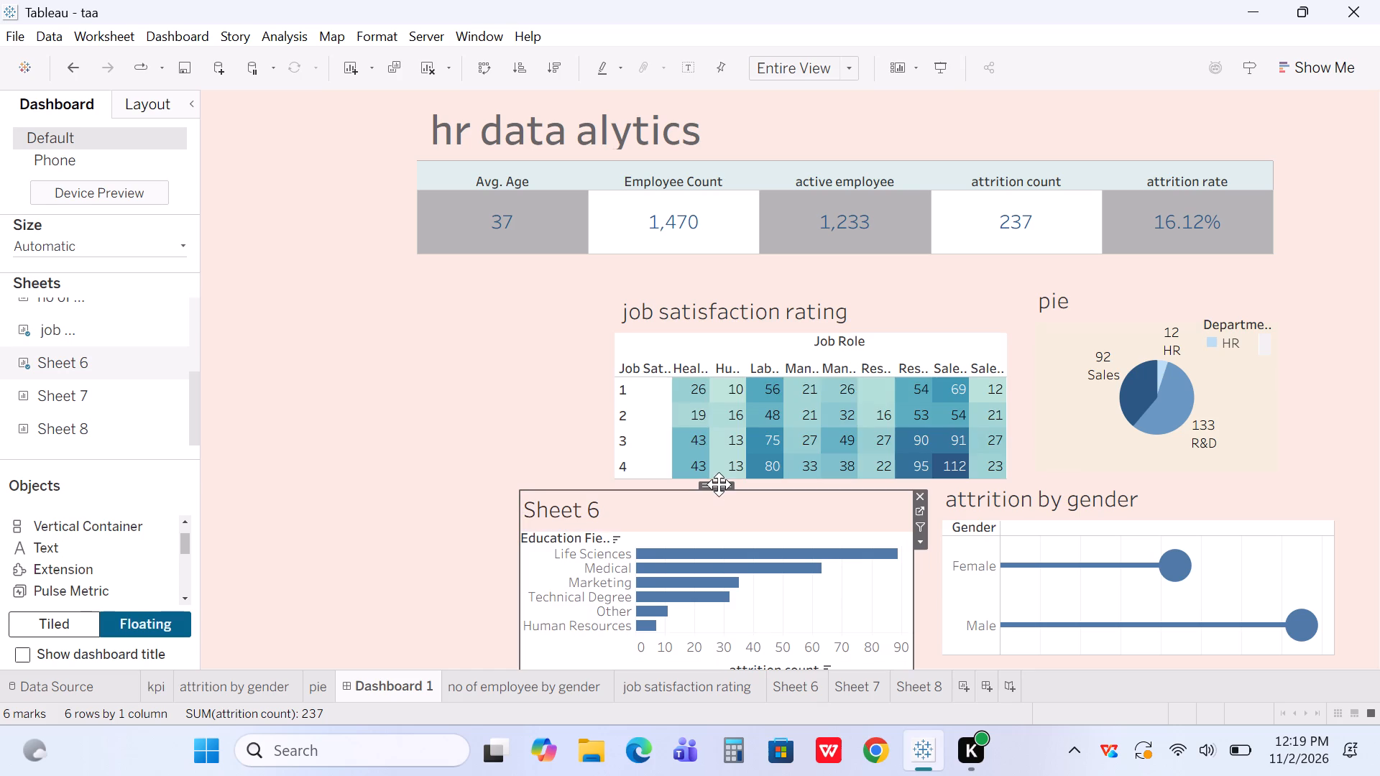
Delete all the title text of the Sheet 6 view, leaving its title blank.
{"action": "left_click", "coordinate": [618, 499]}
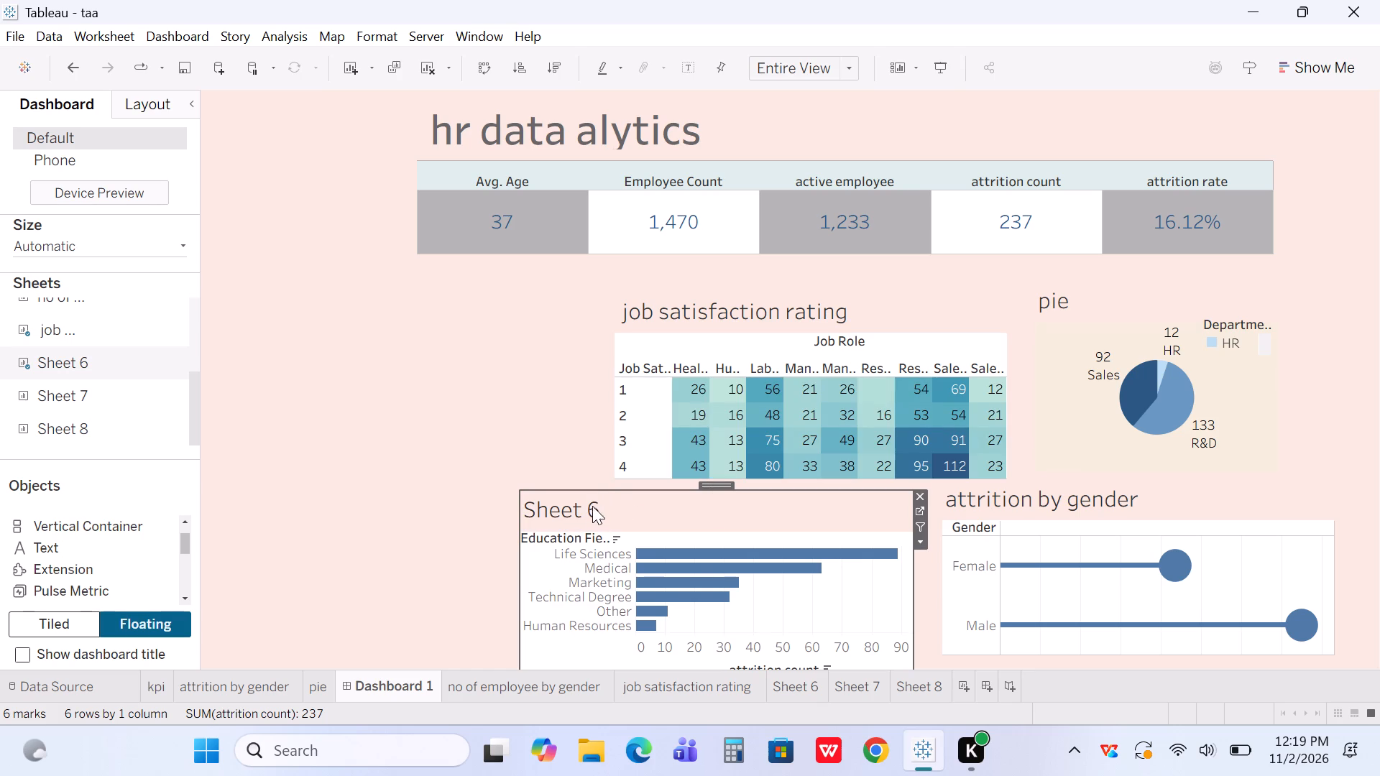
{"action": "triple_click", "coordinate": [589, 507]}
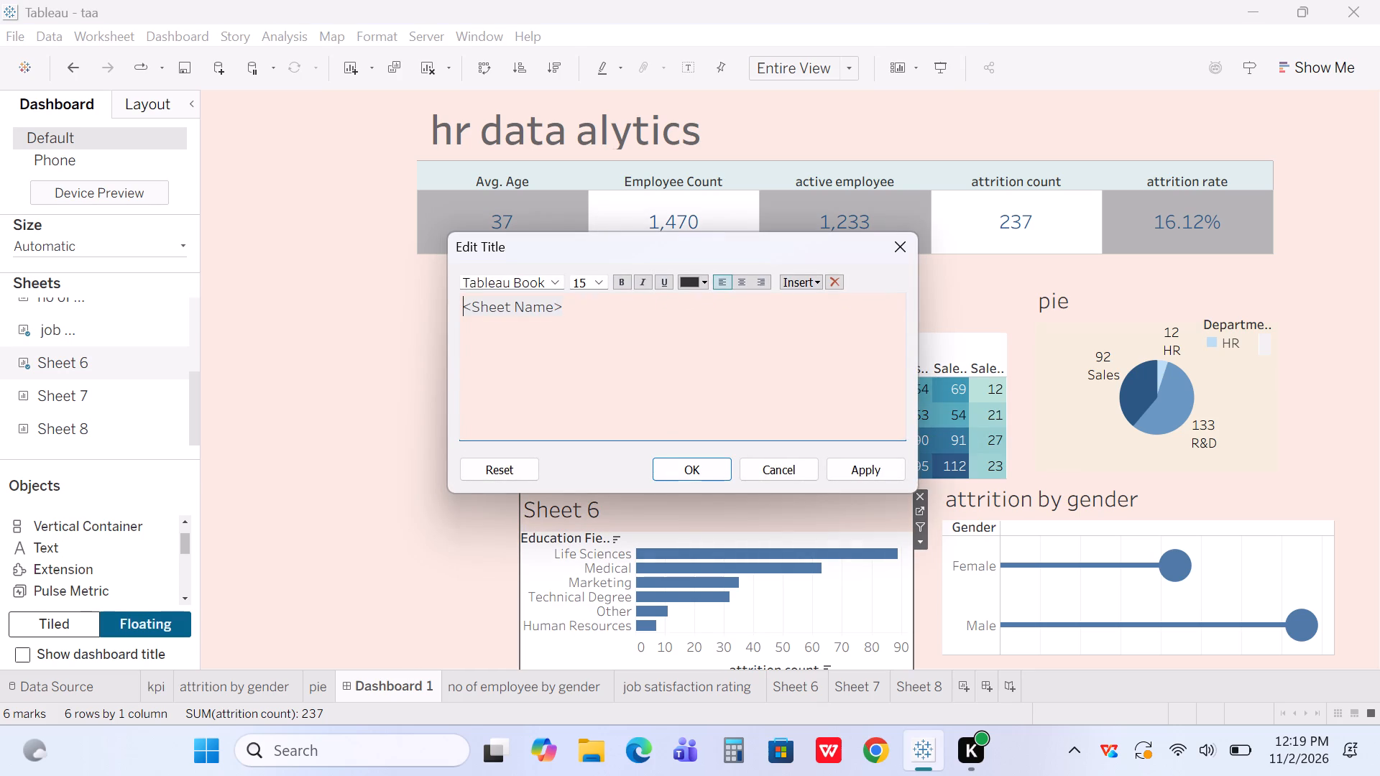
{"action": "left_click", "coordinate": [573, 310]}
{"action": "left_click_drag", "start_coordinate": [573, 310], "coordinate": [499, 308]}
{"action": "left_click", "coordinate": [499, 308]}
{"action": "left_click_drag", "start_coordinate": [499, 308], "coordinate": [515, 309]}
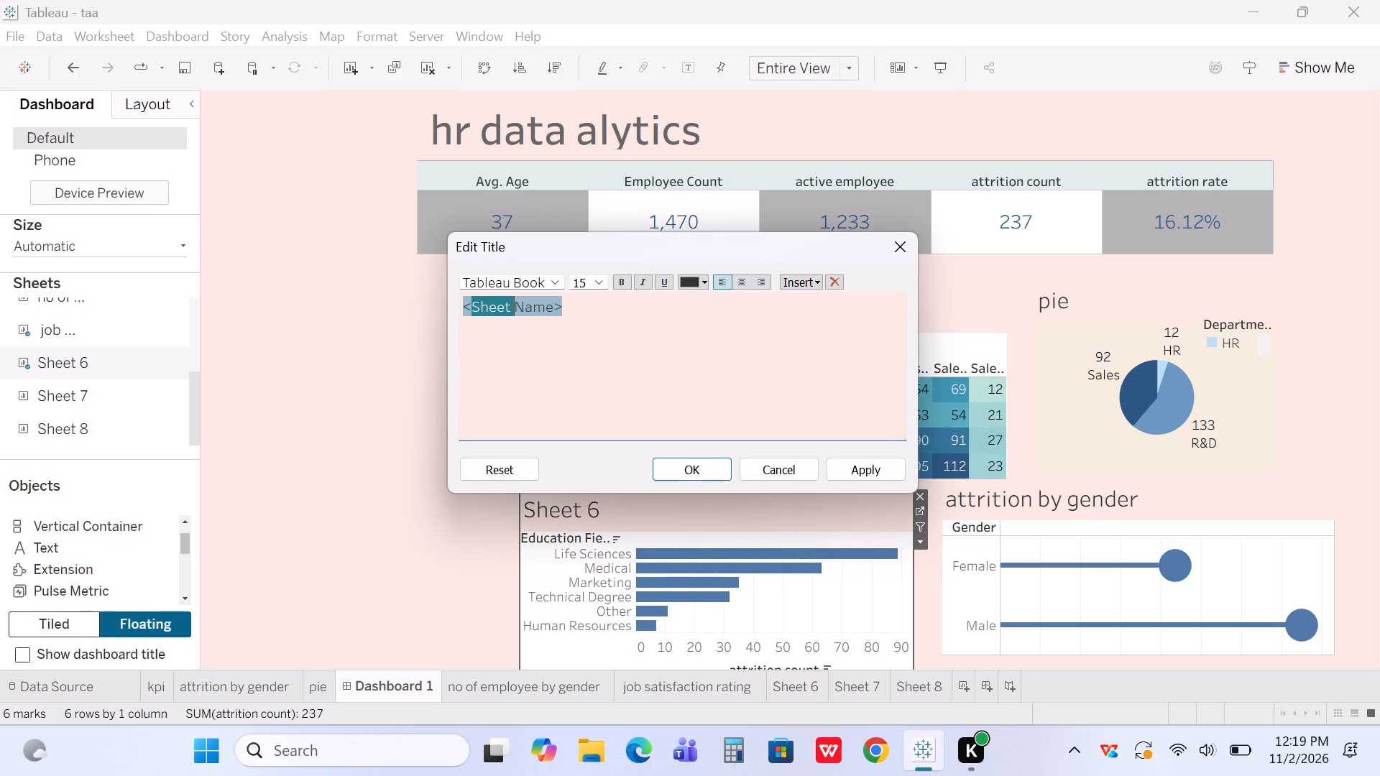
{"action": "left_click_drag", "start_coordinate": [515, 309], "coordinate": [653, 310]}
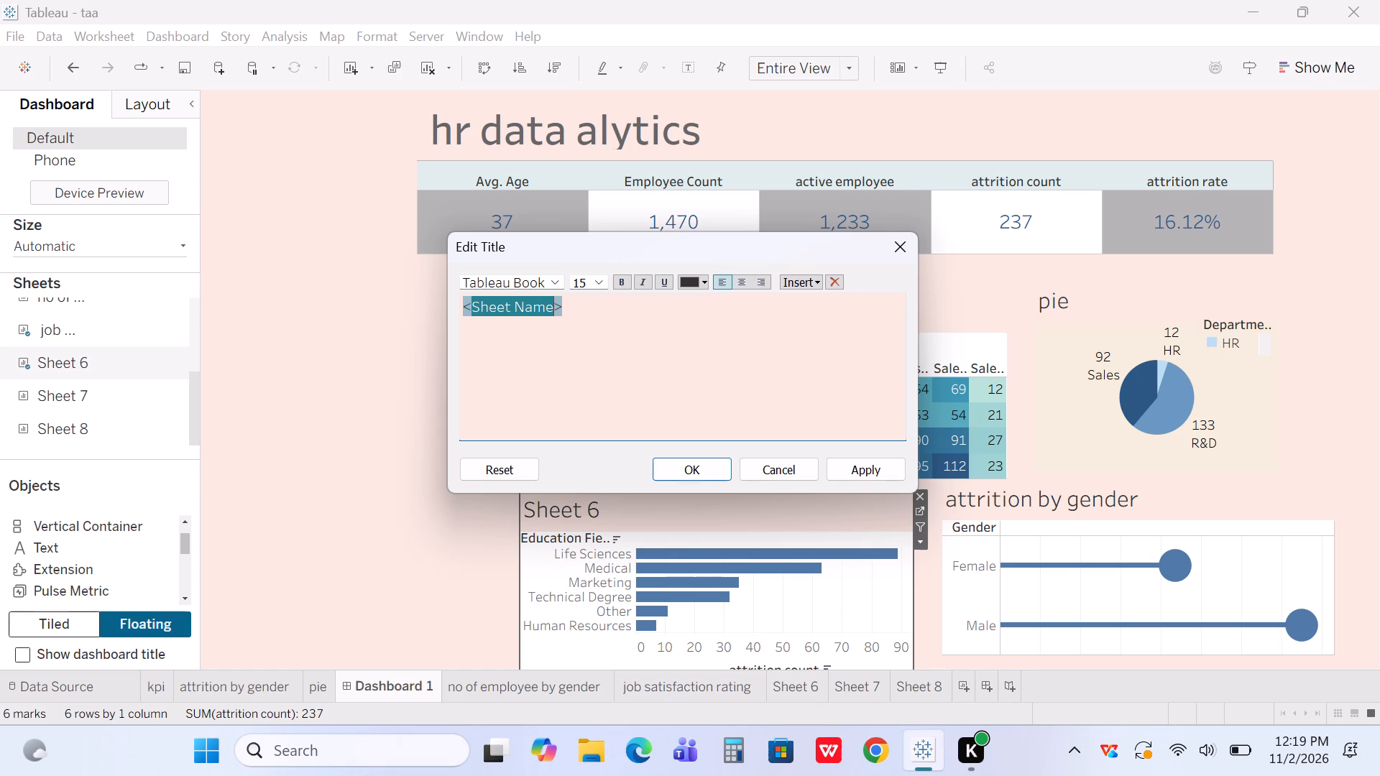
{"action": "key", "text": "BackSpace"}
{"action": "key", "text": "BackSpace"}
{"action": "key", "text": "BackSpace"}
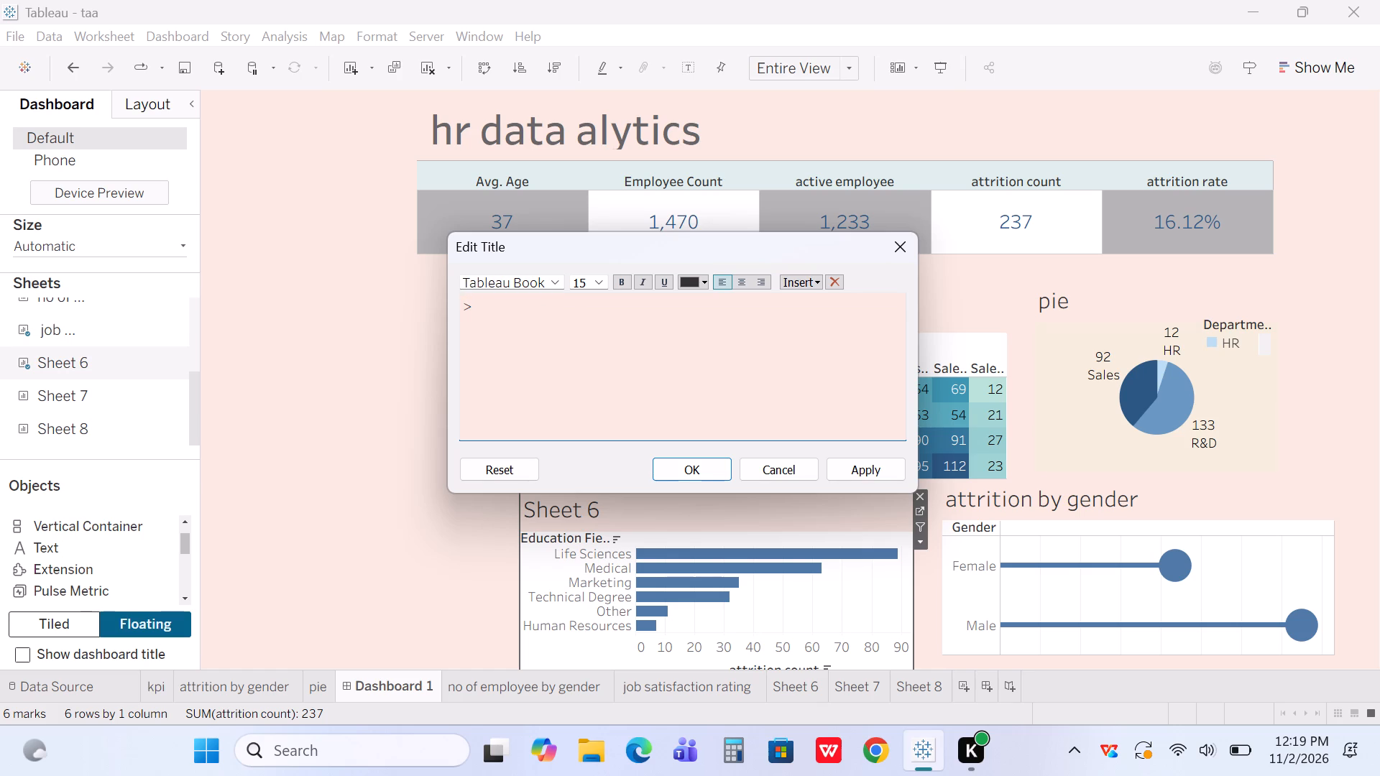
{"action": "key", "text": "Right"}
{"action": "key", "text": "BackSpace"}
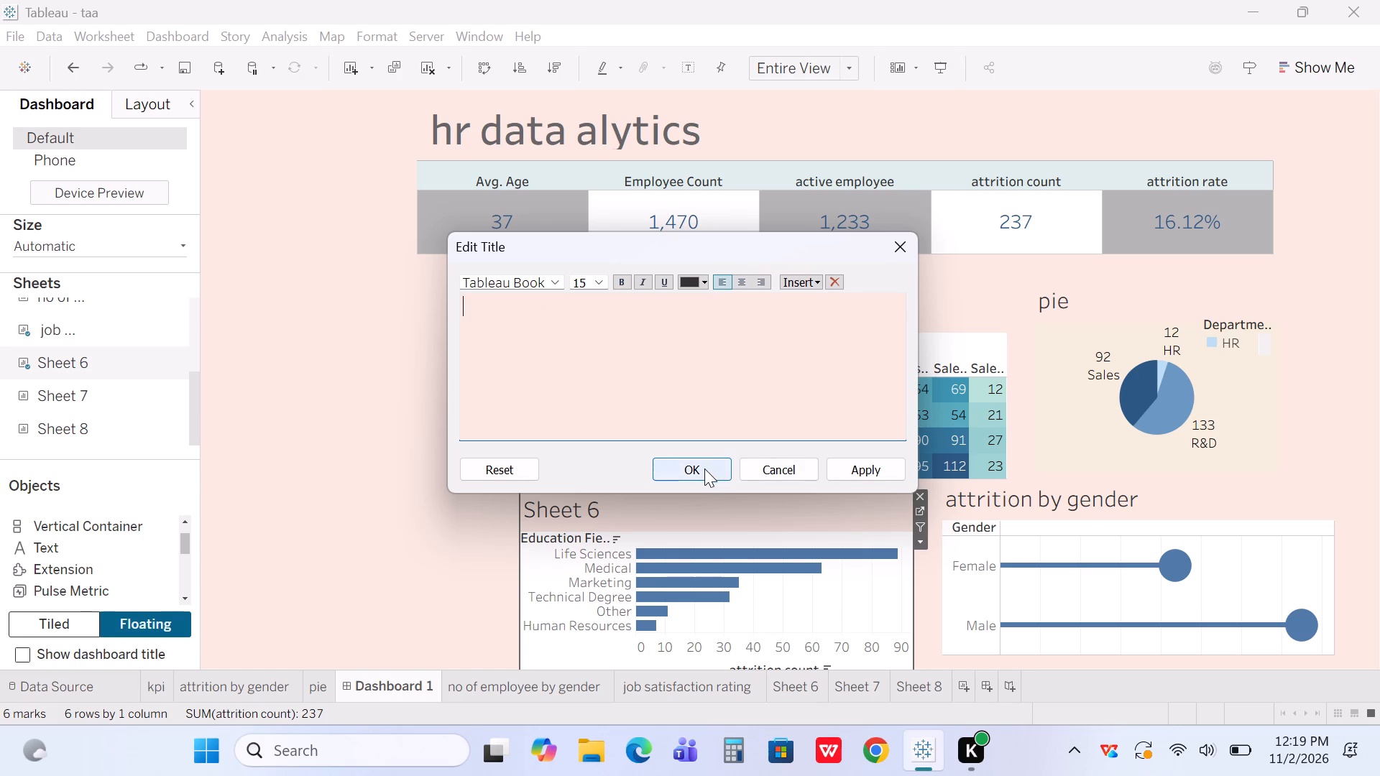
{"action": "left_click", "coordinate": [704, 468]}
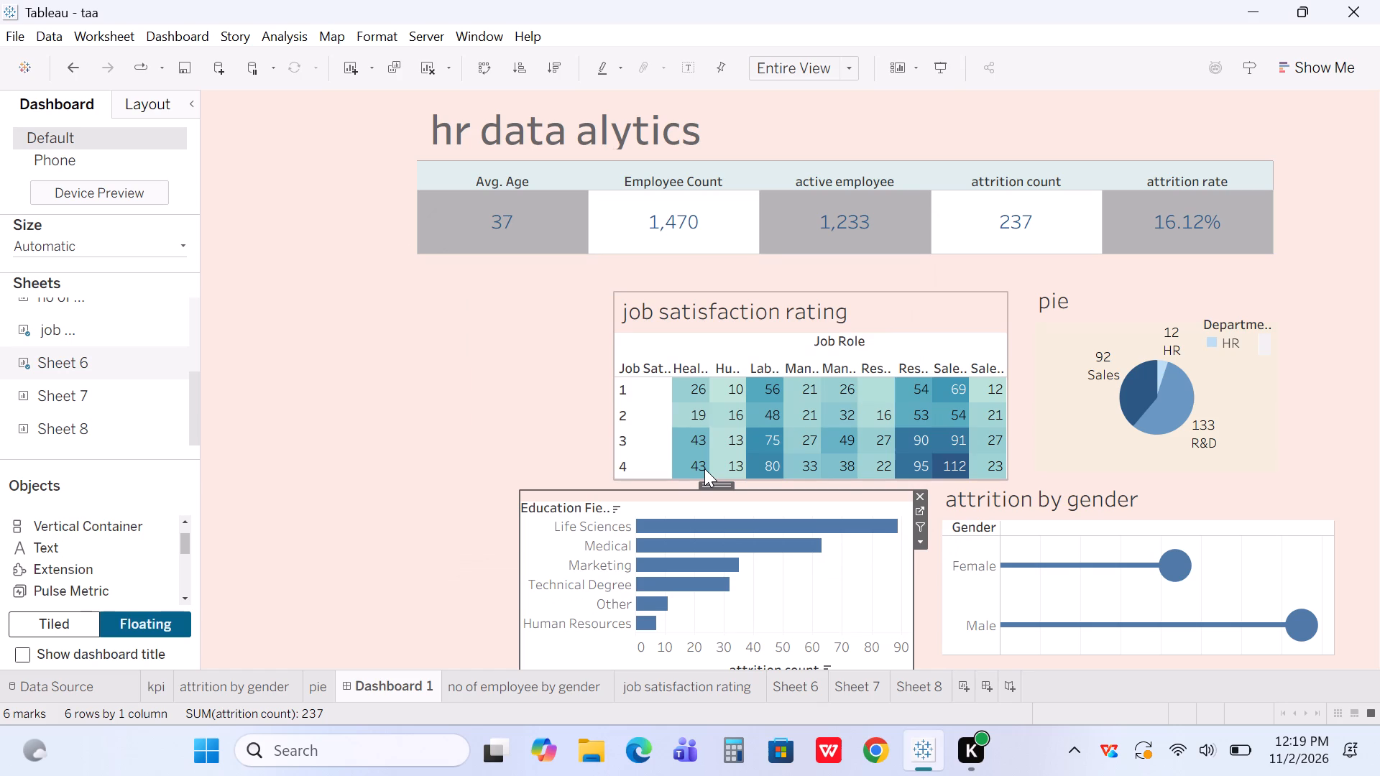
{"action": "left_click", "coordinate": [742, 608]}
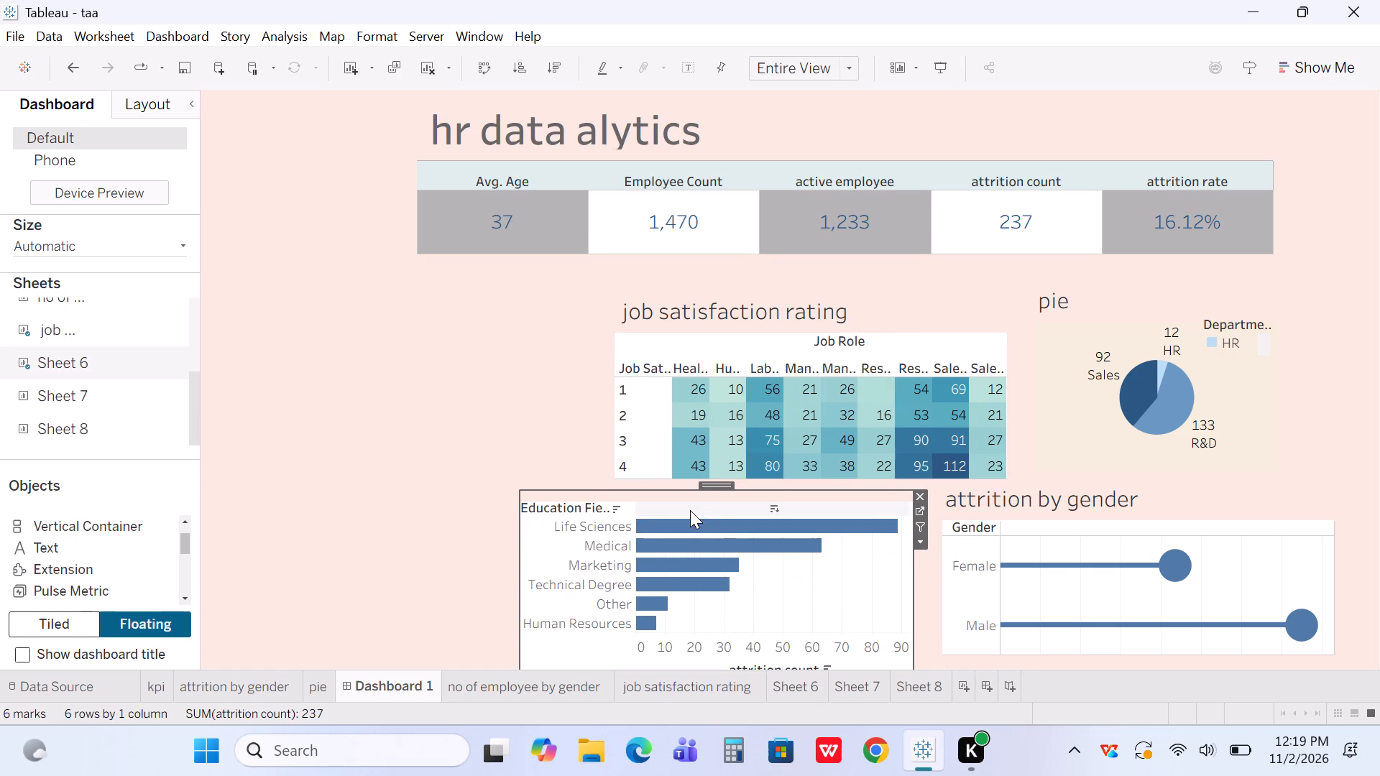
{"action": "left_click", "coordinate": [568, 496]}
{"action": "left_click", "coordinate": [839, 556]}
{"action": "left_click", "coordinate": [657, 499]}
Shorten the Sheet 6 view from its top edge, move it up just below the job satisfaction rating view, and deselect it.
{"action": "left_click_drag", "start_coordinate": [624, 491], "coordinate": [626, 518]}
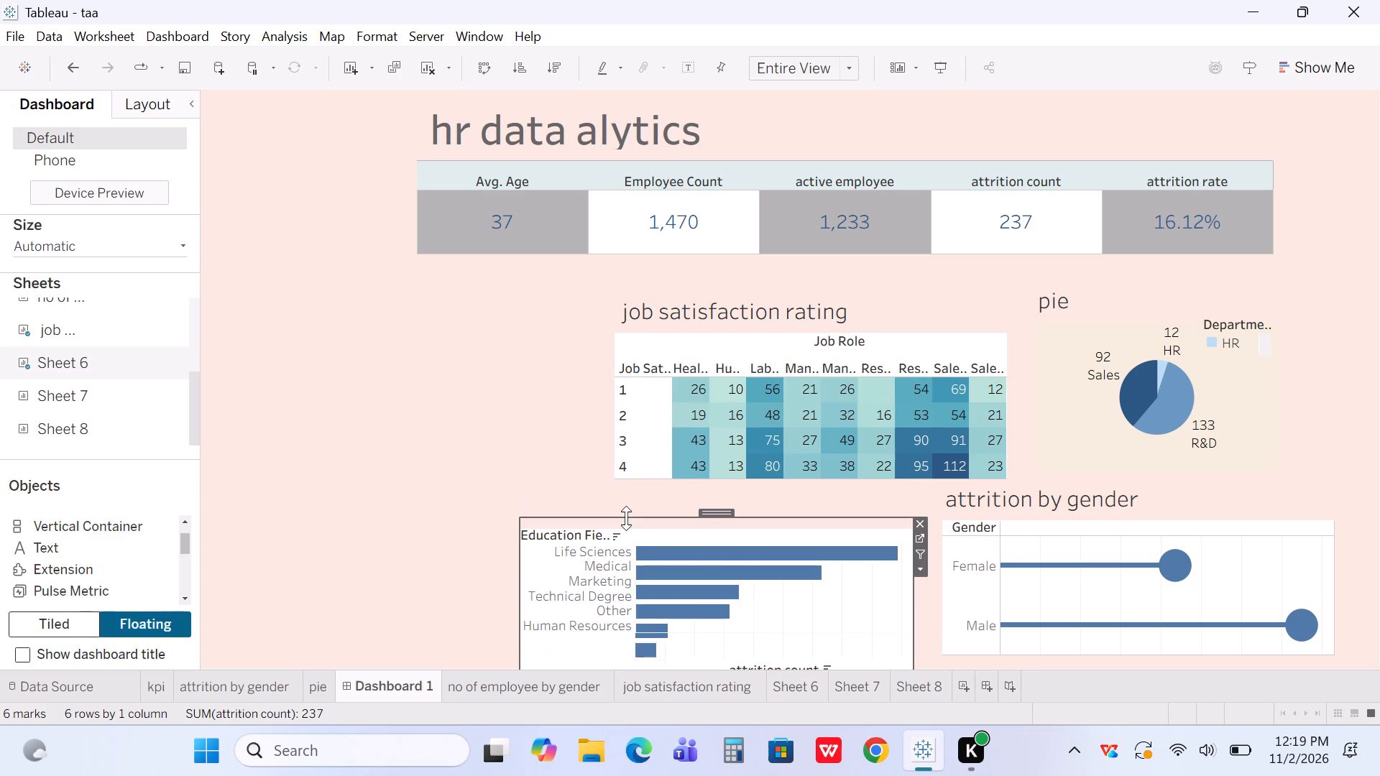
{"action": "left_click_drag", "start_coordinate": [725, 515], "coordinate": [726, 498]}
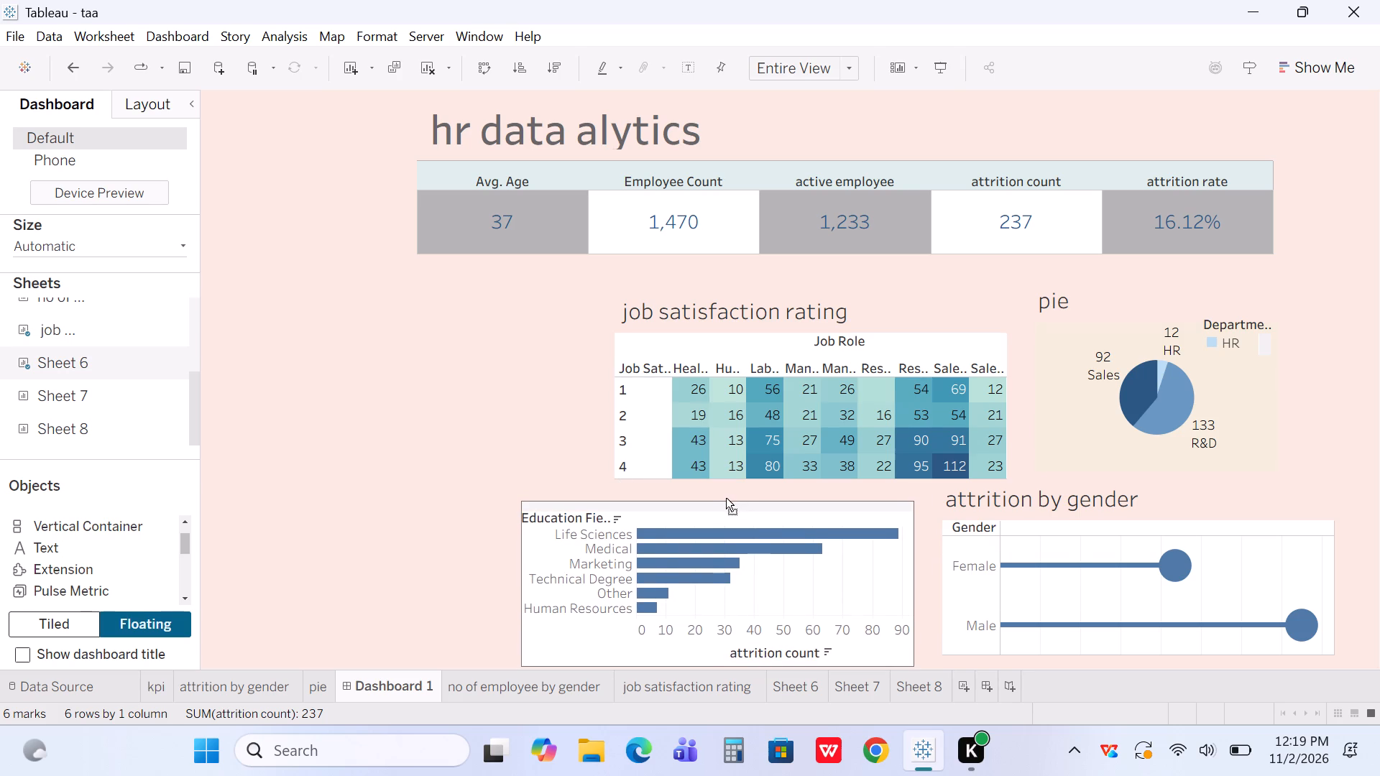
{"action": "left_click_drag", "start_coordinate": [726, 498], "coordinate": [732, 487]}
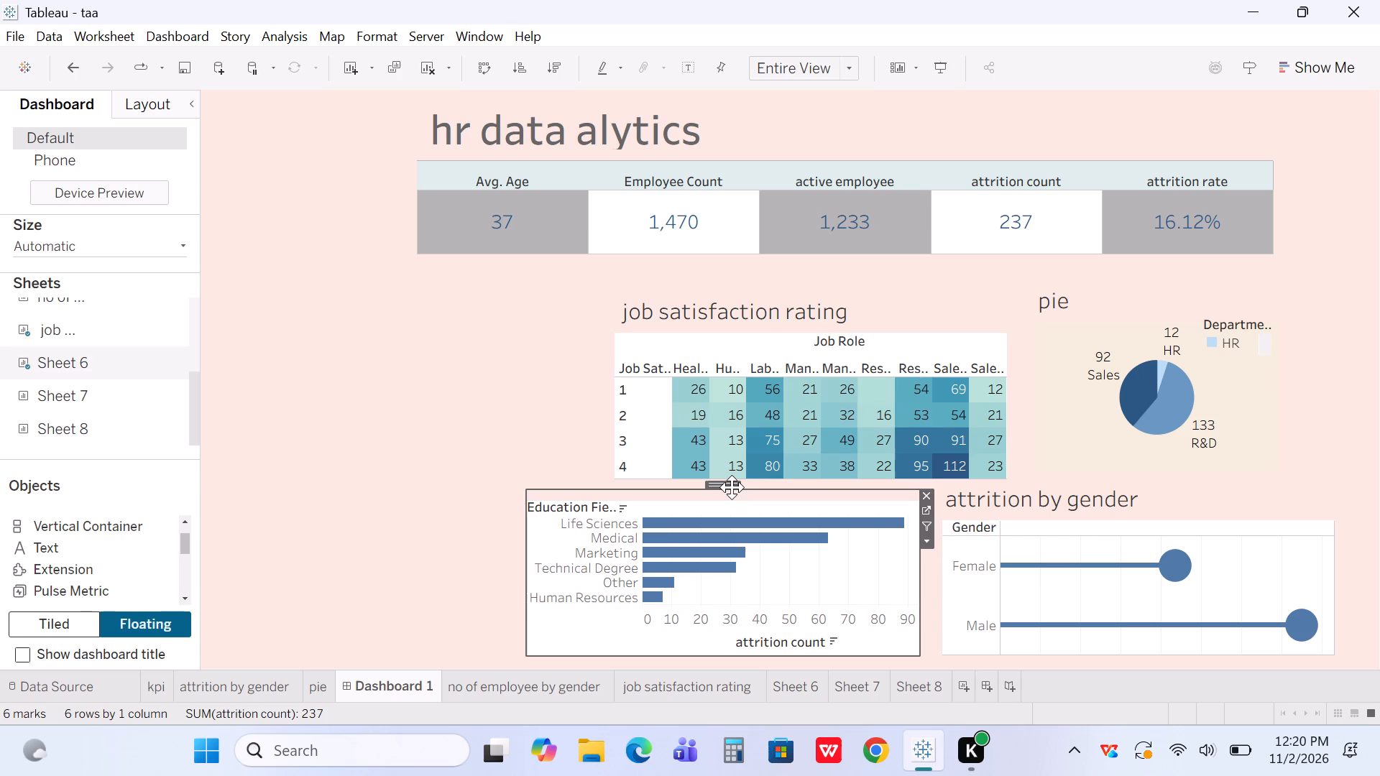
{"action": "left_click", "coordinate": [1305, 402]}
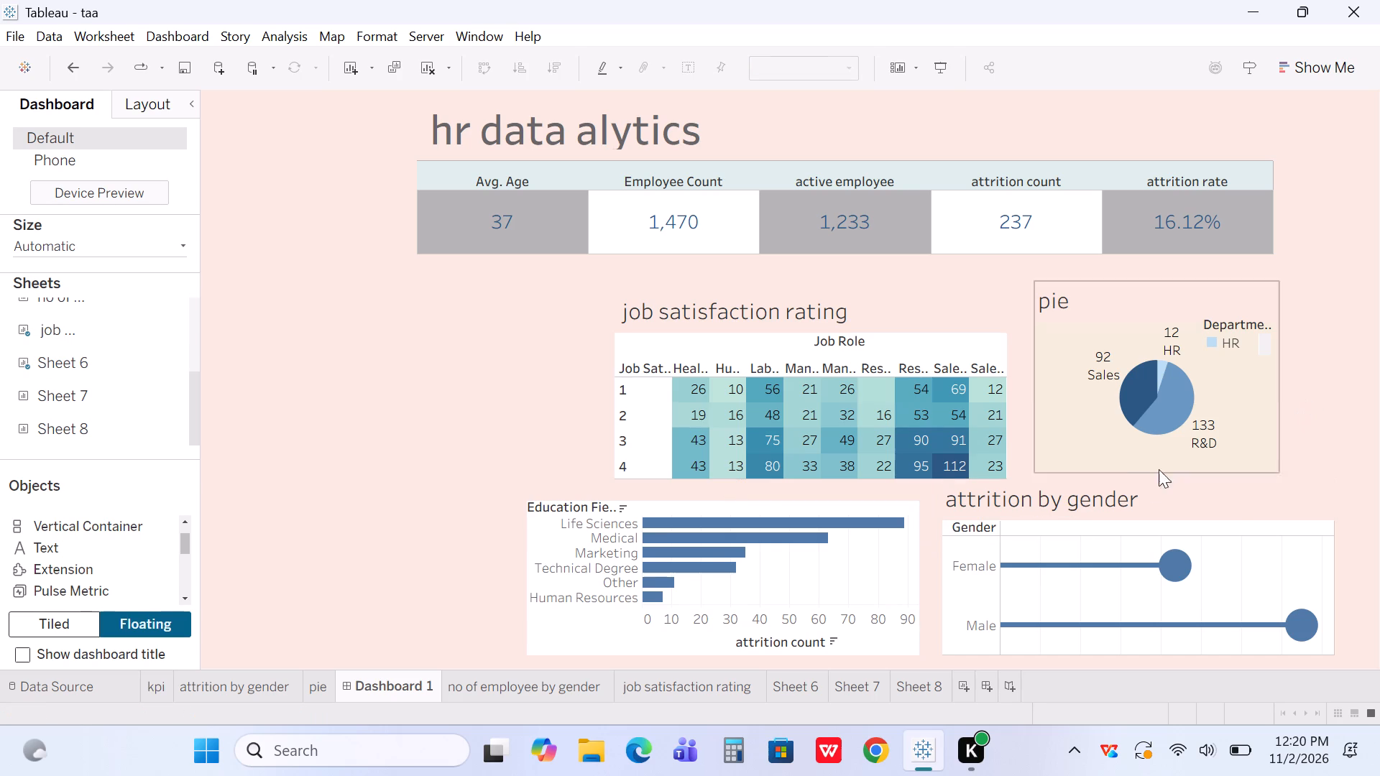
Delete all the title text of the attrition by gender view, leaving its title blank.
{"action": "double_click", "coordinate": [1076, 491]}
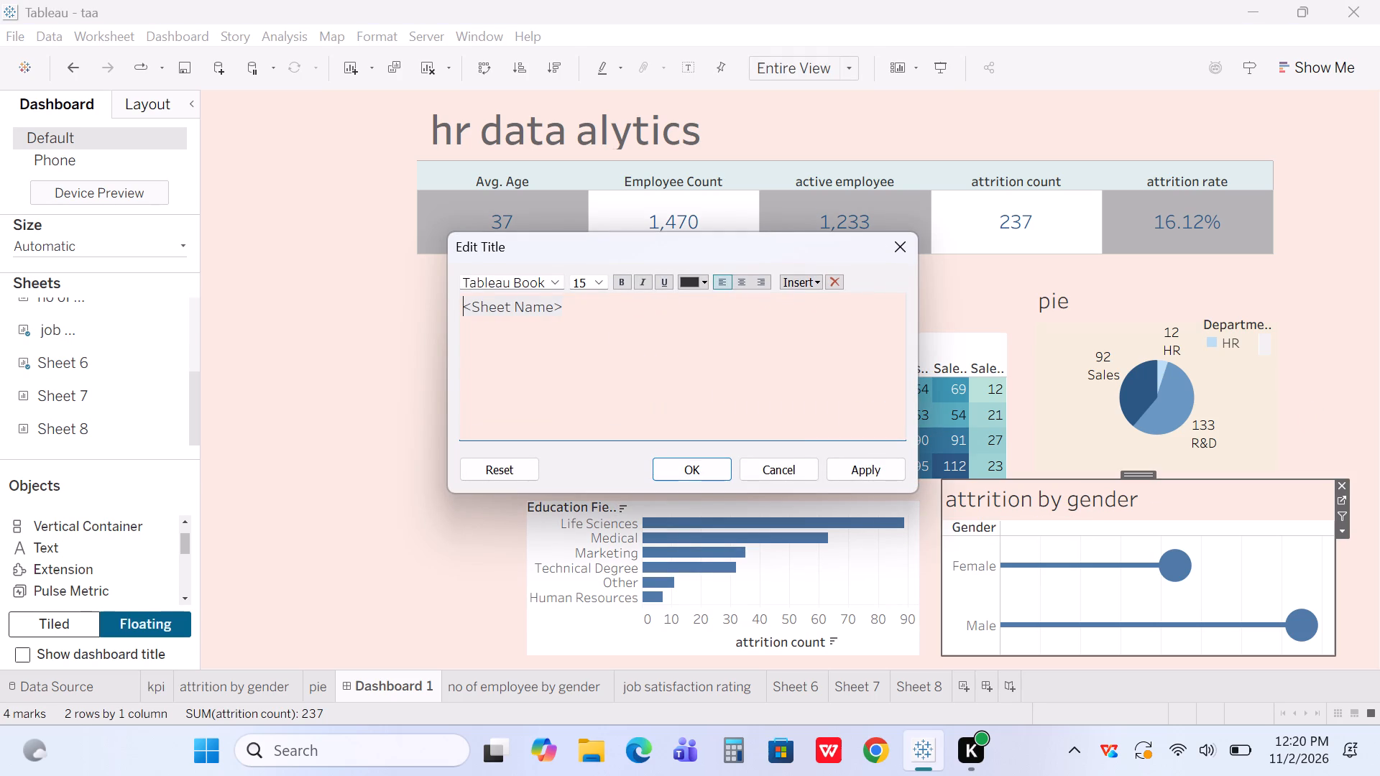
{"action": "double_click", "coordinate": [564, 305]}
{"action": "key", "text": "BackSpace"}
{"action": "key", "text": "BackSpace"}
{"action": "key", "text": "BackSpace"}
{"action": "key", "text": "BackSpace"}
{"action": "key", "text": "BackSpace"}
{"action": "key", "text": "BackSpace"}
{"action": "key", "text": "BackSpace"}
{"action": "key", "text": "BackSpace"}
{"action": "key", "text": "BackSpace"}
{"action": "key", "text": "BackSpace"}
{"action": "key", "text": "BackSpace"}
{"action": "key", "text": "BackSpace"}
{"action": "key", "text": "BackSpace"}
{"action": "key", "text": "BackSpace"}
{"action": "key", "text": "BackSpace"}
{"action": "key", "text": "BackSpace"}
{"action": "key", "text": "BackSpace"}
{"action": "key", "text": "BackSpace"}
{"action": "key", "text": "BackSpace"}
{"action": "key", "text": "BackSpace"}
{"action": "left_click", "coordinate": [688, 468]}
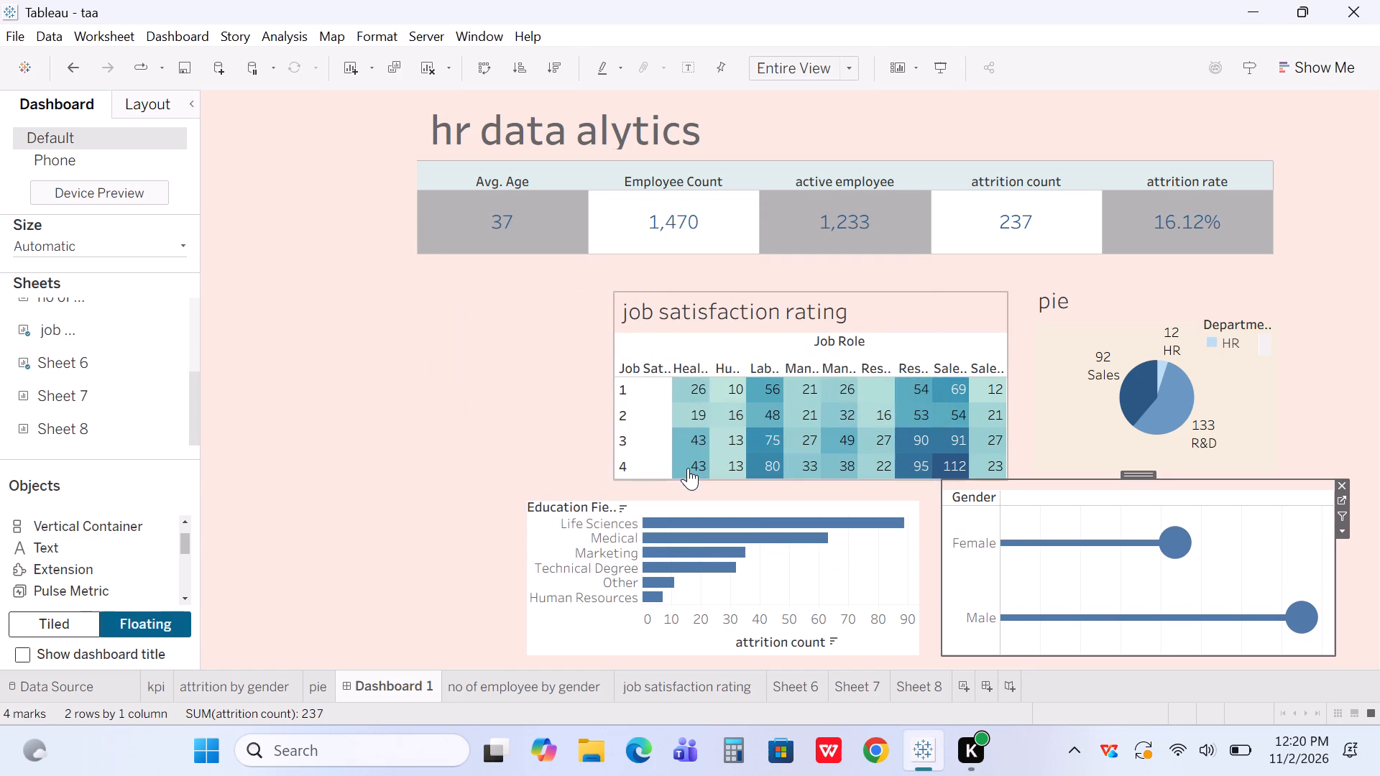
Delete all the title text of the job satisfaction rating view, leaving its title blank.
{"action": "double_click", "coordinate": [753, 305]}
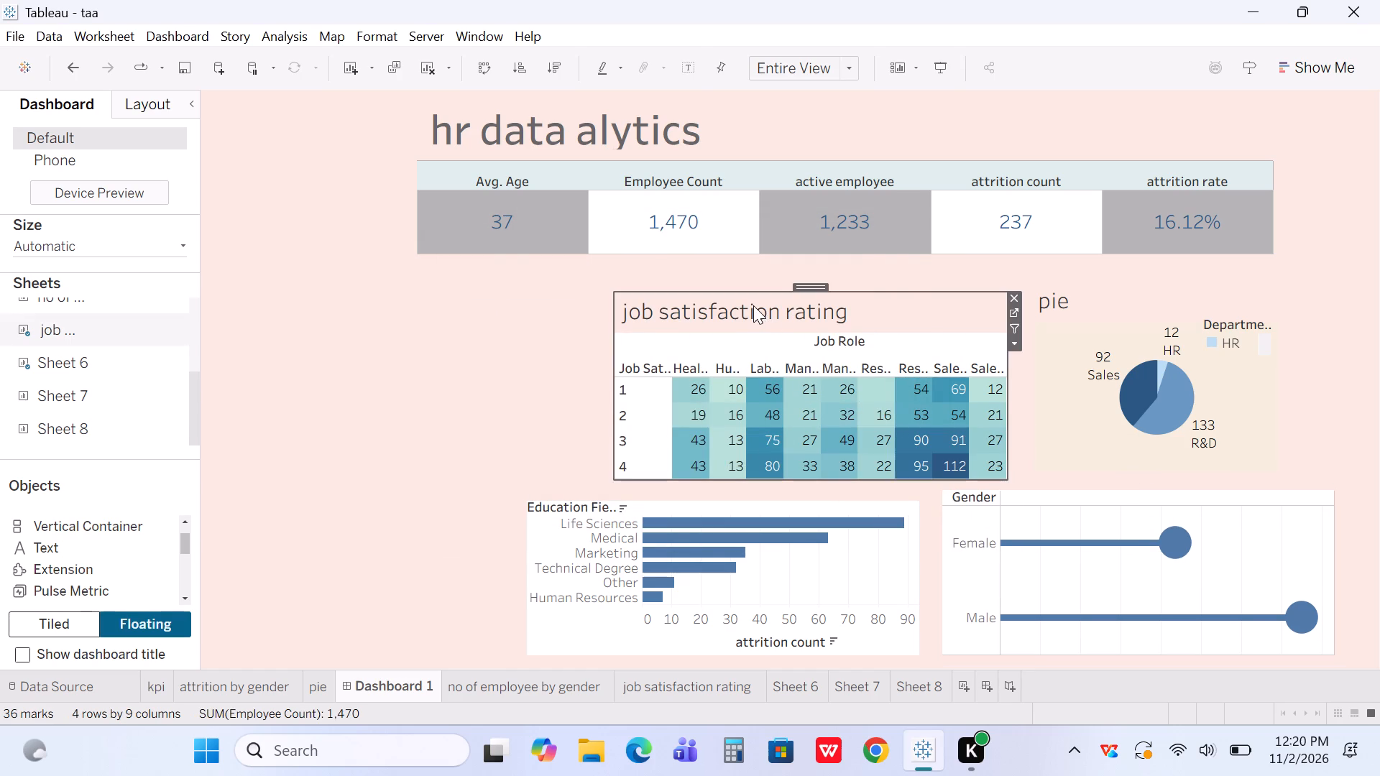
{"action": "left_click", "coordinate": [597, 306]}
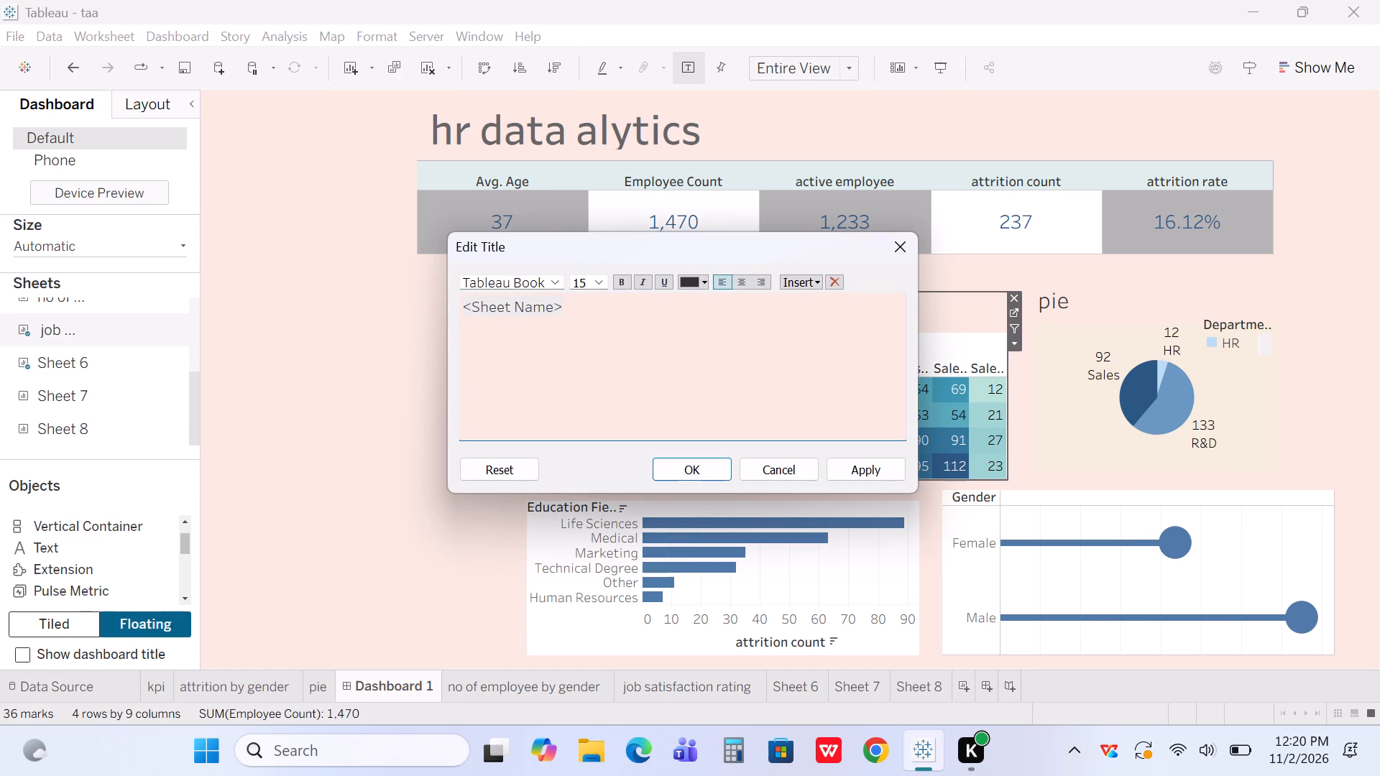
{"action": "key", "text": "BackSpace"}
{"action": "key", "text": "BackSpace"}
{"action": "key", "text": "BackSpace"}
{"action": "key", "text": "BackSpace"}
{"action": "key", "text": "BackSpace"}
{"action": "key", "text": "BackSpace"}
{"action": "key", "text": "BackSpace"}
{"action": "key", "text": "BackSpace"}
{"action": "key", "text": "BackSpace"}
{"action": "key", "text": "BackSpace"}
{"action": "key", "text": "BackSpace"}
{"action": "key", "text": "BackSpace"}
{"action": "key", "text": "BackSpace"}
{"action": "key", "text": "BackSpace"}
{"action": "key", "text": "BackSpace"}
{"action": "key", "text": "BackSpace"}
{"action": "key", "text": "BackSpace"}
{"action": "key", "text": "BackSpace"}
{"action": "key", "text": "BackSpace"}
{"action": "key", "text": "BackSpace"}
{"action": "left_click", "coordinate": [685, 464]}
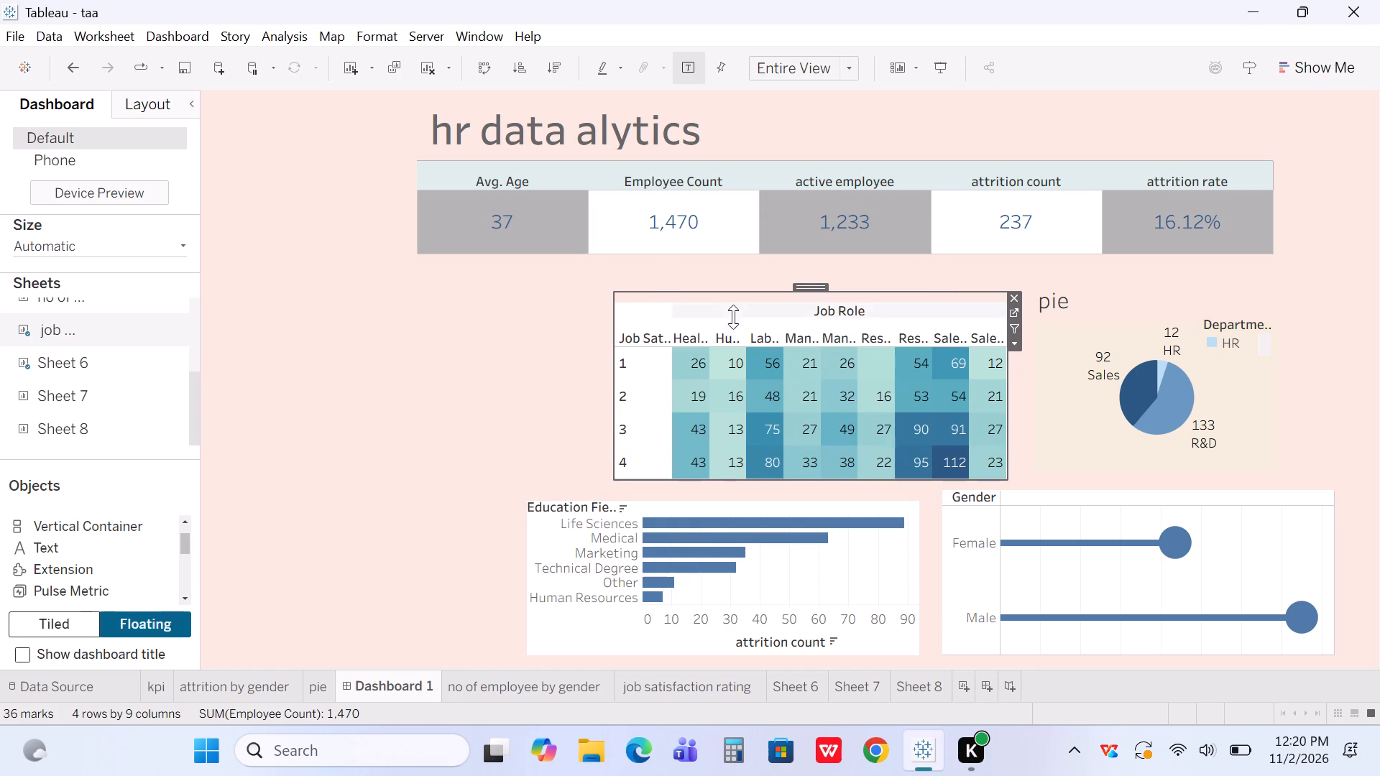
Delete all the title text of the pie view, leaving its title blank.
{"action": "left_click", "coordinate": [1090, 401]}
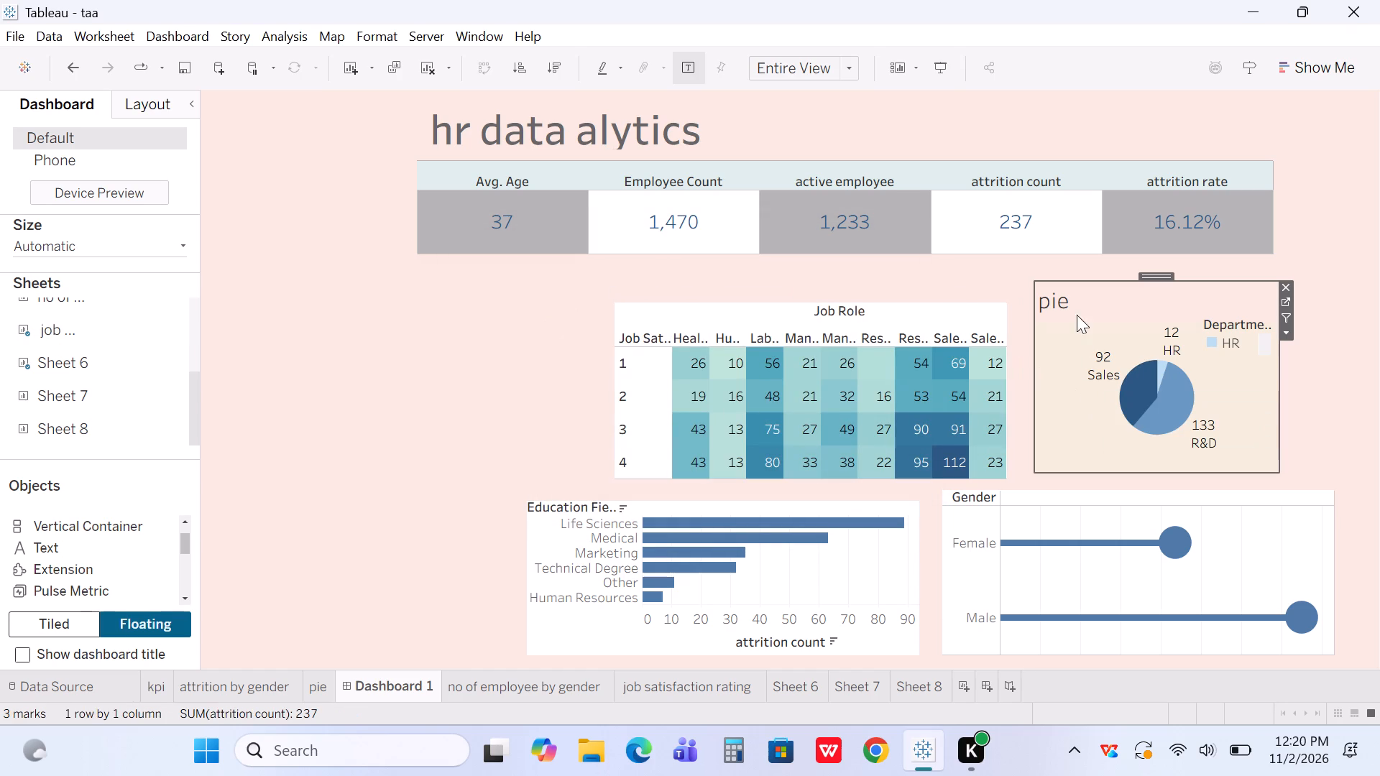
{"action": "triple_click", "coordinate": [1062, 292]}
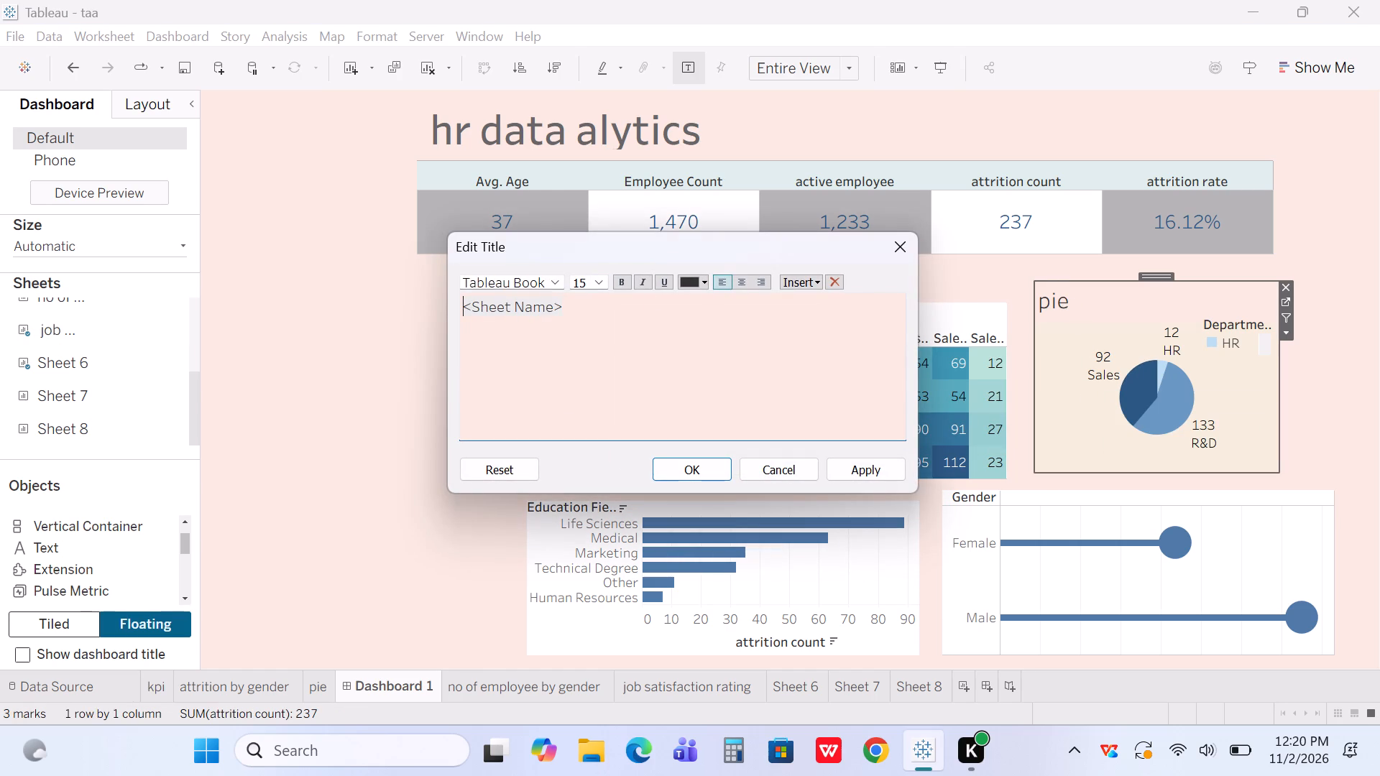
{"action": "left_click", "coordinate": [569, 304]}
{"action": "left_click", "coordinate": [569, 304]}
{"action": "left_click_drag", "start_coordinate": [569, 304], "coordinate": [485, 308]}
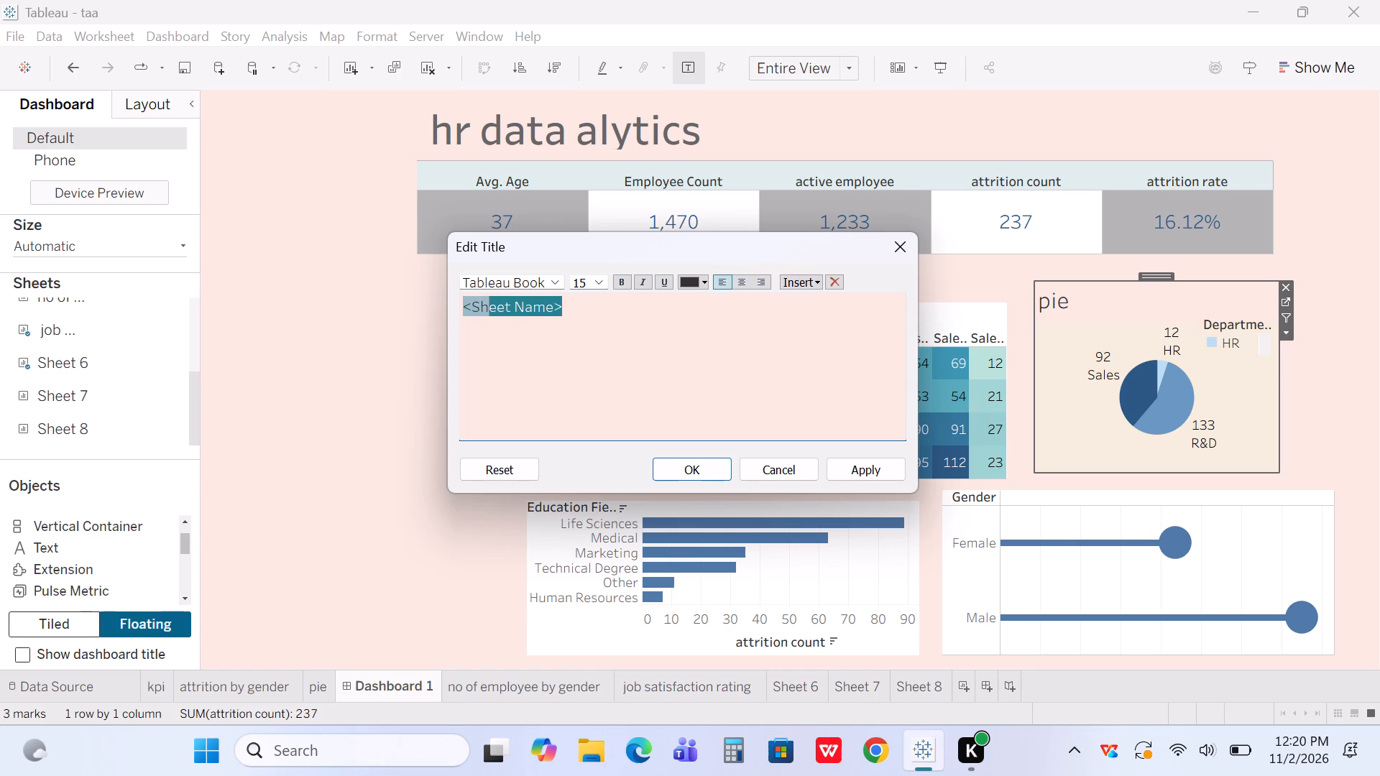
{"action": "left_click_drag", "start_coordinate": [485, 308], "coordinate": [456, 308]}
{"action": "key", "text": "BackSpace"}
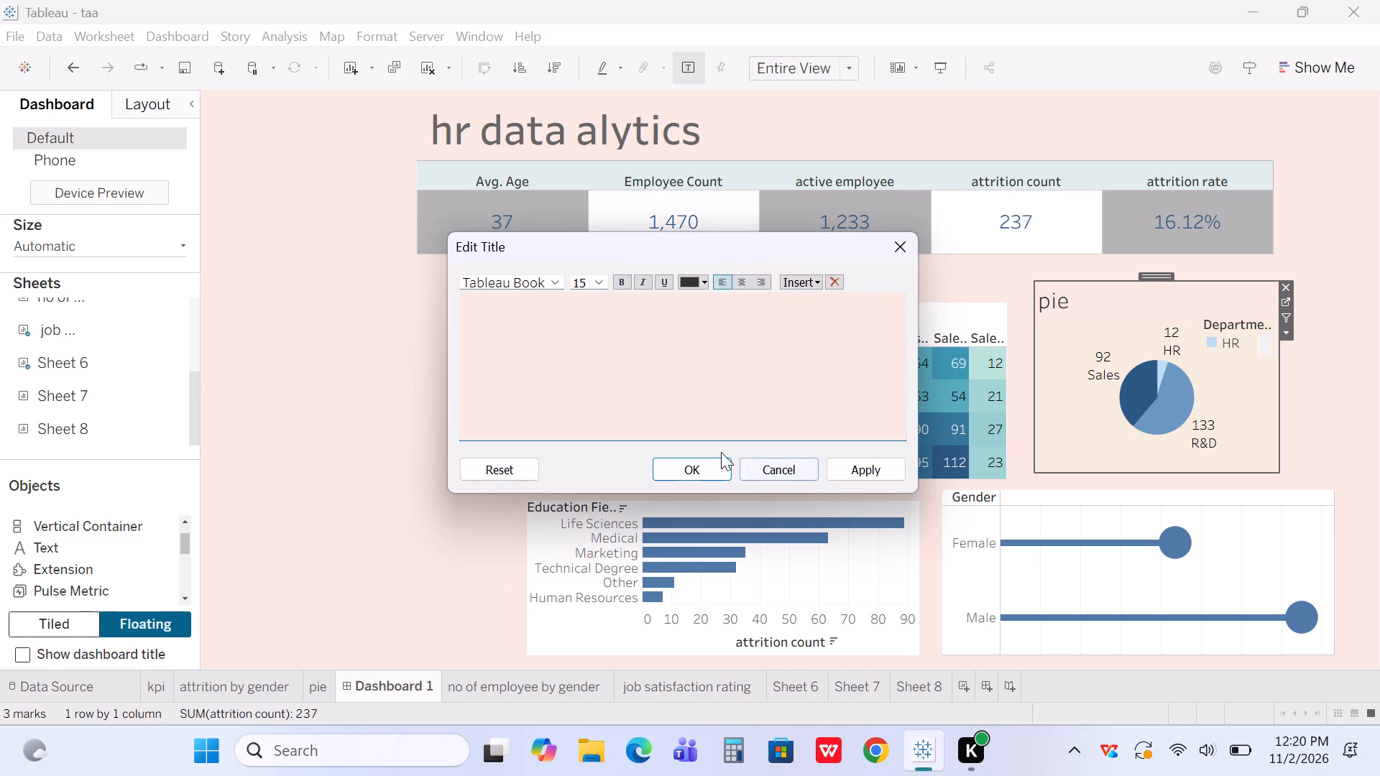
{"action": "left_click", "coordinate": [703, 459]}
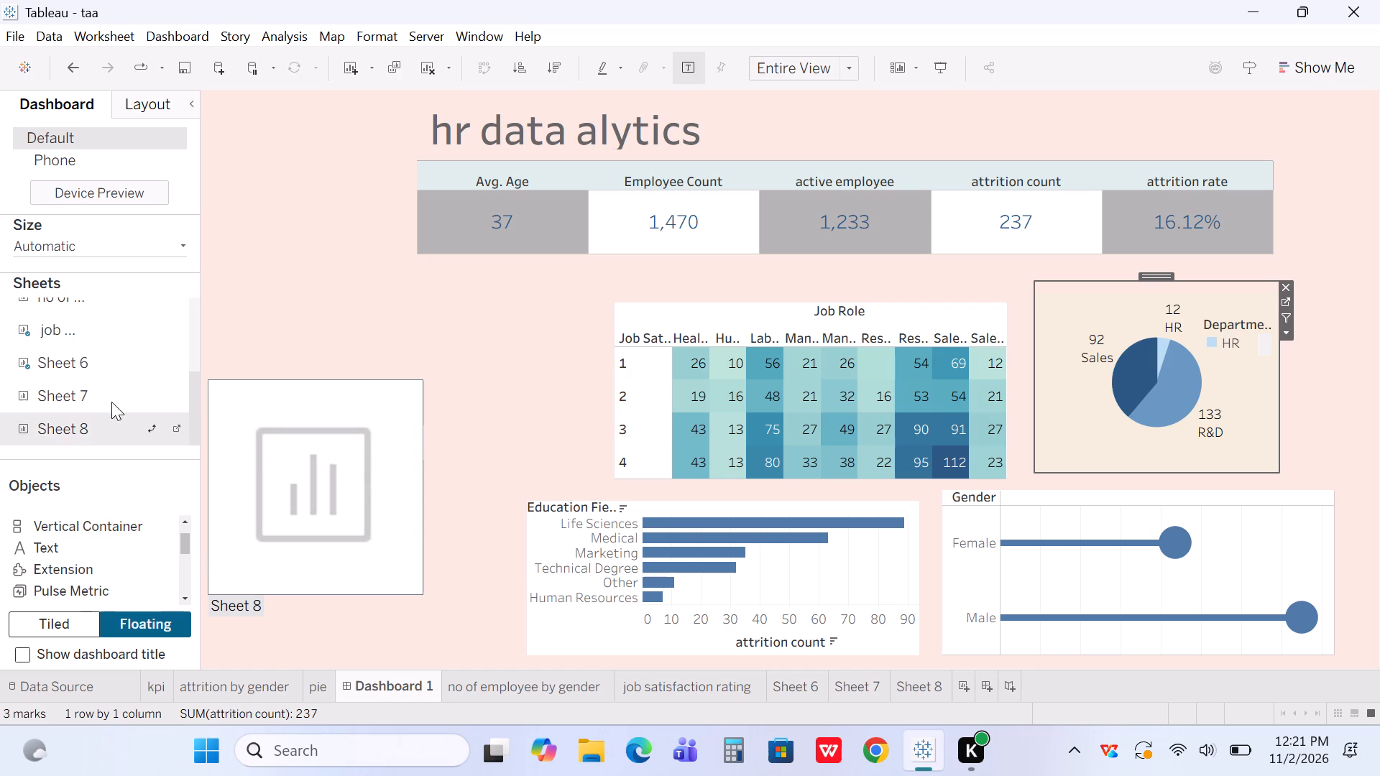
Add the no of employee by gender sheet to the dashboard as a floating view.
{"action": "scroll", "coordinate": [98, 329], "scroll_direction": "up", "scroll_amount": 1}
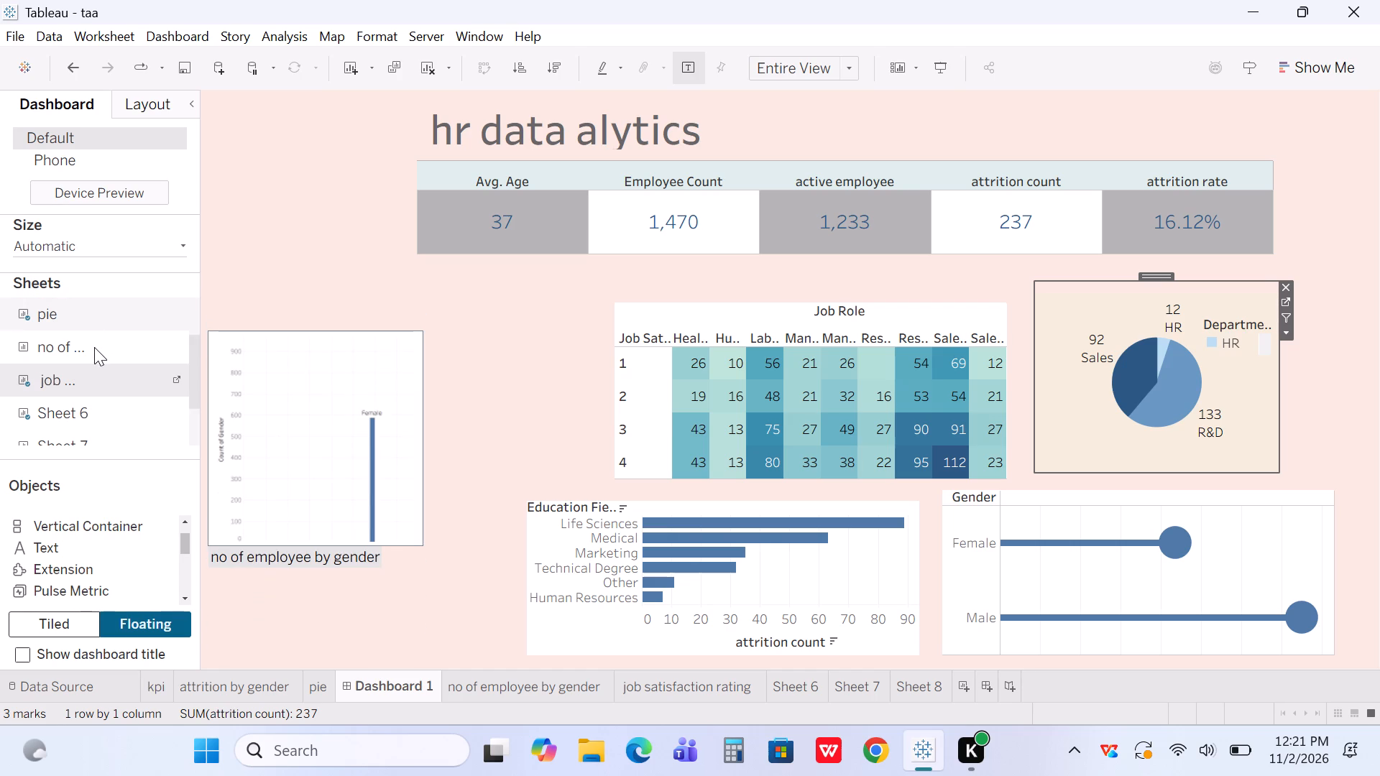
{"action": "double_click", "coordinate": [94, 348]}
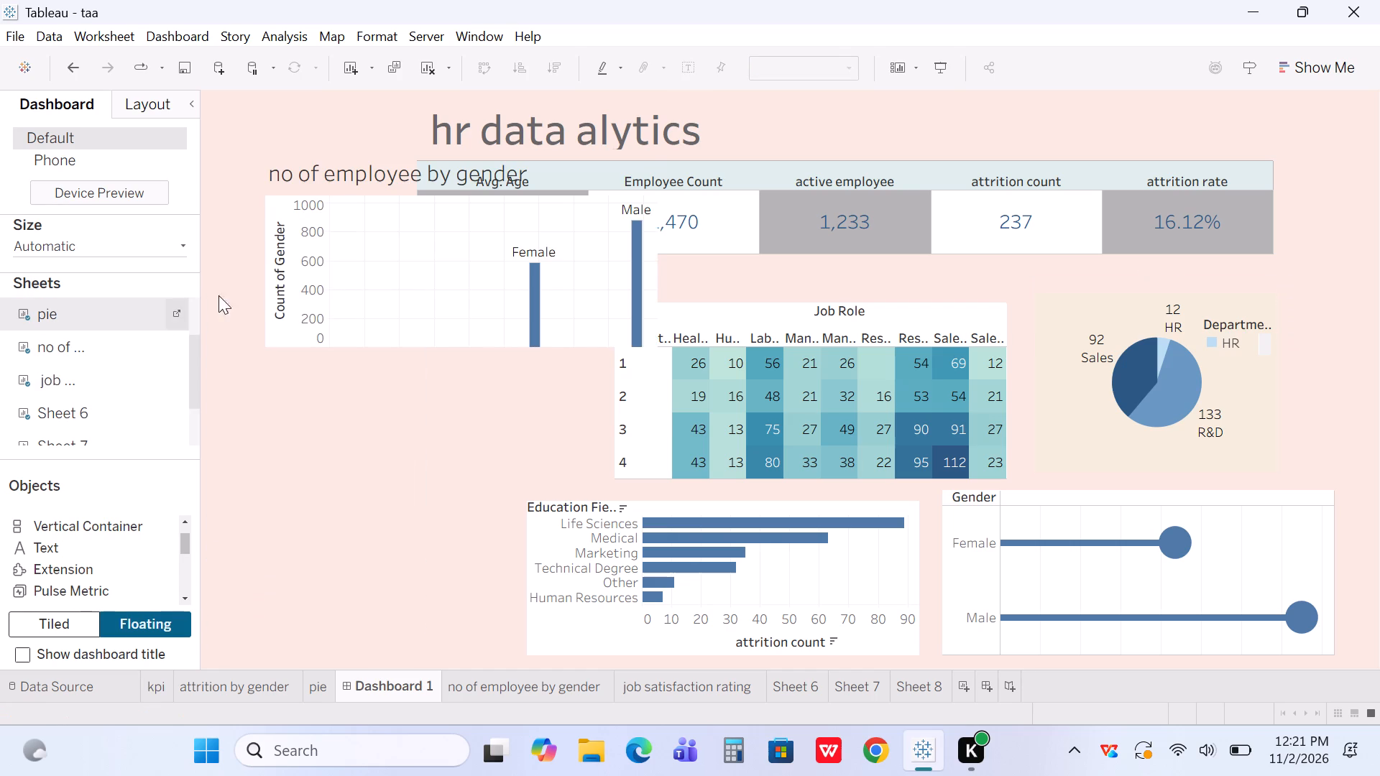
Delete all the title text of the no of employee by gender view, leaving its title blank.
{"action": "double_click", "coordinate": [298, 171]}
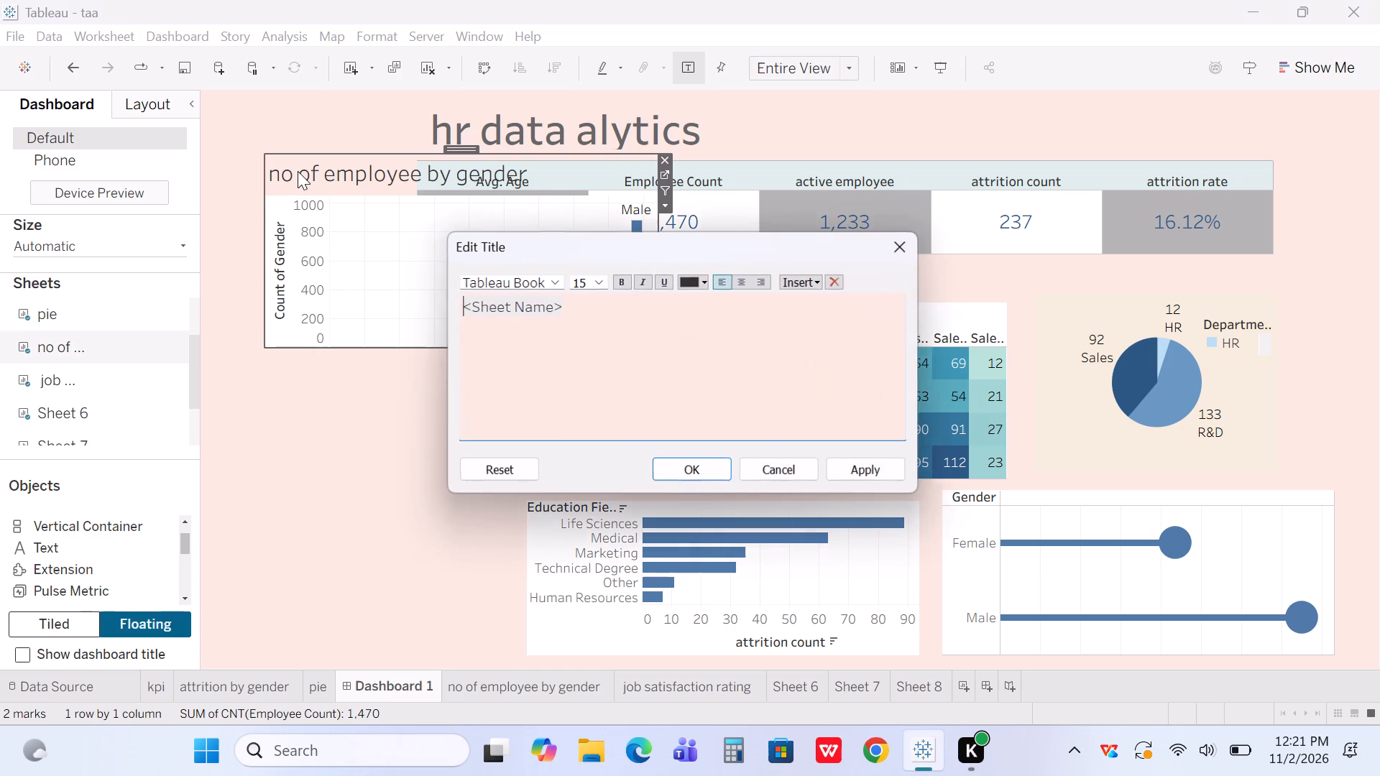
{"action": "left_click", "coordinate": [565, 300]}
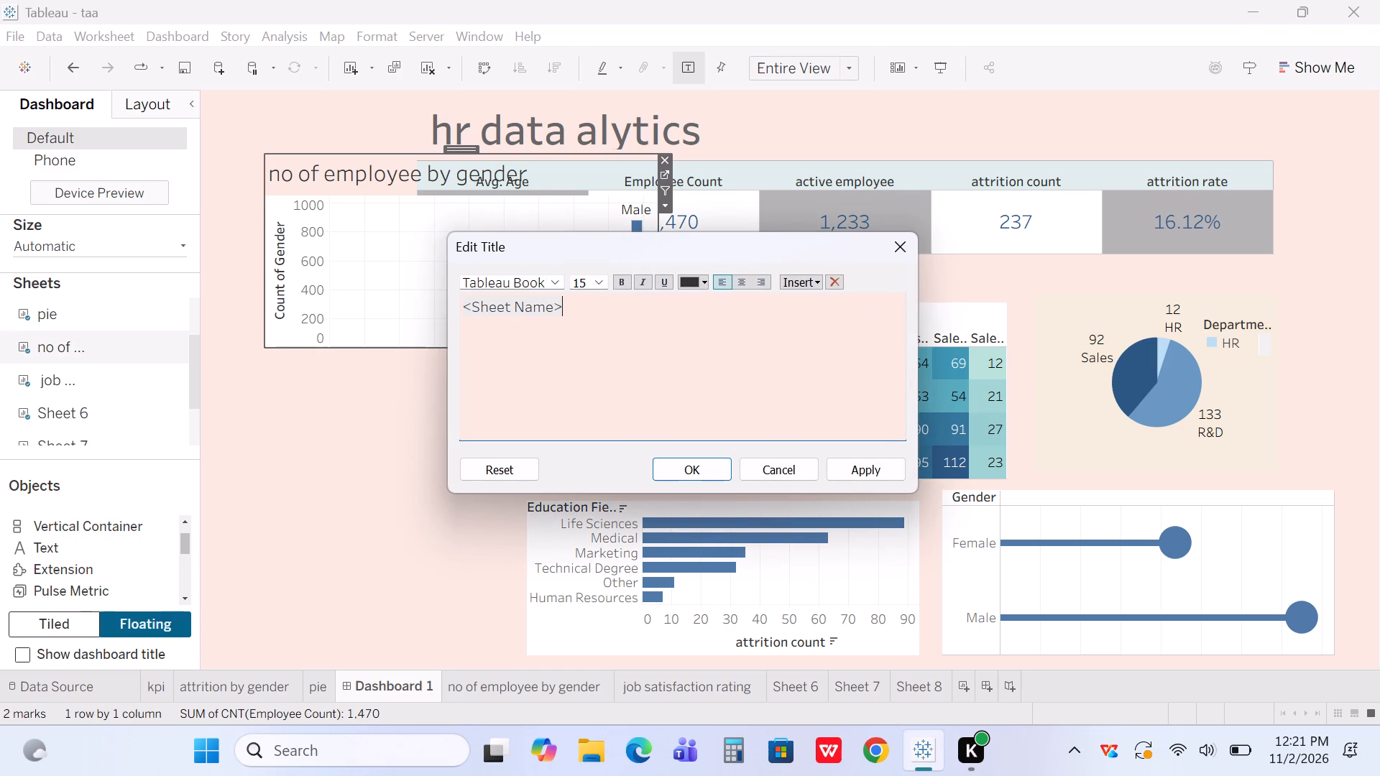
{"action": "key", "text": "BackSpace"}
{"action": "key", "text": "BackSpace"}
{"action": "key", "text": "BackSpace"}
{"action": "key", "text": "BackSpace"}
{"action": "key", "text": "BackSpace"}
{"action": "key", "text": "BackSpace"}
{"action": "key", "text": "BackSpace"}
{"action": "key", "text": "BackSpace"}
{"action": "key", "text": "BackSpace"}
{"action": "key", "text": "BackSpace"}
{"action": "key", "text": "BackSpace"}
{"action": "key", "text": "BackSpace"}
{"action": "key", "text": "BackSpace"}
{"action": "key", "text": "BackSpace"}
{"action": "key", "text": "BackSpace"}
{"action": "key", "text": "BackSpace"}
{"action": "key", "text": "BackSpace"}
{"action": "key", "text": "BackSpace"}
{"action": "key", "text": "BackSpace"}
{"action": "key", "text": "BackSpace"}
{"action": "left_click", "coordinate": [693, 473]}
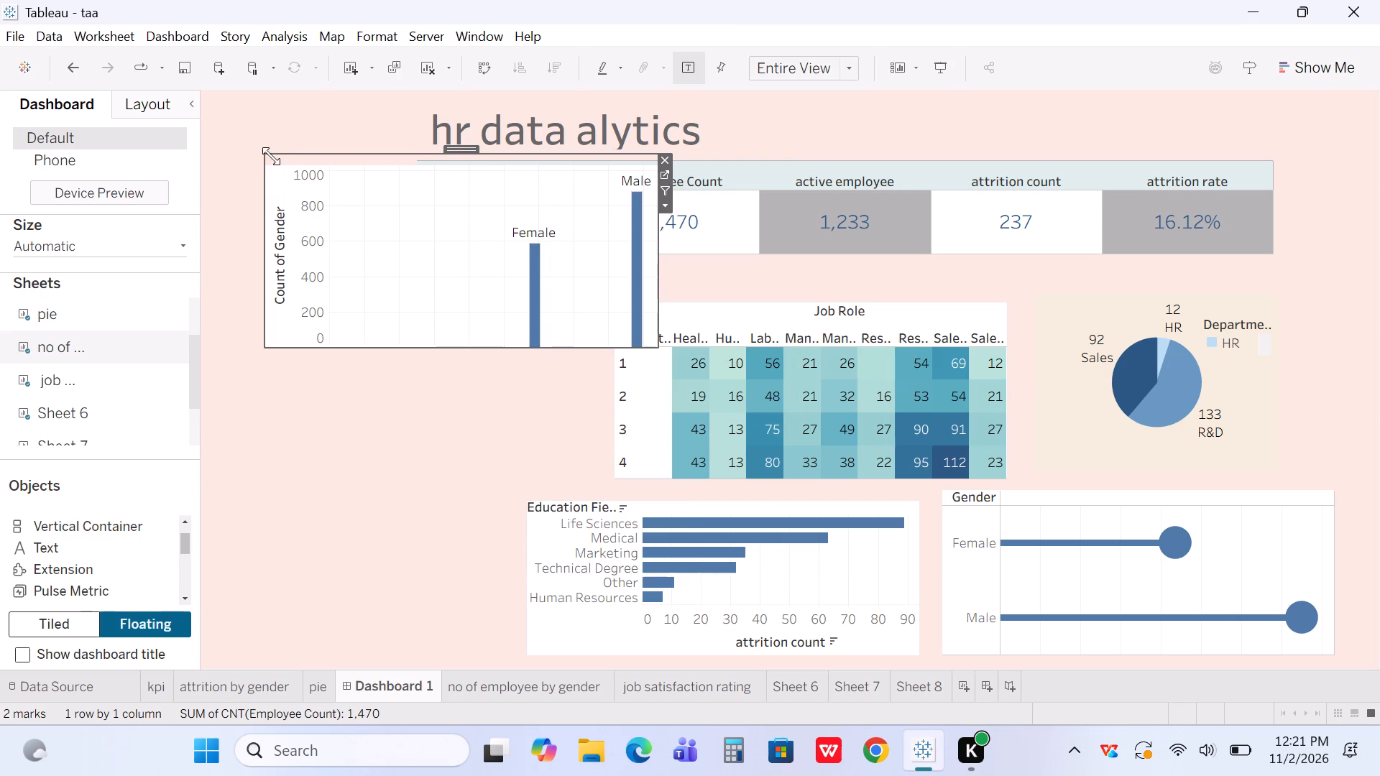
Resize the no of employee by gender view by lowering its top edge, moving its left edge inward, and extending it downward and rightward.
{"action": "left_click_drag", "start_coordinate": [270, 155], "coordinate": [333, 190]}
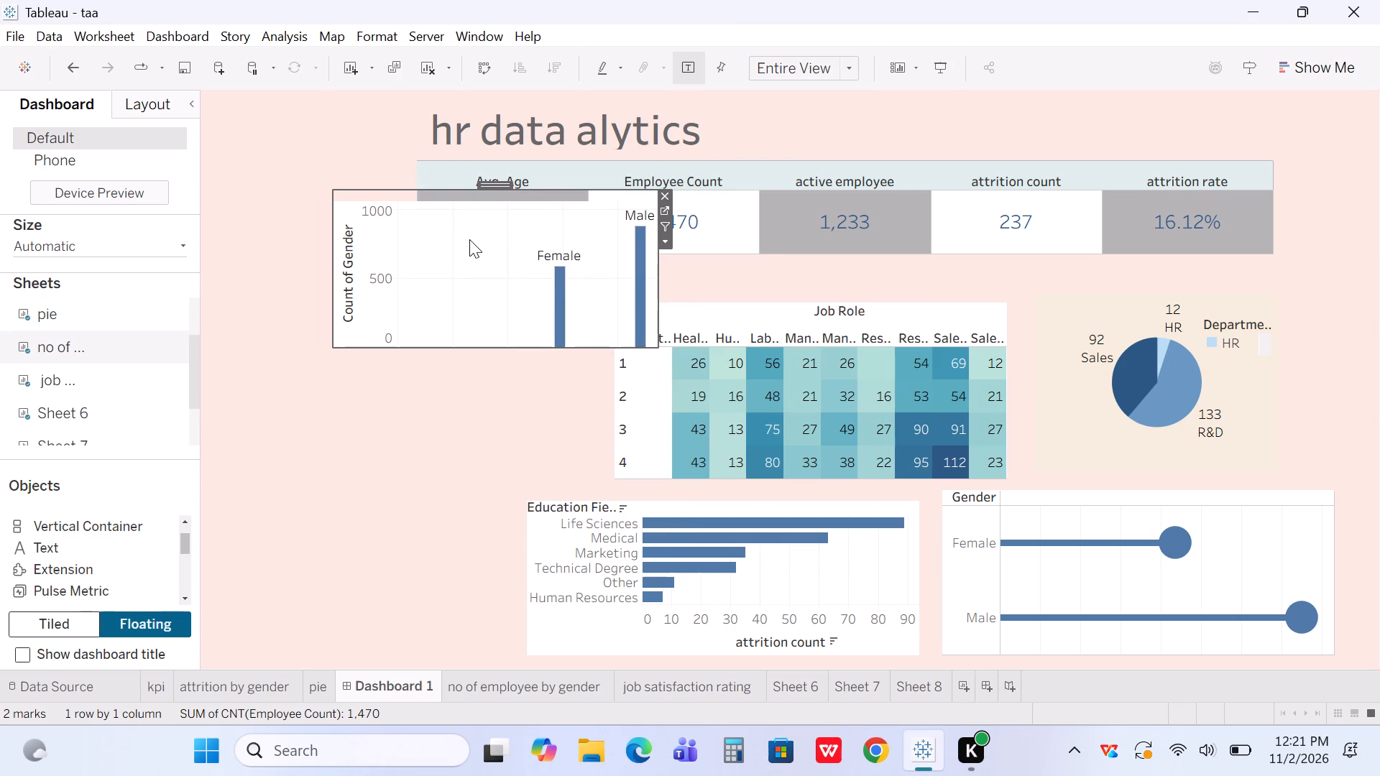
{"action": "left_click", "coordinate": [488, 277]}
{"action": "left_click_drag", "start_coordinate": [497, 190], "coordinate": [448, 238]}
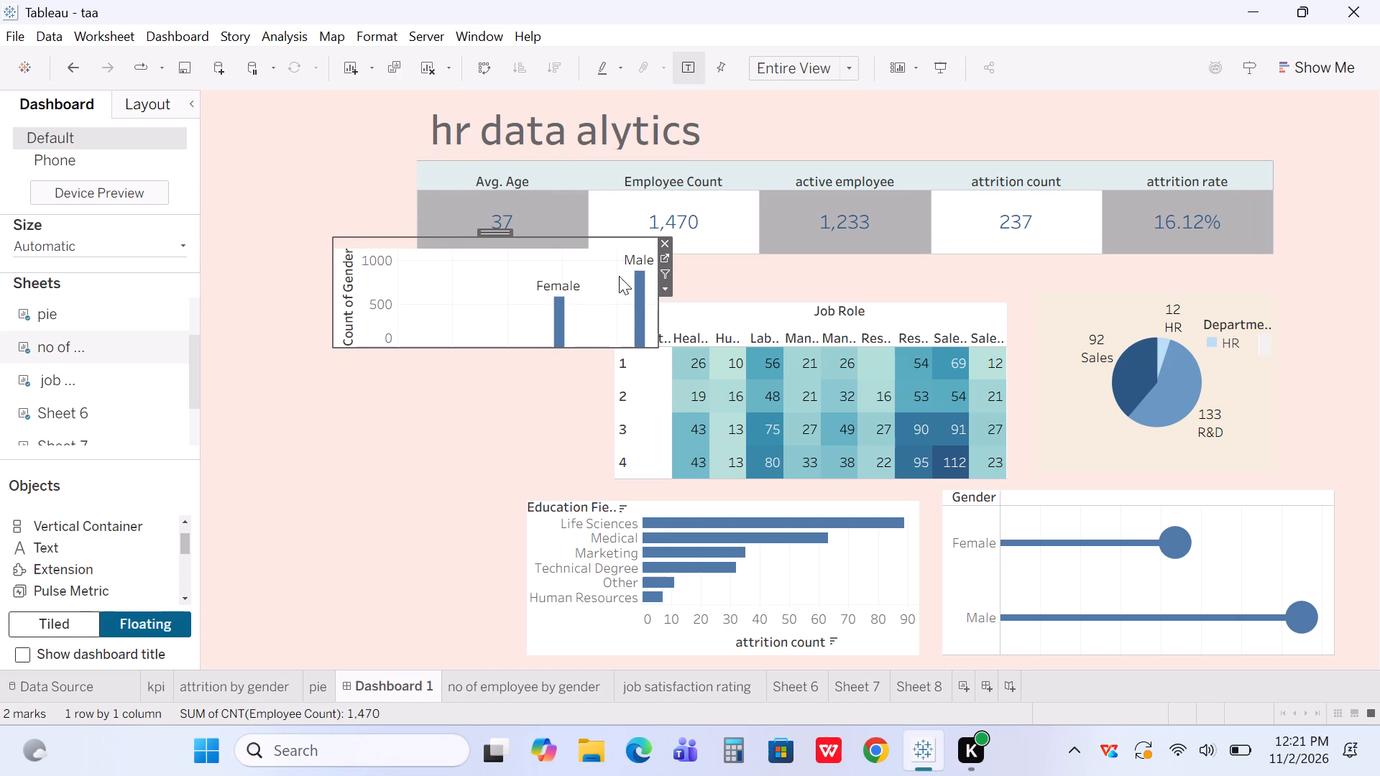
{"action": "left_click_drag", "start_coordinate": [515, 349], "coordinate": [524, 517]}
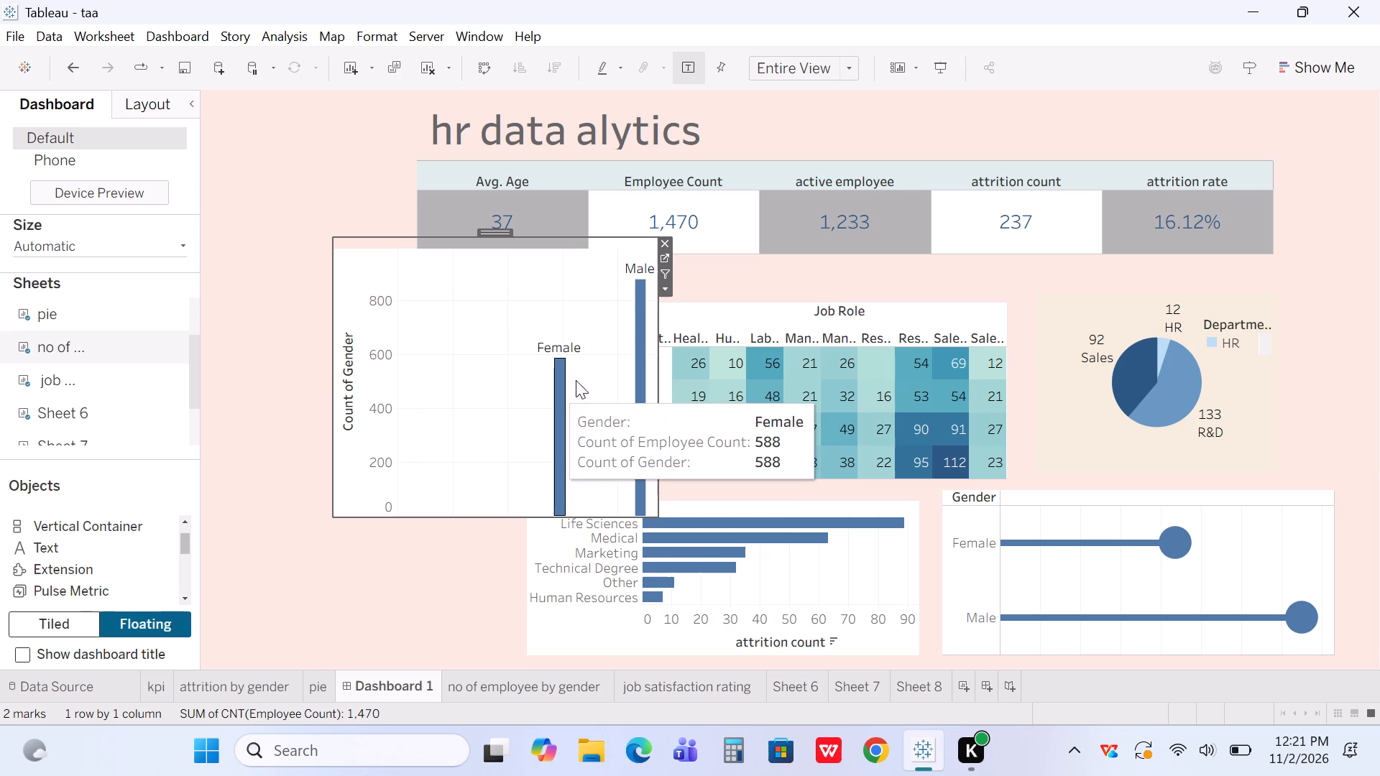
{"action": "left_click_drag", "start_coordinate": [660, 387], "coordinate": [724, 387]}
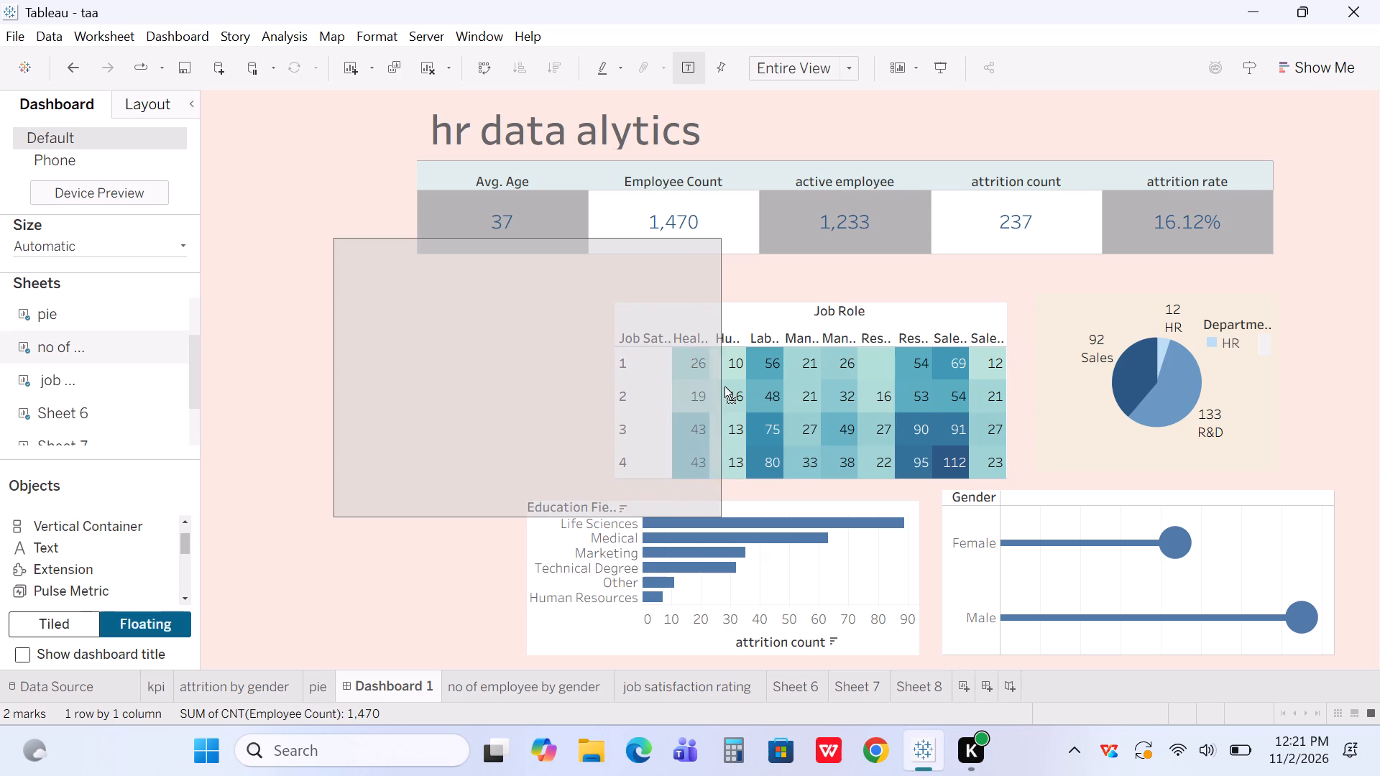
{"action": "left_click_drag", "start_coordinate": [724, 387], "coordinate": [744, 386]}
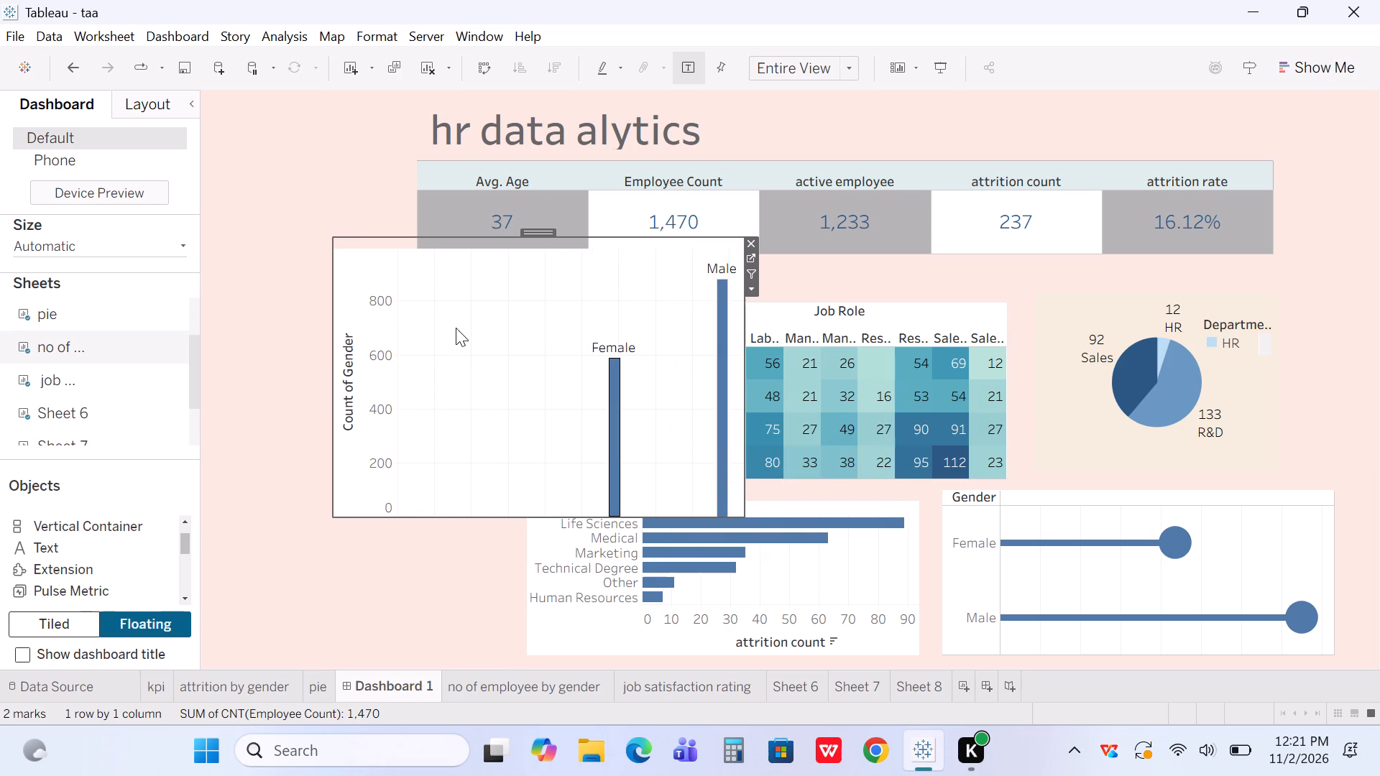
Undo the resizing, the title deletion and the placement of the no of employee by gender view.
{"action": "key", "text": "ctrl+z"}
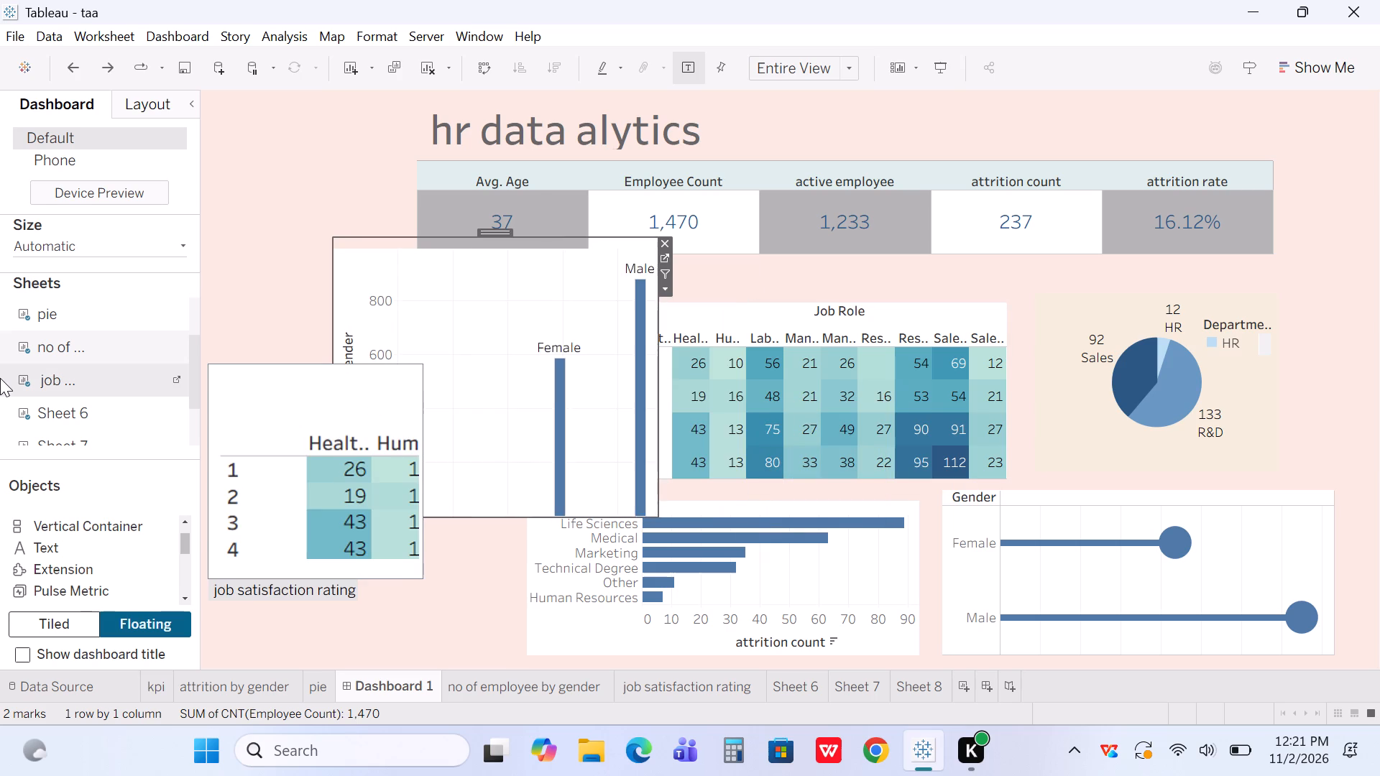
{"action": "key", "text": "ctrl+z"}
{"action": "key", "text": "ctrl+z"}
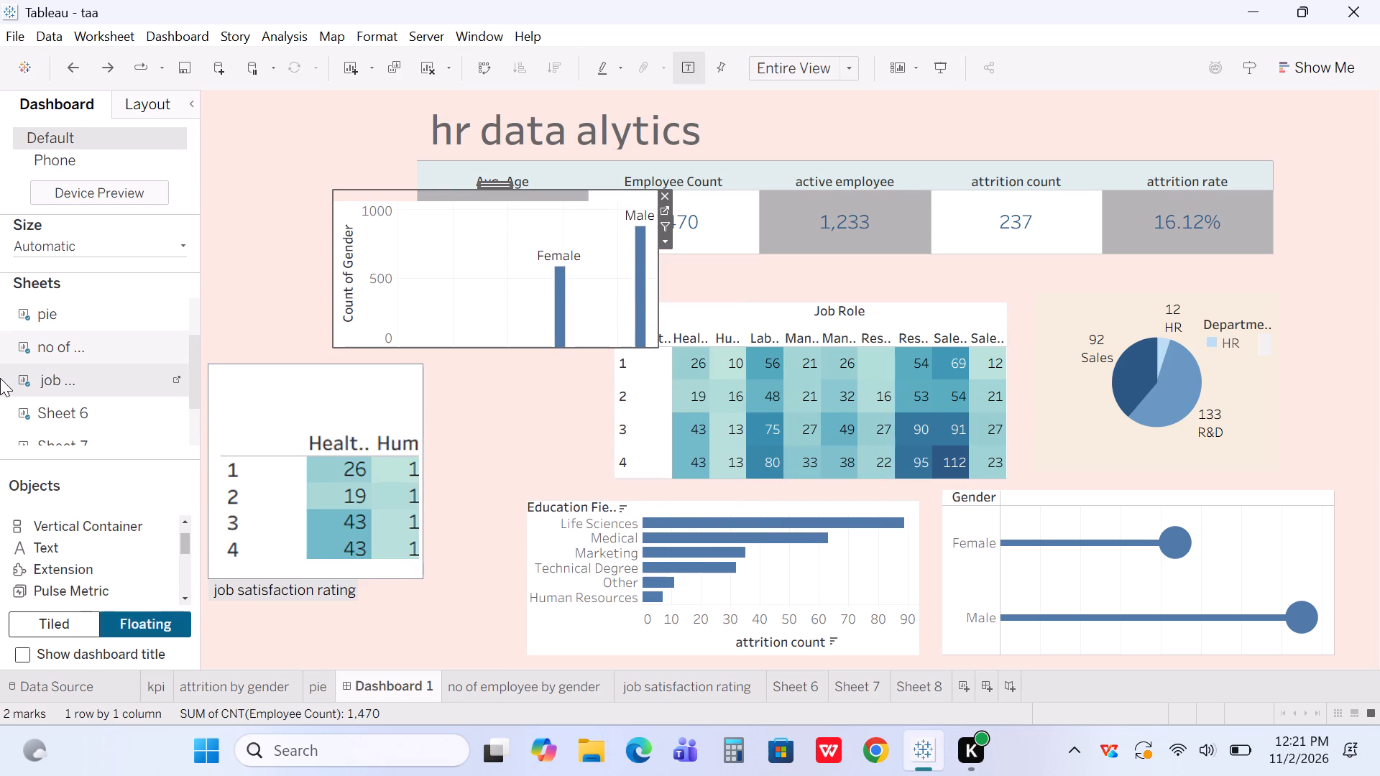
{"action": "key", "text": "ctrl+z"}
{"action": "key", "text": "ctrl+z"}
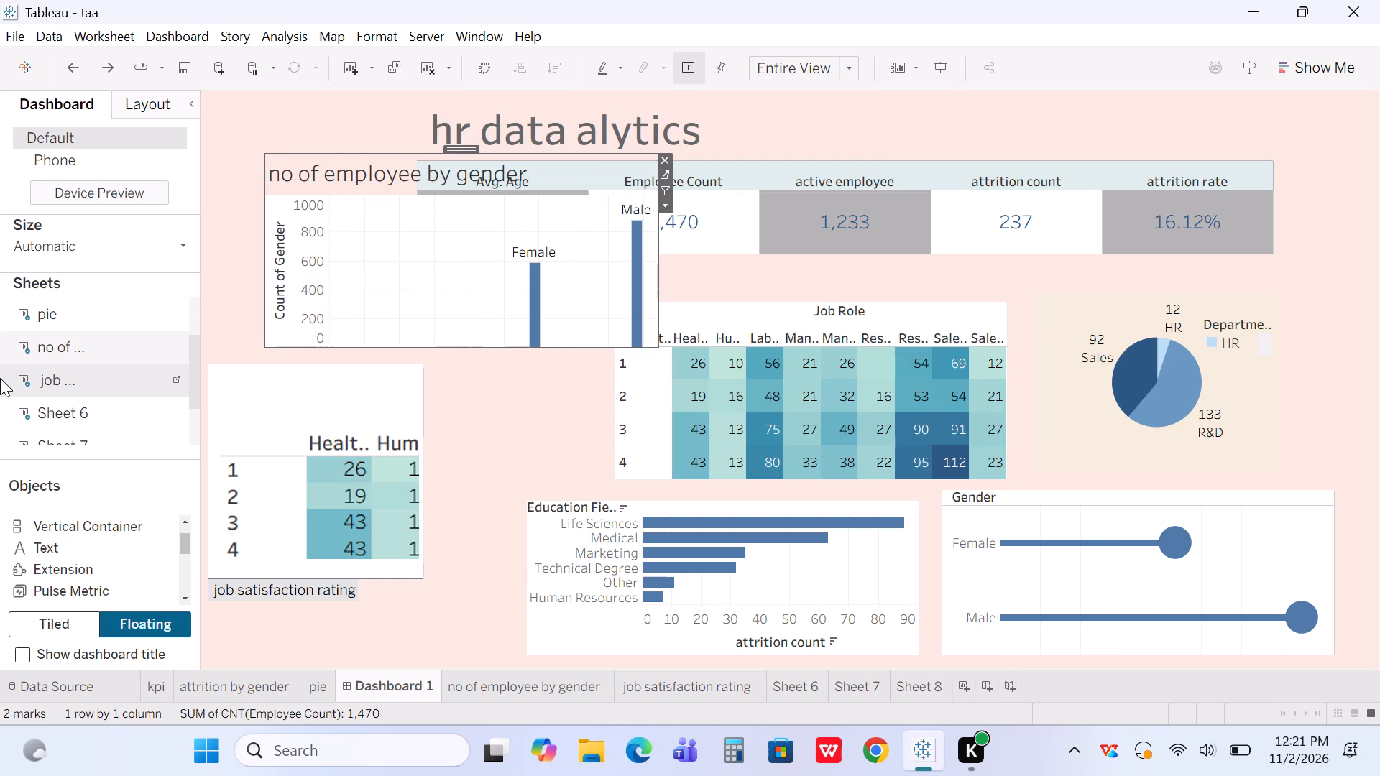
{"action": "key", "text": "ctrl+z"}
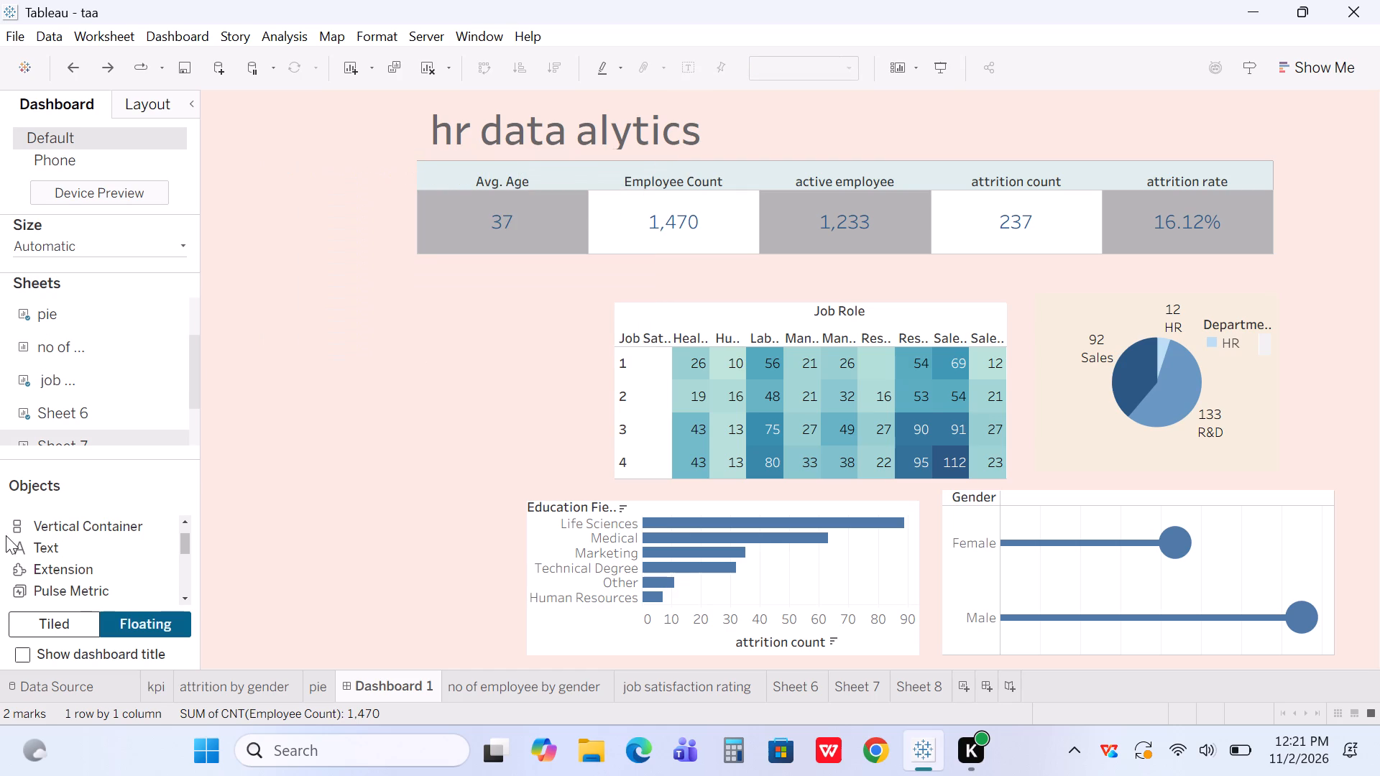
Narrow the job satisfaction rating view from its left edge and set its right edge just short of the pie view.
{"action": "left_click", "coordinate": [639, 318]}
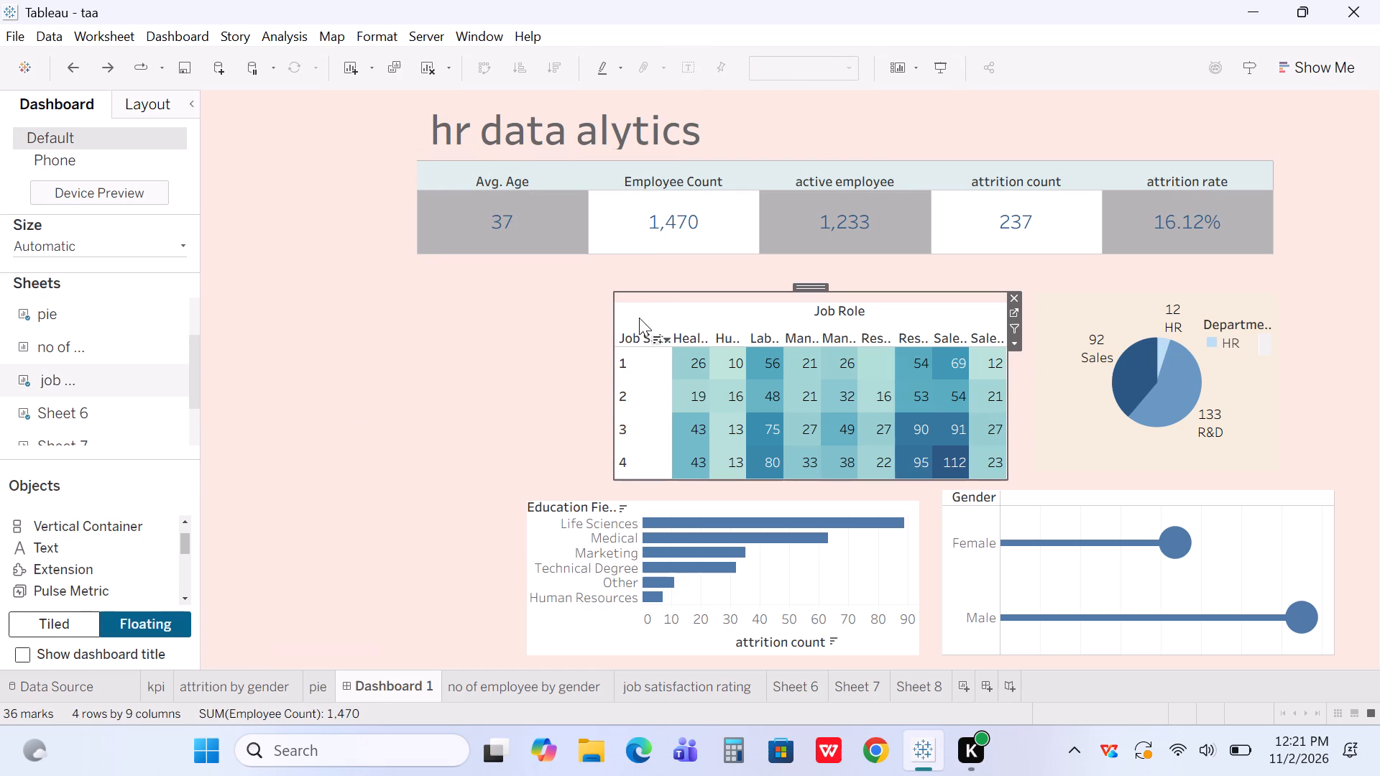
{"action": "left_click_drag", "start_coordinate": [613, 383], "coordinate": [699, 377]}
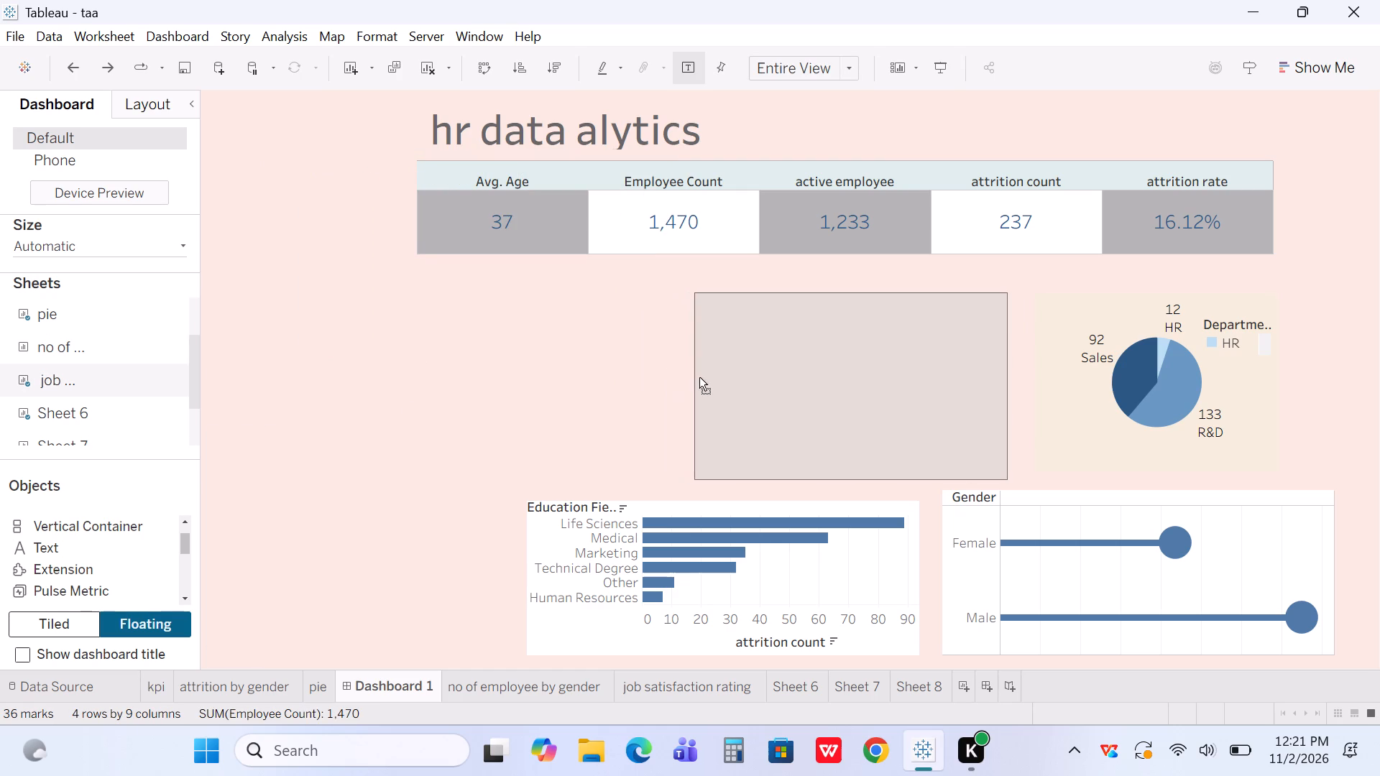
{"action": "left_click_drag", "start_coordinate": [699, 377], "coordinate": [715, 377]}
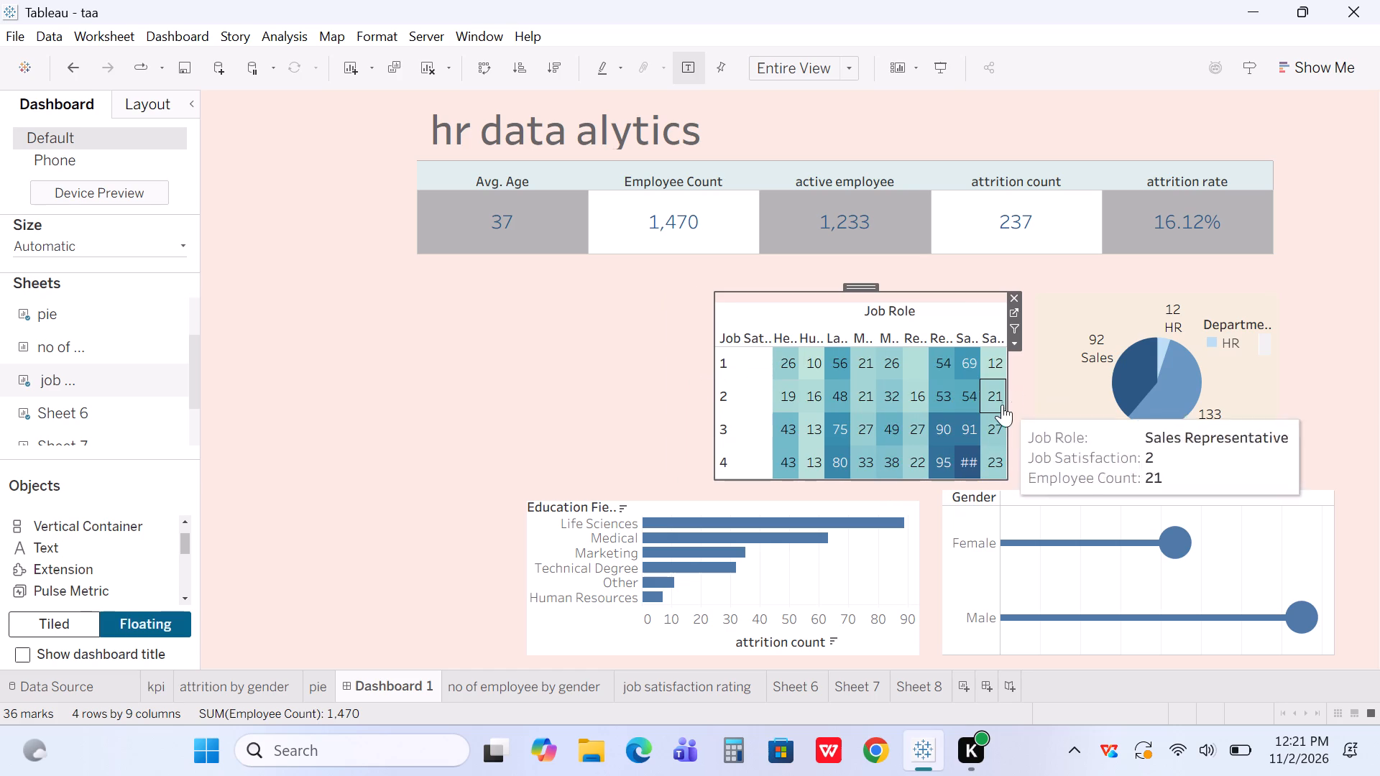
{"action": "left_click_drag", "start_coordinate": [1010, 411], "coordinate": [1048, 402]}
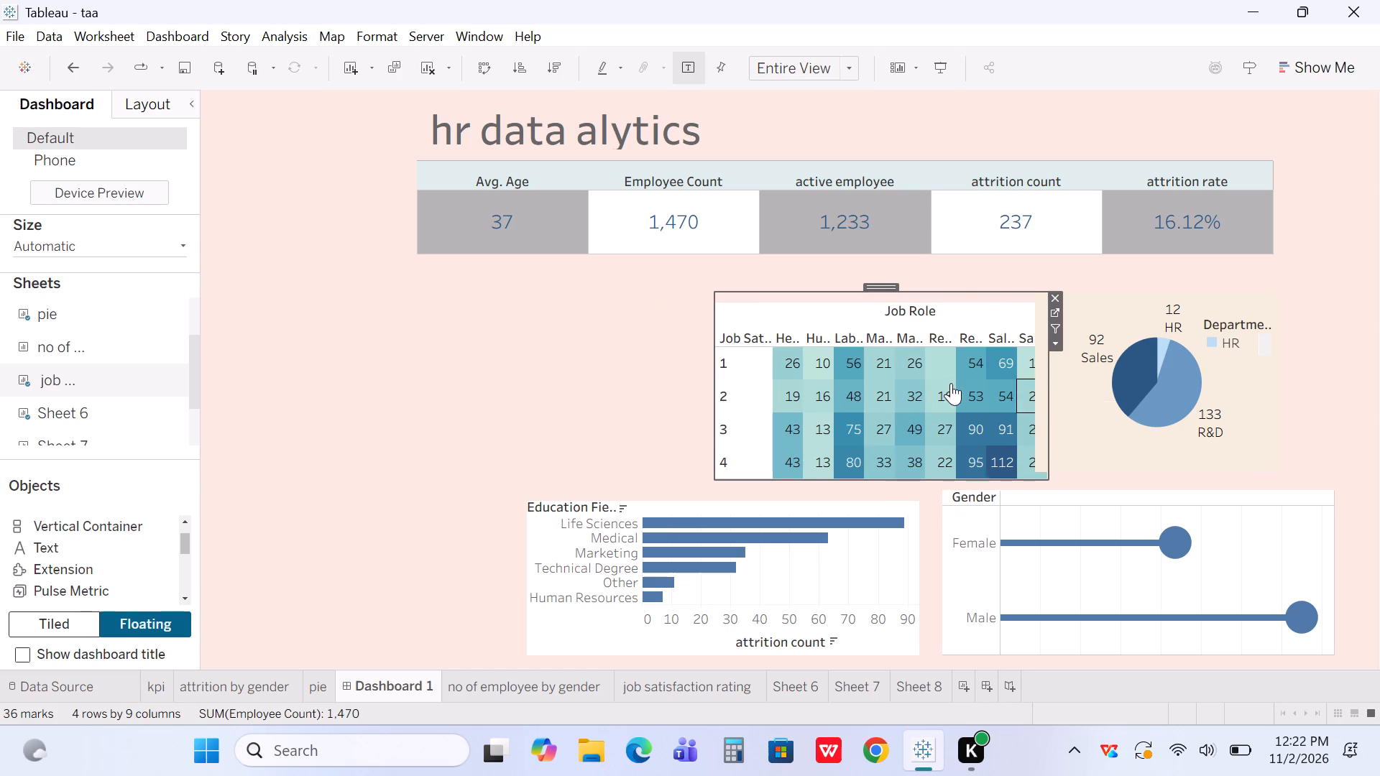
{"action": "left_click", "coordinate": [964, 299]}
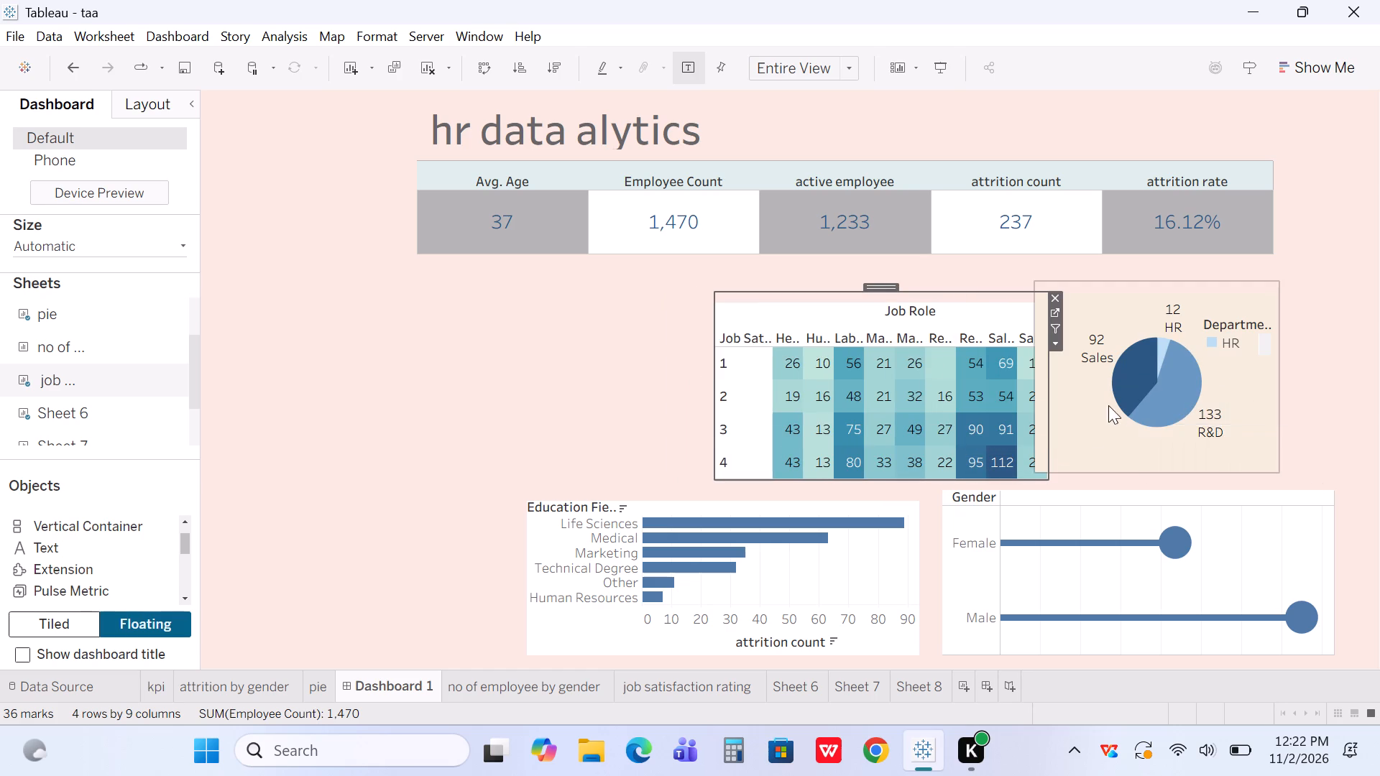
{"action": "left_click", "coordinate": [1031, 464]}
{"action": "left_click", "coordinate": [558, 384]}
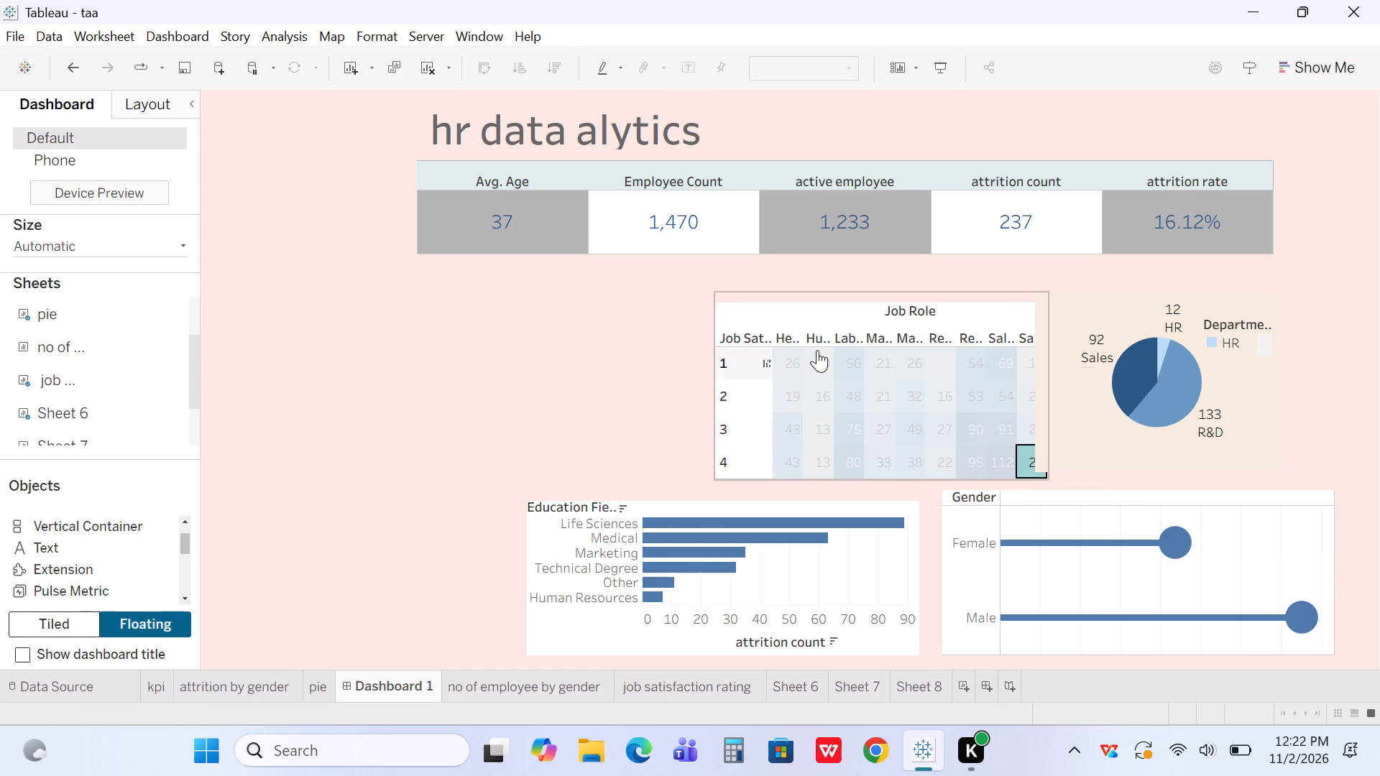
{"action": "left_click", "coordinate": [950, 304]}
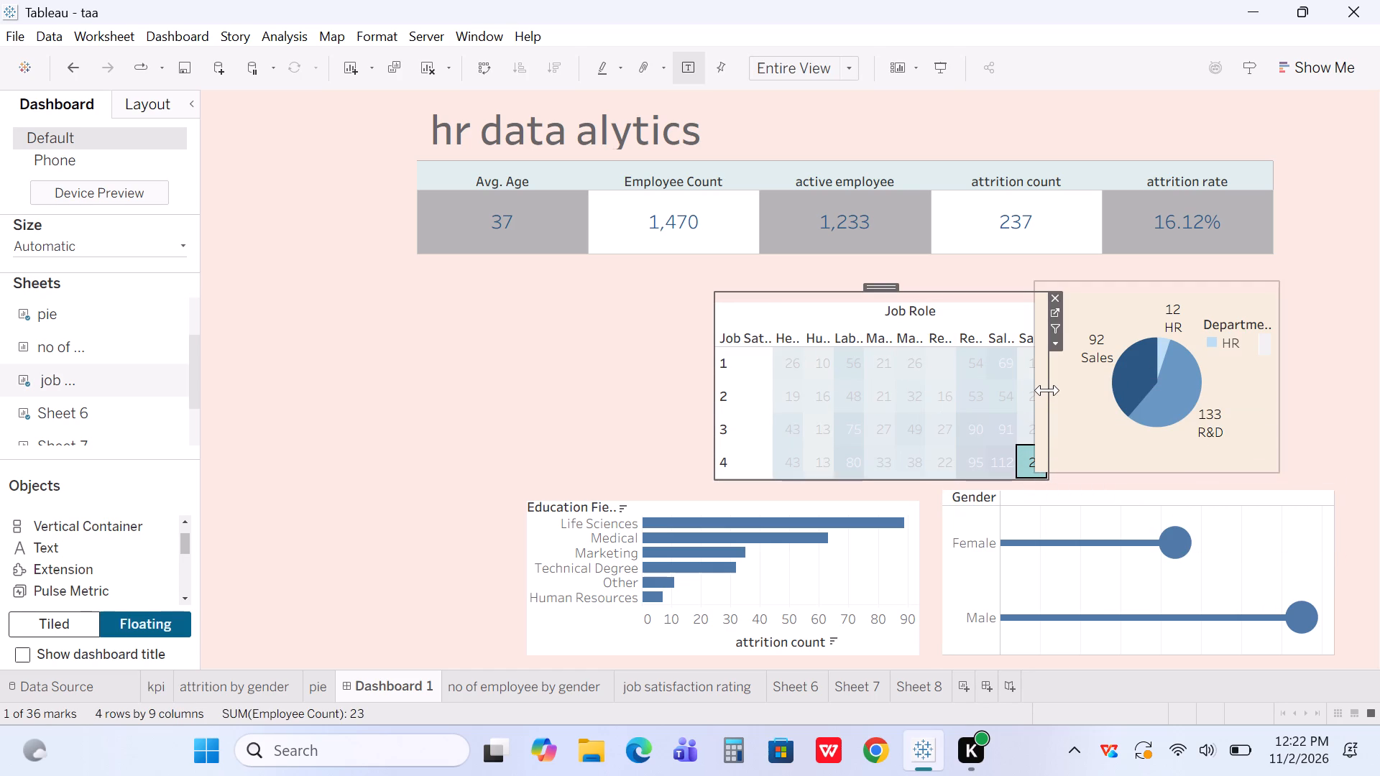
{"action": "left_click_drag", "start_coordinate": [1047, 390], "coordinate": [1016, 390]}
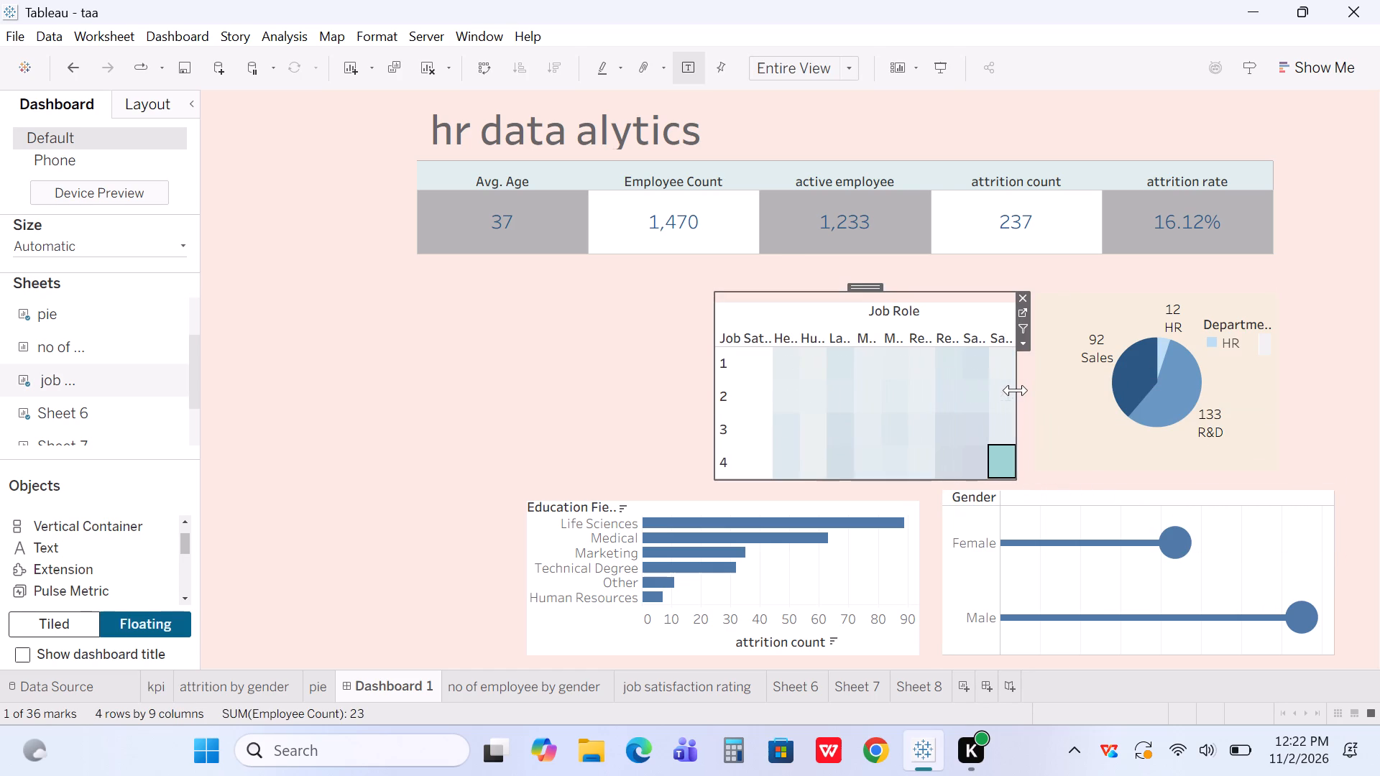
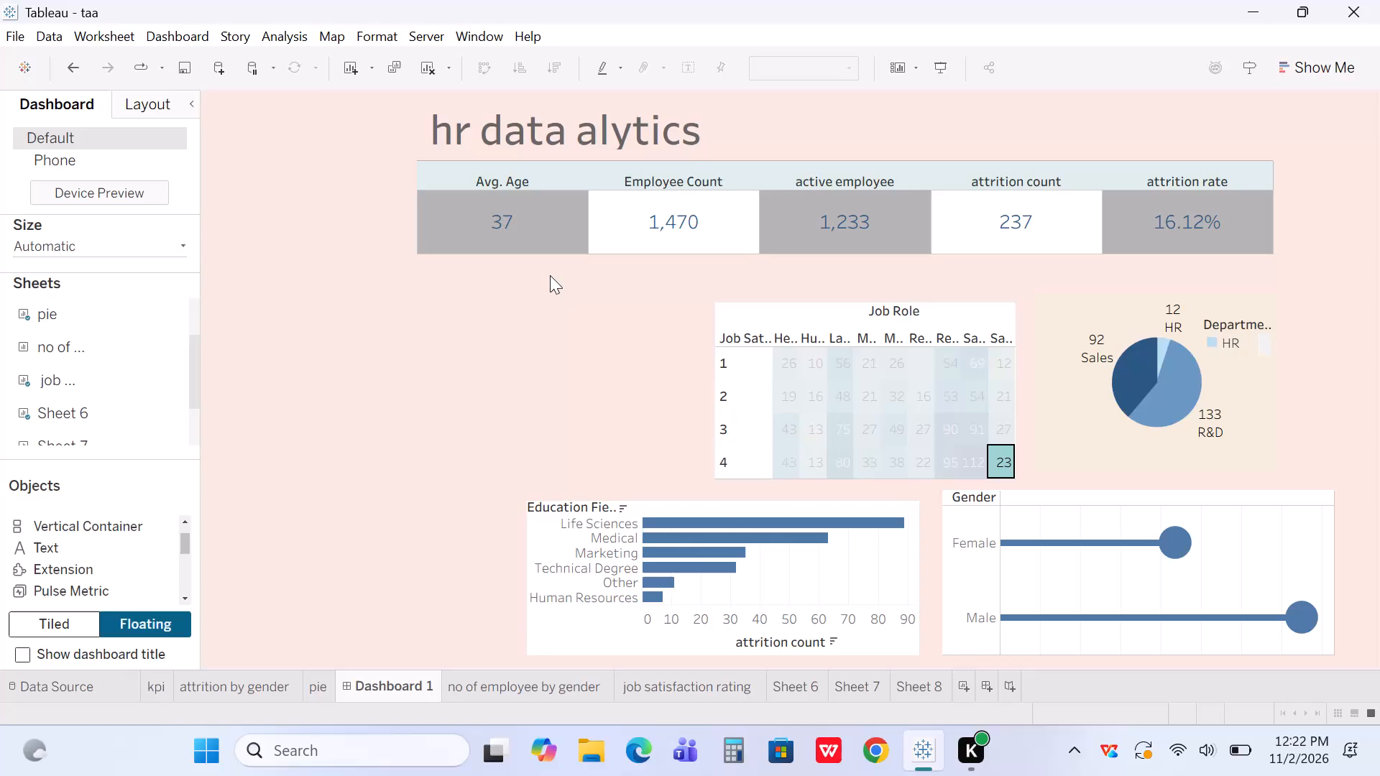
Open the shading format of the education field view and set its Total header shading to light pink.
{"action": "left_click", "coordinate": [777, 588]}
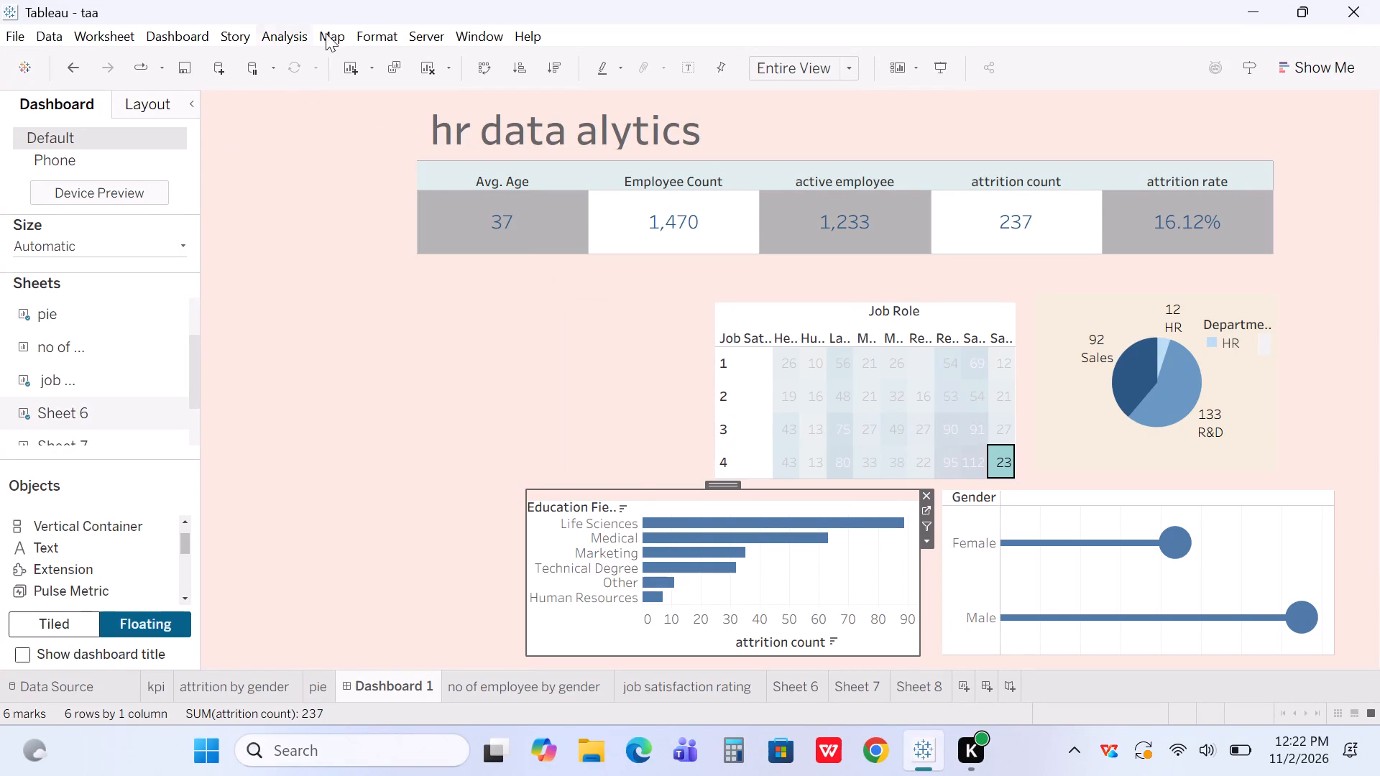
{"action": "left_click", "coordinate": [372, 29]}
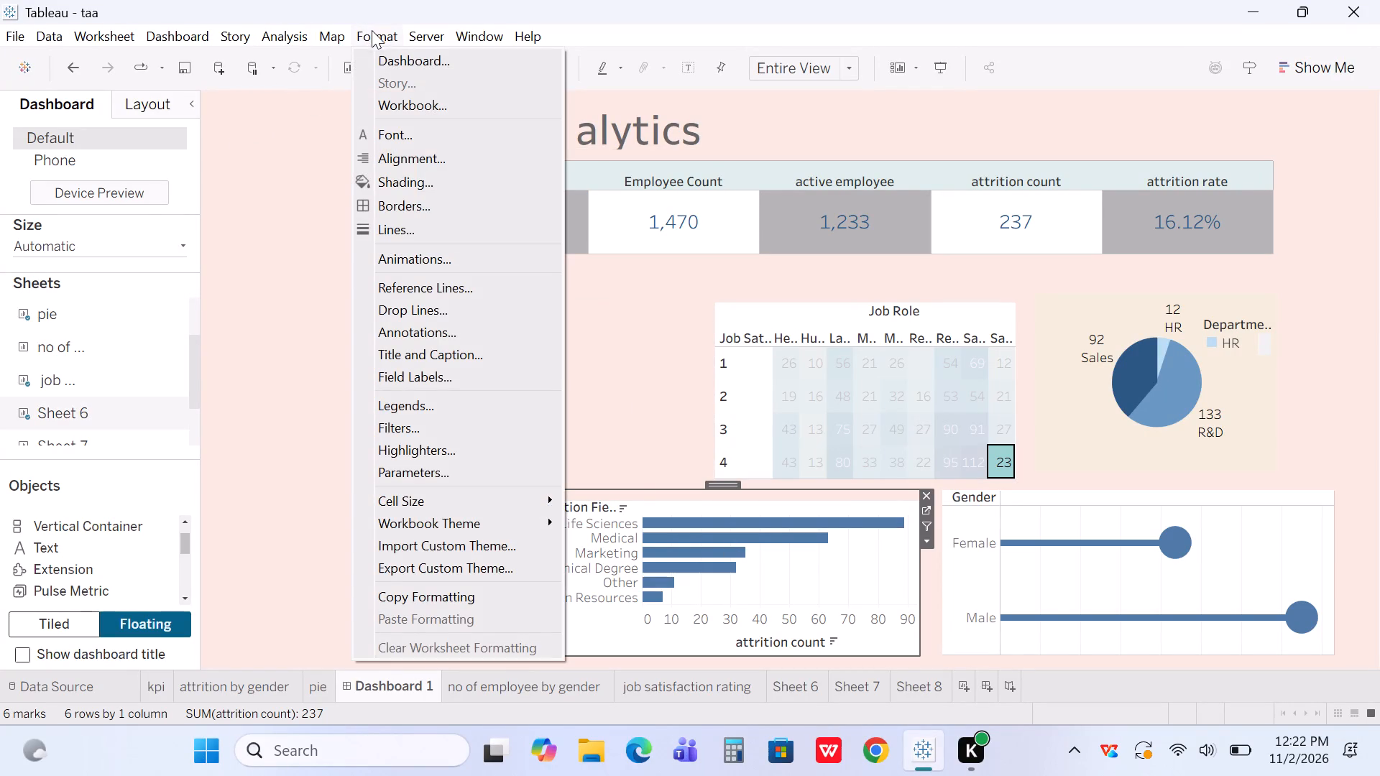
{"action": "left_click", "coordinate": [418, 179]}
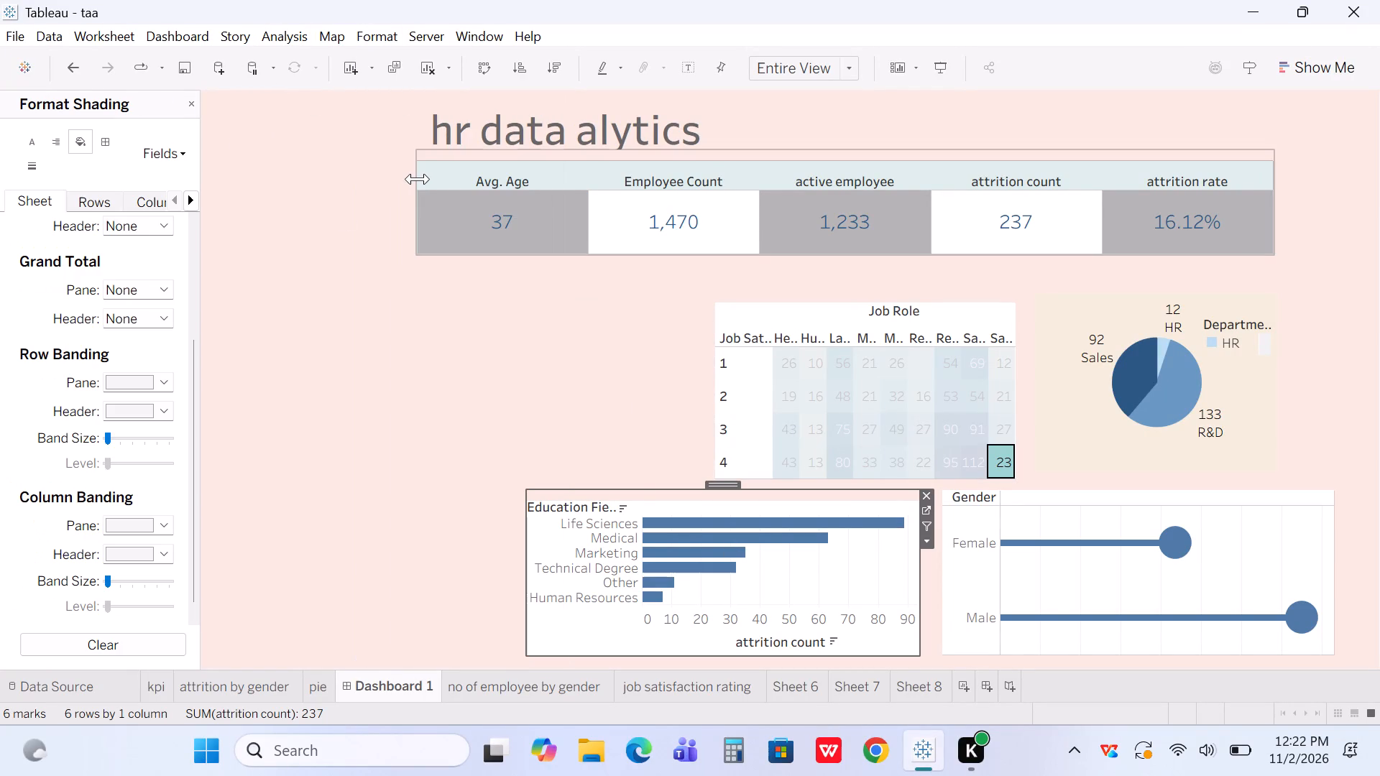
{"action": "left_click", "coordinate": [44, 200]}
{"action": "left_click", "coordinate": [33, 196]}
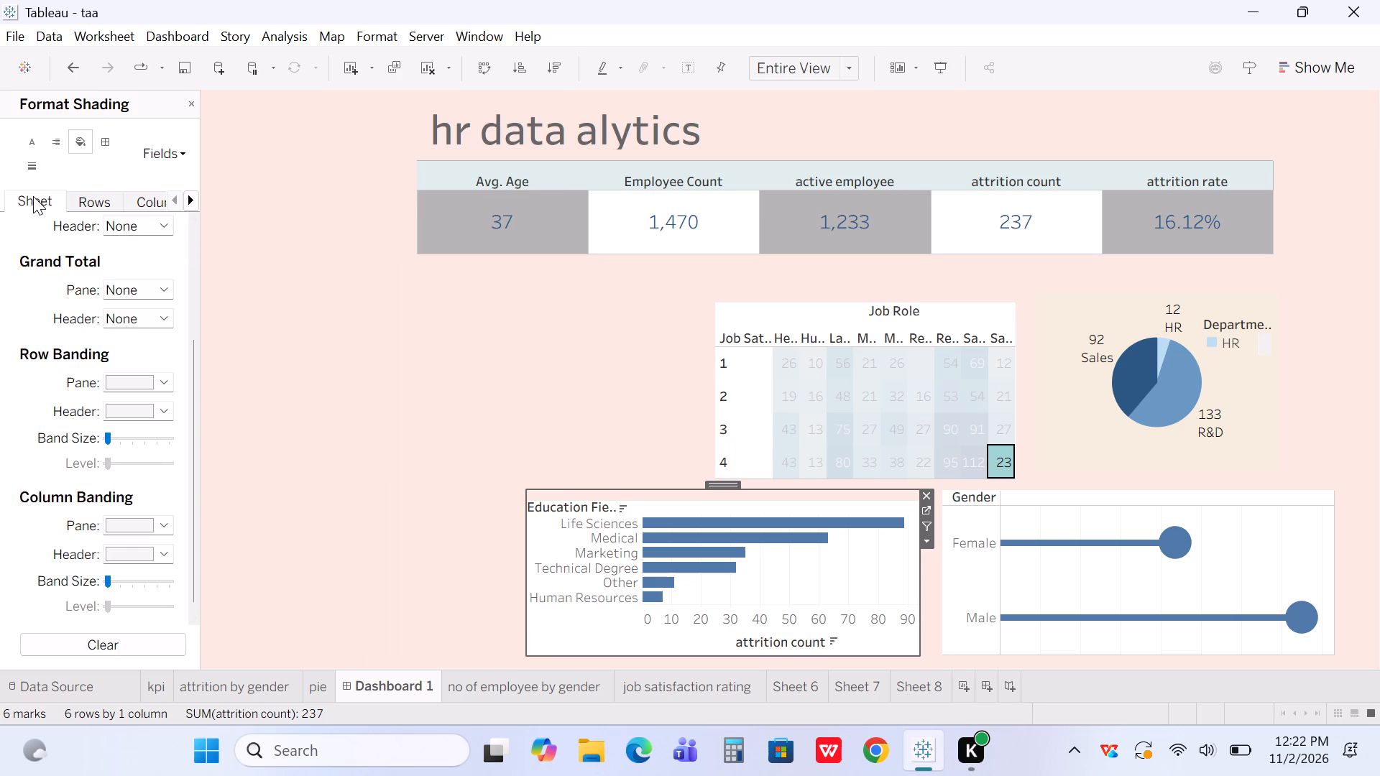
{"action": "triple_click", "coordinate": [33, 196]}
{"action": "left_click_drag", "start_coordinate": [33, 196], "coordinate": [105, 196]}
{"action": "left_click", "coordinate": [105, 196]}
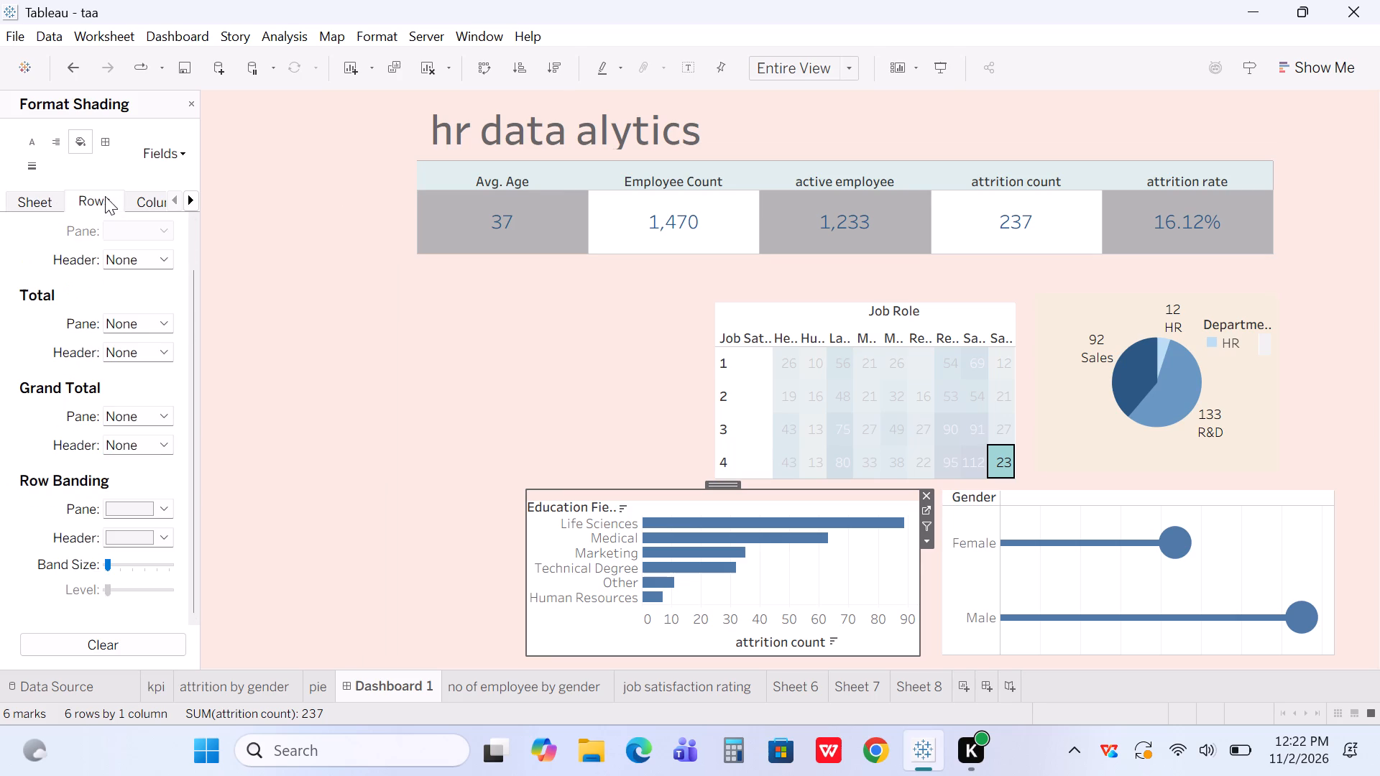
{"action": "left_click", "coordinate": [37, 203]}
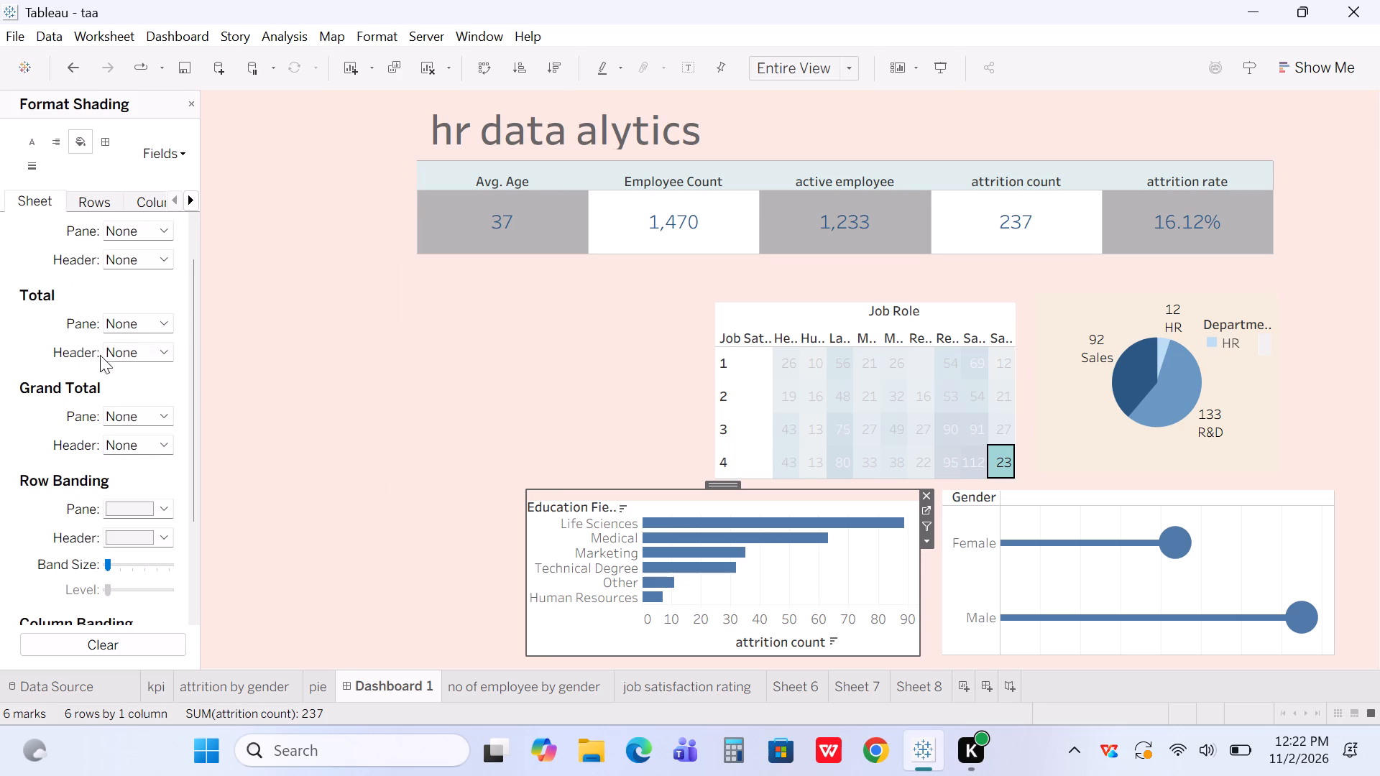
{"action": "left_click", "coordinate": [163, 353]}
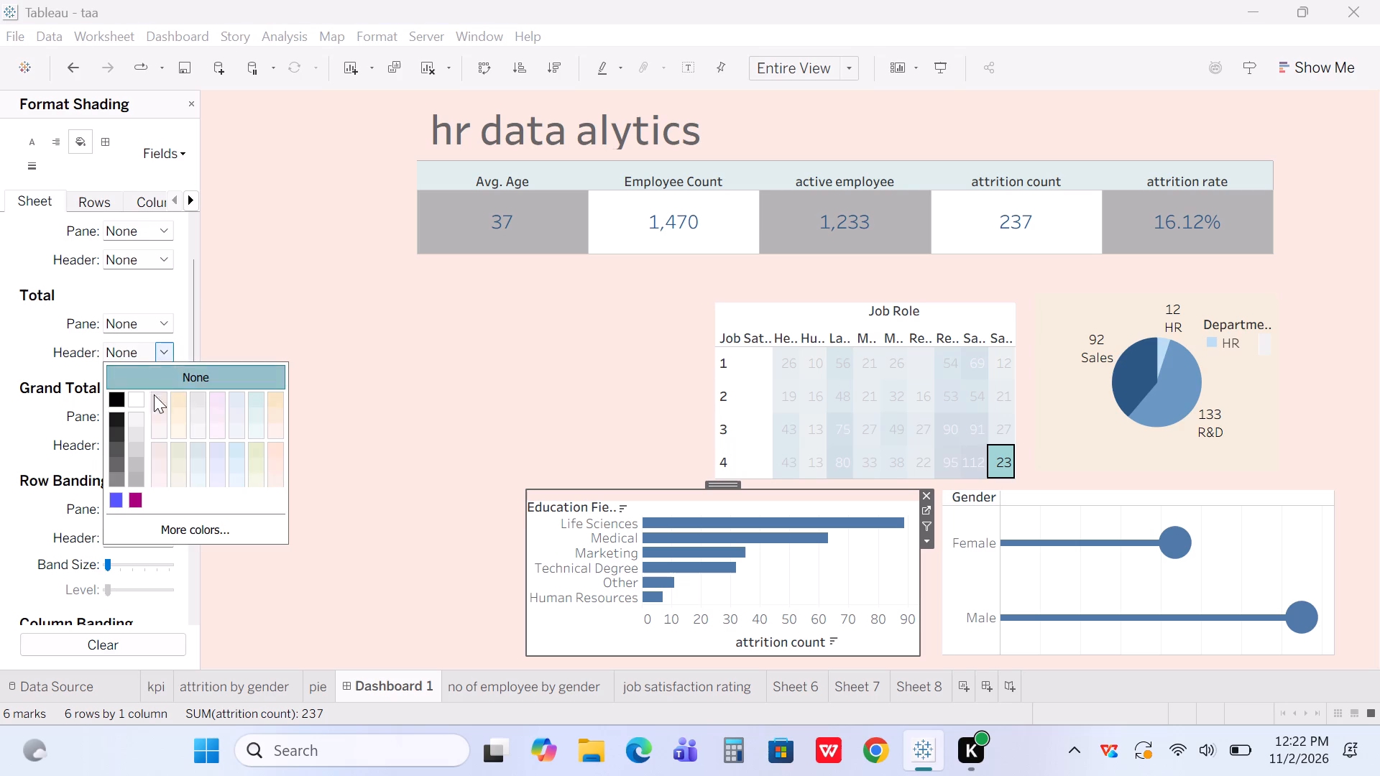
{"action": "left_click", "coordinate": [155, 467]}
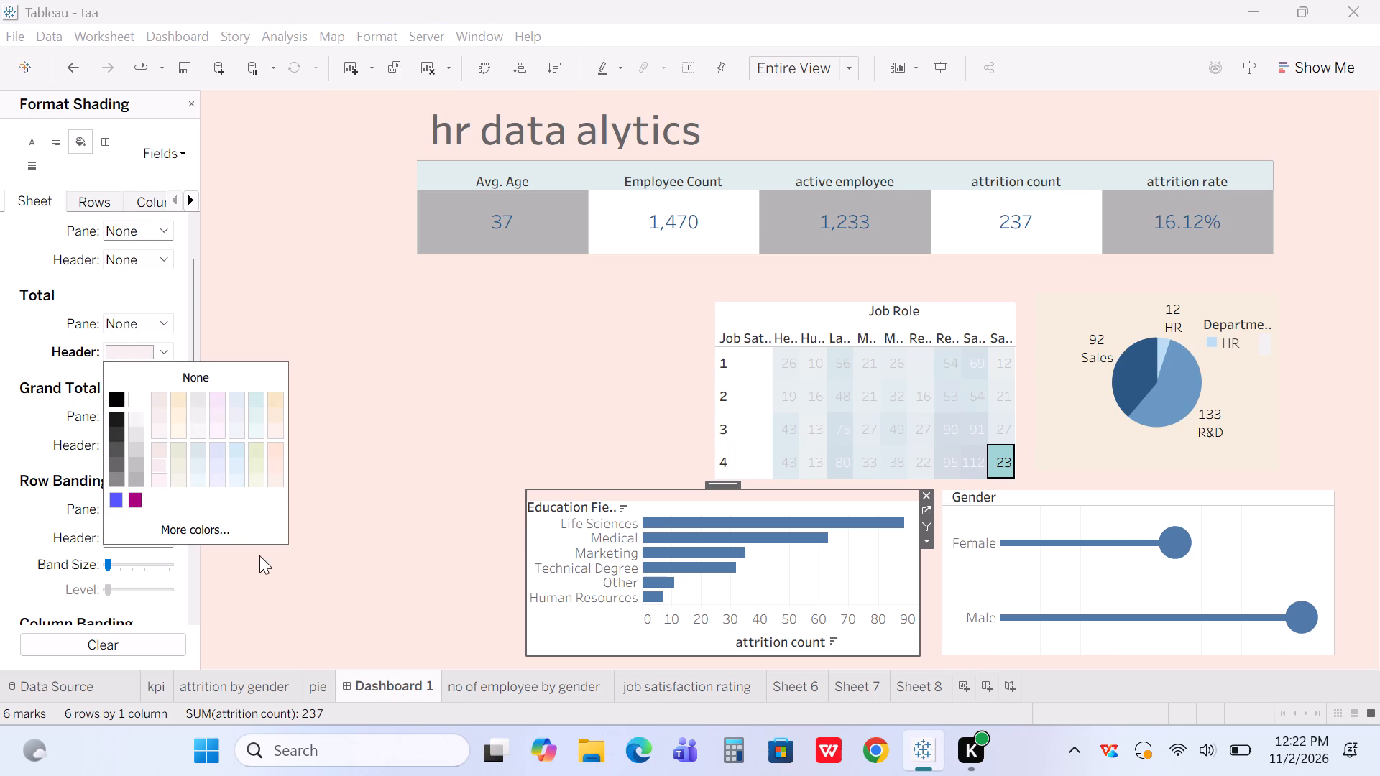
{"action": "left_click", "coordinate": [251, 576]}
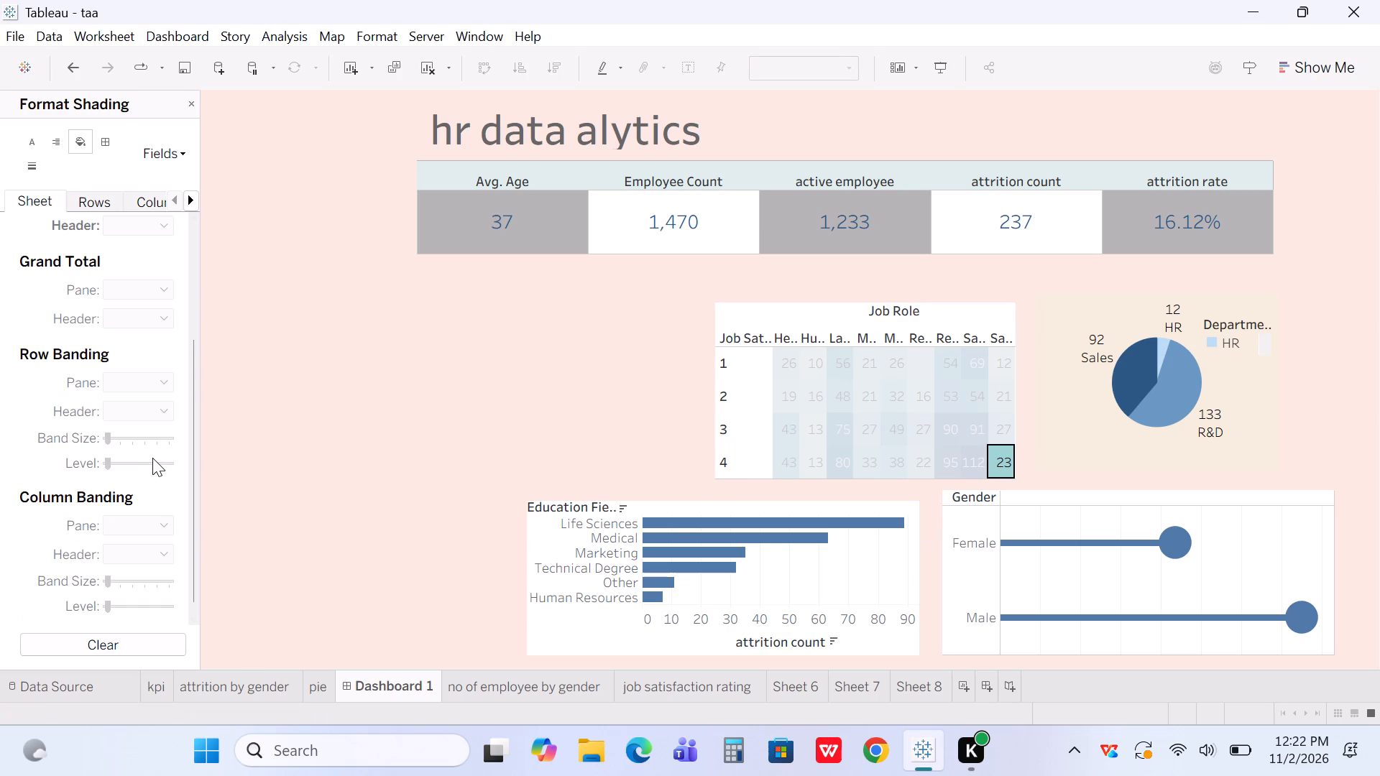
Change the education field view's Total header shading to light lavender.
{"action": "left_click", "coordinate": [94, 205]}
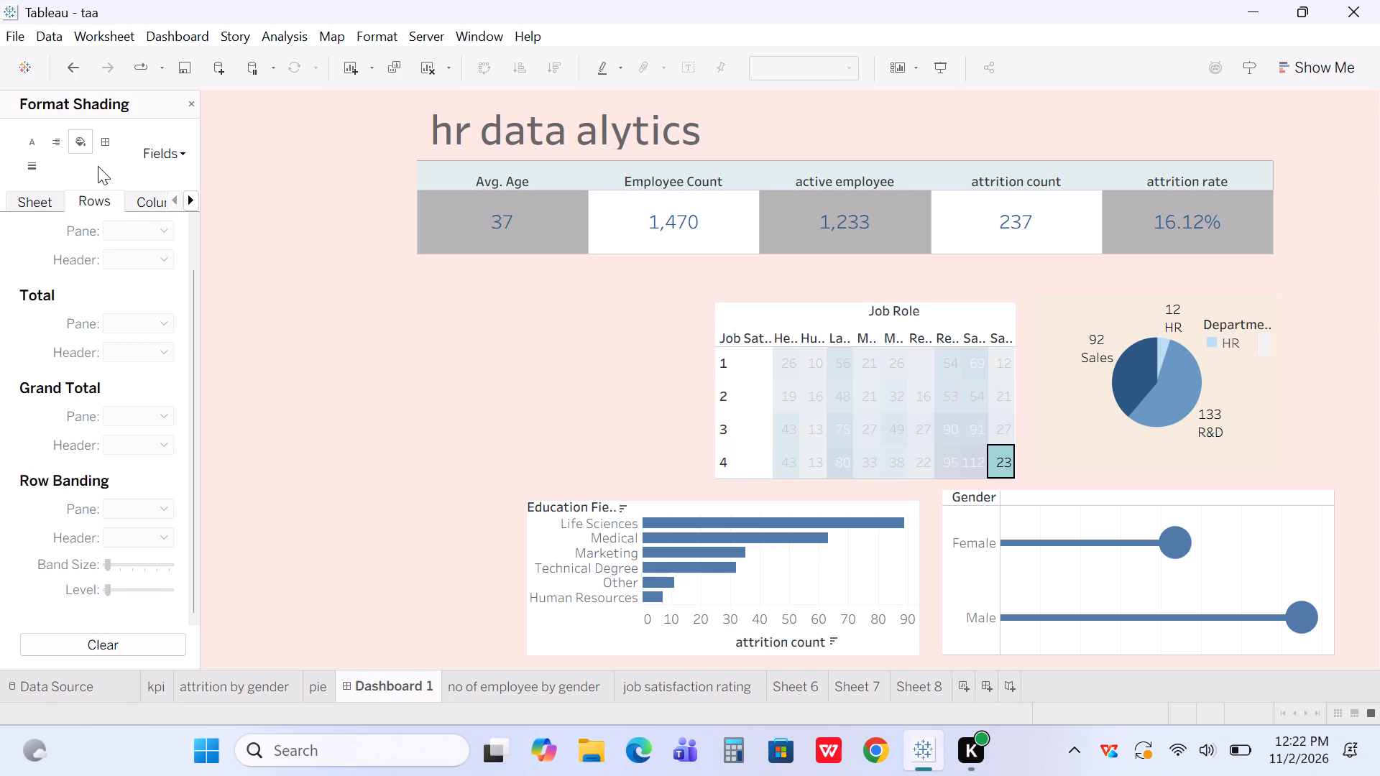
{"action": "left_click_drag", "start_coordinate": [103, 202], "coordinate": [37, 195]}
{"action": "left_click", "coordinate": [37, 195]}
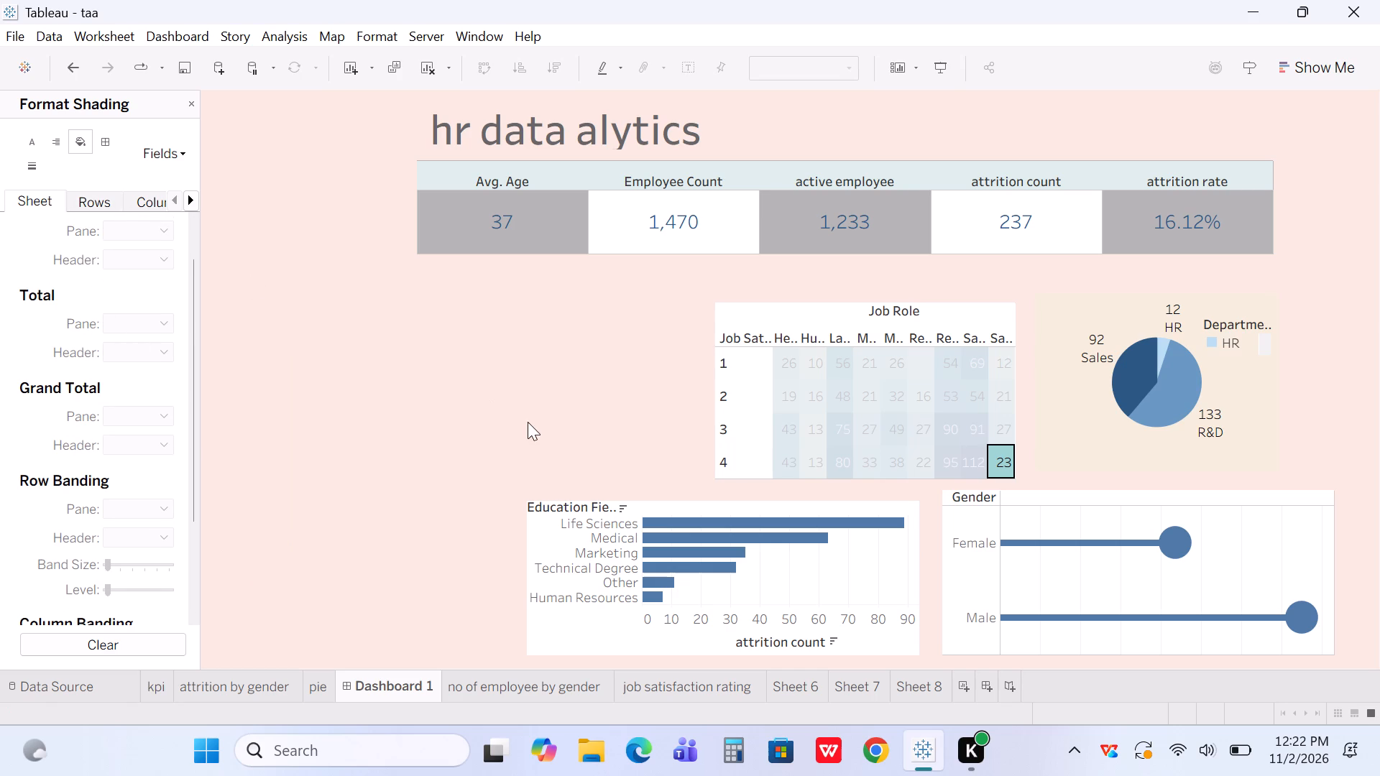
{"action": "left_click", "coordinate": [781, 565]}
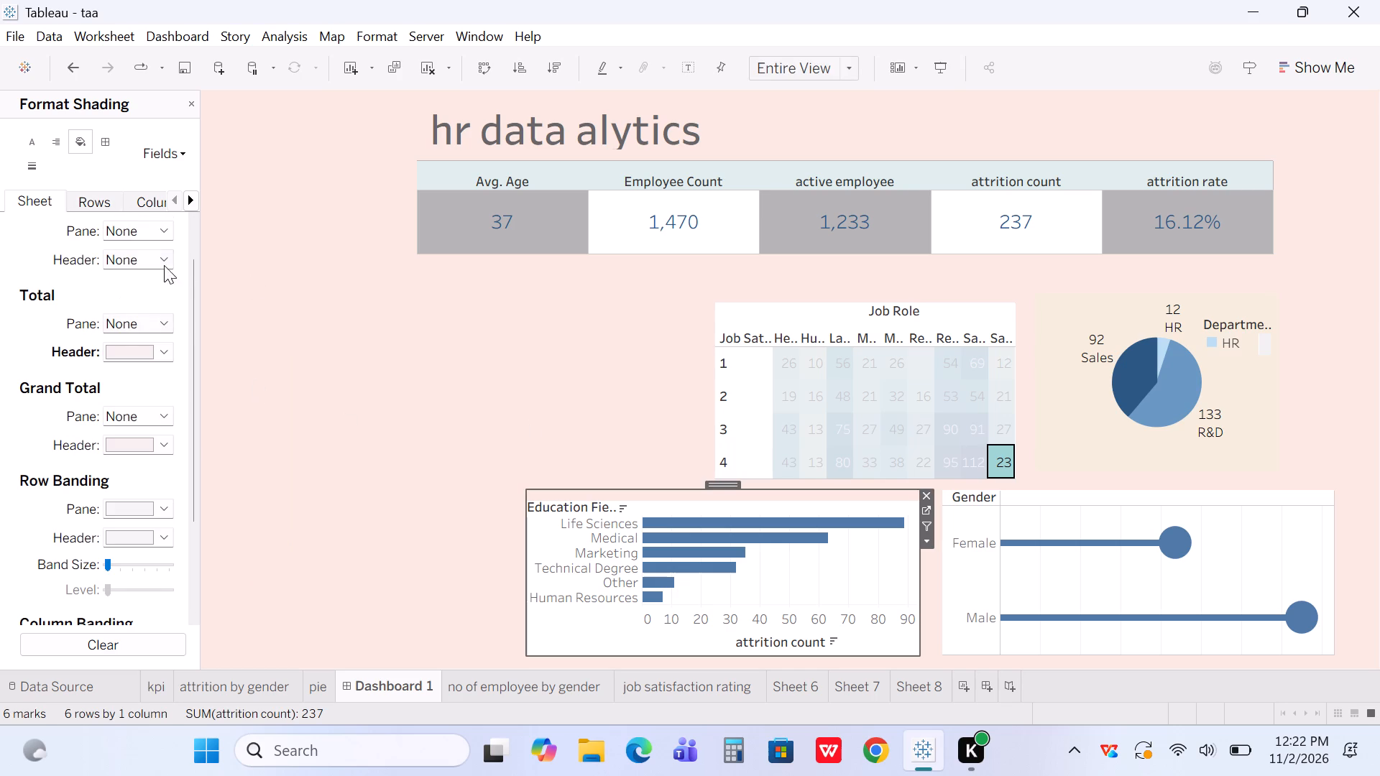
{"action": "left_click", "coordinate": [165, 352]}
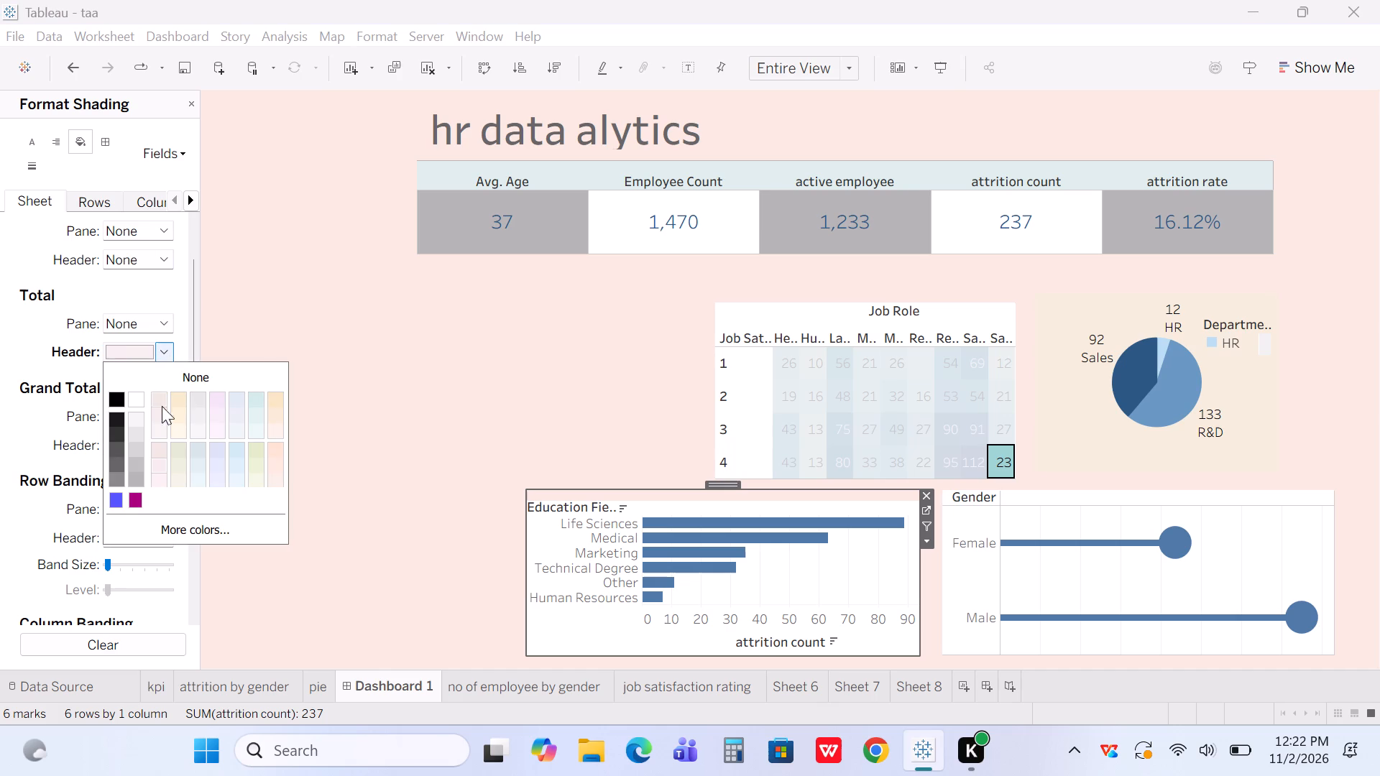
{"action": "left_click", "coordinate": [219, 447]}
{"action": "left_click", "coordinate": [236, 350]}
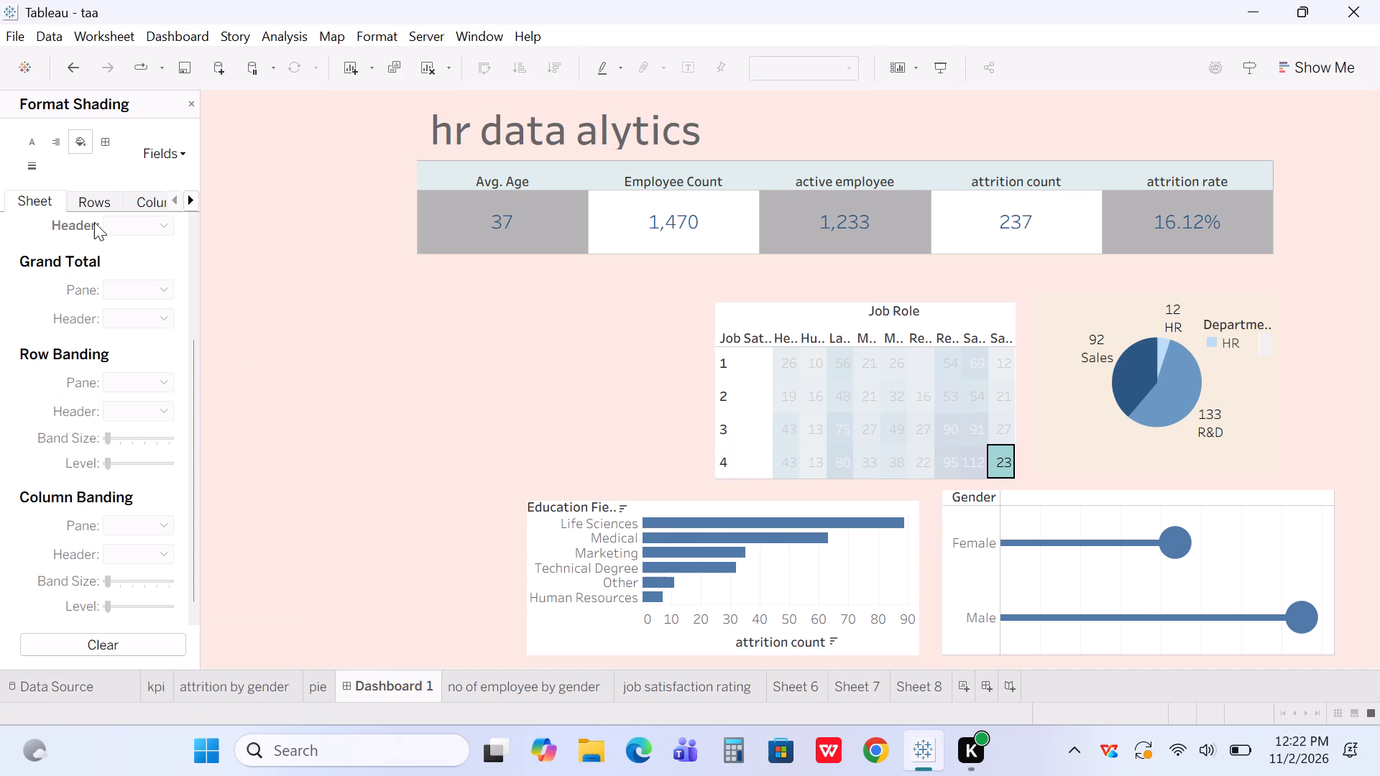
Try pale orange, pink and peach as the education field view's default worksheet shading, and settle on a very pale blue.
{"action": "left_click", "coordinate": [801, 565]}
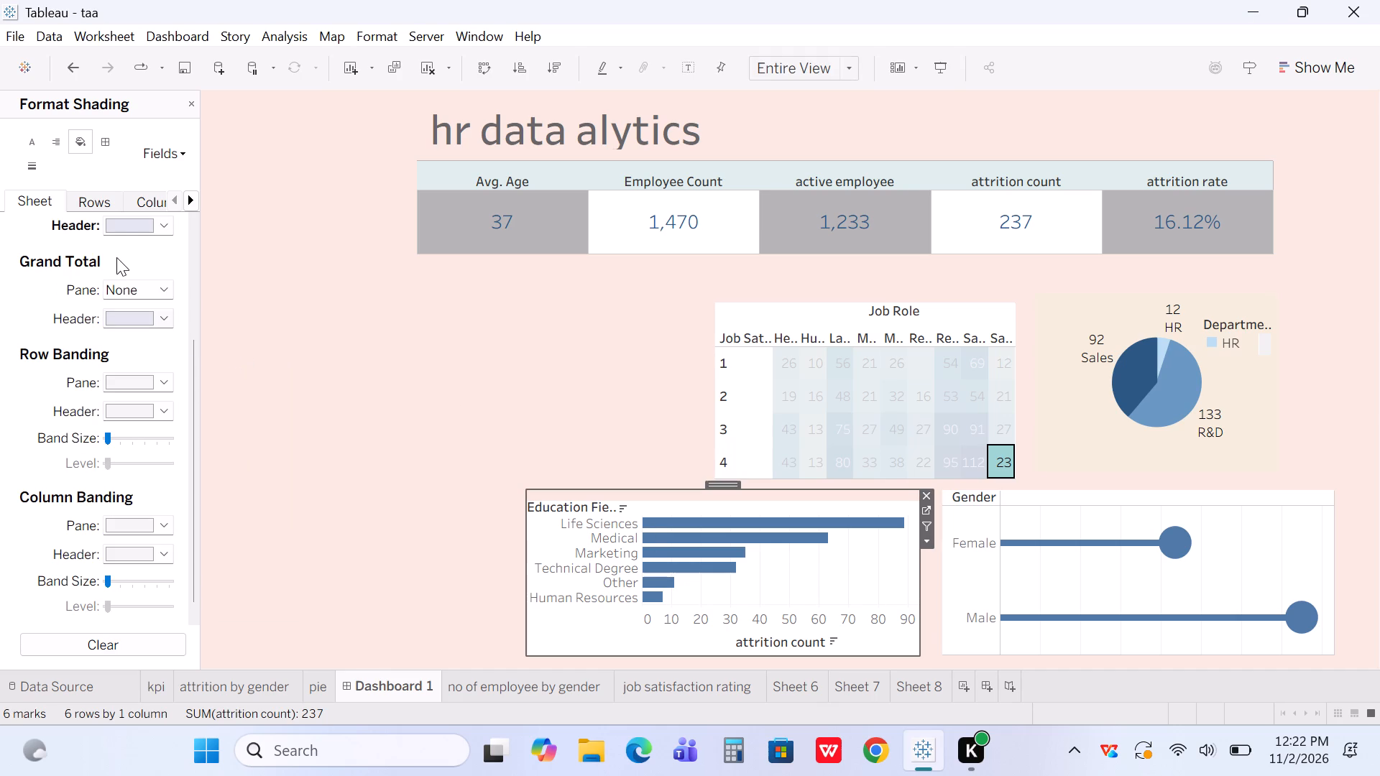
{"action": "left_click", "coordinate": [147, 194]}
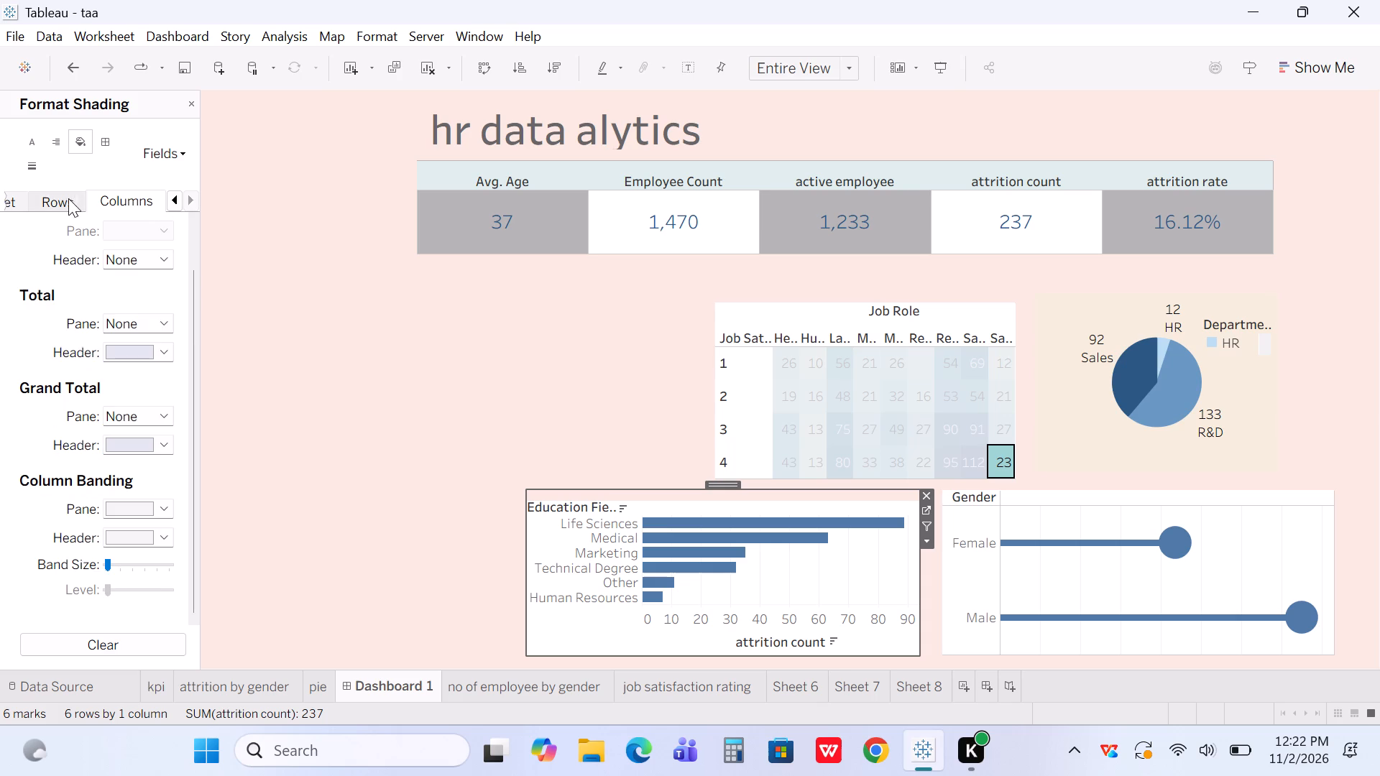
{"action": "left_click", "coordinate": [3, 197]}
{"action": "left_click", "coordinate": [26, 196]}
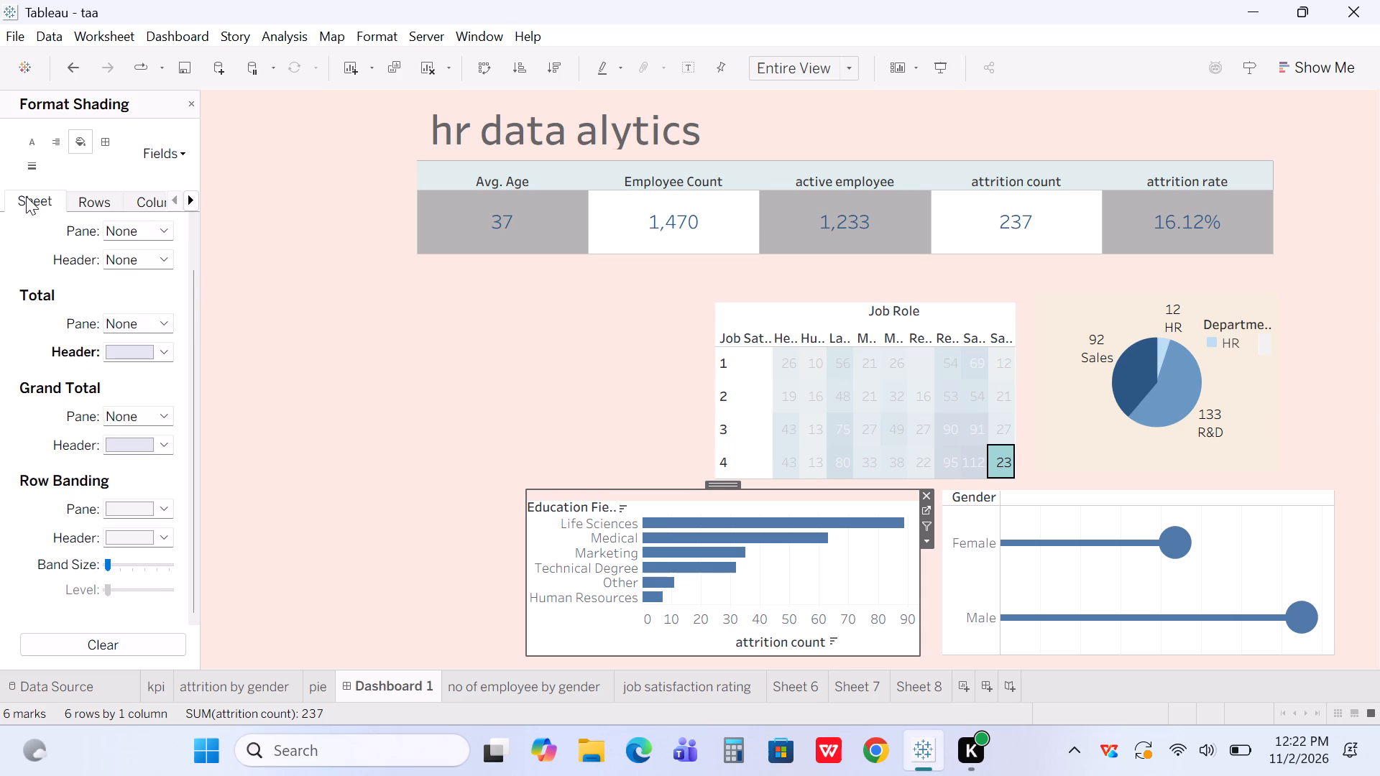
{"action": "left_click", "coordinate": [37, 196]}
{"action": "triple_click", "coordinate": [37, 196]}
{"action": "left_click_drag", "start_coordinate": [37, 196], "coordinate": [72, 279]}
{"action": "scroll", "coordinate": [100, 419], "scroll_direction": "down", "scroll_amount": 2}
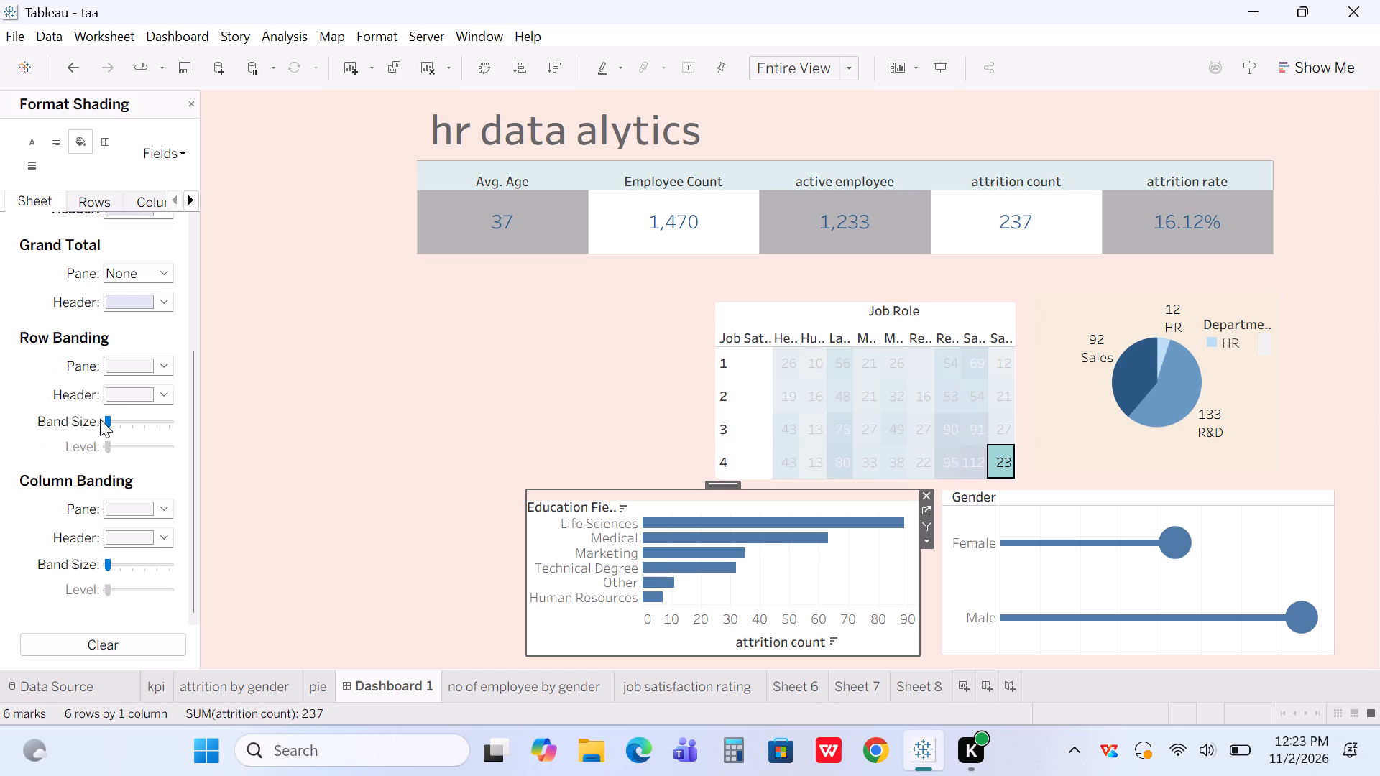
{"action": "scroll", "coordinate": [100, 419], "scroll_direction": "down", "scroll_amount": 1}
{"action": "scroll", "coordinate": [100, 419], "scroll_direction": "up", "scroll_amount": 3}
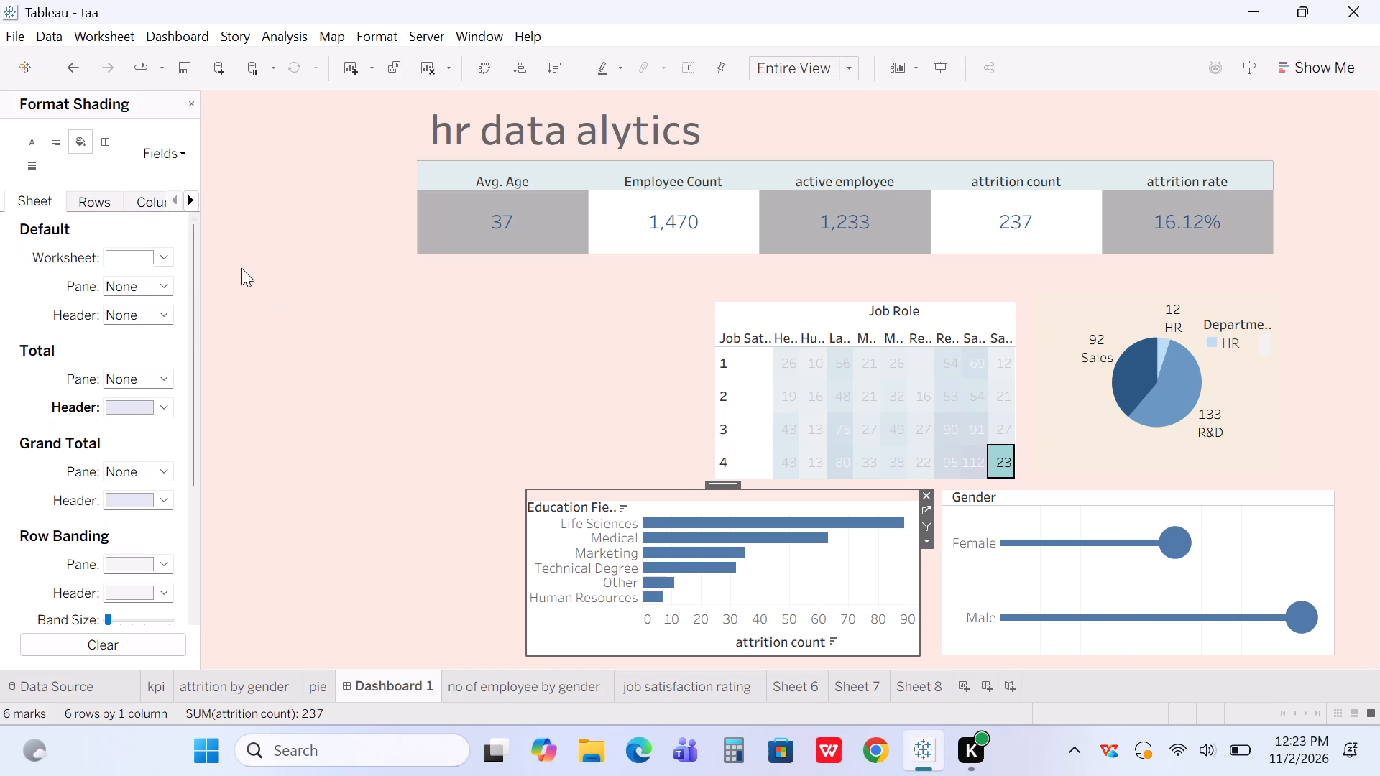
{"action": "left_click", "coordinate": [158, 254]}
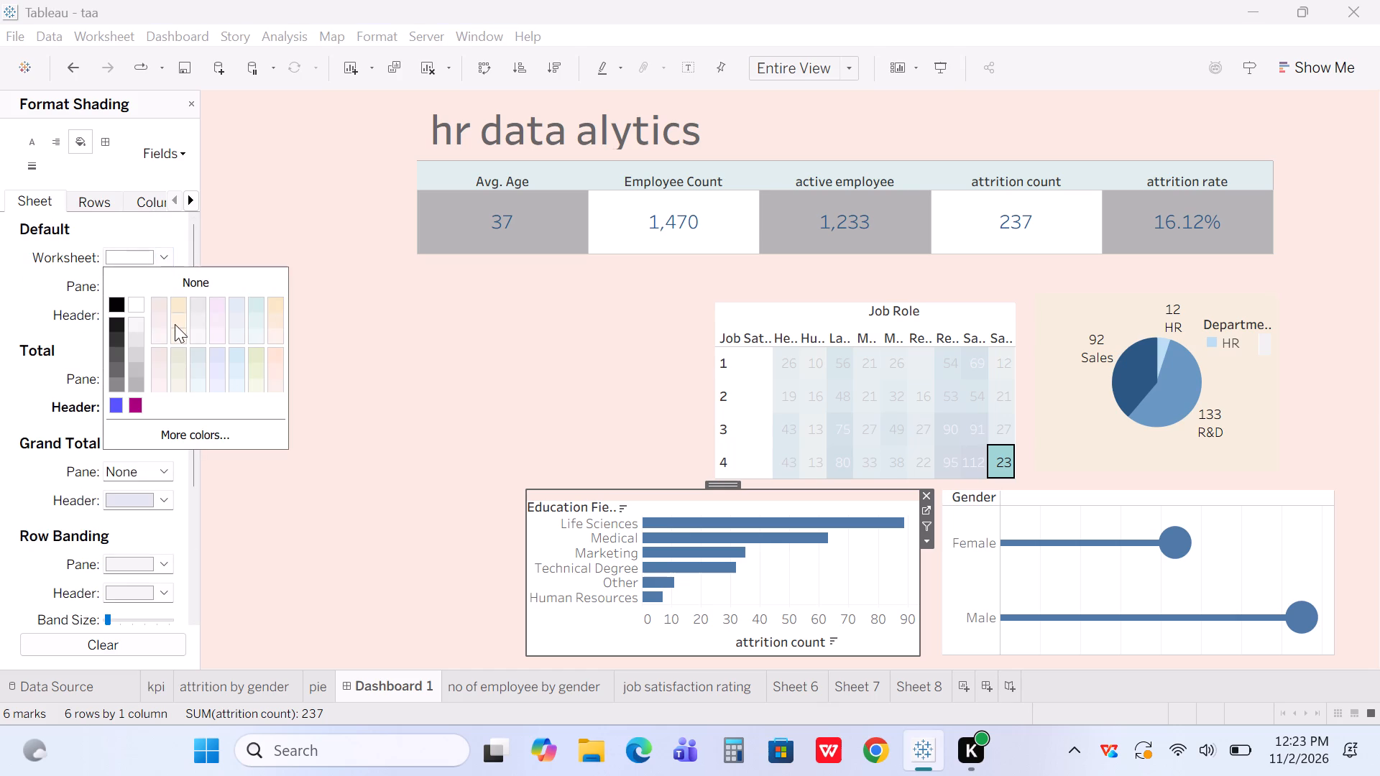
{"action": "left_click", "coordinate": [178, 320]}
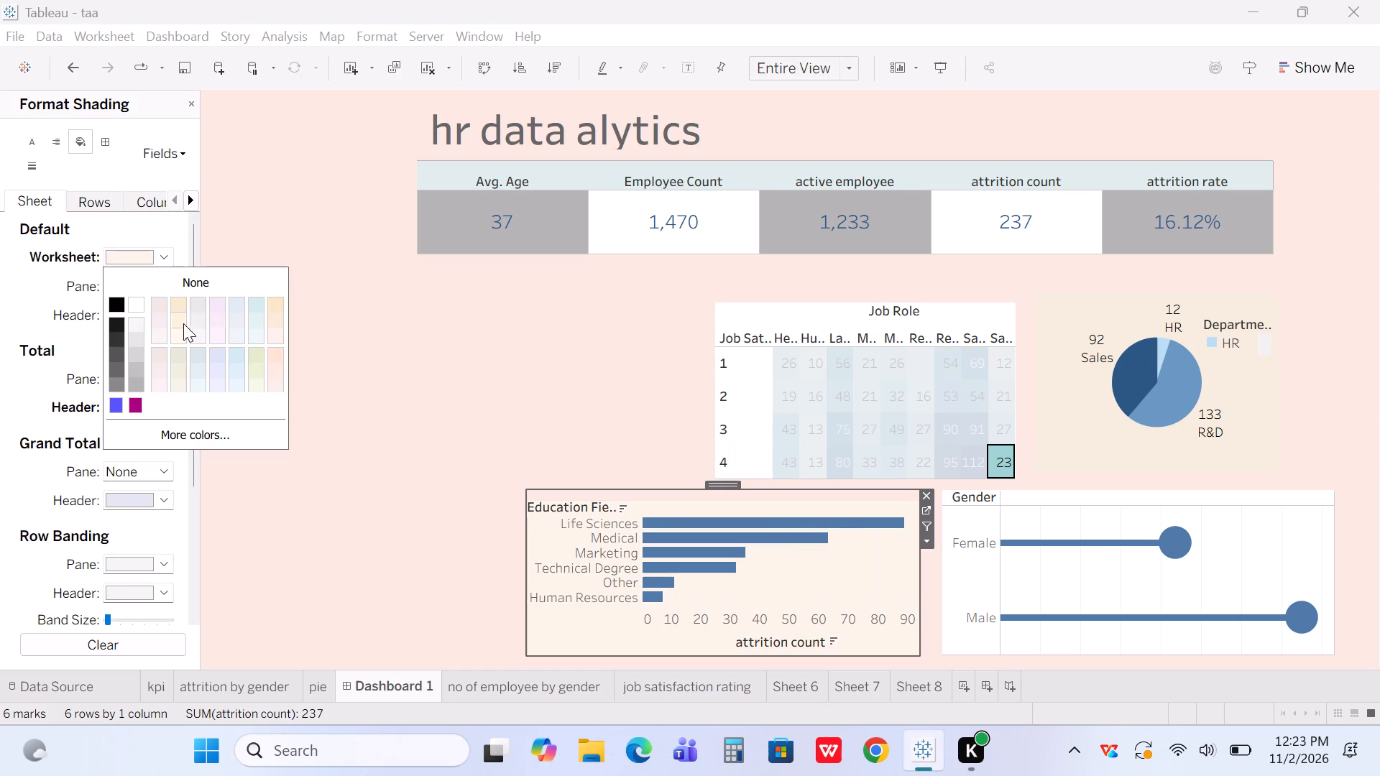
{"action": "left_click", "coordinate": [158, 323]}
{"action": "left_click", "coordinate": [275, 369]}
{"action": "left_click", "coordinate": [257, 319]}
{"action": "left_click", "coordinate": [383, 312]}
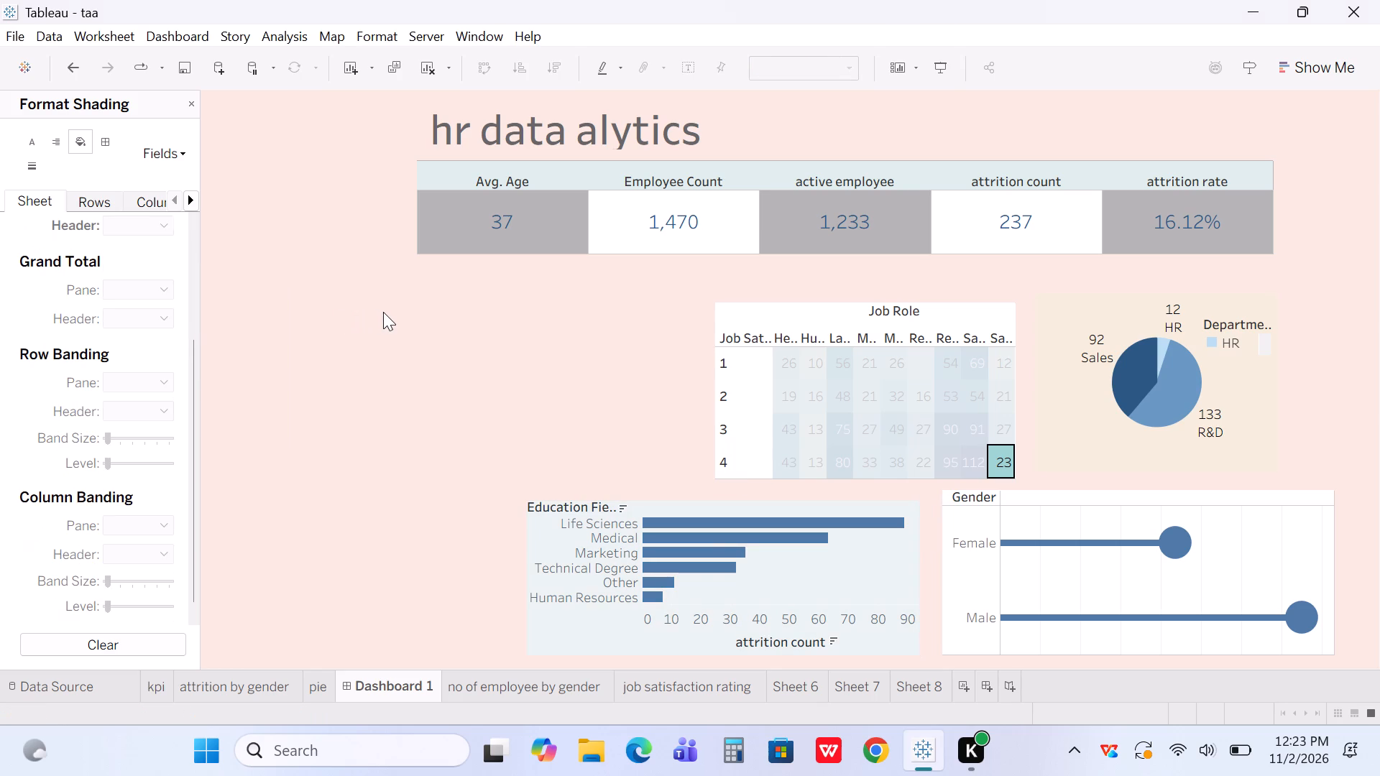
Set the default worksheet shading of the gender view to light blue.
{"action": "left_click", "coordinate": [1052, 564]}
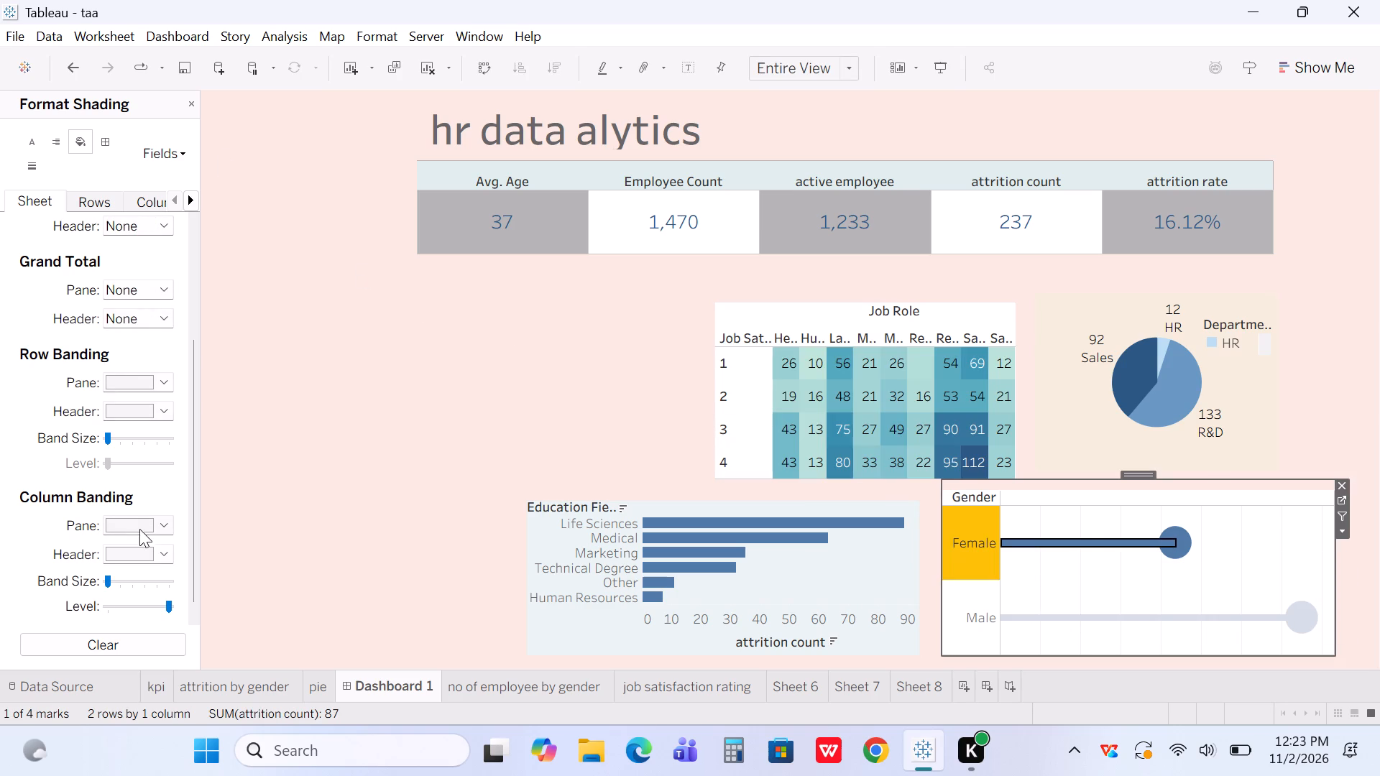
{"action": "scroll", "coordinate": [121, 354], "scroll_direction": "down", "scroll_amount": 3}
{"action": "scroll", "coordinate": [121, 354], "scroll_direction": "up", "scroll_amount": 4}
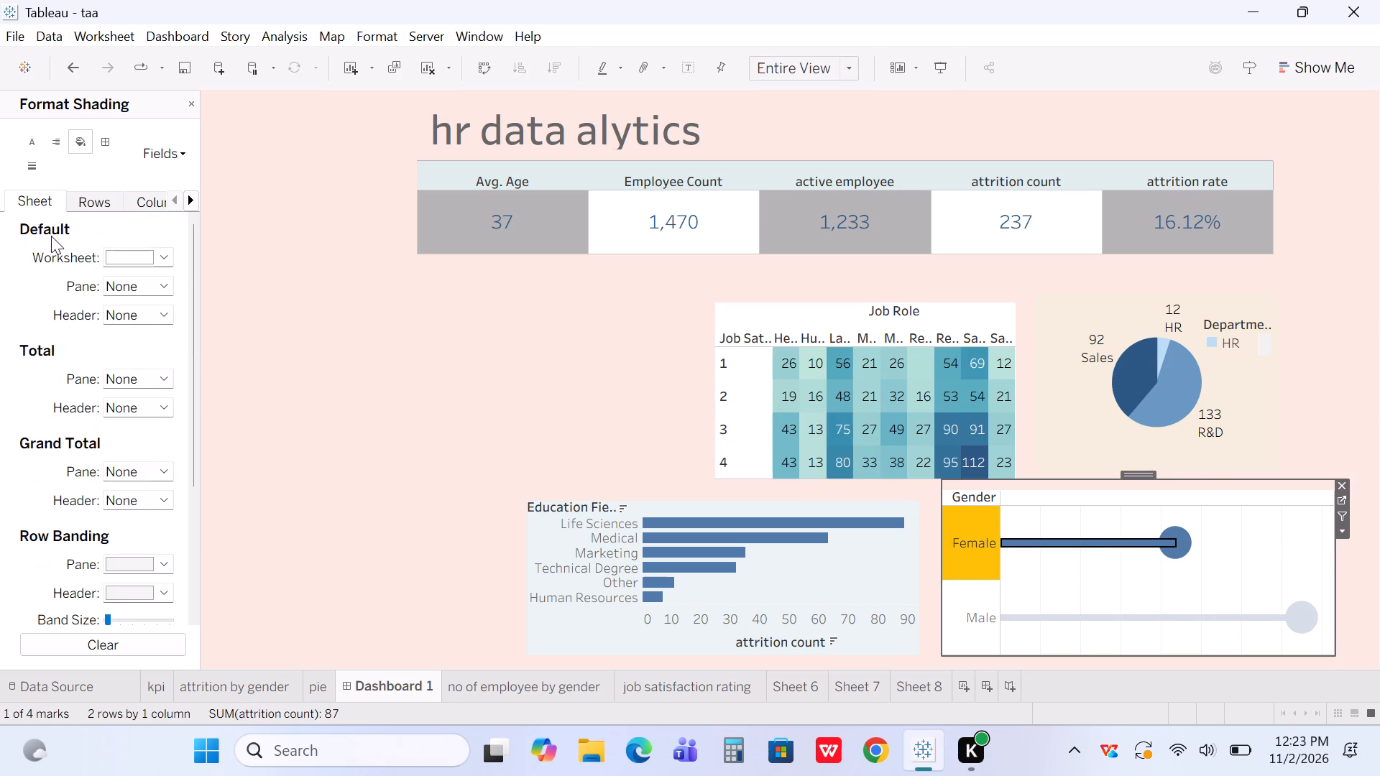
{"action": "triple_click", "coordinate": [40, 185]}
{"action": "left_click", "coordinate": [40, 185]}
{"action": "left_click_drag", "start_coordinate": [40, 185], "coordinate": [89, 193]}
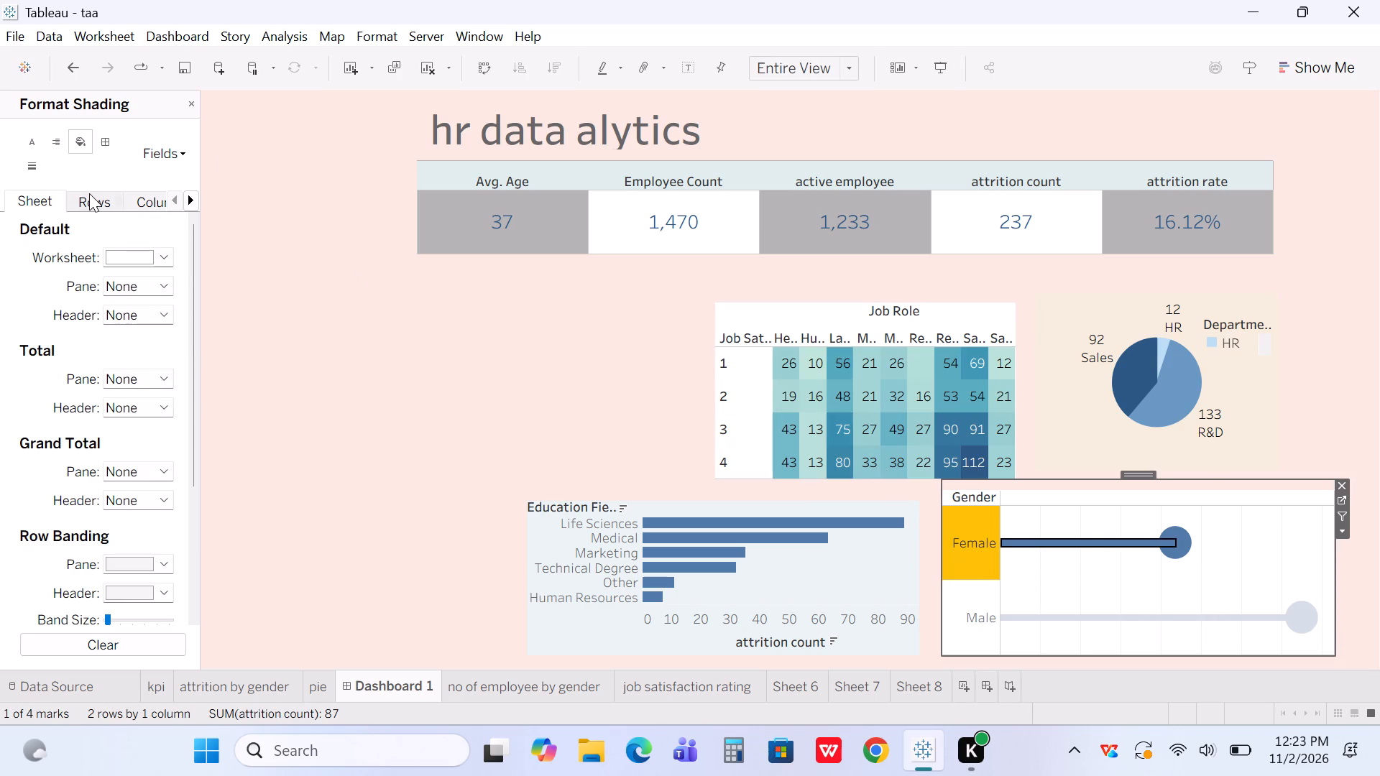
{"action": "left_click", "coordinate": [89, 193]}
{"action": "left_click", "coordinate": [38, 200]}
{"action": "left_click", "coordinate": [167, 254]}
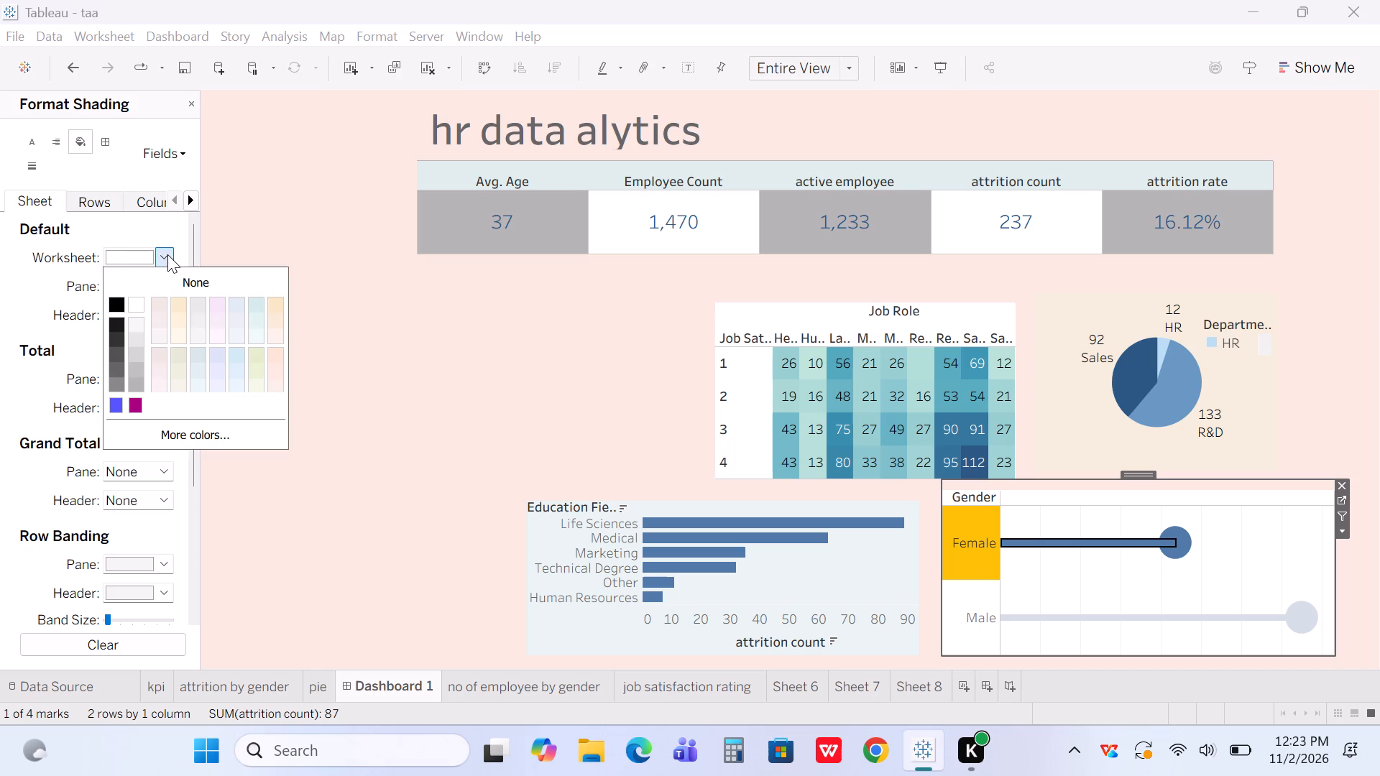
{"action": "left_click", "coordinate": [229, 349]}
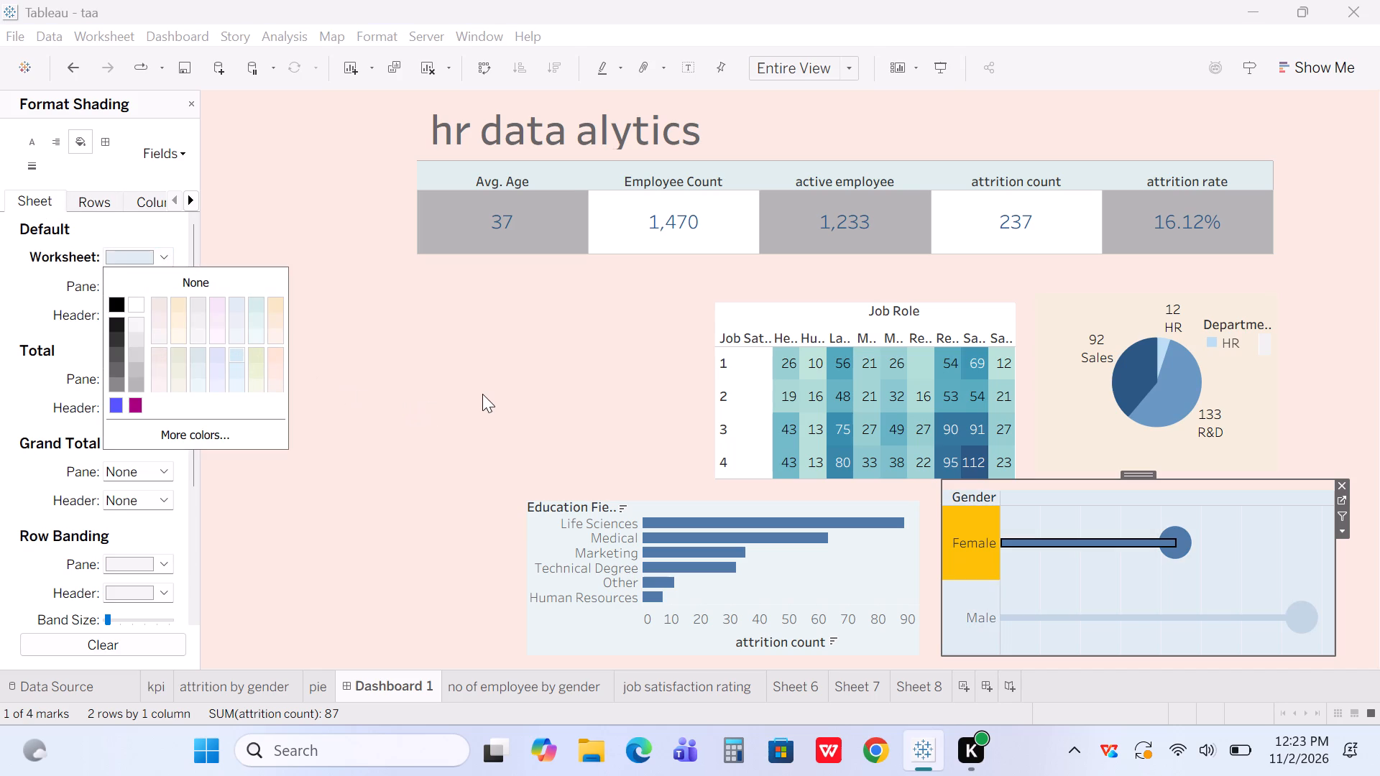
{"action": "left_click", "coordinate": [482, 394]}
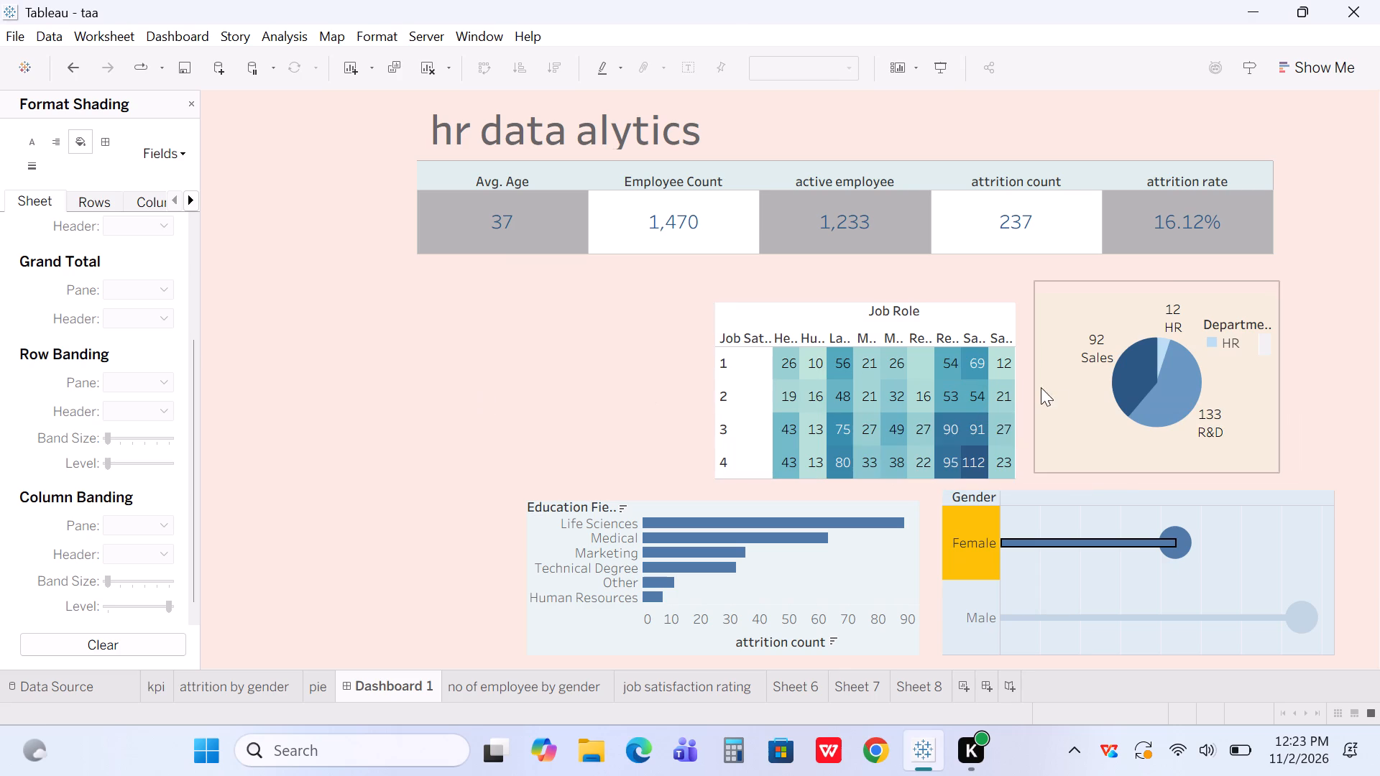
Change the default worksheet shading of the pie view to a very pale blue.
{"action": "left_click", "coordinate": [1069, 399]}
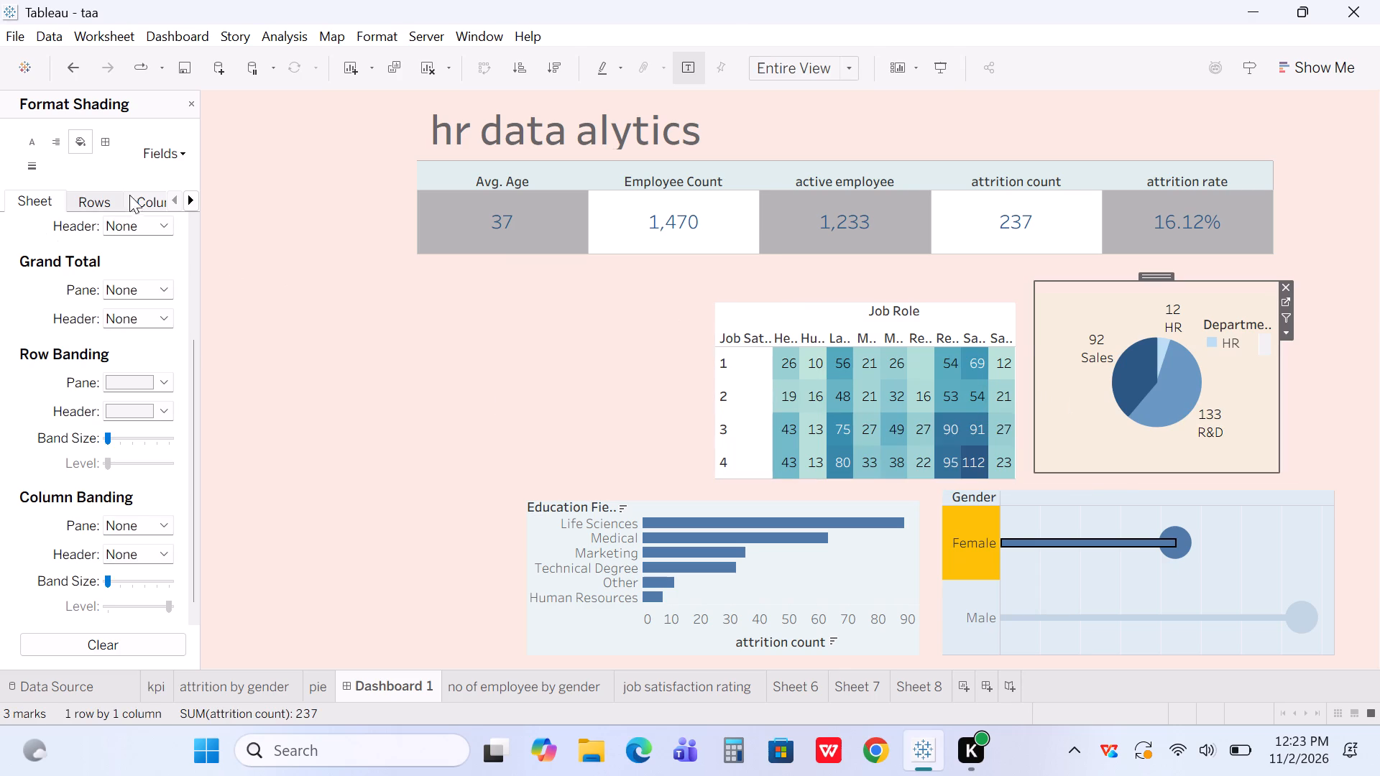
{"action": "left_click", "coordinate": [91, 208]}
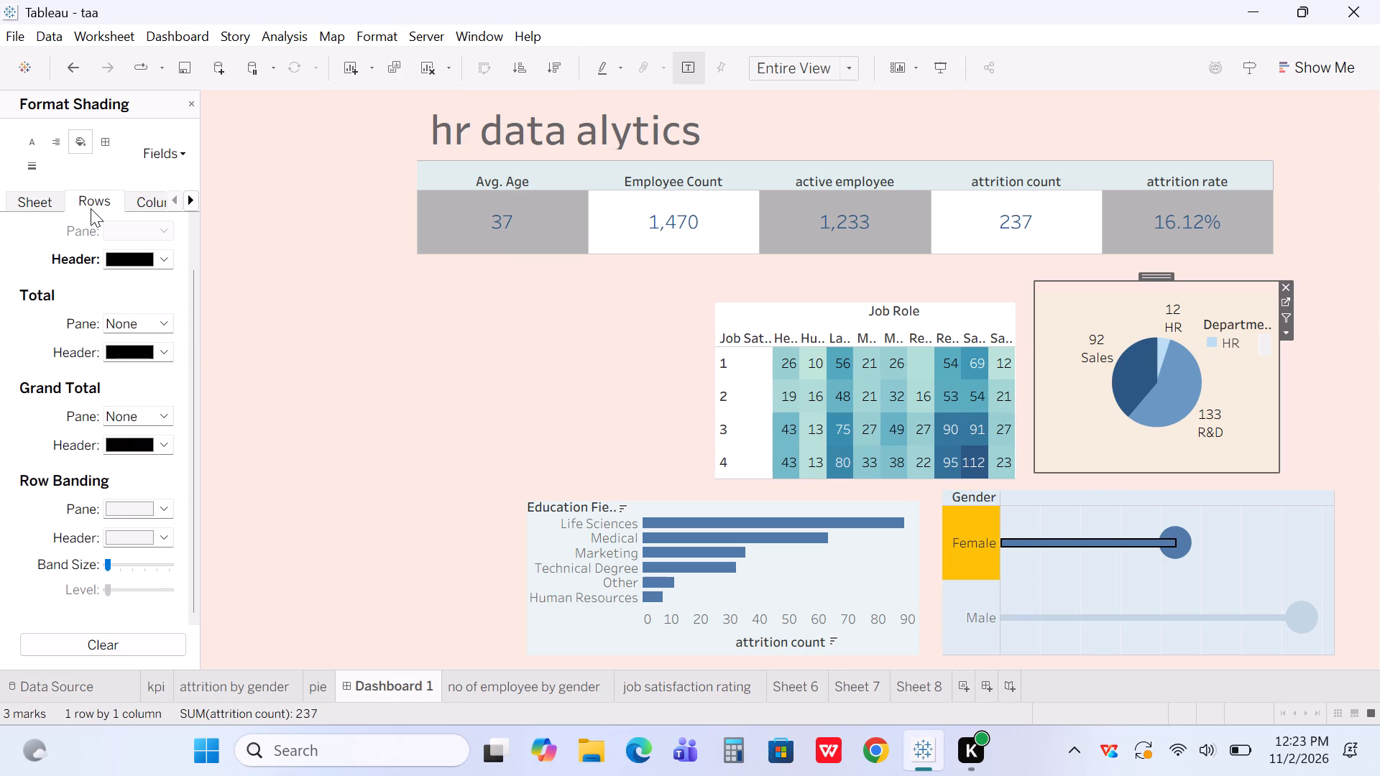
{"action": "left_click", "coordinate": [44, 203]}
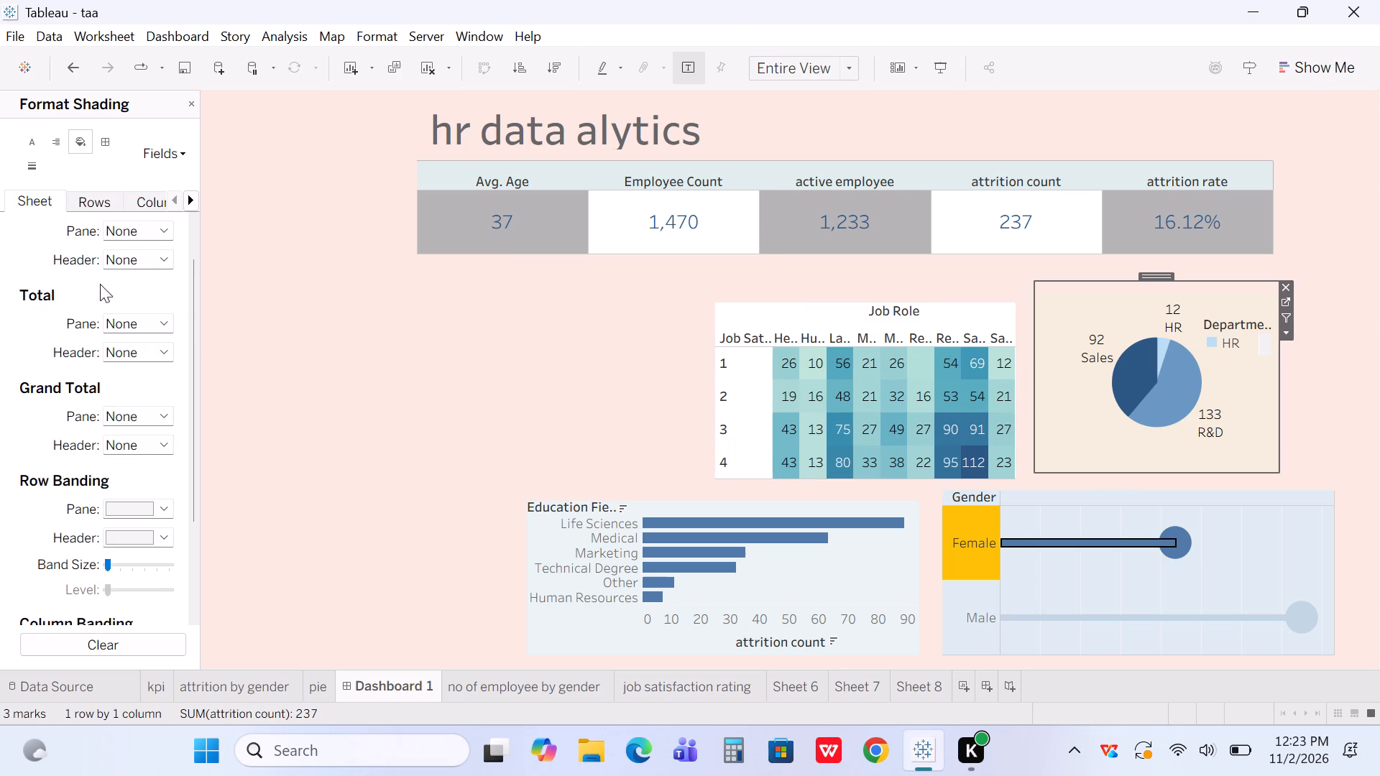
{"action": "scroll", "coordinate": [100, 302], "scroll_direction": "up", "scroll_amount": 3}
{"action": "left_click", "coordinate": [162, 250]}
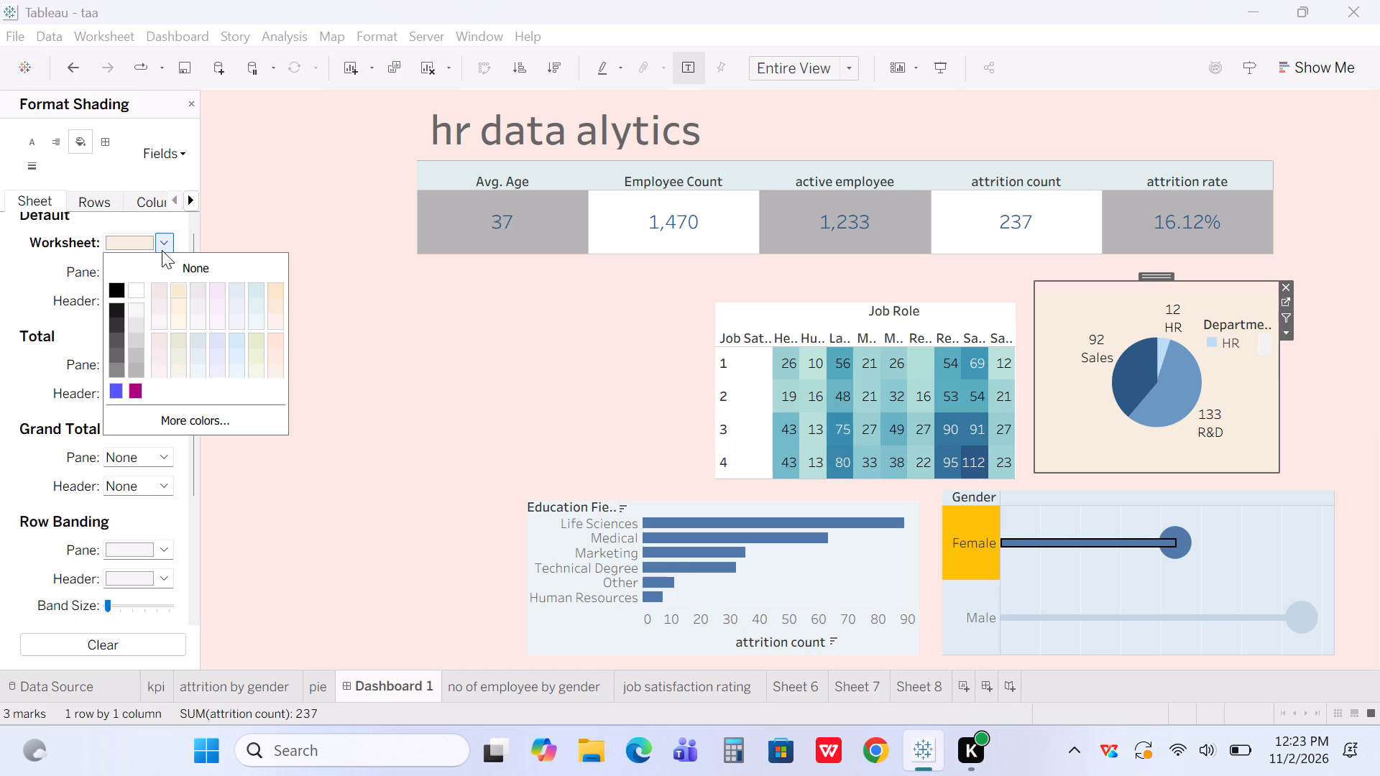
{"action": "left_click", "coordinate": [234, 358]}
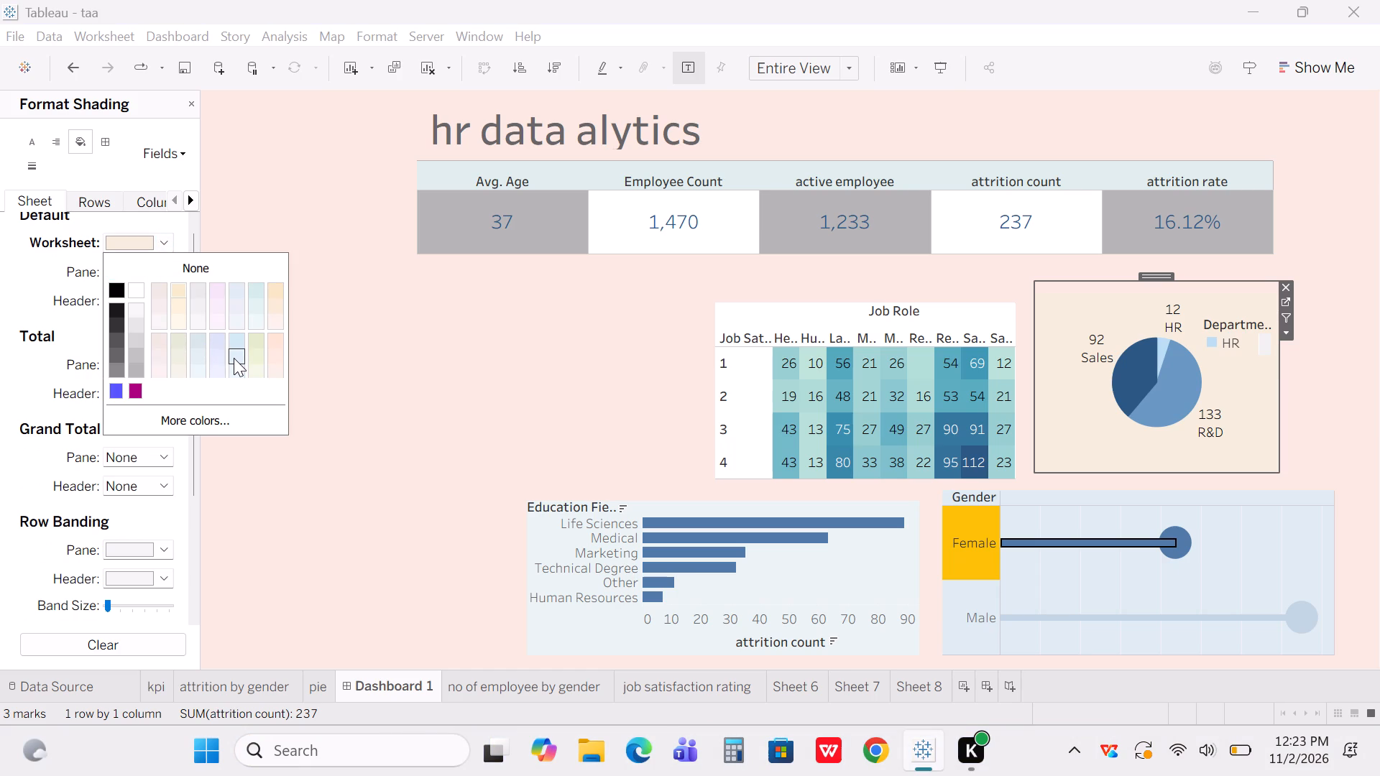
{"action": "left_click", "coordinate": [515, 302]}
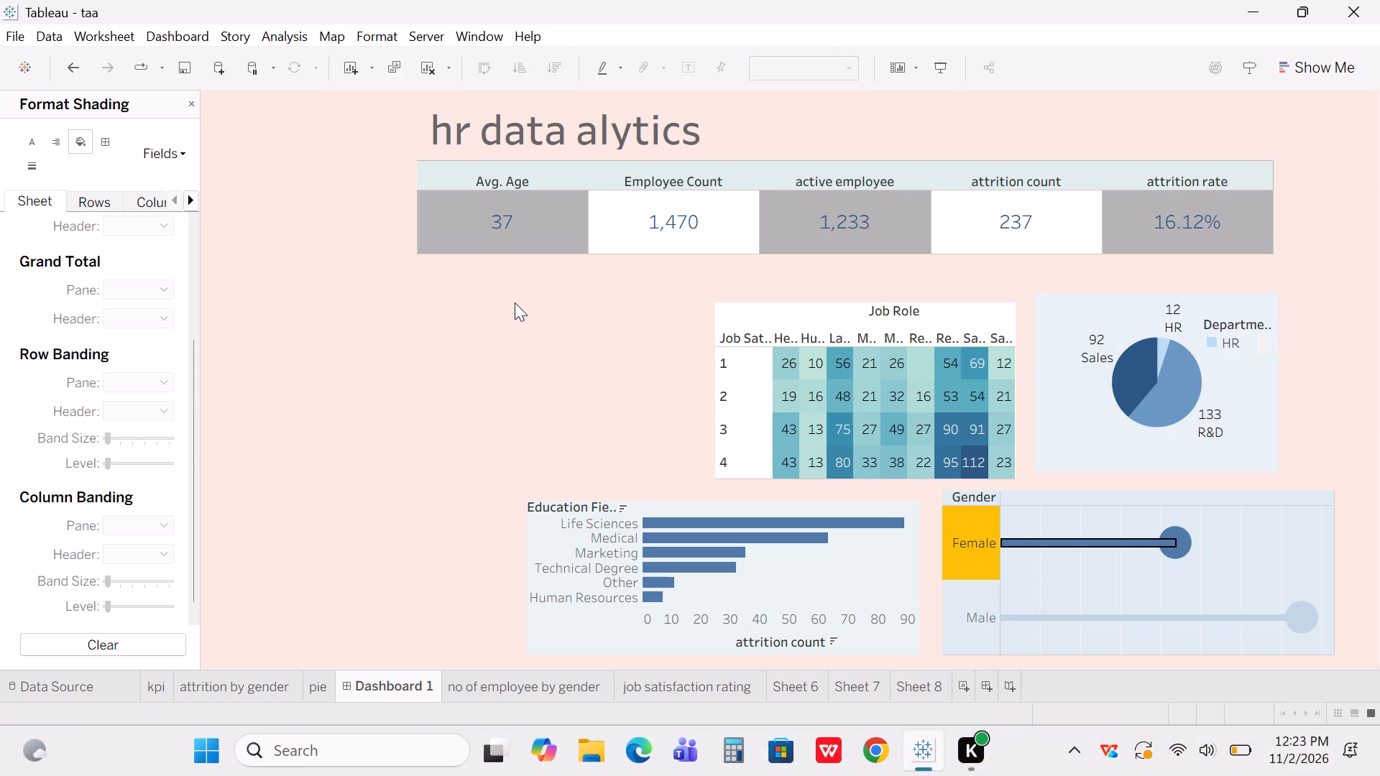
{"action": "left_click", "coordinate": [515, 384]}
Add the no of employee by gender sheet as a floating view and place it below the kpi strip, beside the job satisfaction table.
{"action": "left_click", "coordinate": [191, 106]}
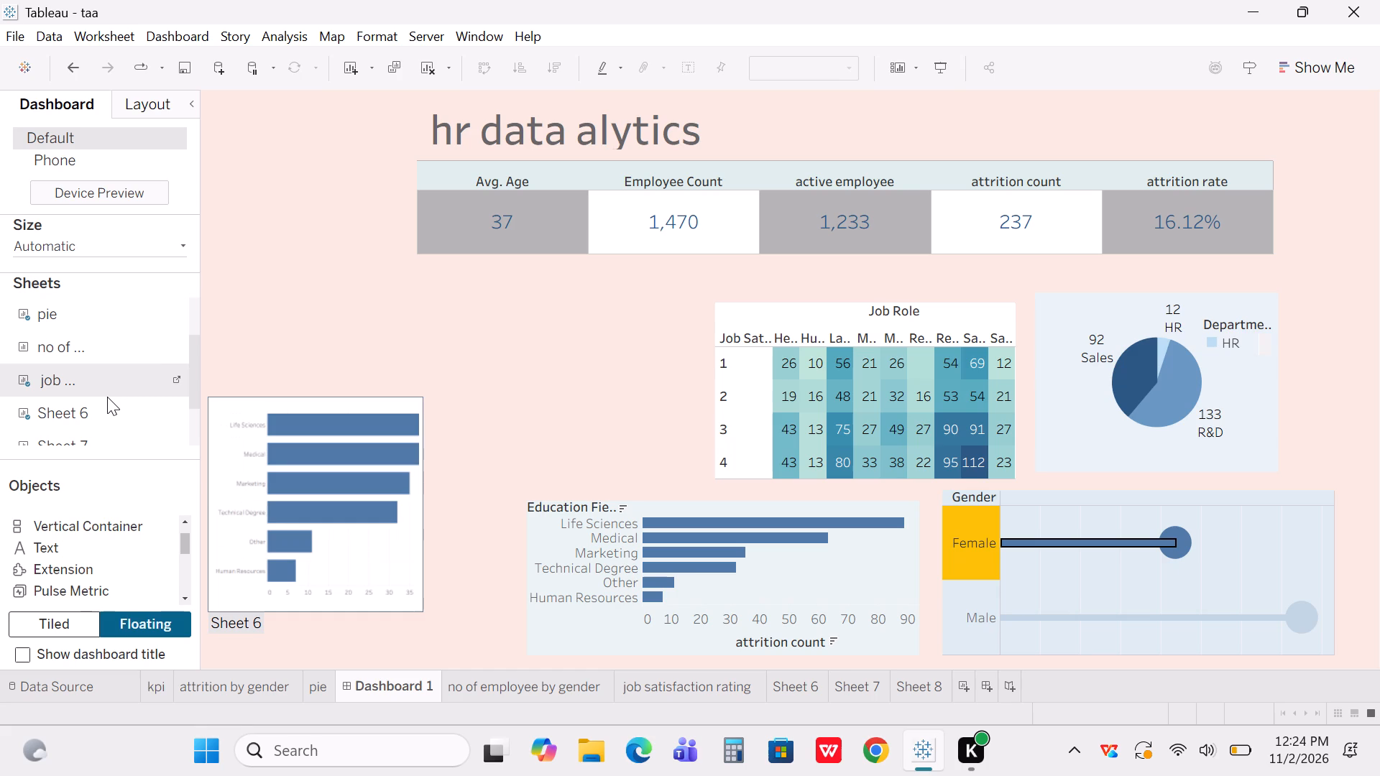
{"action": "double_click", "coordinate": [101, 359]}
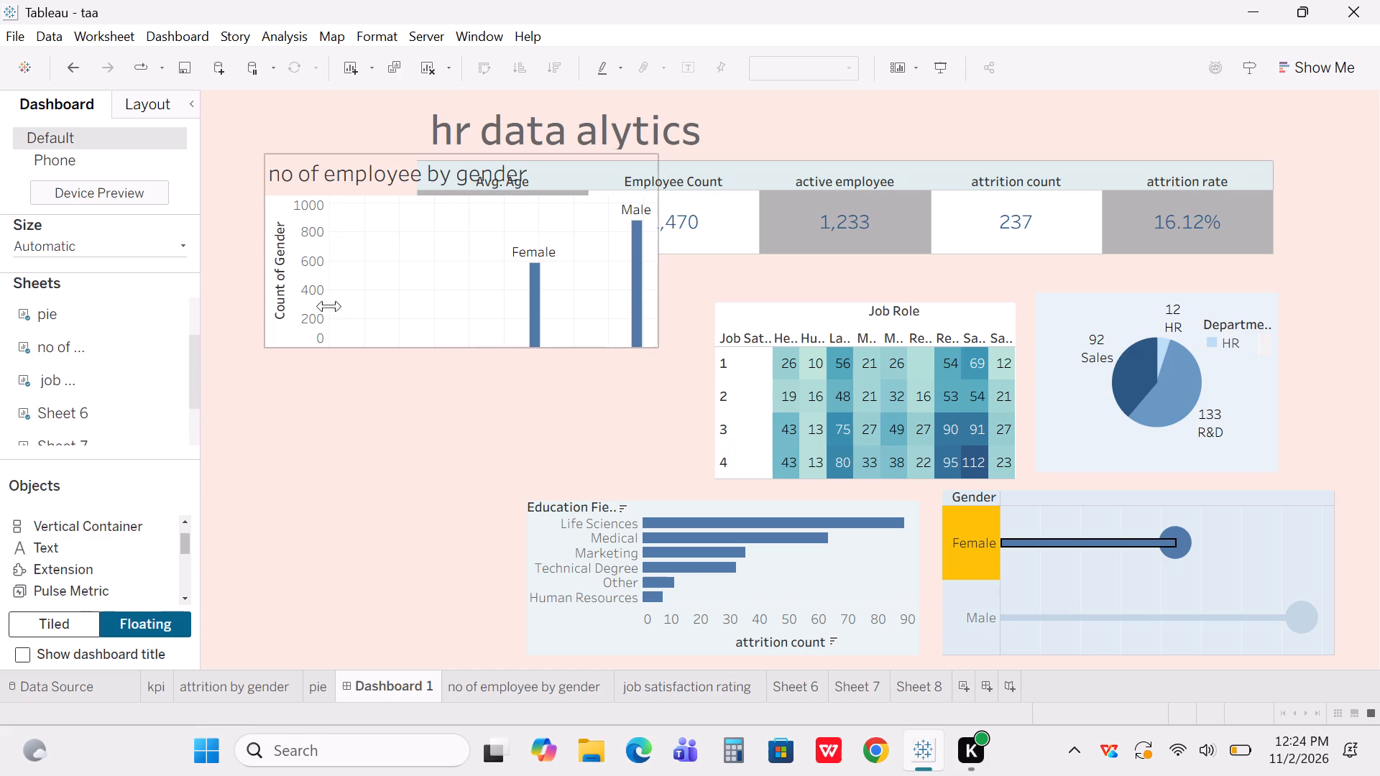
{"action": "left_click", "coordinate": [412, 218]}
{"action": "left_click_drag", "start_coordinate": [463, 146], "coordinate": [463, 176]}
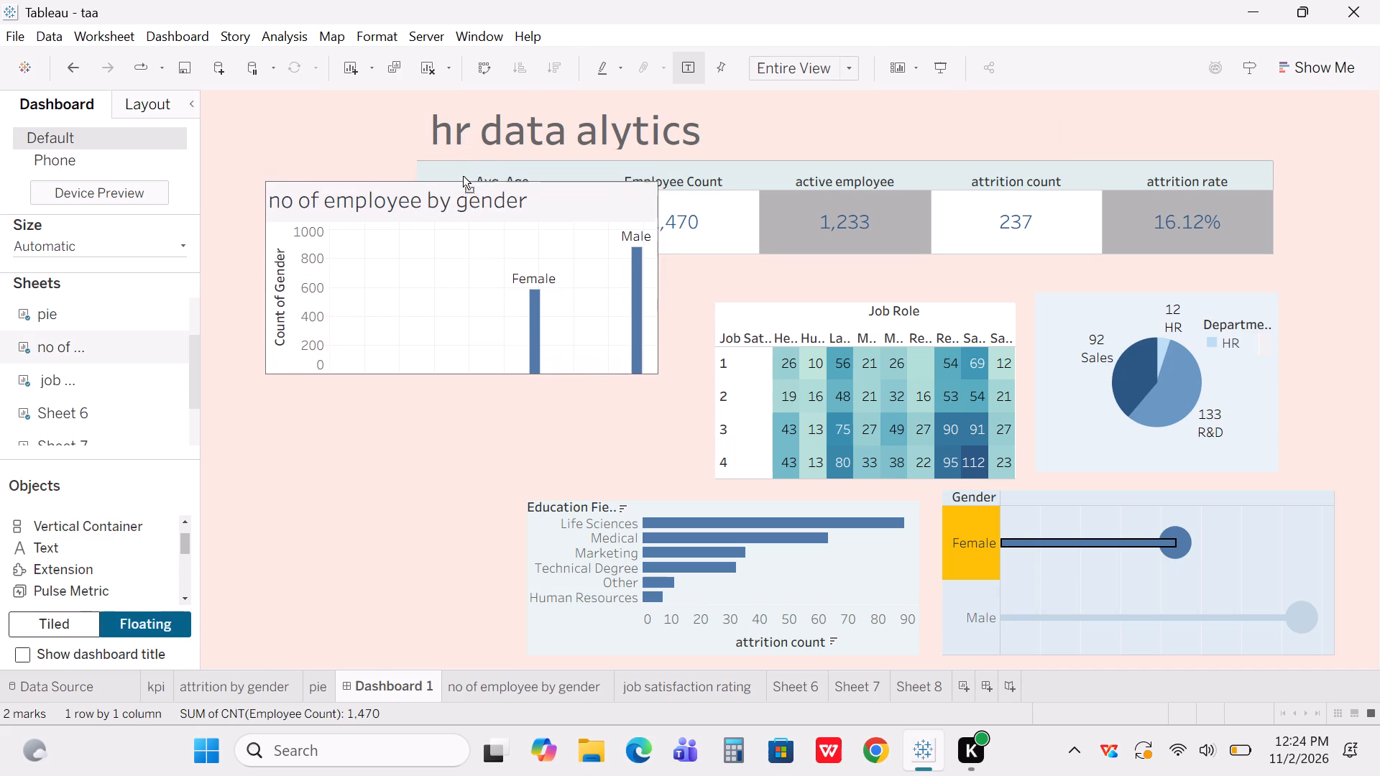
{"action": "left_click_drag", "start_coordinate": [463, 176], "coordinate": [486, 267]}
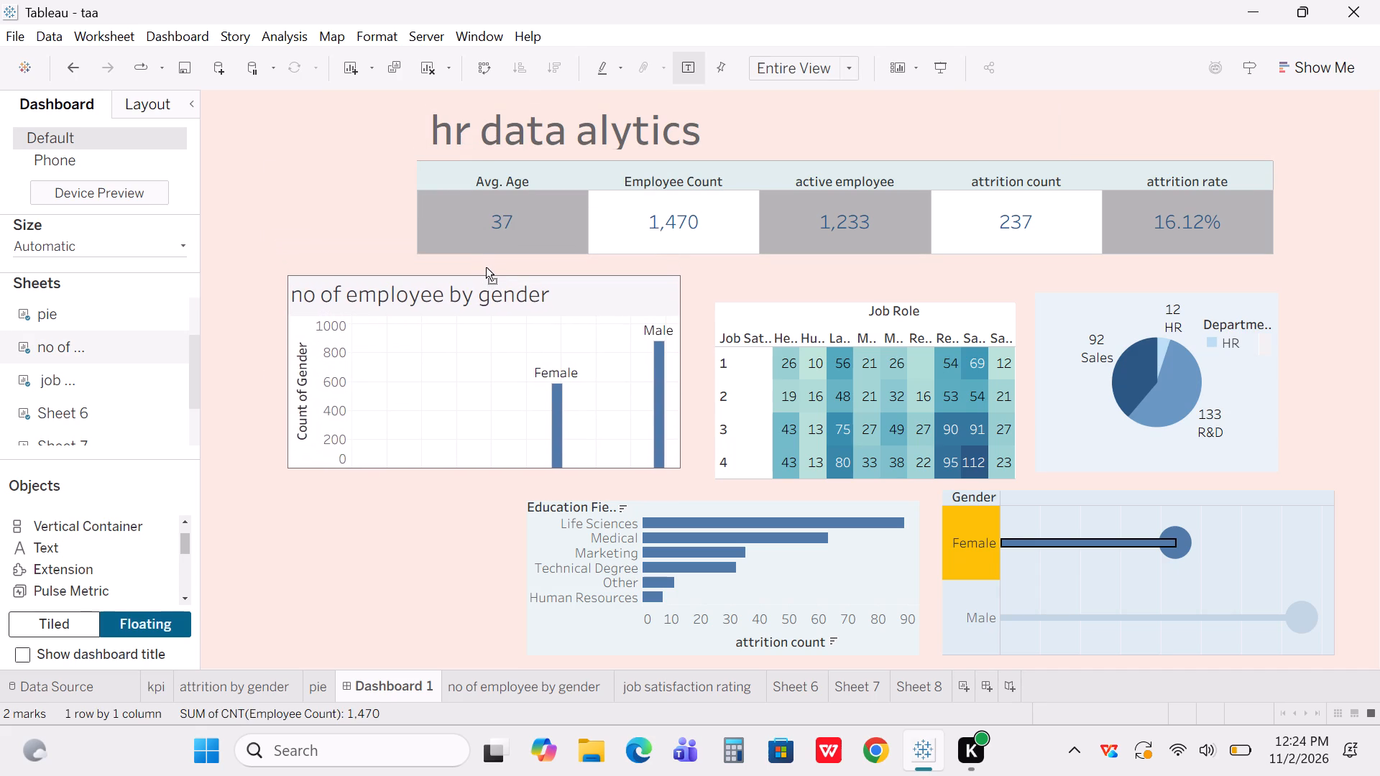
{"action": "left_click_drag", "start_coordinate": [486, 267], "coordinate": [508, 295]}
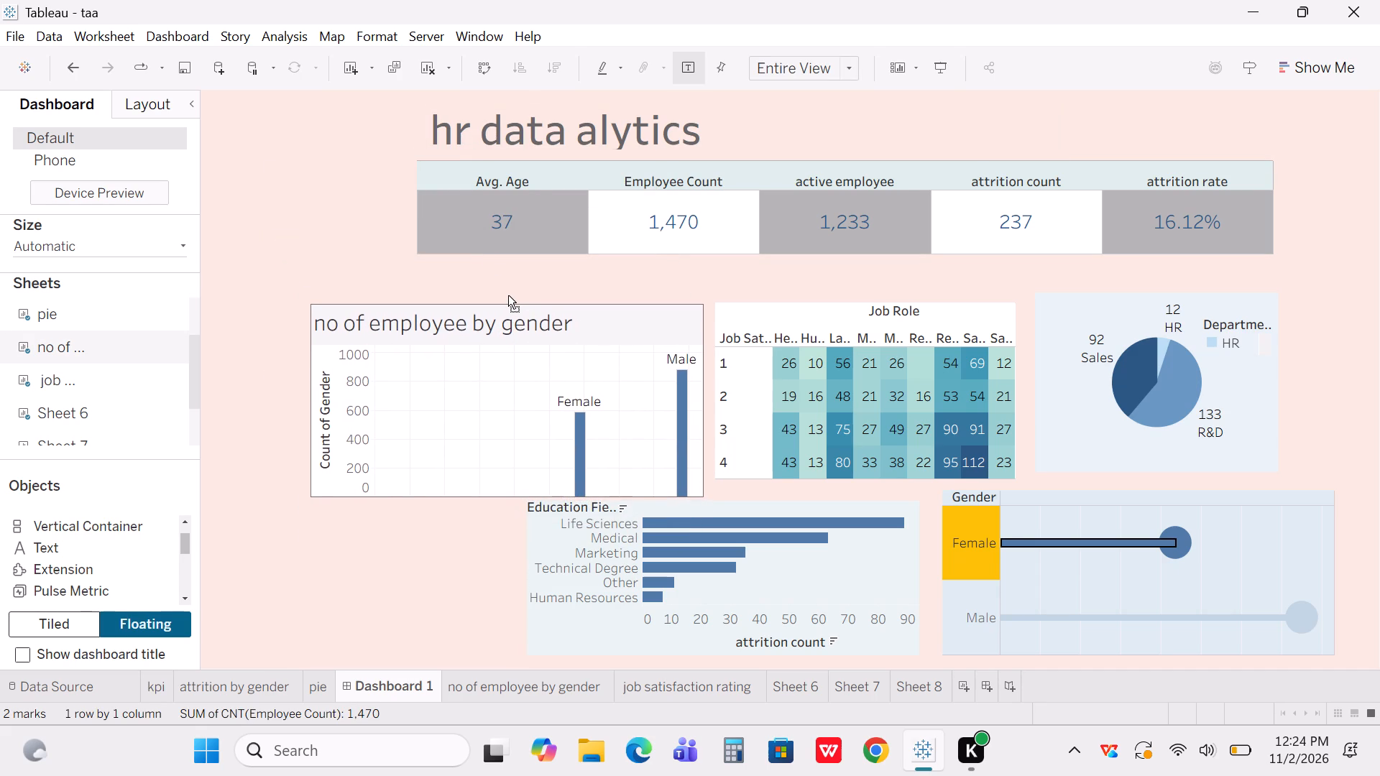
{"action": "left_click_drag", "start_coordinate": [508, 295], "coordinate": [507, 288]}
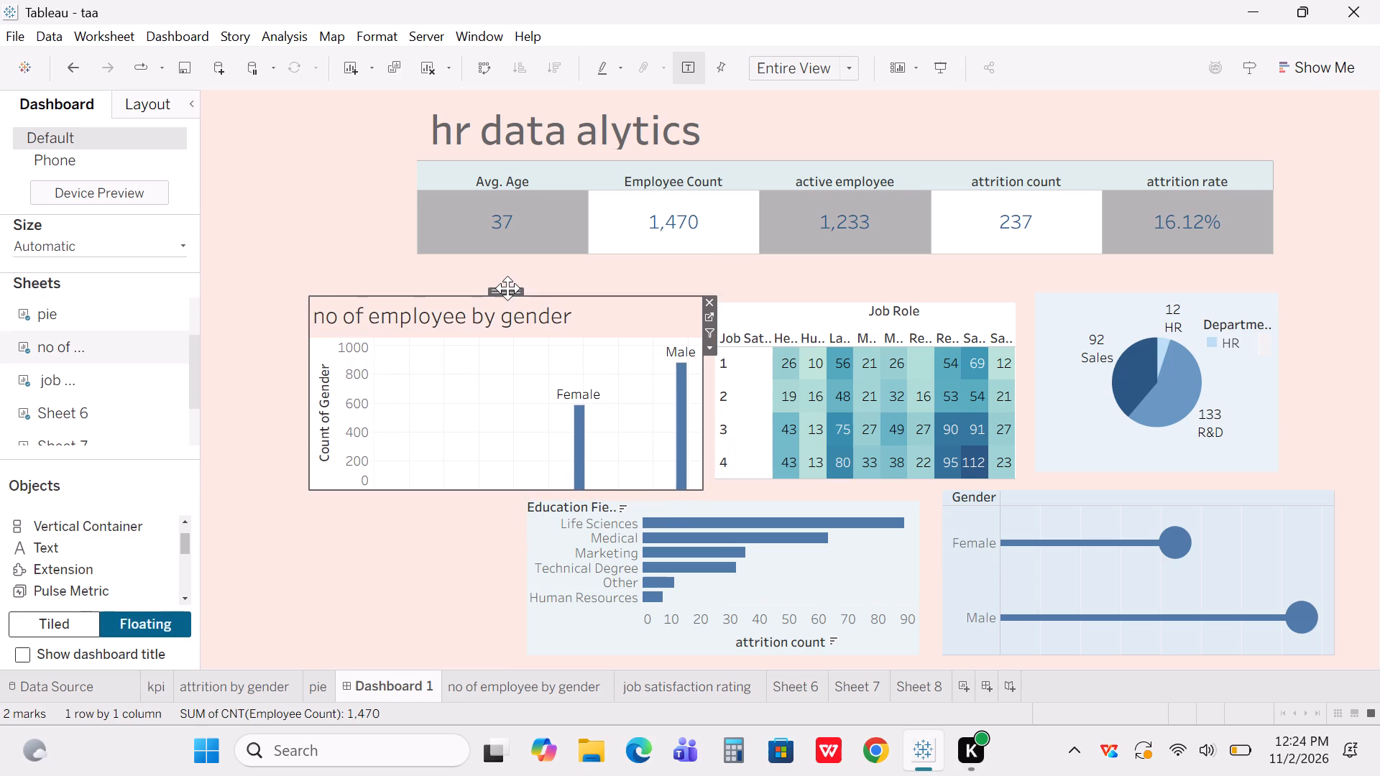
Delete the title text of the no of employee by gender view.
{"action": "double_click", "coordinate": [384, 308]}
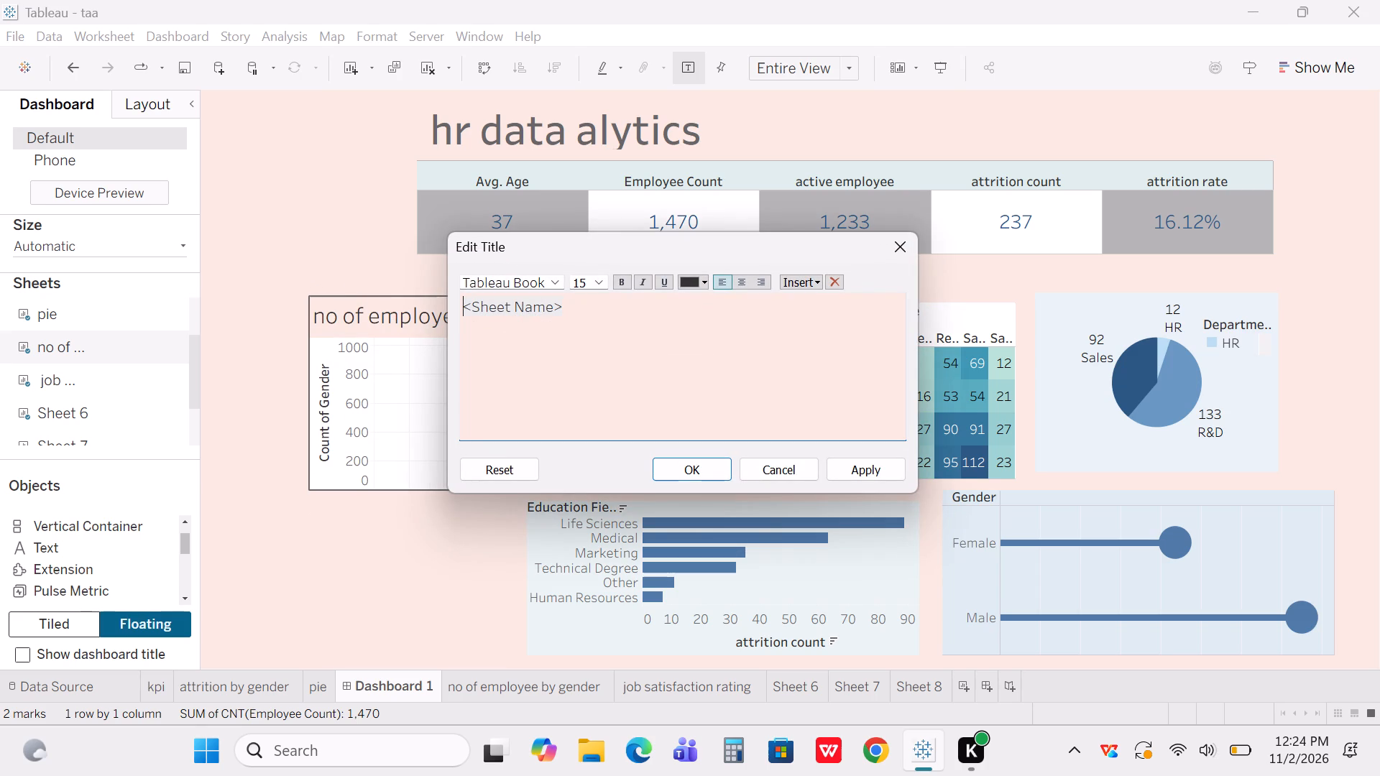
{"action": "left_click", "coordinate": [567, 304]}
{"action": "left_click", "coordinate": [567, 304]}
{"action": "left_click_drag", "start_coordinate": [567, 304], "coordinate": [491, 304]}
{"action": "key", "text": "BackSpace"}
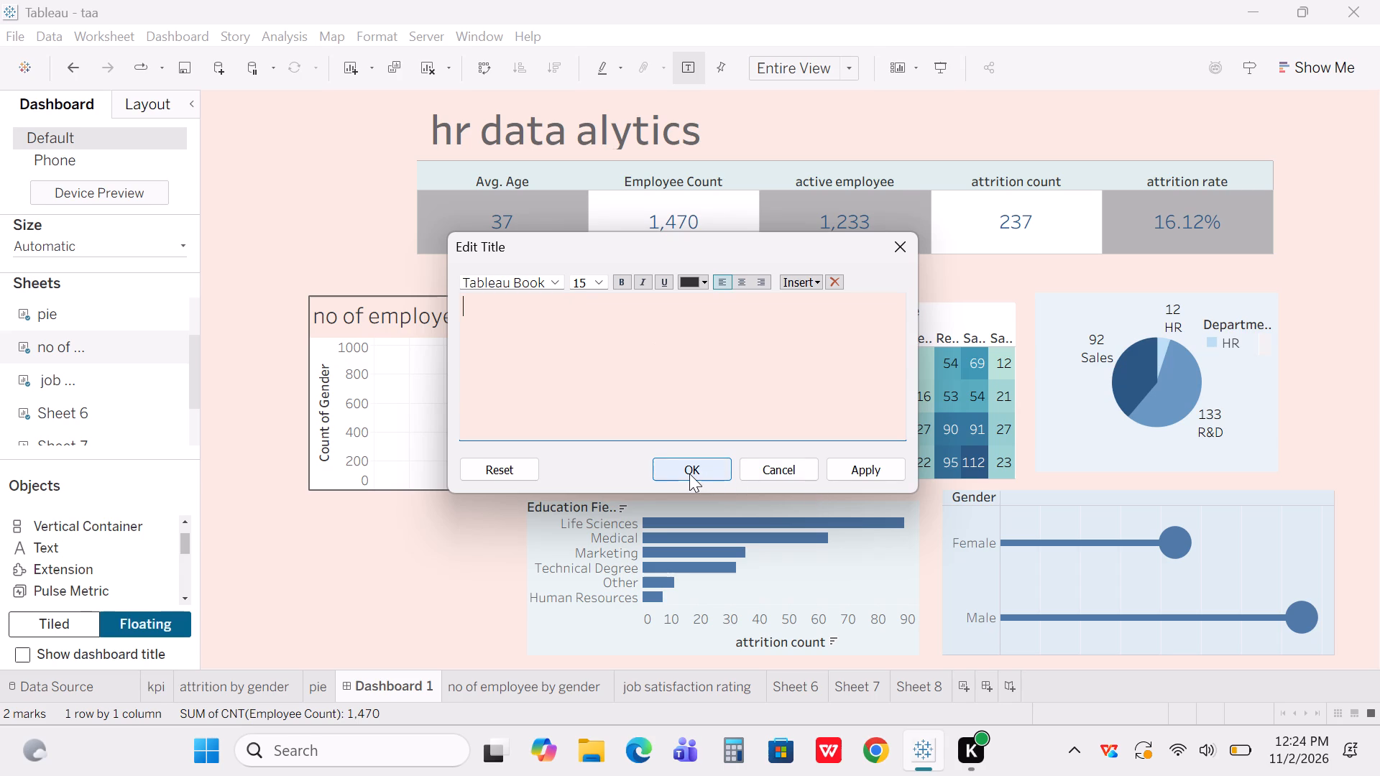
{"action": "left_click", "coordinate": [689, 474]}
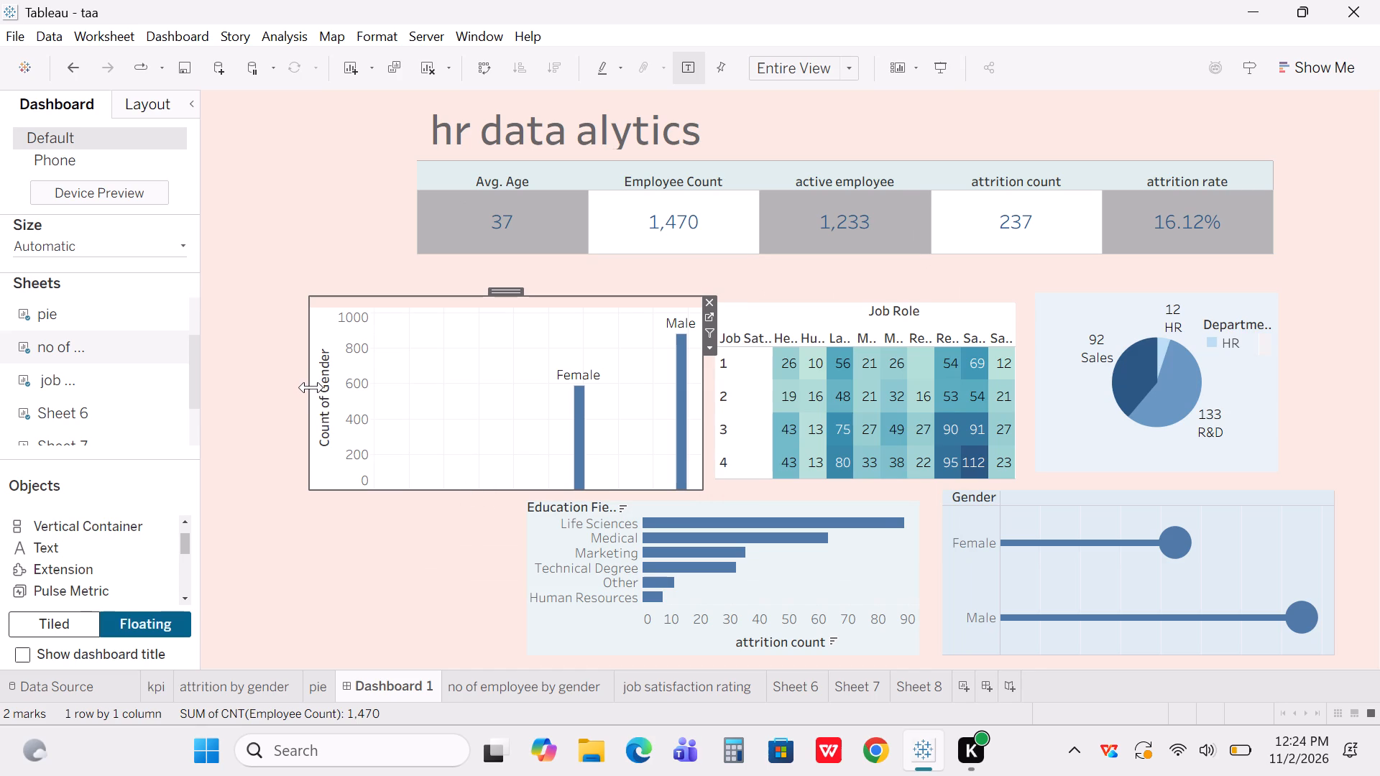
Narrow the no of employee by gender view from its axis side and lower its upper edge slightly.
{"action": "left_click_drag", "start_coordinate": [311, 389], "coordinate": [395, 384]}
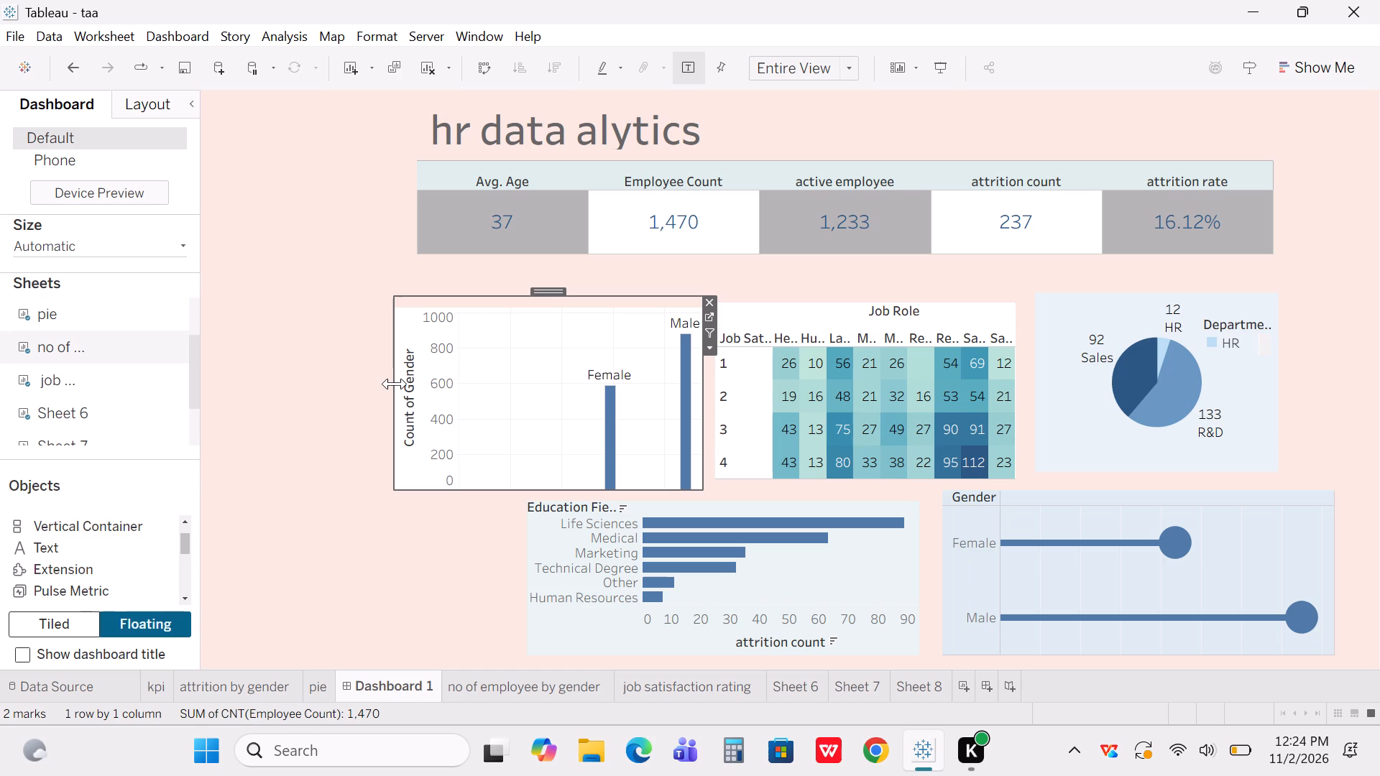
{"action": "left_click", "coordinate": [354, 401]}
{"action": "left_click", "coordinate": [477, 374]}
{"action": "left_click_drag", "start_coordinate": [490, 297], "coordinate": [492, 284]}
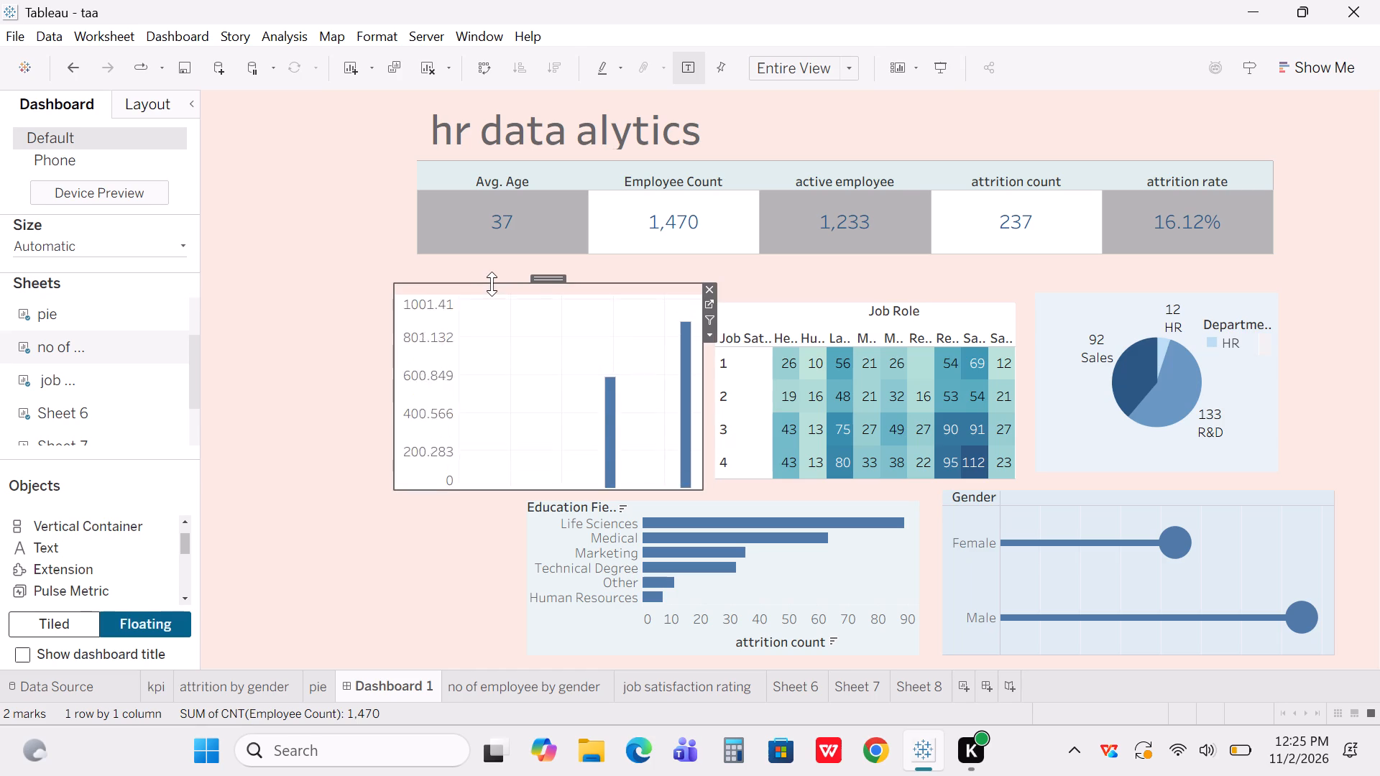
{"action": "left_click_drag", "start_coordinate": [507, 282], "coordinate": [507, 302]}
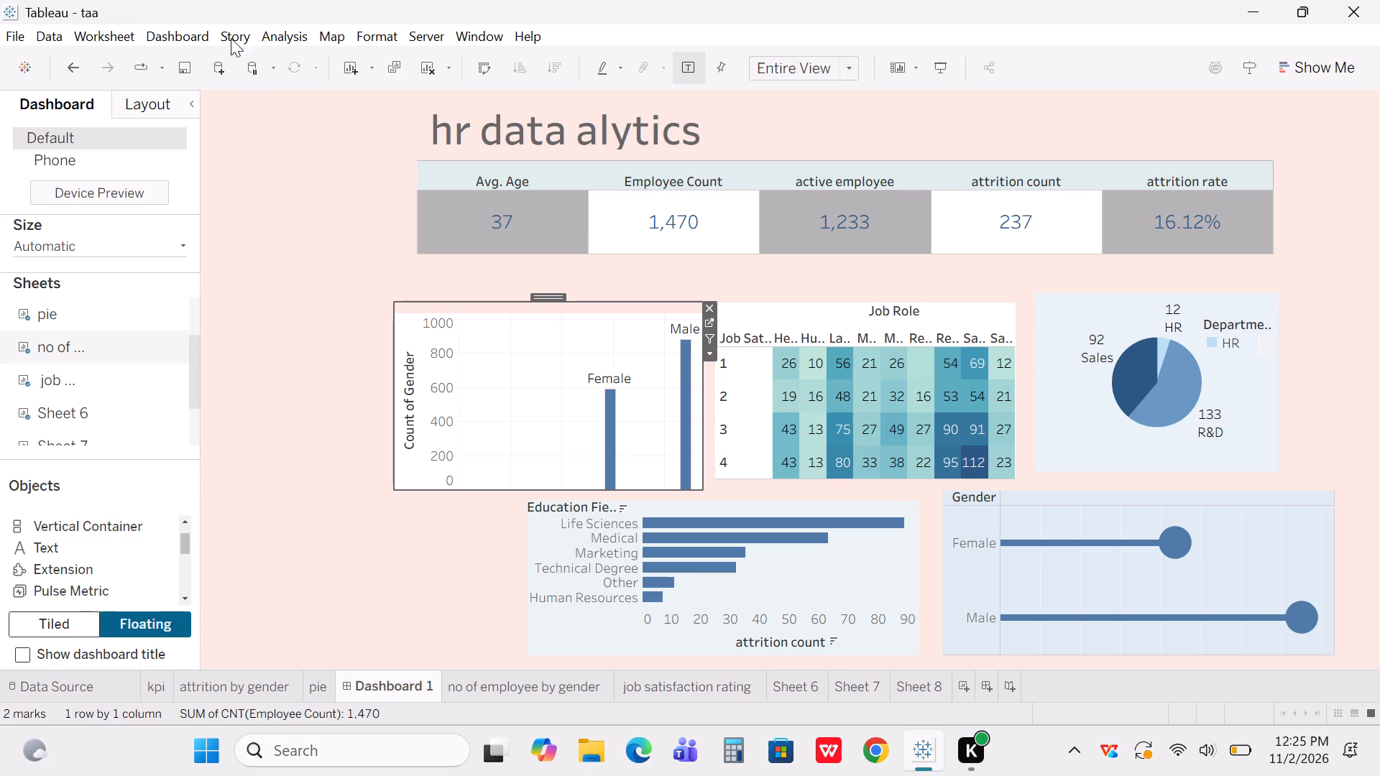
Set the default worksheet shading of the no of employee by gender view to light blue.
{"action": "left_click", "coordinate": [367, 29]}
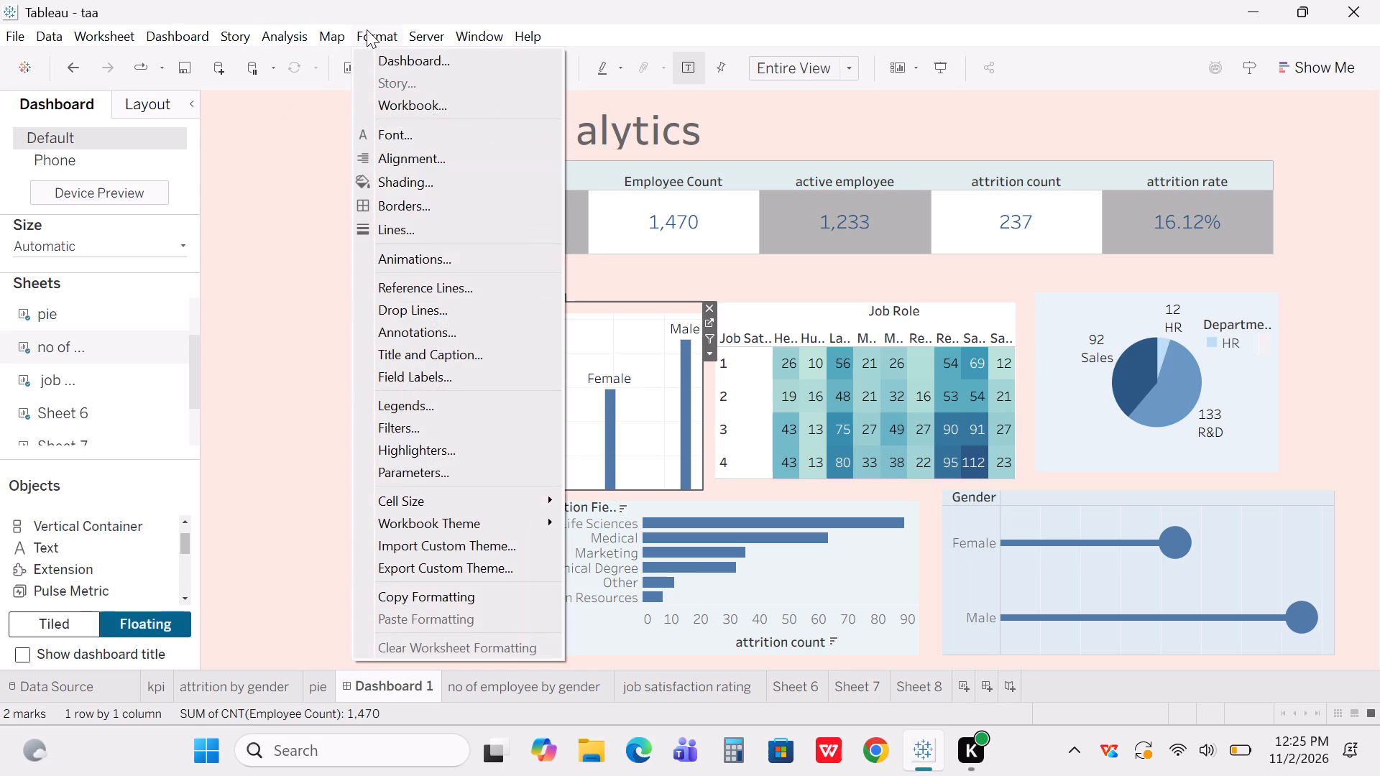
{"action": "left_click", "coordinate": [413, 175]}
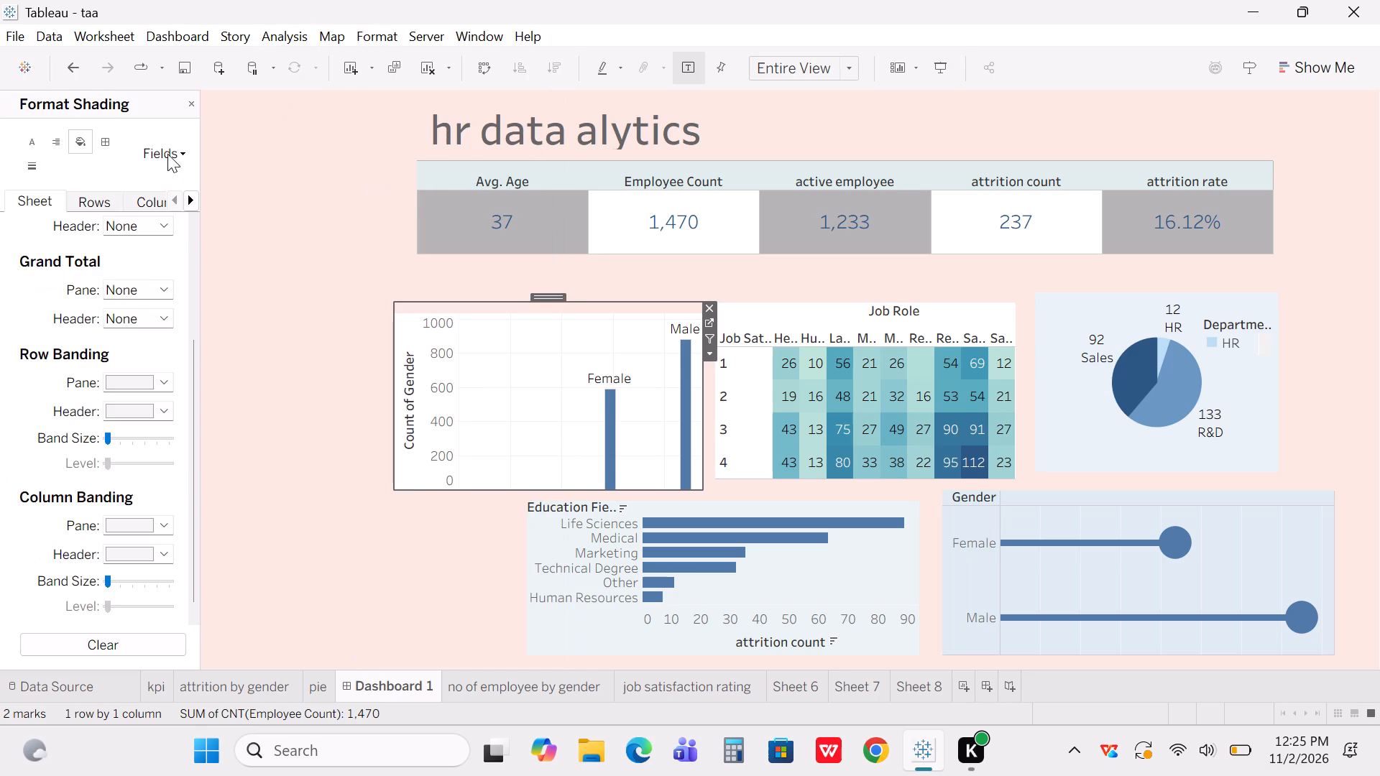
{"action": "left_click", "coordinate": [23, 192]}
{"action": "scroll", "coordinate": [97, 298], "scroll_direction": "up", "scroll_amount": 7}
{"action": "left_click", "coordinate": [161, 258]}
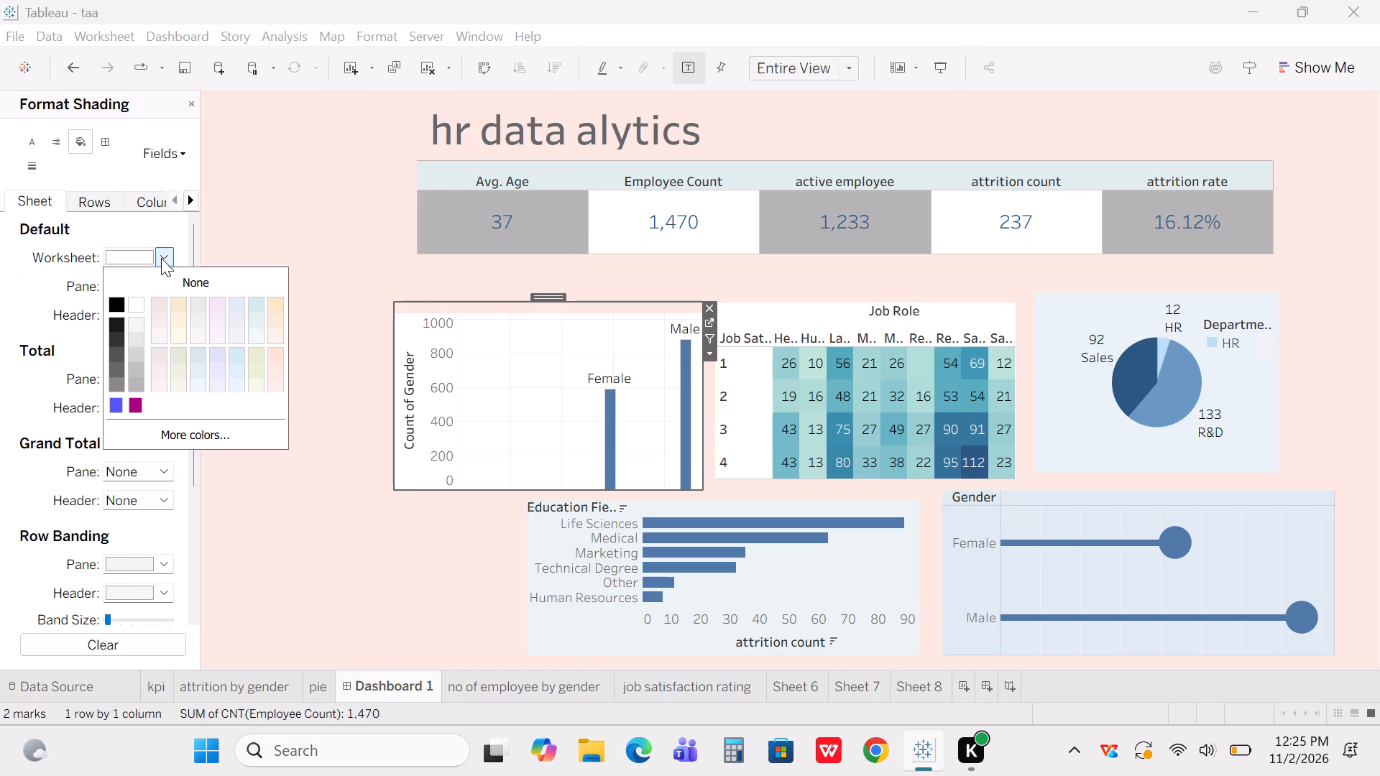
{"action": "left_click", "coordinate": [234, 356]}
{"action": "left_click", "coordinate": [293, 571]}
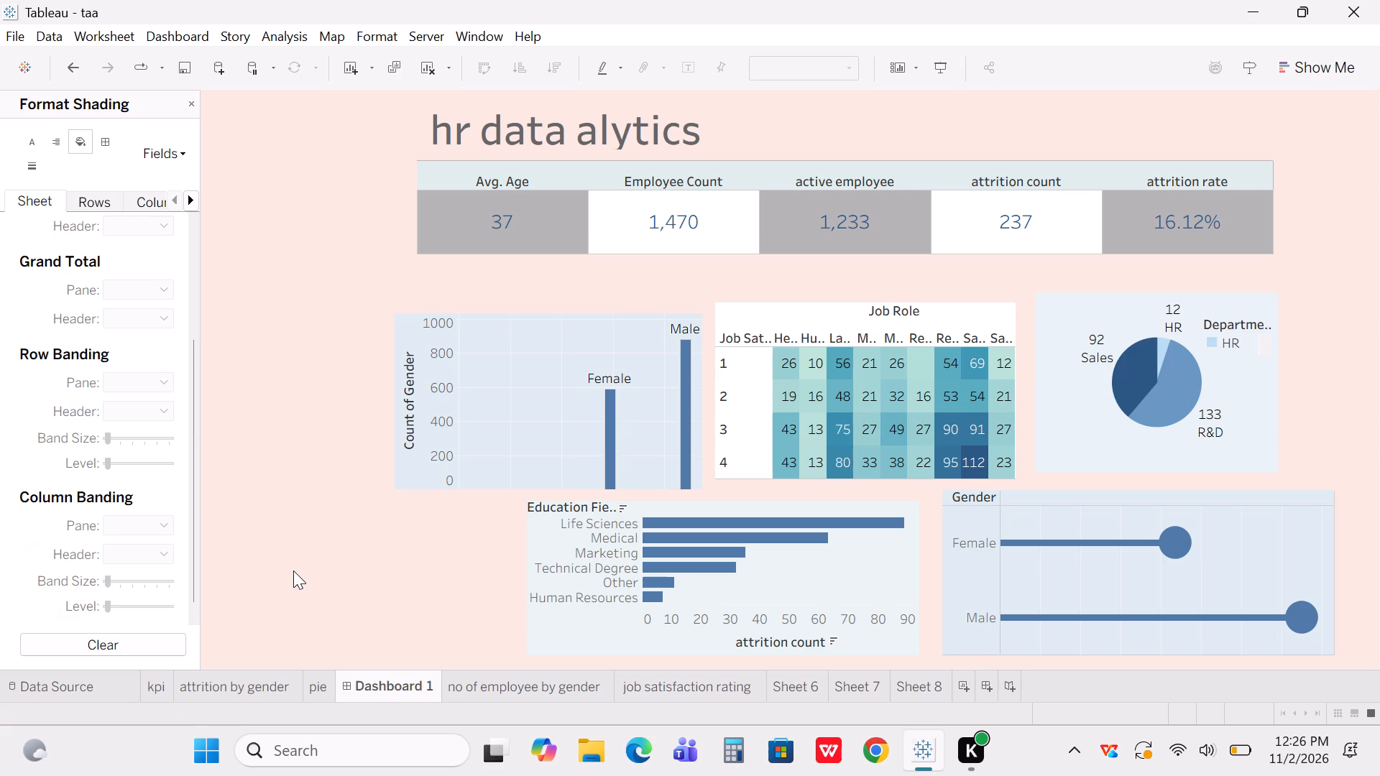
Widen the kpi strip by extending its Avg. Age side past the edge of the employee by gender chart.
{"action": "left_click", "coordinate": [451, 389]}
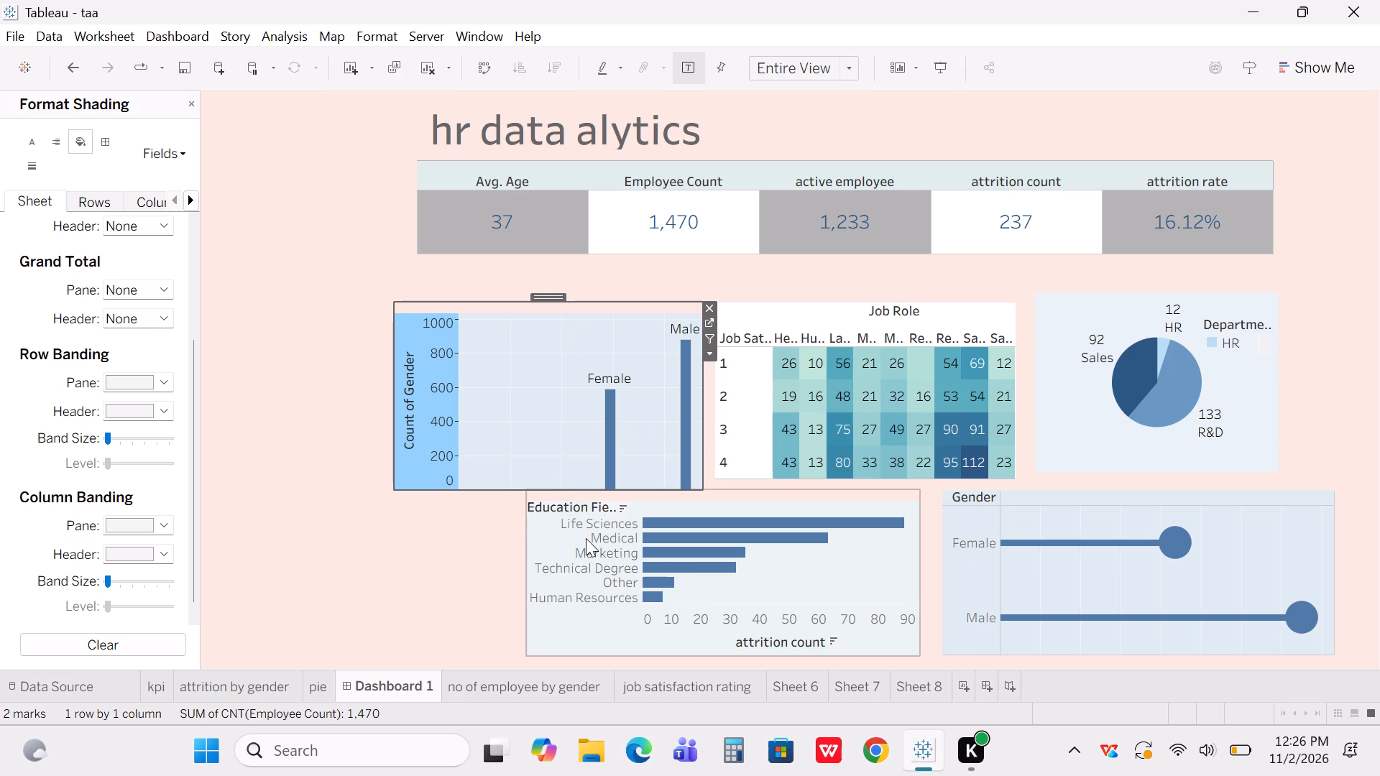
{"action": "left_click", "coordinate": [461, 207]}
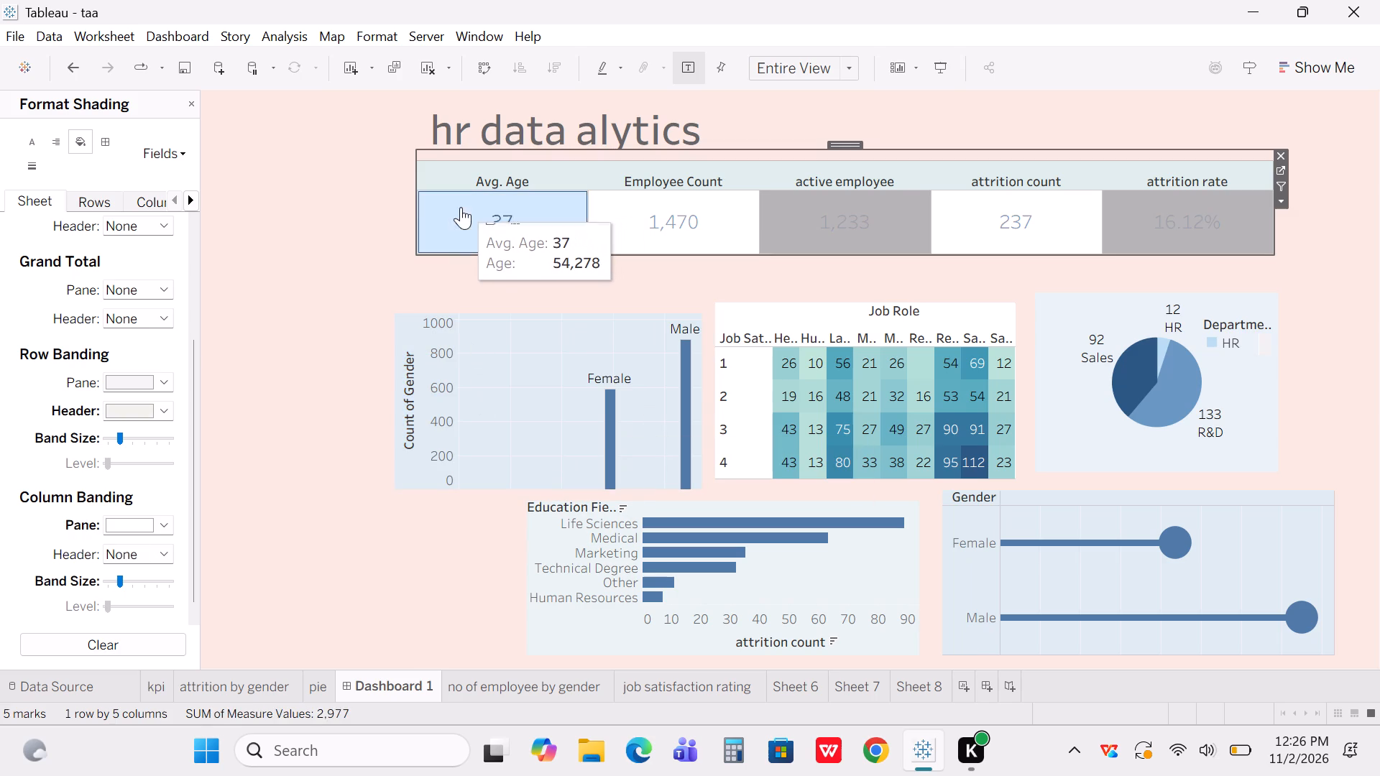
{"action": "left_click_drag", "start_coordinate": [415, 200], "coordinate": [377, 202]}
Extend the upper edges of the no of employee by gender and job satisfaction views to roughly line up with the pie view.
{"action": "left_click", "coordinate": [495, 327]}
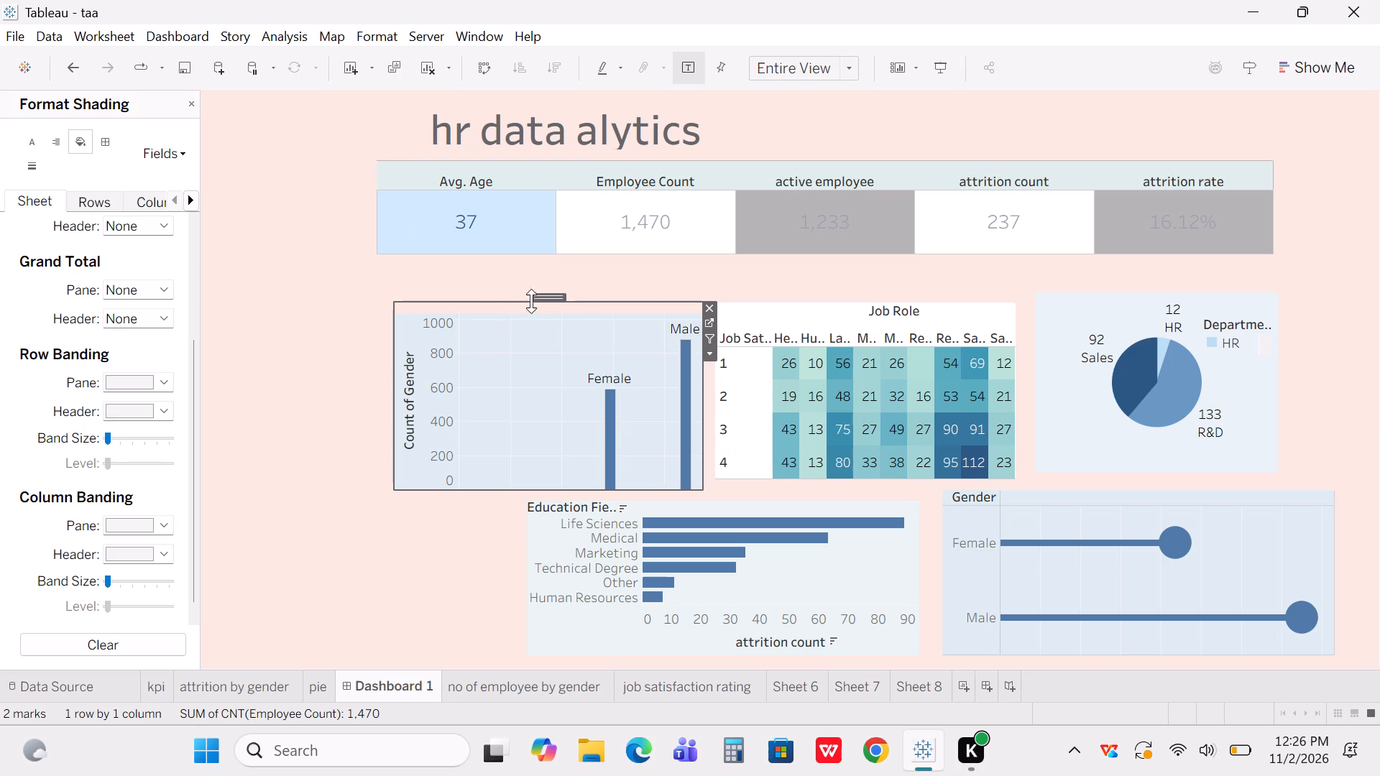
{"action": "left_click_drag", "start_coordinate": [592, 300], "coordinate": [590, 284]}
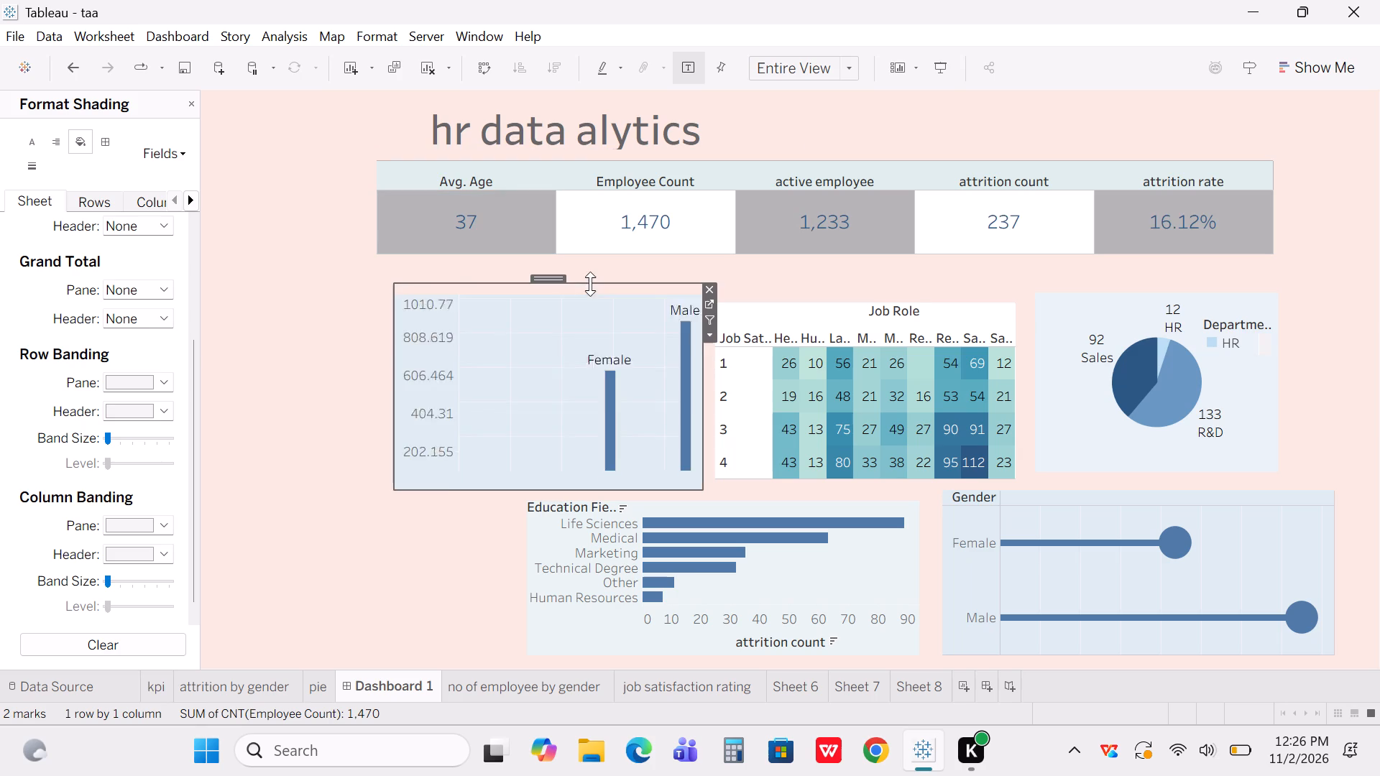
{"action": "left_click", "coordinate": [837, 315]}
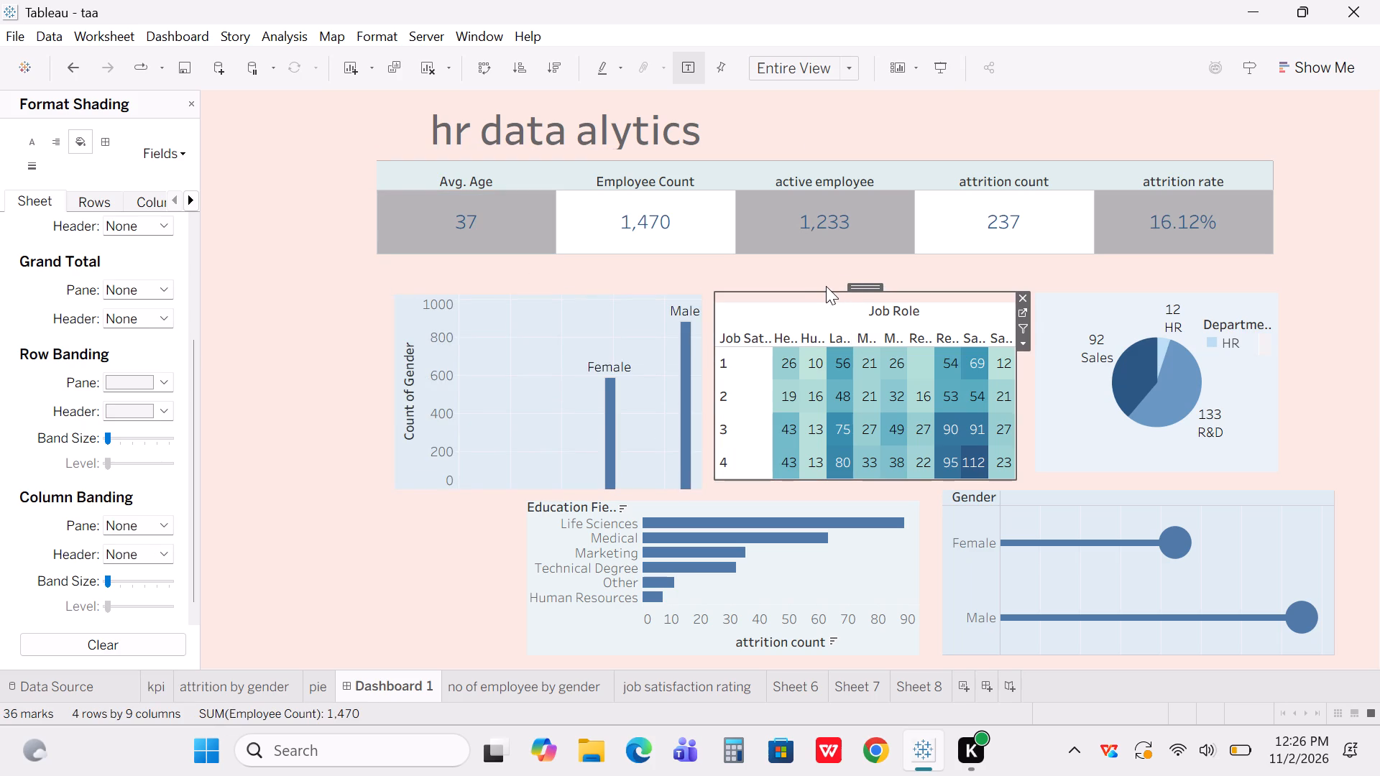
{"action": "left_click", "coordinate": [826, 290]}
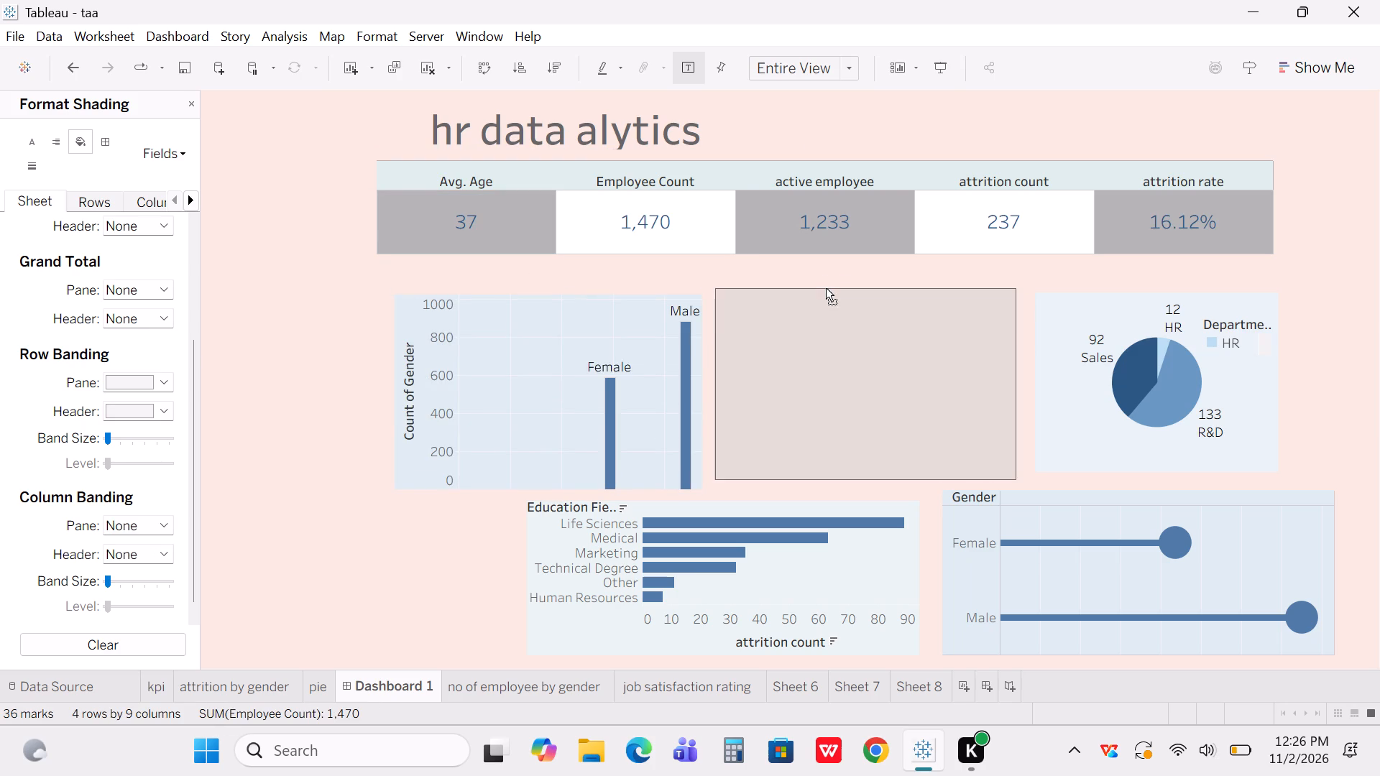
{"action": "left_click", "coordinate": [297, 338]}
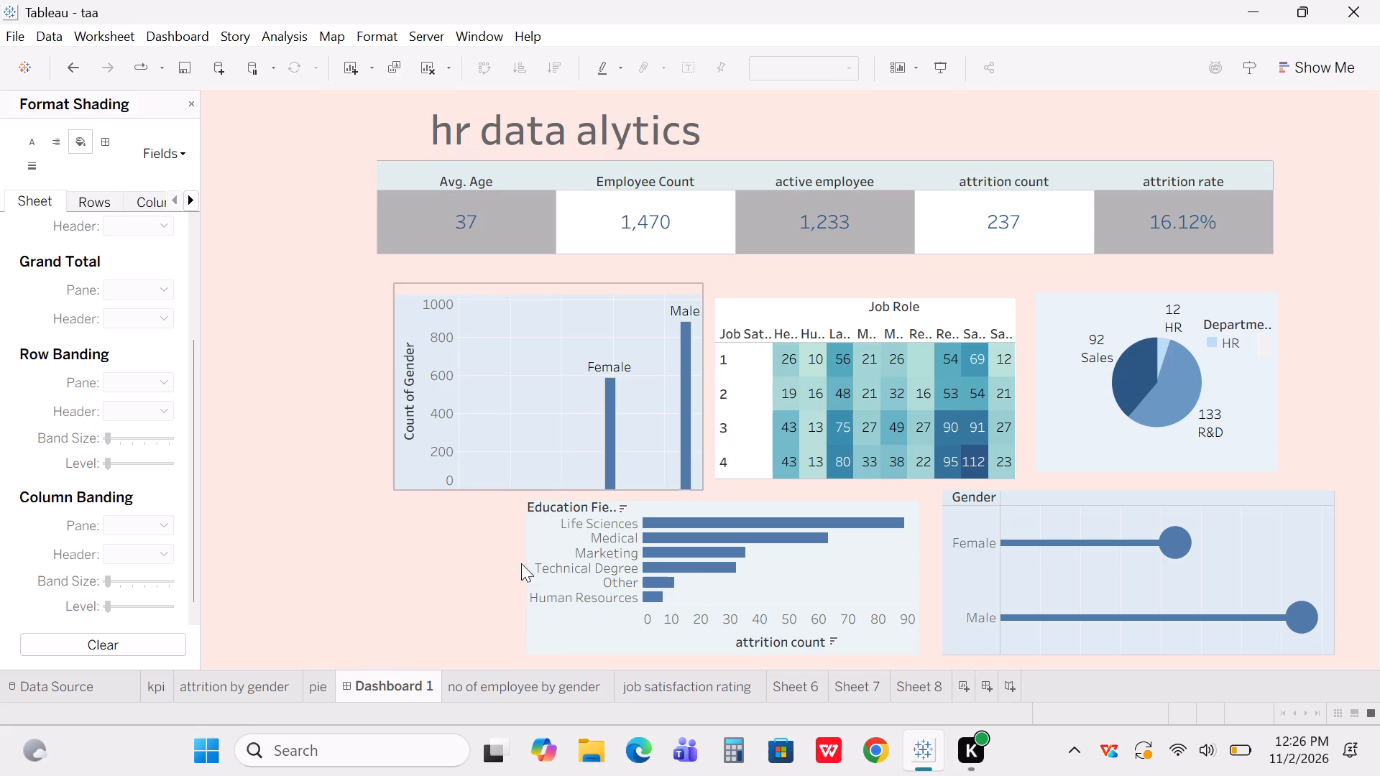
Widen the education field view from its label side so it roughly lines up with the employee by gender chart above.
{"action": "left_click", "coordinate": [541, 540]}
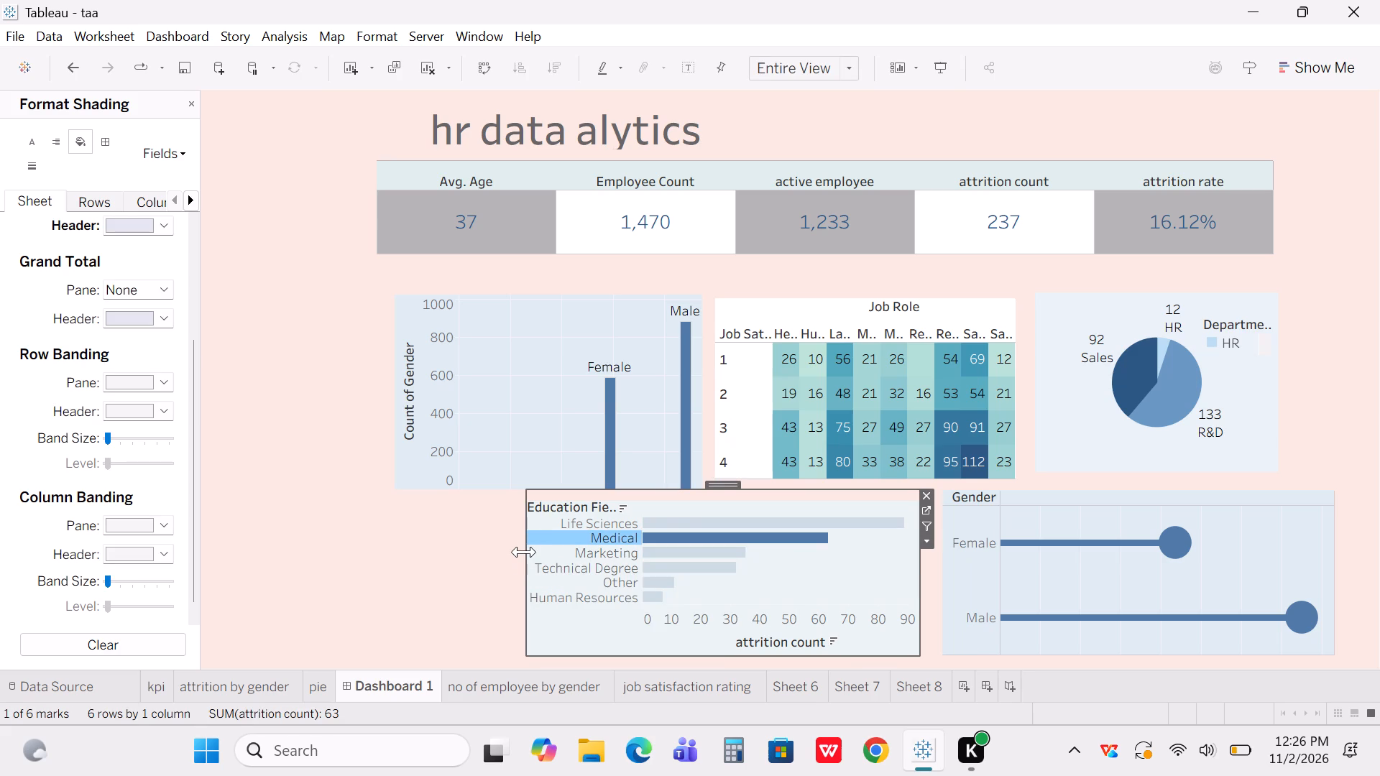
{"action": "left_click_drag", "start_coordinate": [524, 552], "coordinate": [405, 564]}
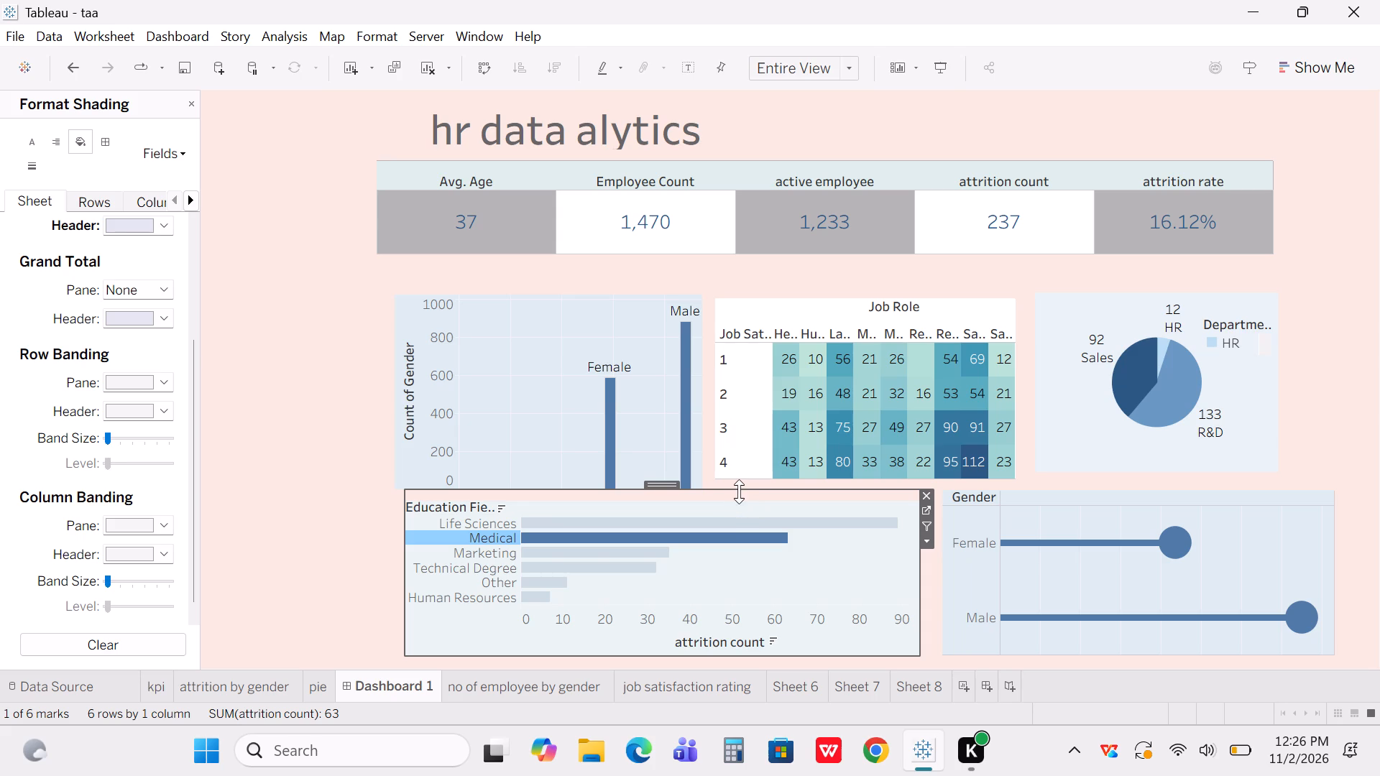
Lower the upper edge of the education field view slightly and narrow it from the side facing the attrition by gender view.
{"action": "left_click_drag", "start_coordinate": [737, 490], "coordinate": [735, 504]}
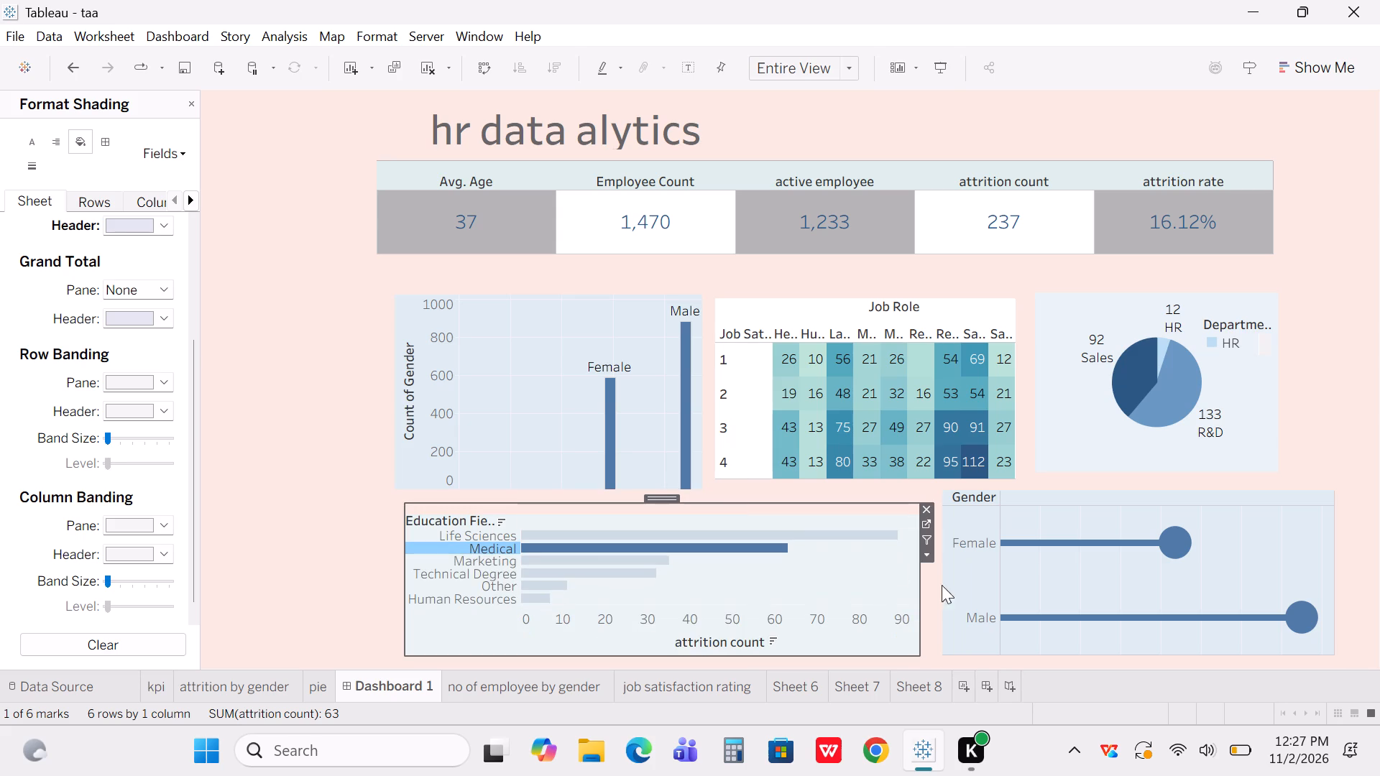
{"action": "left_click_drag", "start_coordinate": [918, 583], "coordinate": [866, 586]}
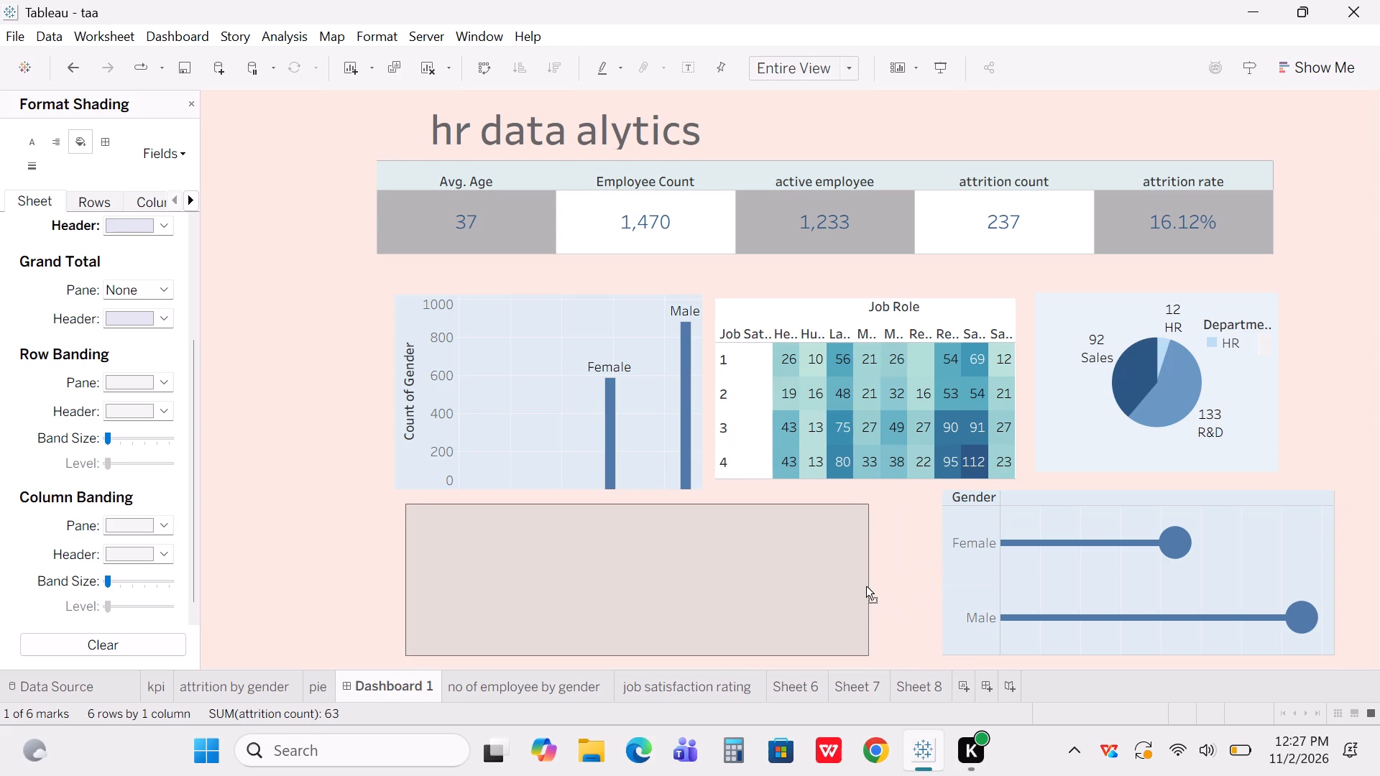
{"action": "left_click_drag", "start_coordinate": [866, 586], "coordinate": [863, 586]}
Widen the attrition by gender view toward the education field view, lower its upper edge to match, and close the shading settings.
{"action": "left_click", "coordinate": [991, 586]}
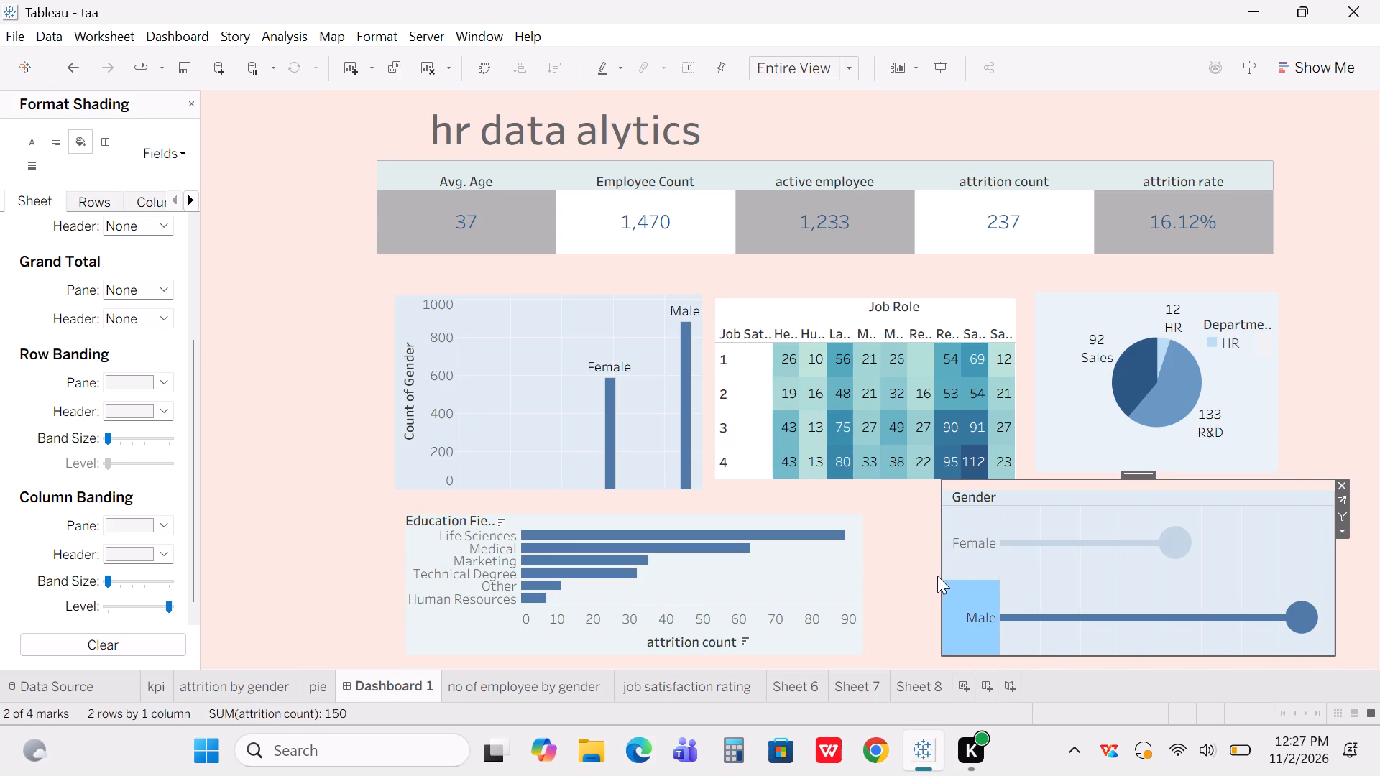
{"action": "left_click_drag", "start_coordinate": [943, 574], "coordinate": [887, 581]}
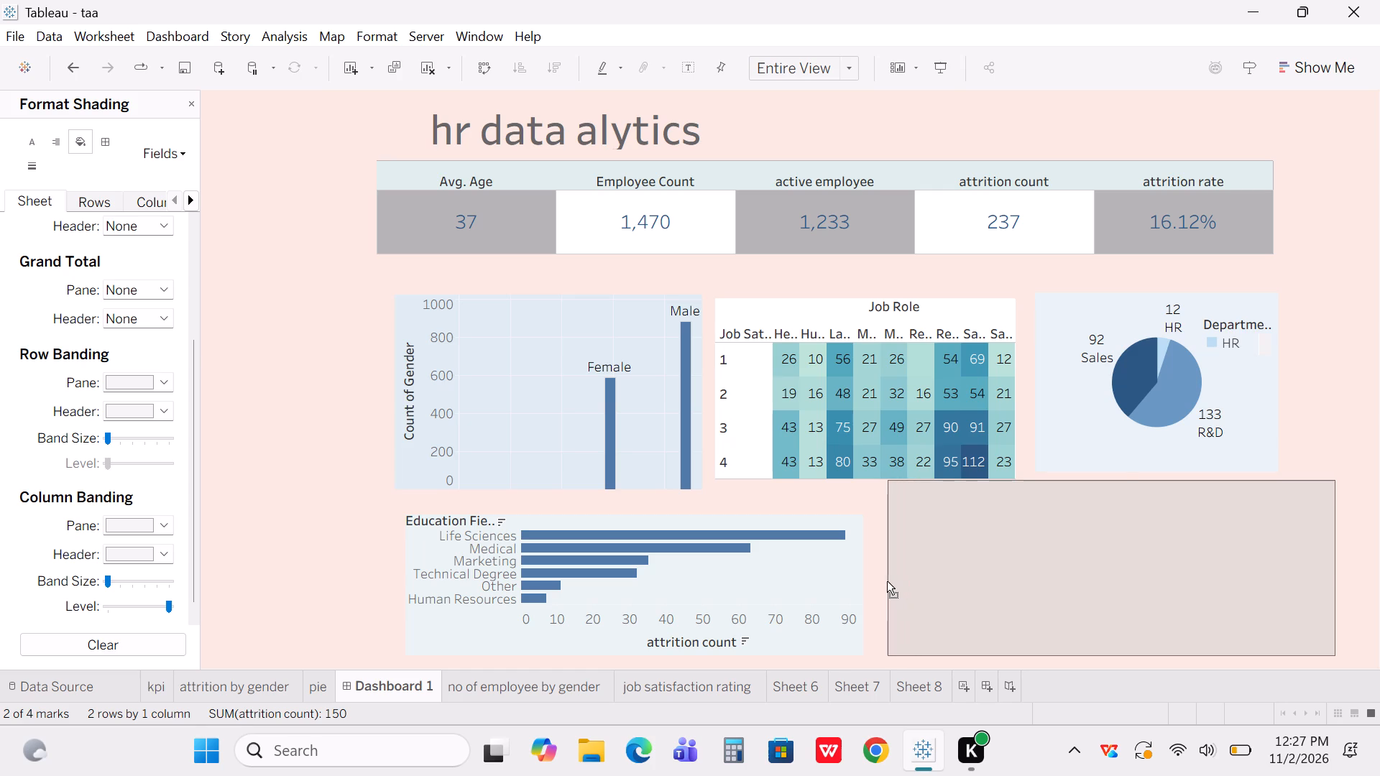
{"action": "left_click_drag", "start_coordinate": [887, 581], "coordinate": [884, 581]}
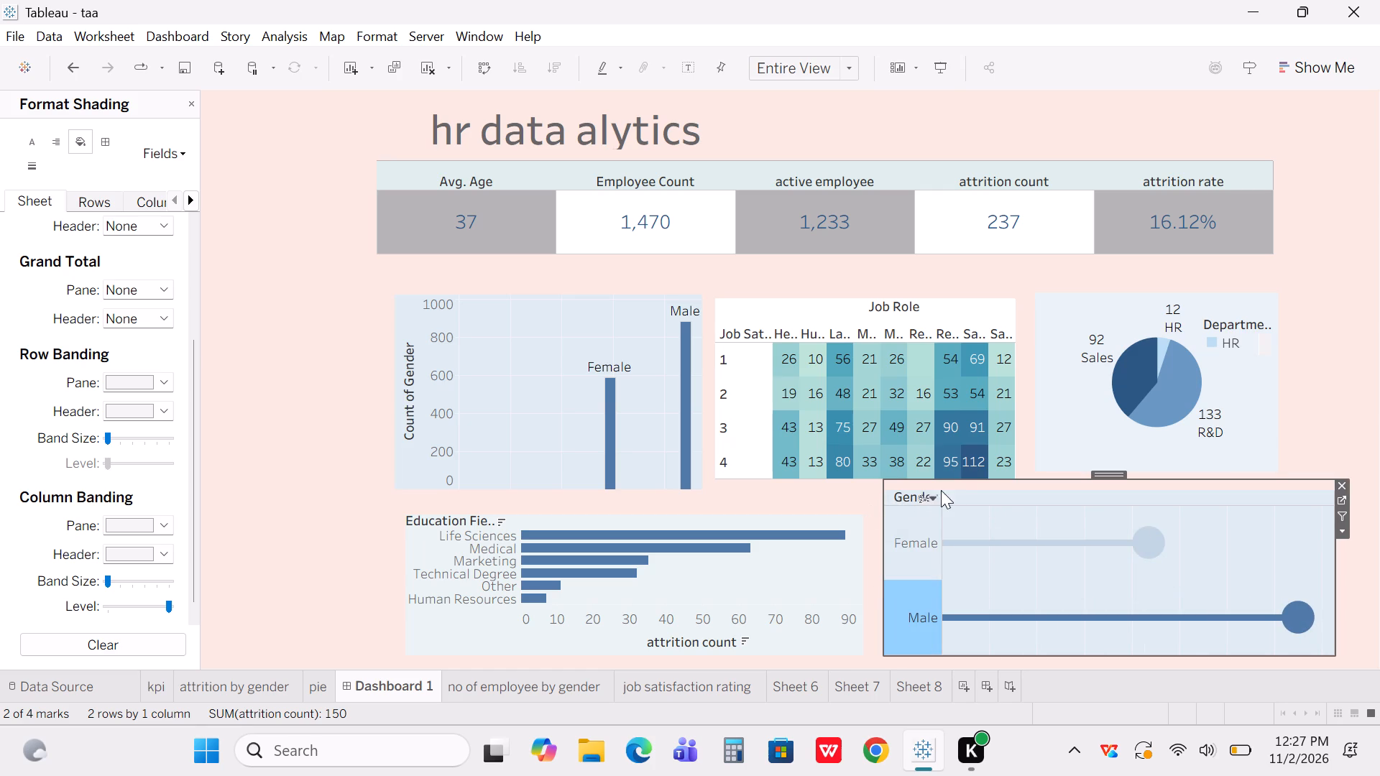
{"action": "left_click_drag", "start_coordinate": [978, 481], "coordinate": [976, 500]}
{"action": "left_click", "coordinate": [304, 404]}
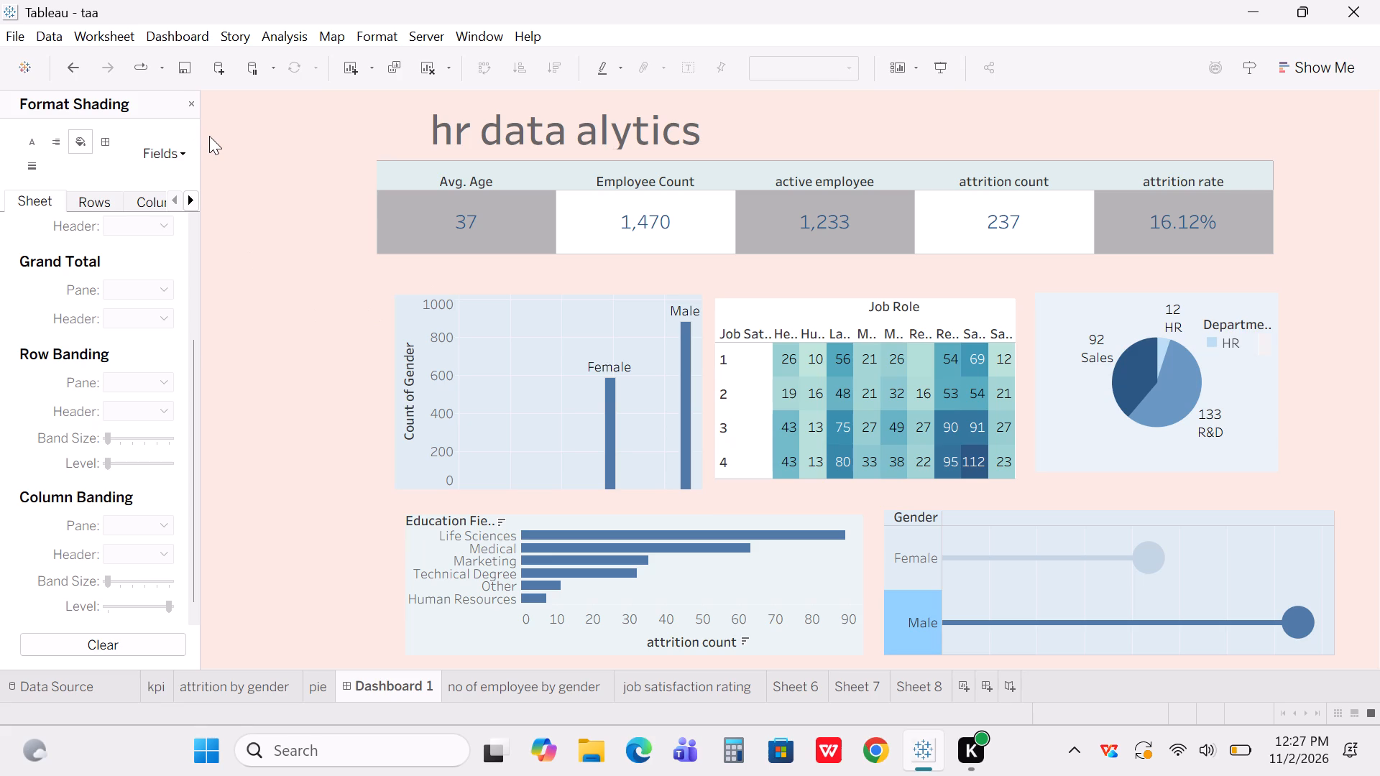
{"action": "left_click", "coordinate": [188, 98]}
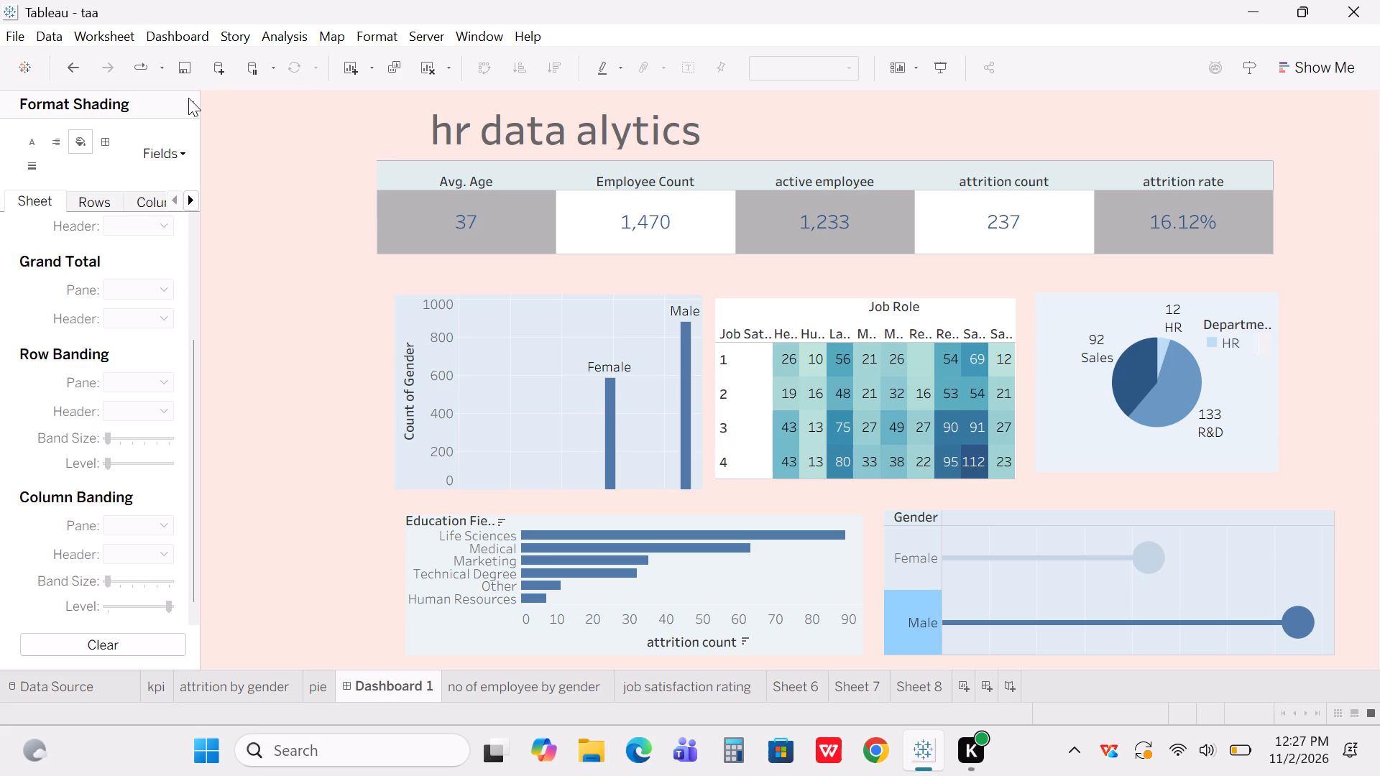
{"action": "left_click", "coordinate": [190, 104]}
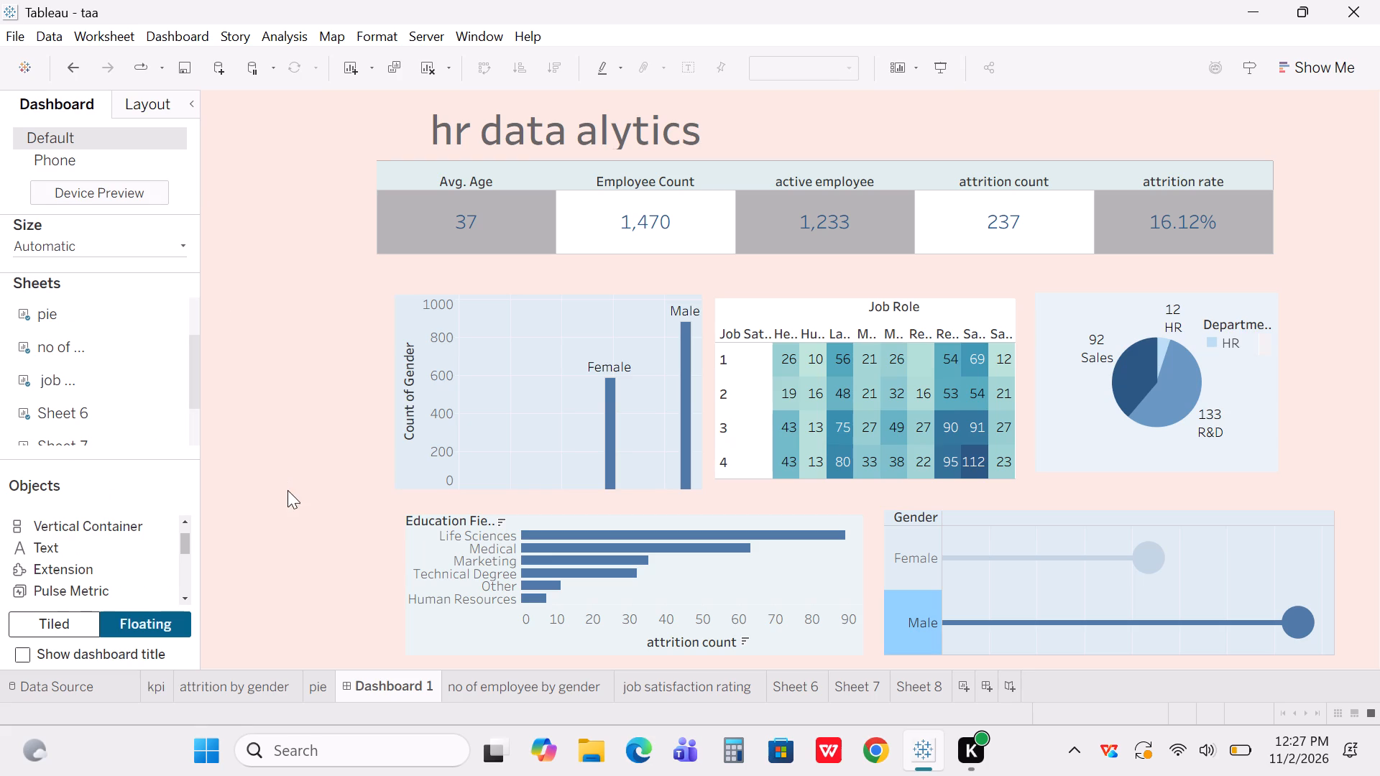
On the empty Sheet 8, place Education in the rows and add it as a filter with all values selected.
{"action": "left_click", "coordinate": [845, 678]}
{"action": "left_click", "coordinate": [923, 682]}
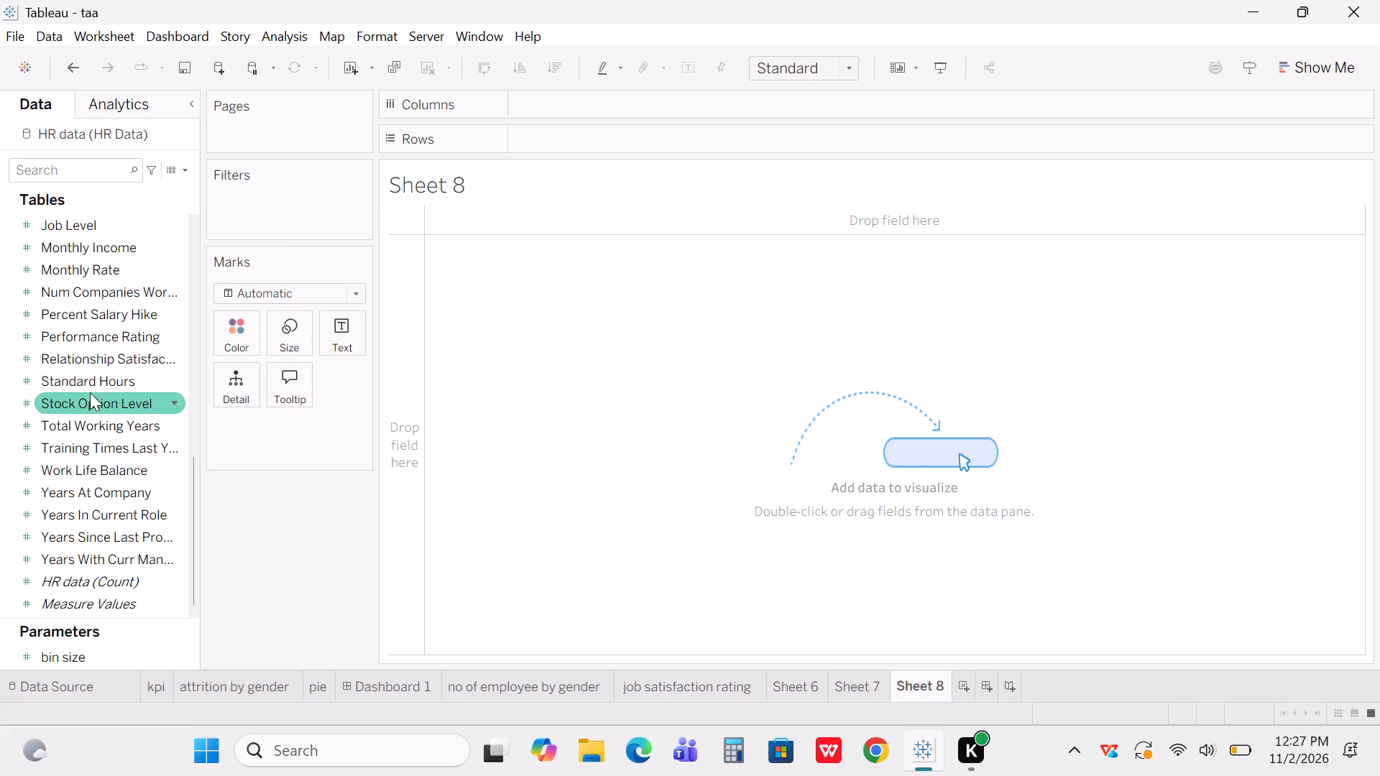
{"action": "scroll", "coordinate": [90, 392], "scroll_direction": "down", "scroll_amount": 4}
{"action": "scroll", "coordinate": [90, 392], "scroll_direction": "up", "scroll_amount": 1}
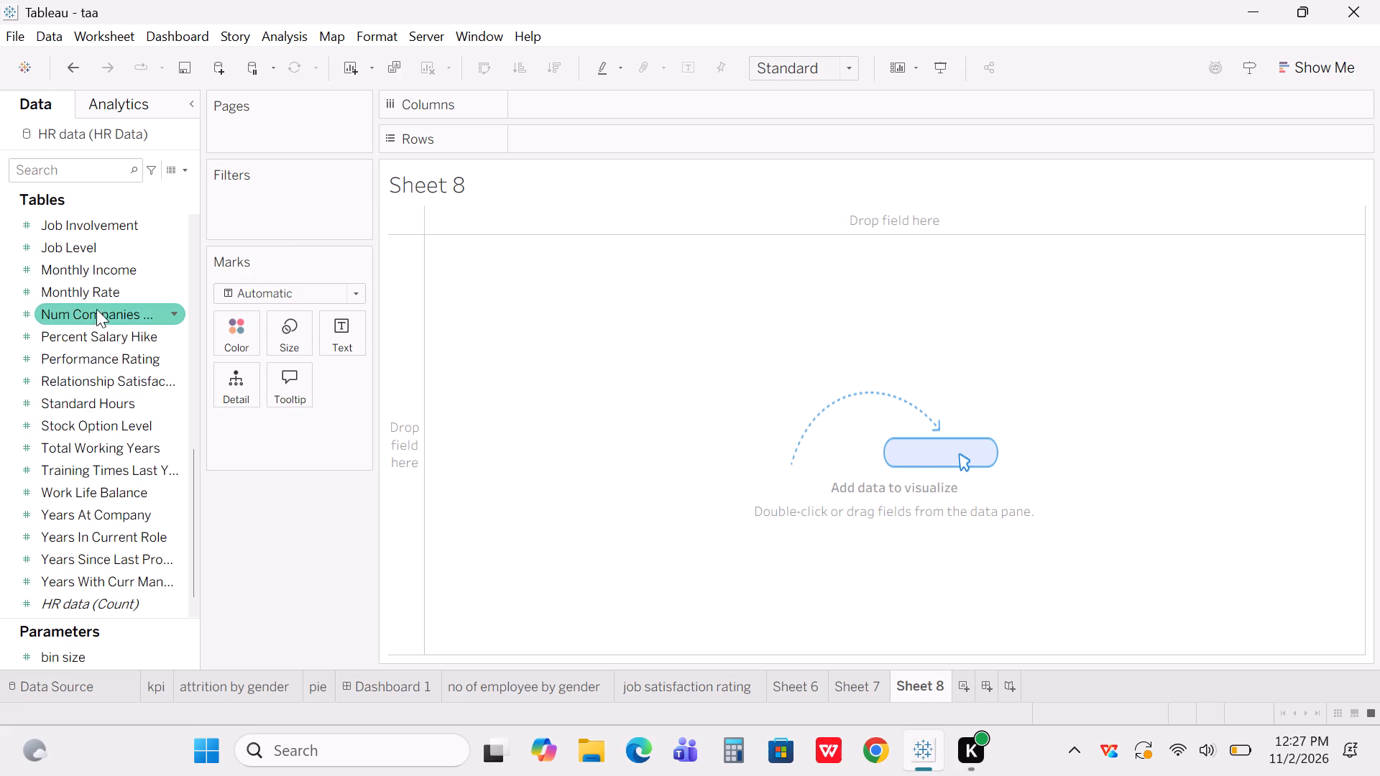
{"action": "scroll", "coordinate": [98, 256], "scroll_direction": "up", "scroll_amount": 2}
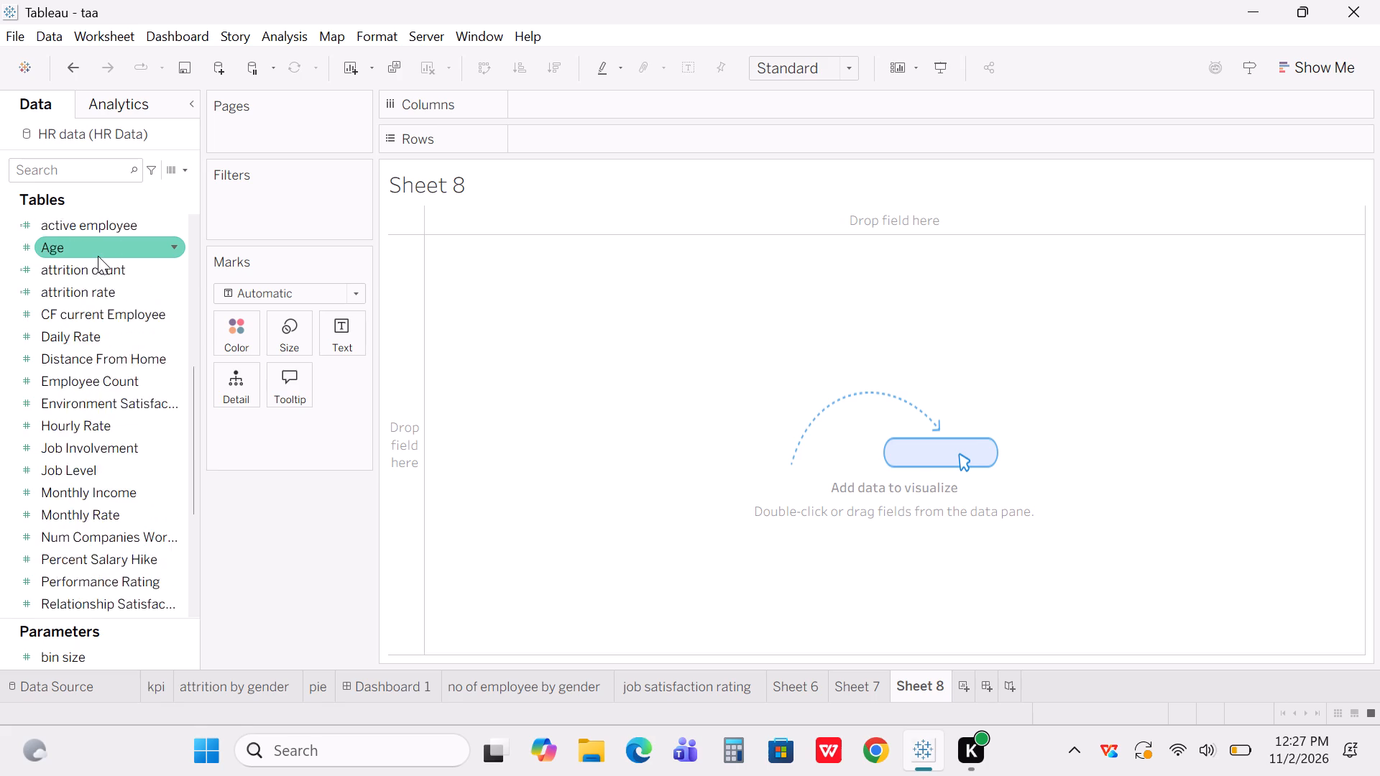
{"action": "scroll", "coordinate": [98, 256], "scroll_direction": "up", "scroll_amount": 3}
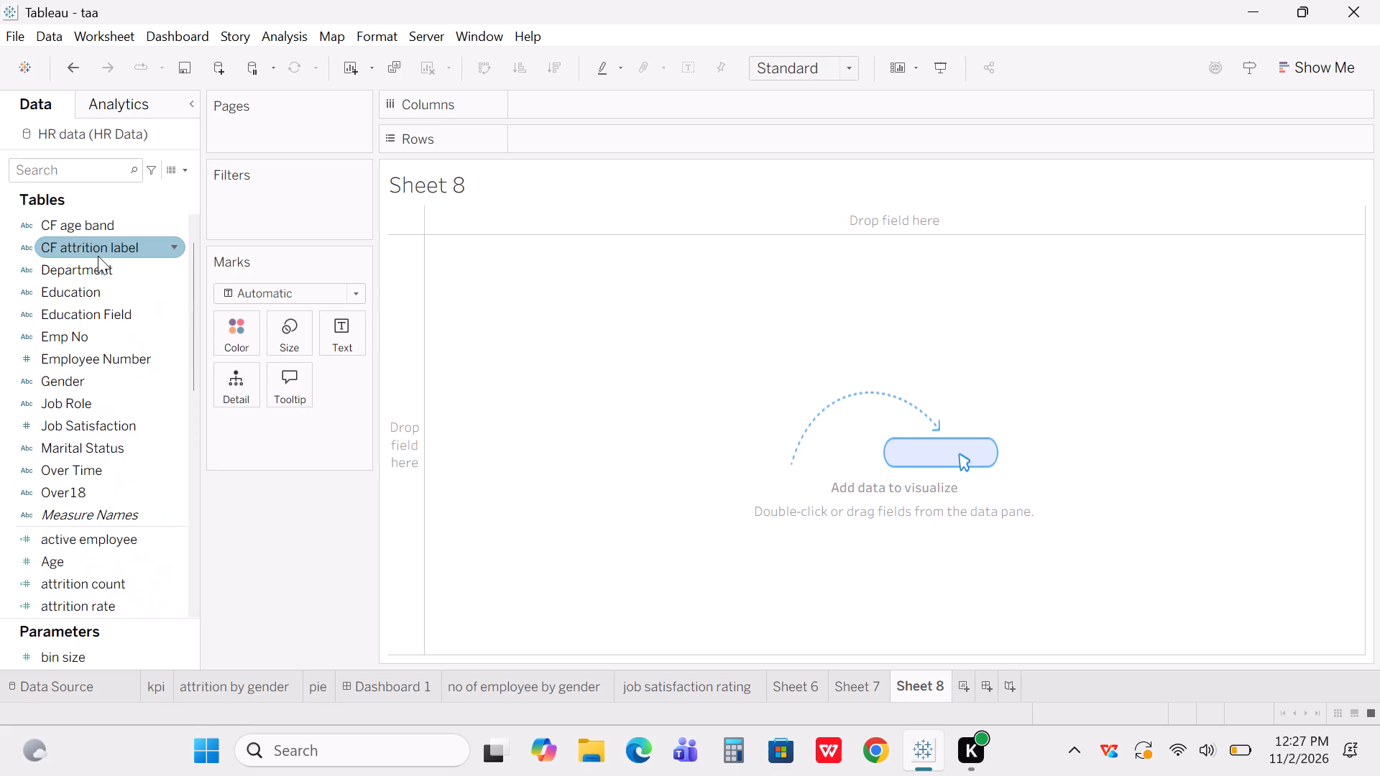
{"action": "scroll", "coordinate": [98, 256], "scroll_direction": "up", "scroll_amount": 1}
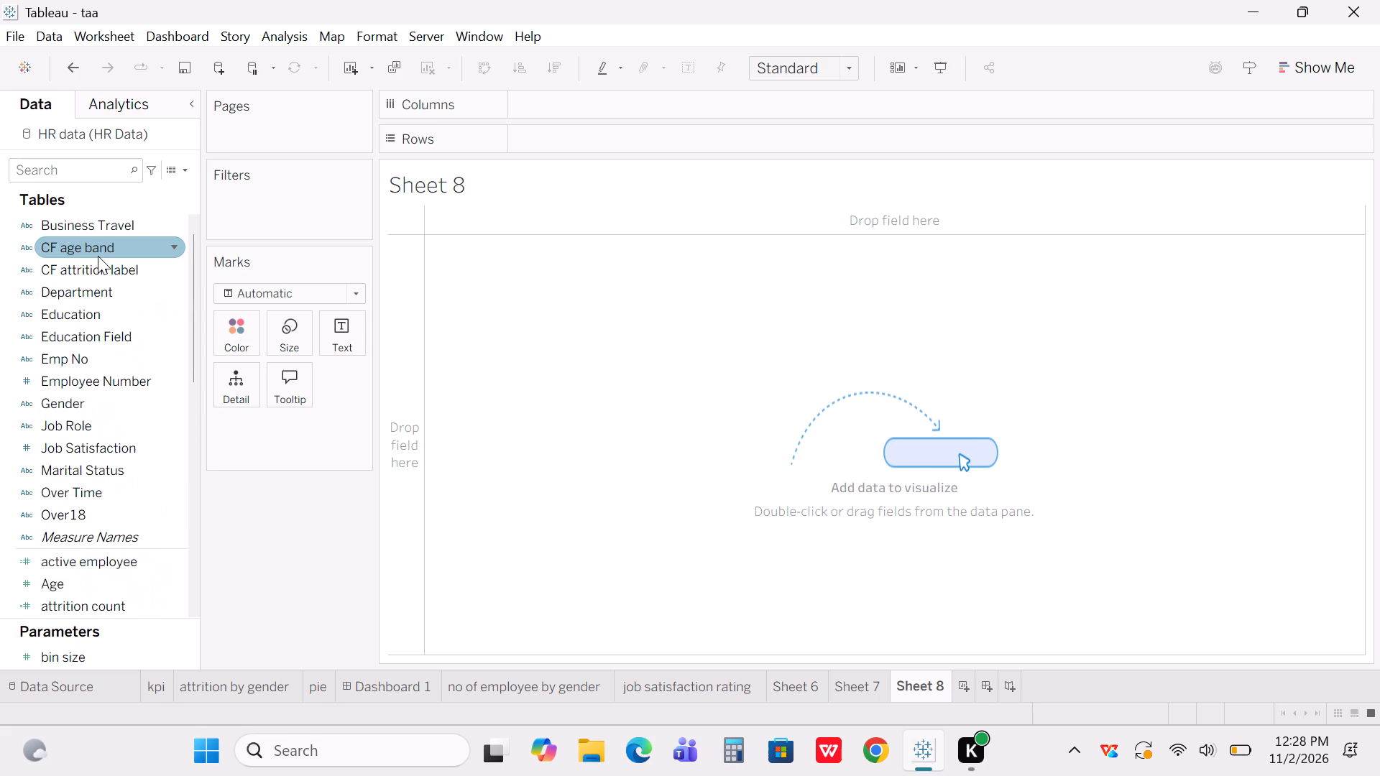
{"action": "double_click", "coordinate": [98, 315]}
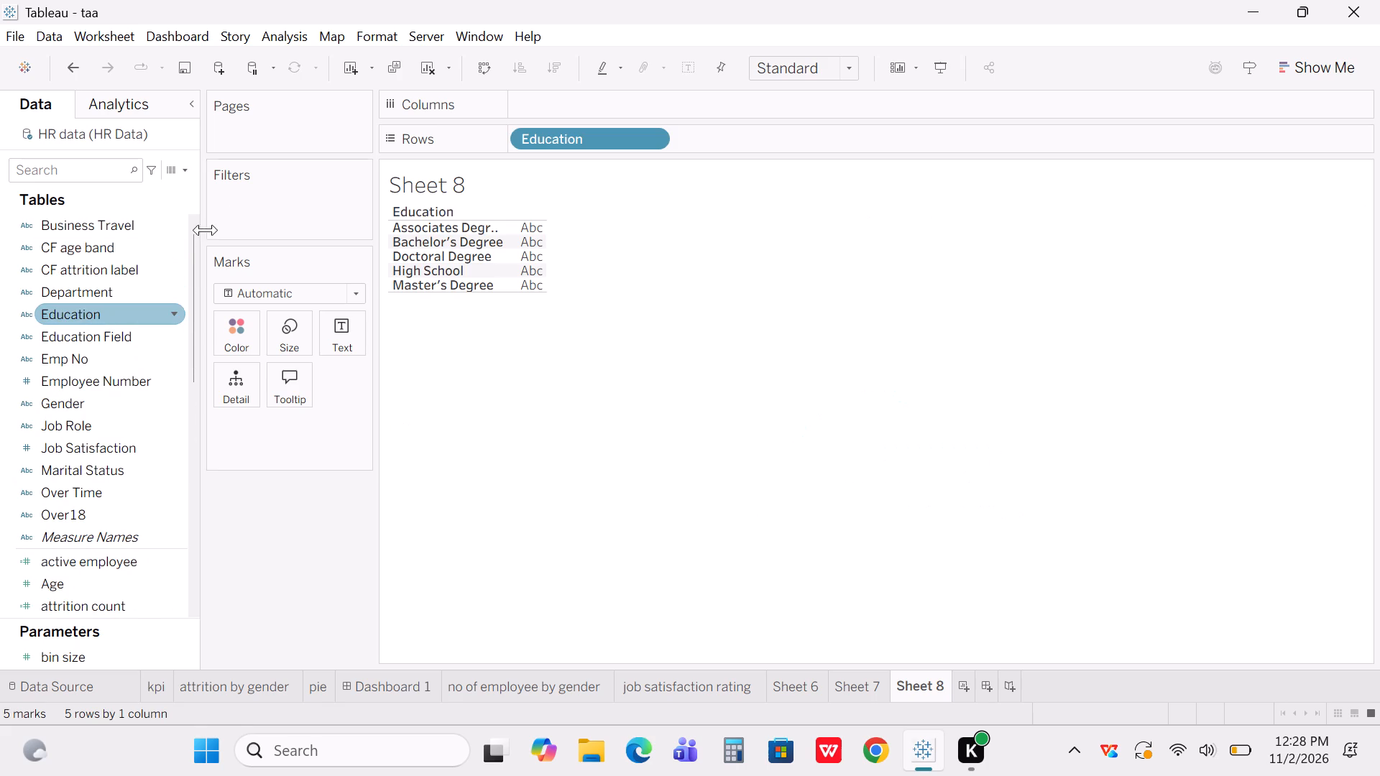
{"action": "left_click_drag", "start_coordinate": [109, 313], "coordinate": [276, 183]}
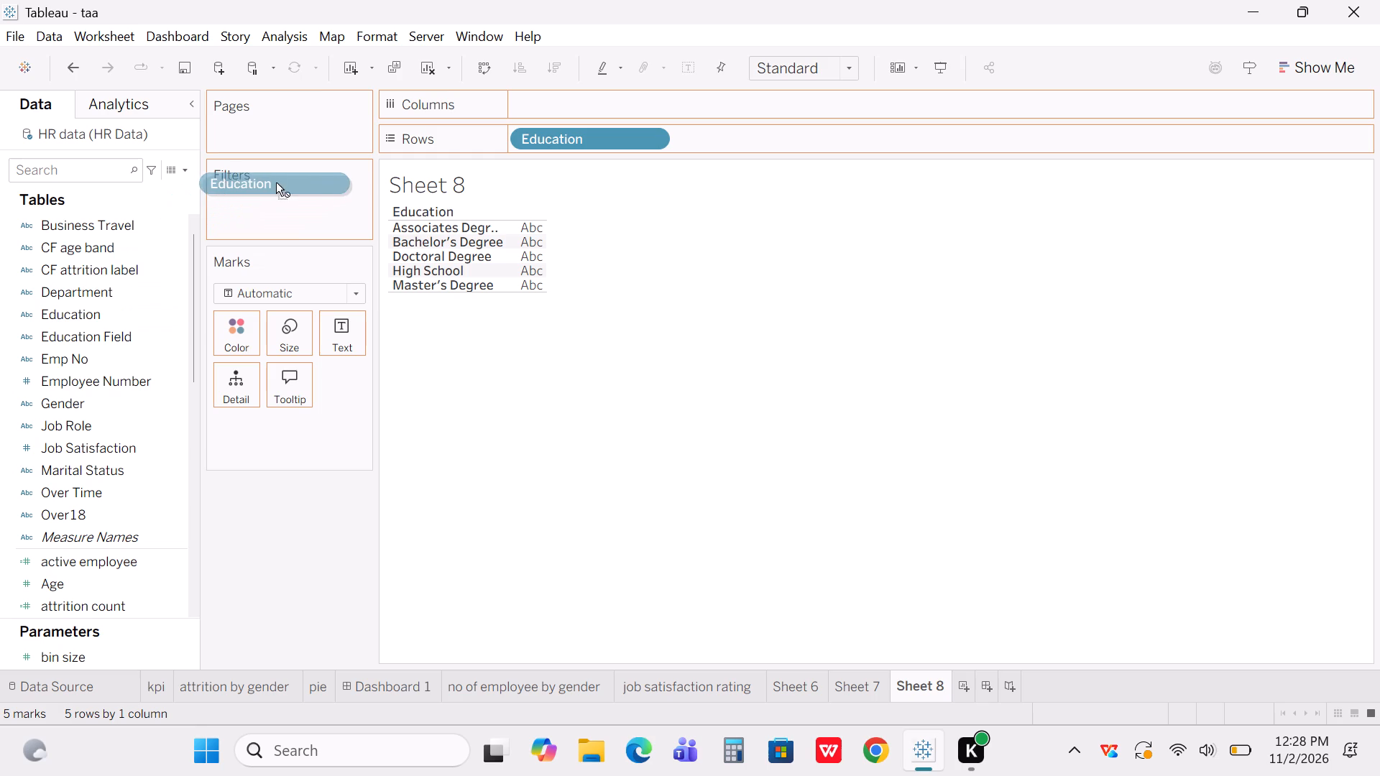
{"action": "left_click_drag", "start_coordinate": [276, 183], "coordinate": [279, 188]}
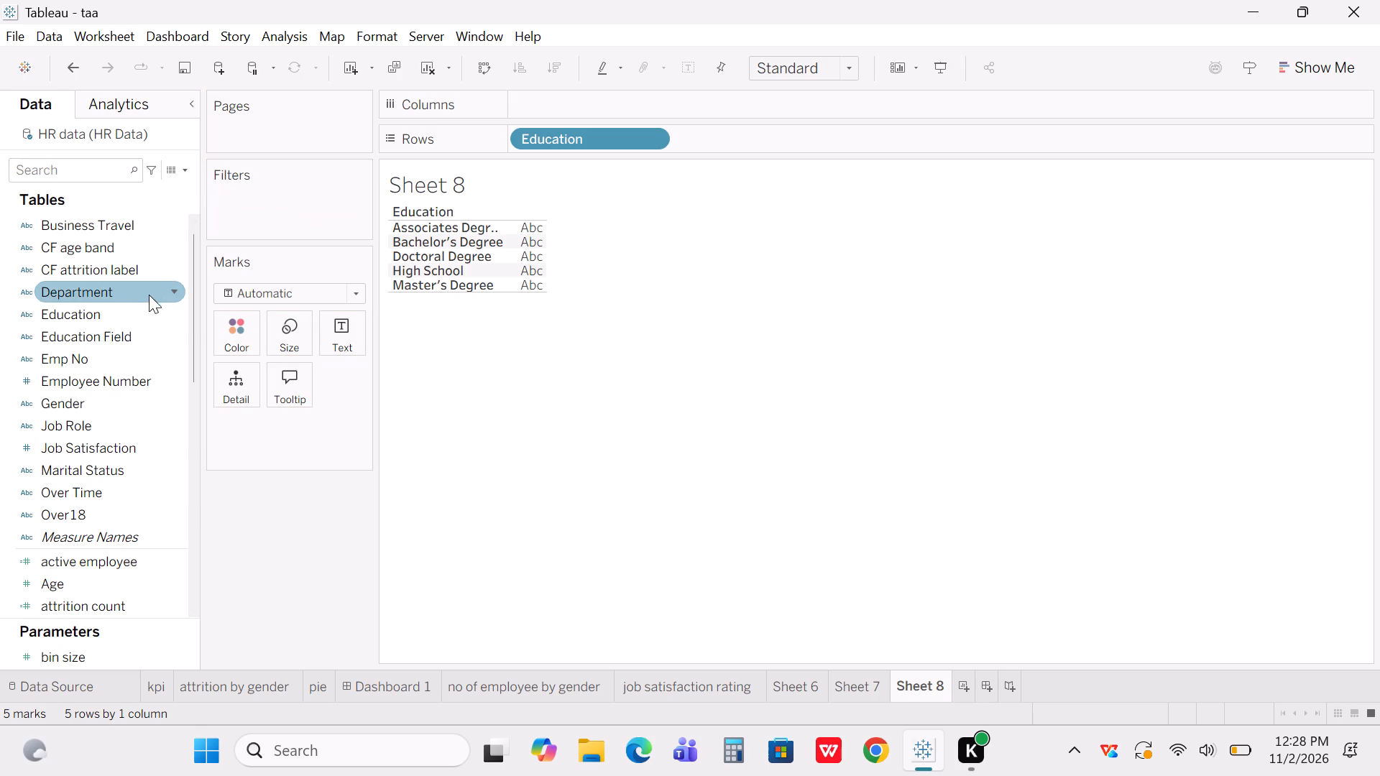
{"action": "left_click_drag", "start_coordinate": [132, 316], "coordinate": [303, 202]}
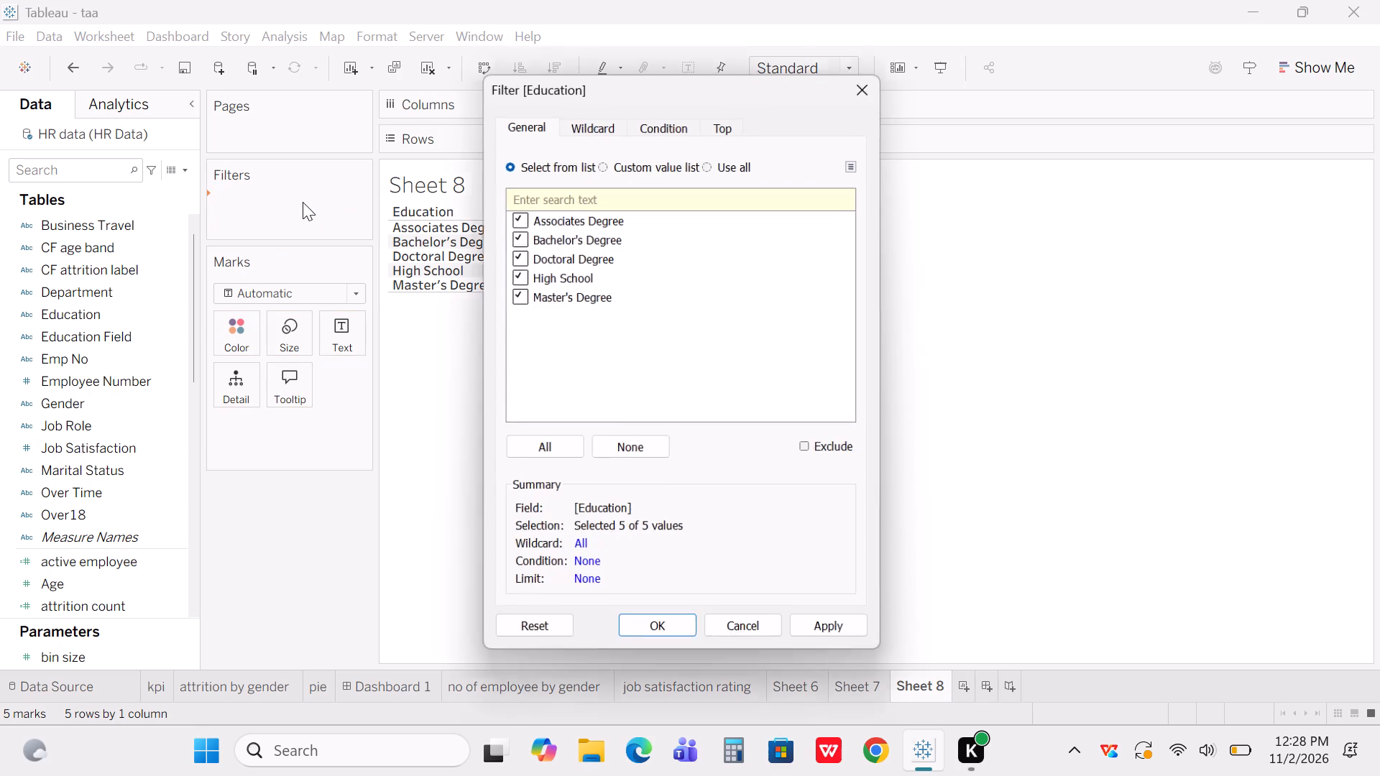
{"action": "left_click", "coordinate": [647, 631]}
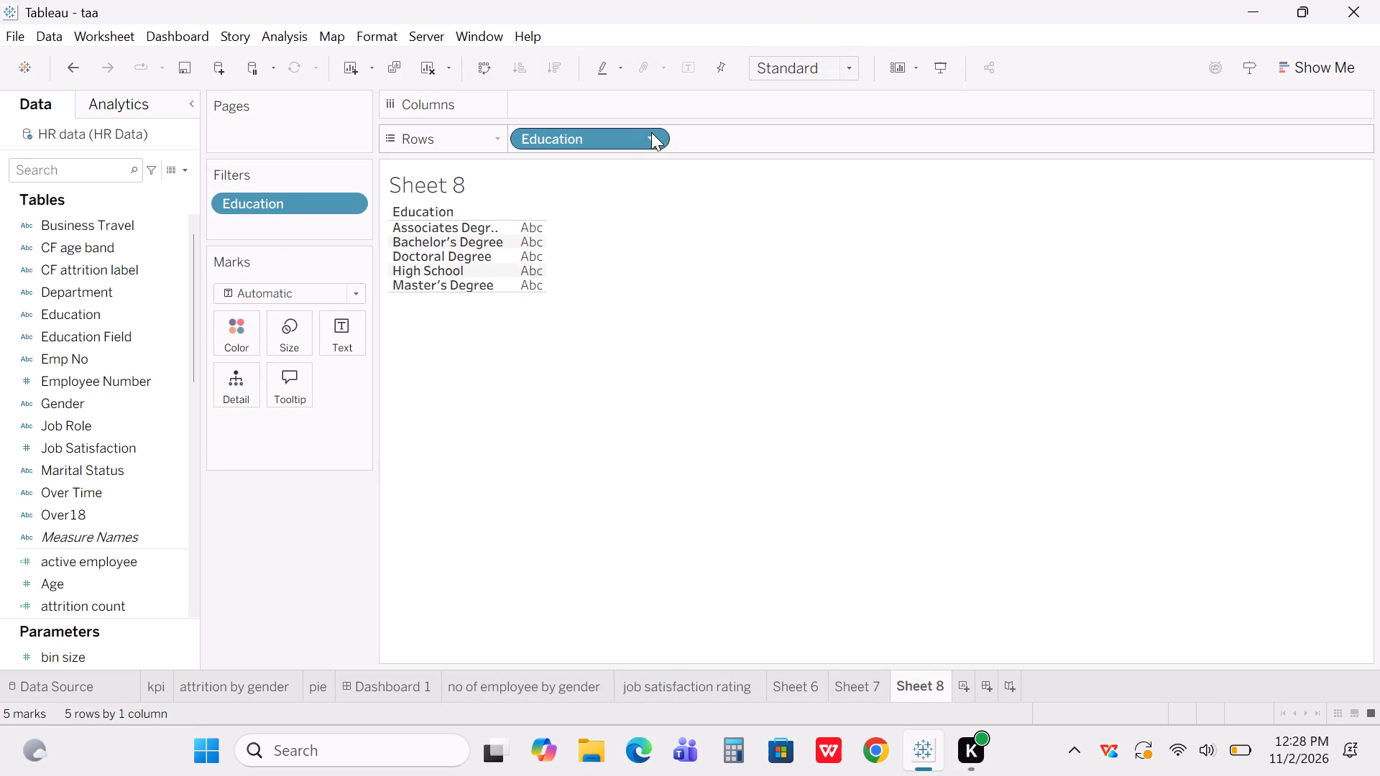
Remove Education from the rows of Sheet 8, keeping only the filter.
{"action": "left_click", "coordinate": [651, 132]}
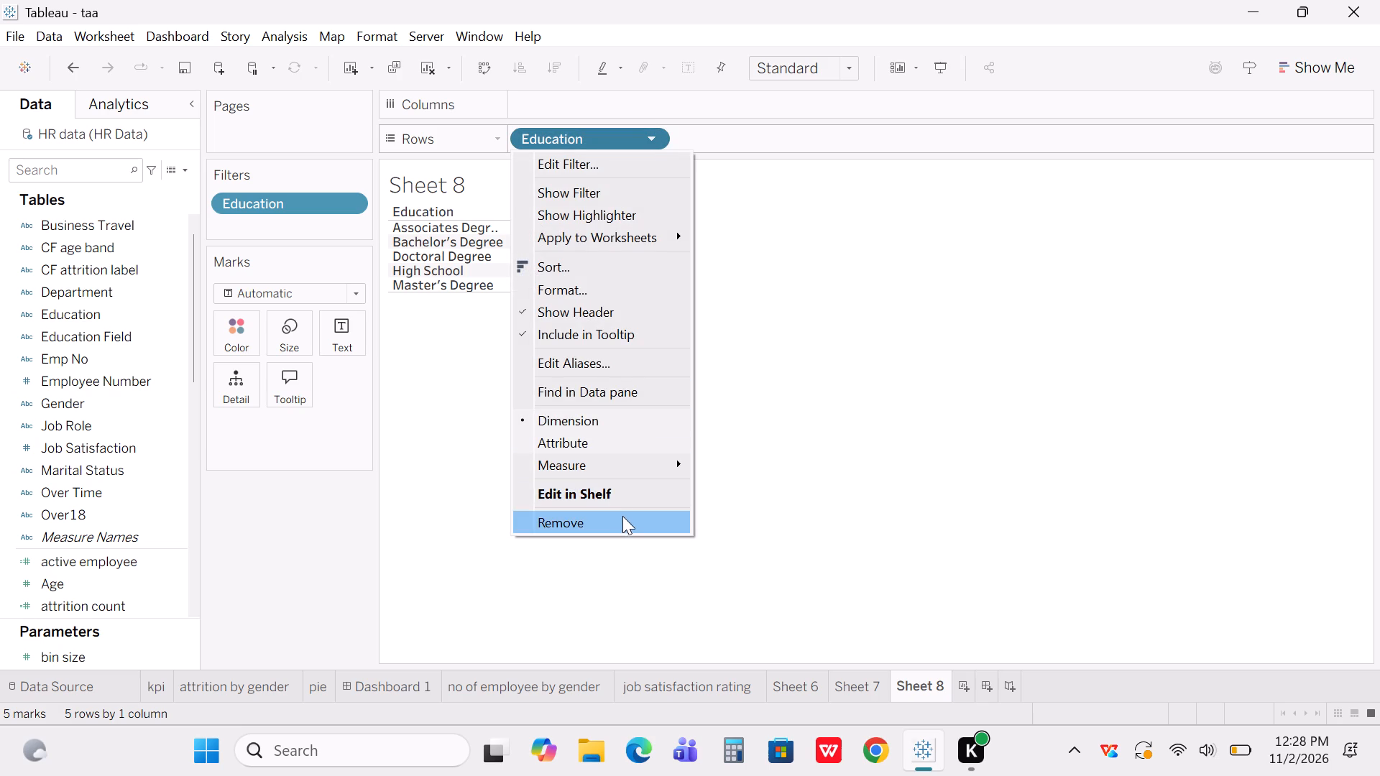
{"action": "left_click", "coordinate": [622, 517]}
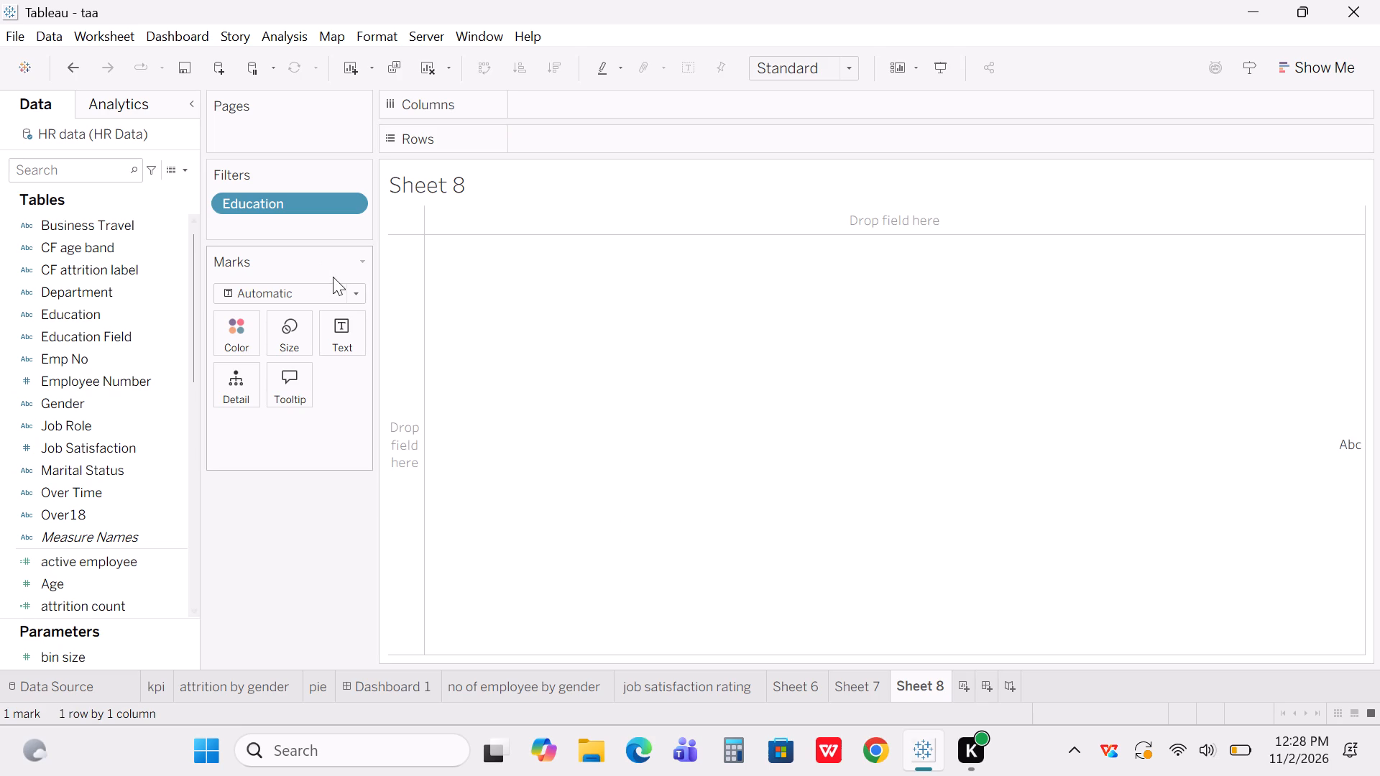
Show the Education filter on Sheet 8 and apply it to all worksheets using this data source.
{"action": "left_click", "coordinate": [356, 204]}
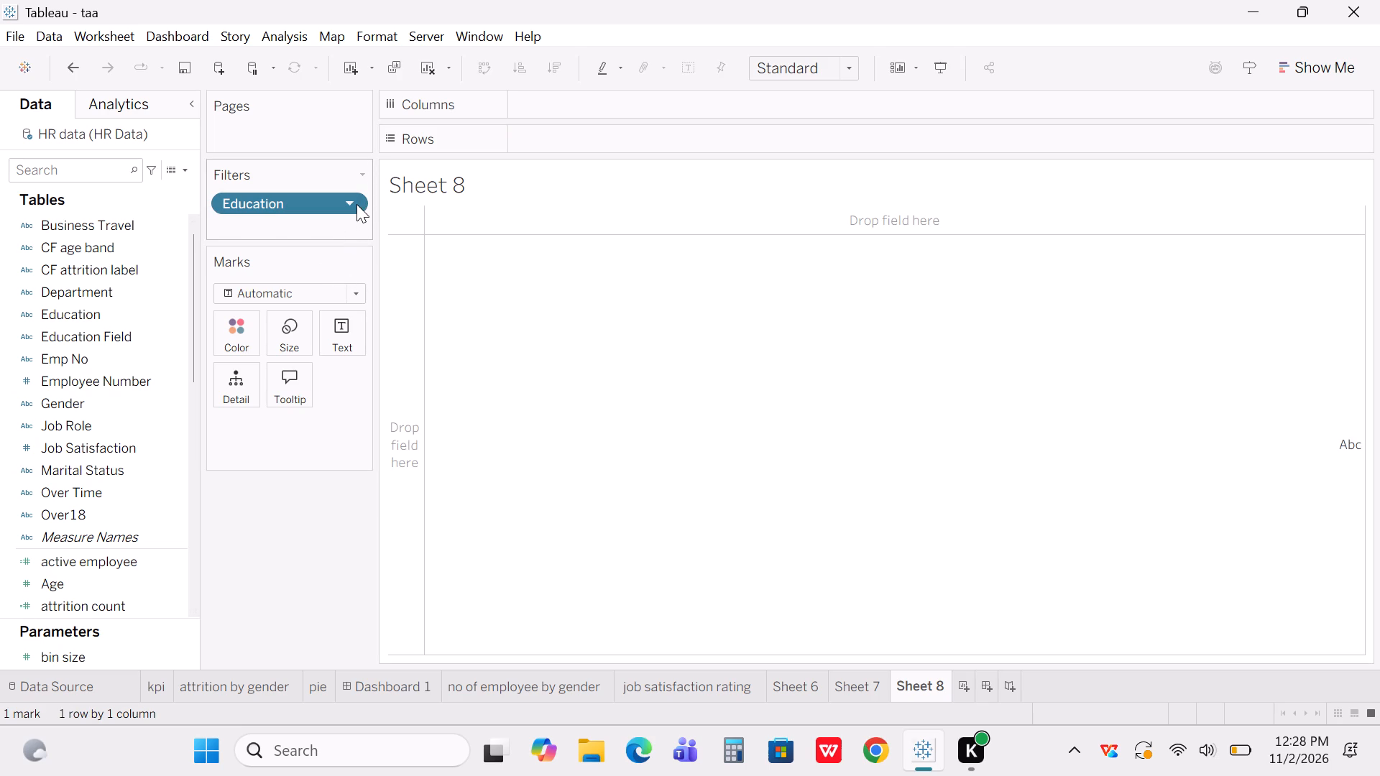
{"action": "left_click", "coordinate": [269, 257]}
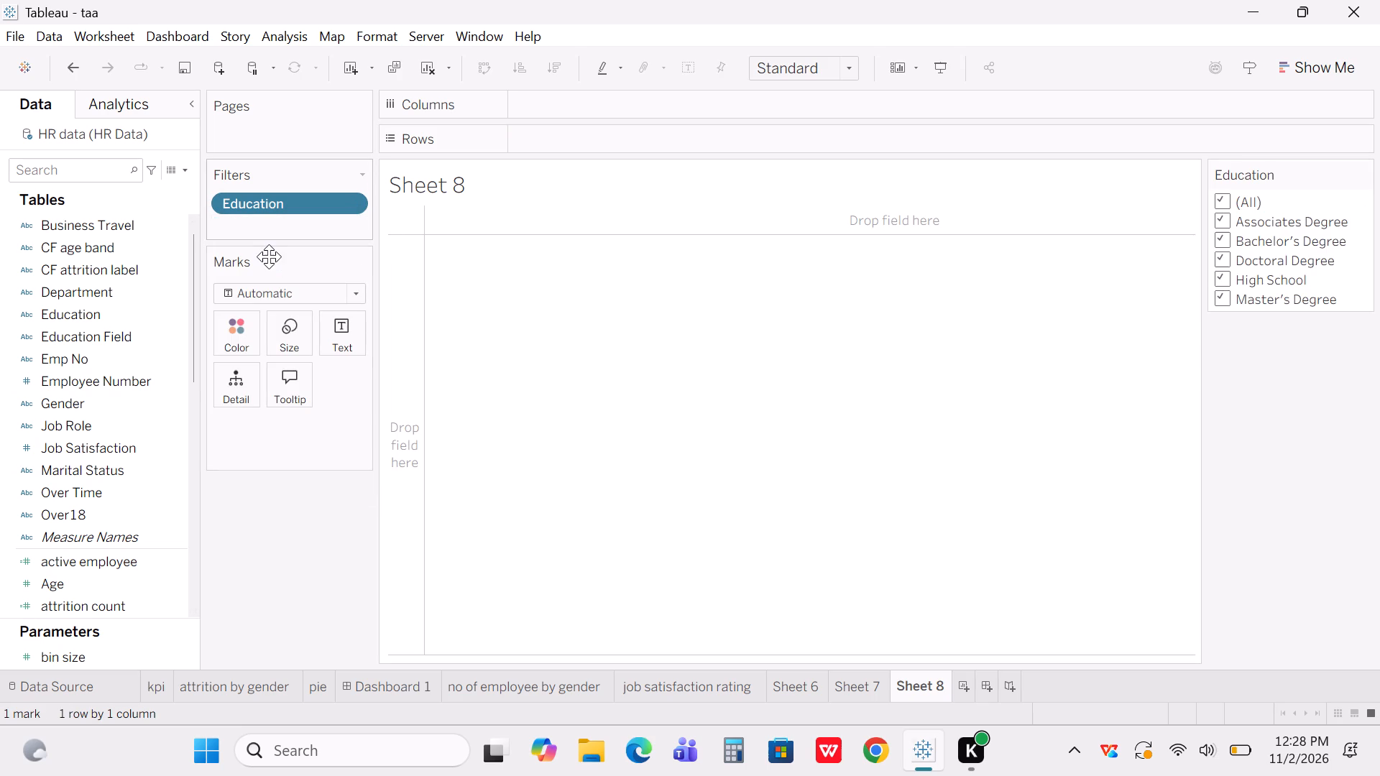
{"action": "left_click", "coordinate": [354, 204]}
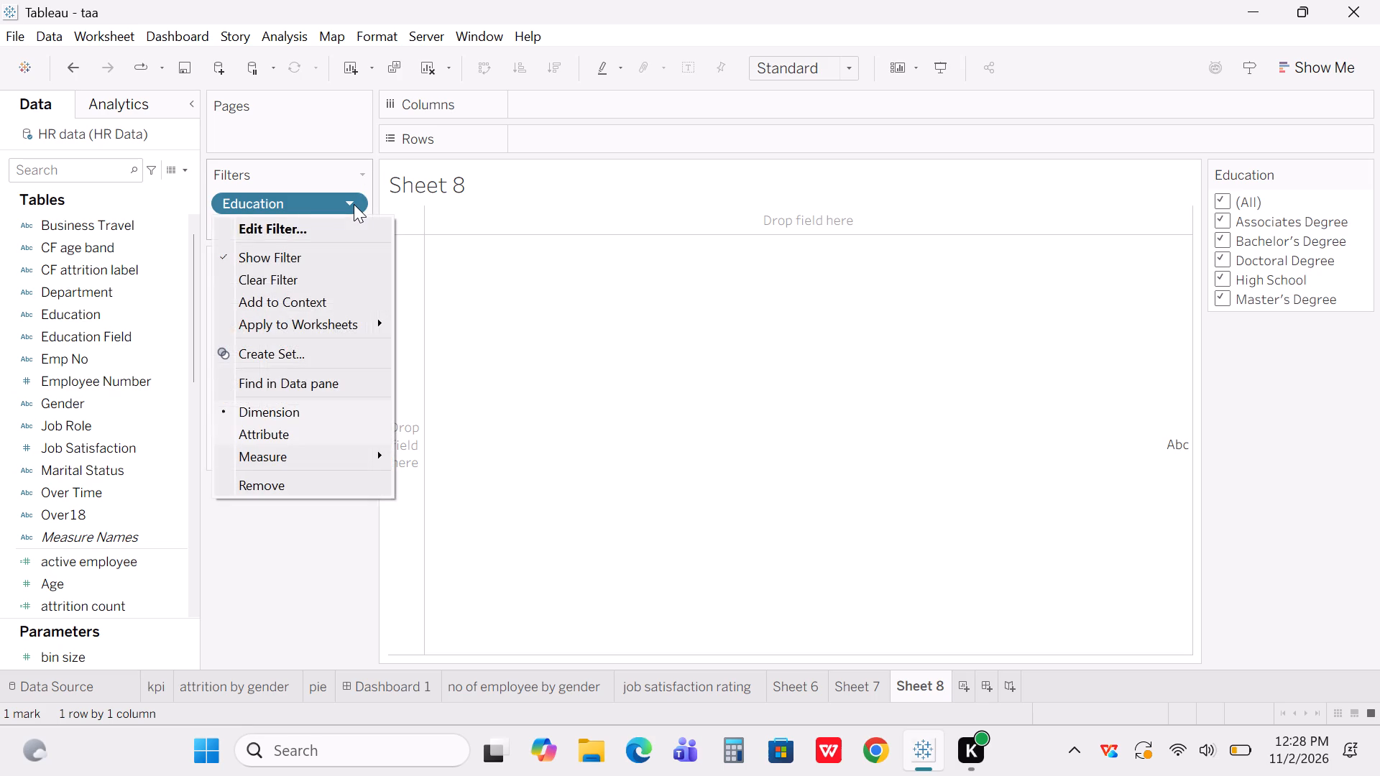
{"action": "left_click", "coordinate": [309, 328]}
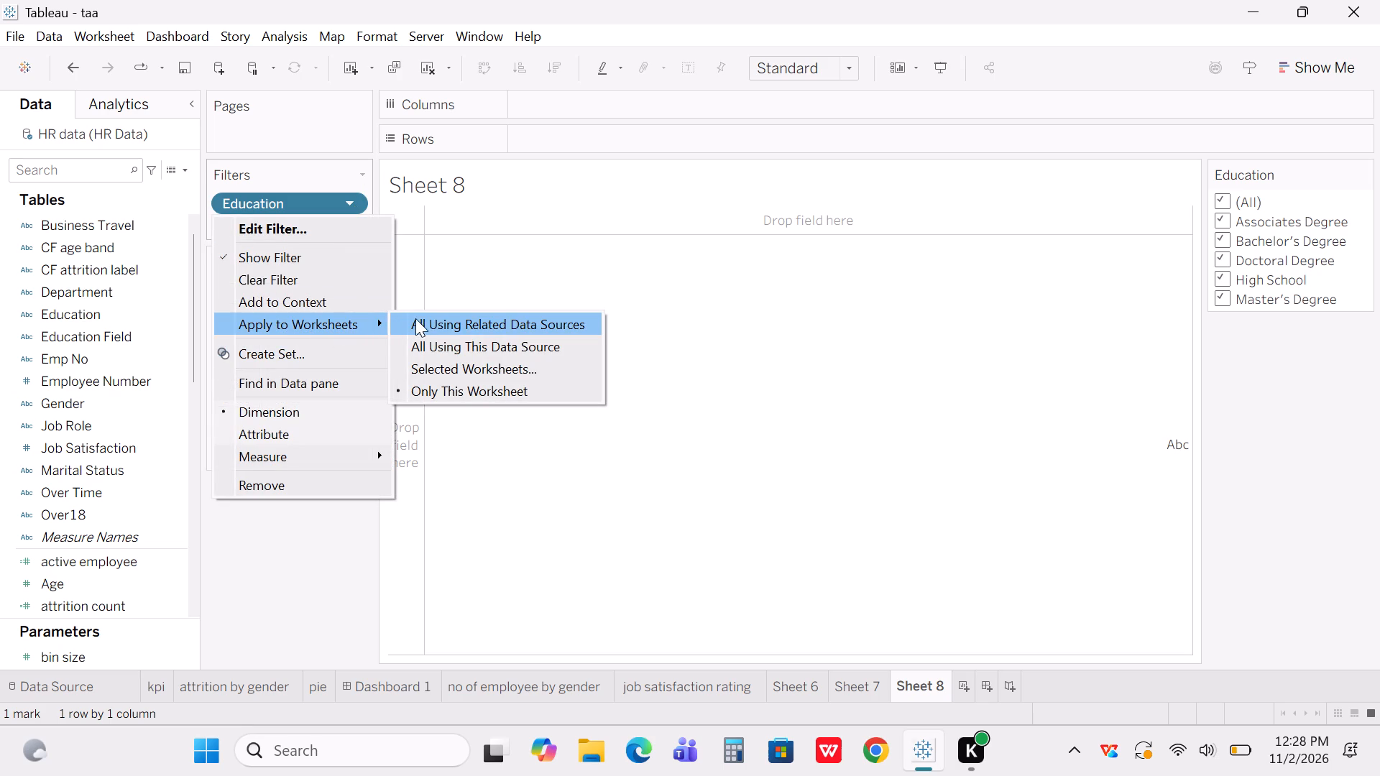
{"action": "left_click", "coordinate": [430, 339]}
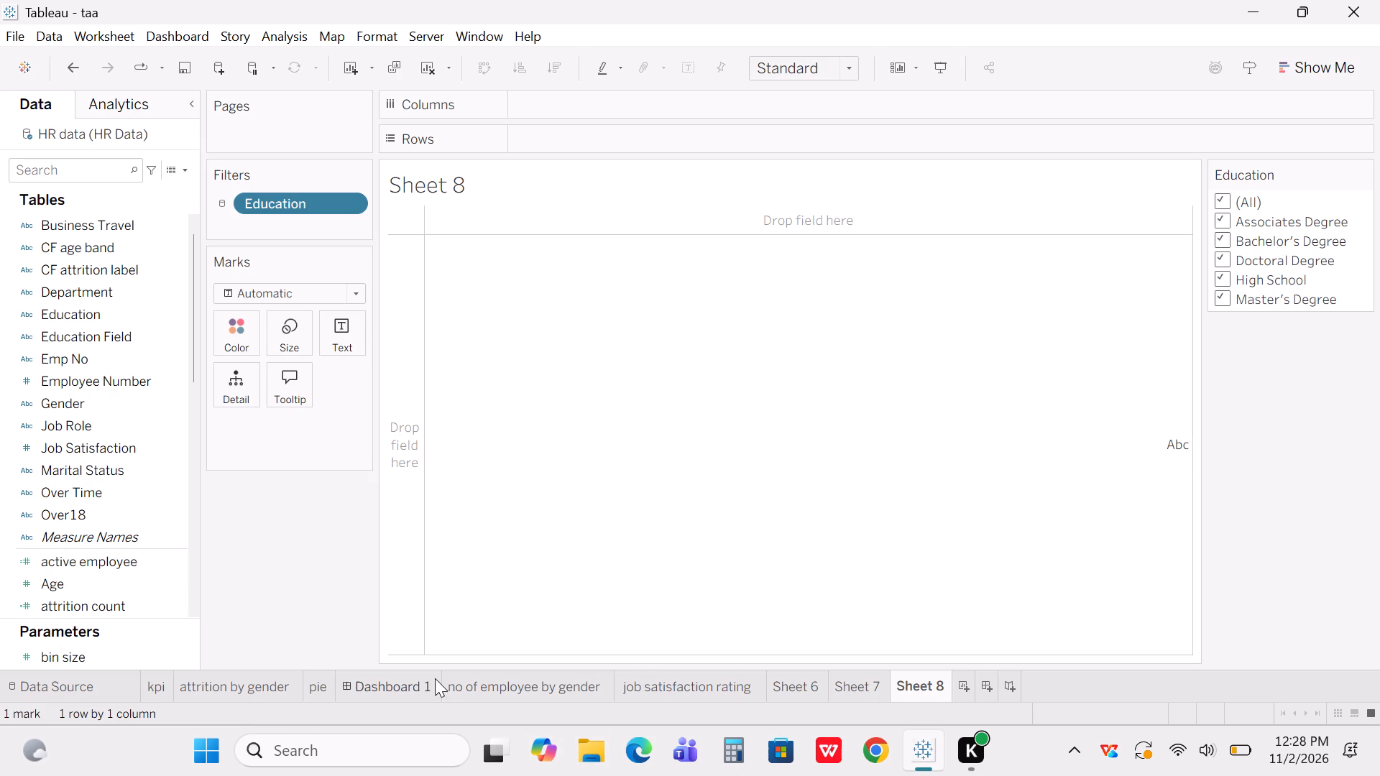
Add Sheet 8 with its Education filter to Dashboard 1 as floating items.
{"action": "left_click", "coordinate": [399, 675]}
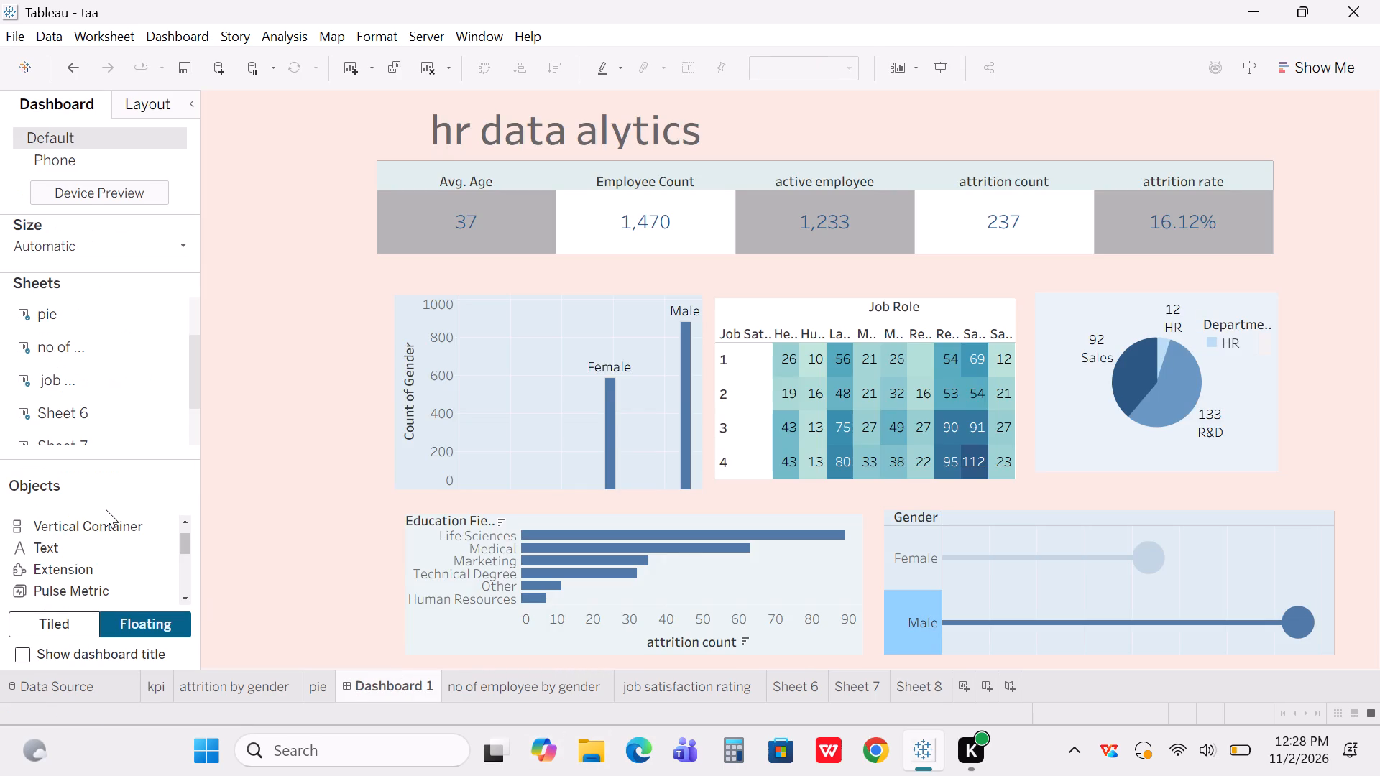
{"action": "scroll", "coordinate": [65, 356], "scroll_direction": "down", "scroll_amount": 3}
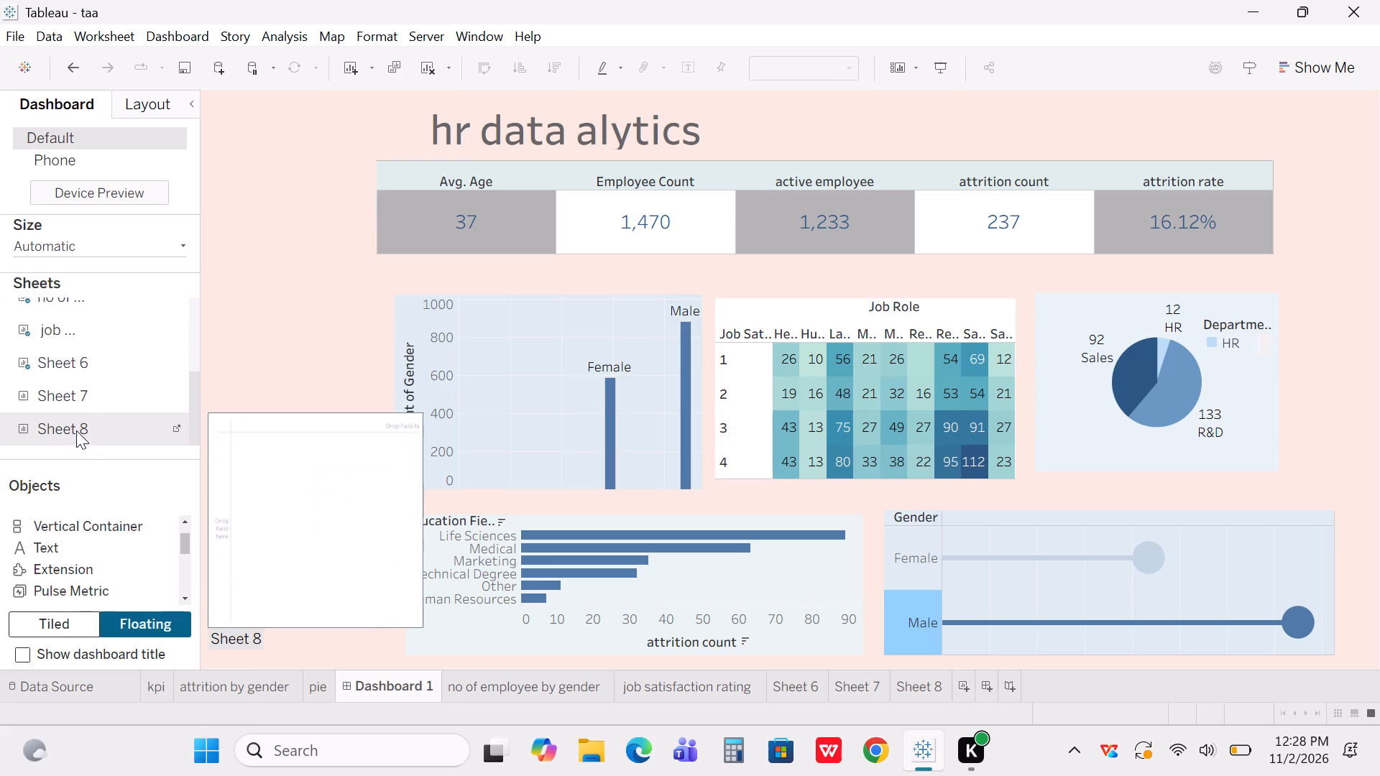
{"action": "left_click", "coordinate": [76, 438]}
{"action": "double_click", "coordinate": [76, 429]}
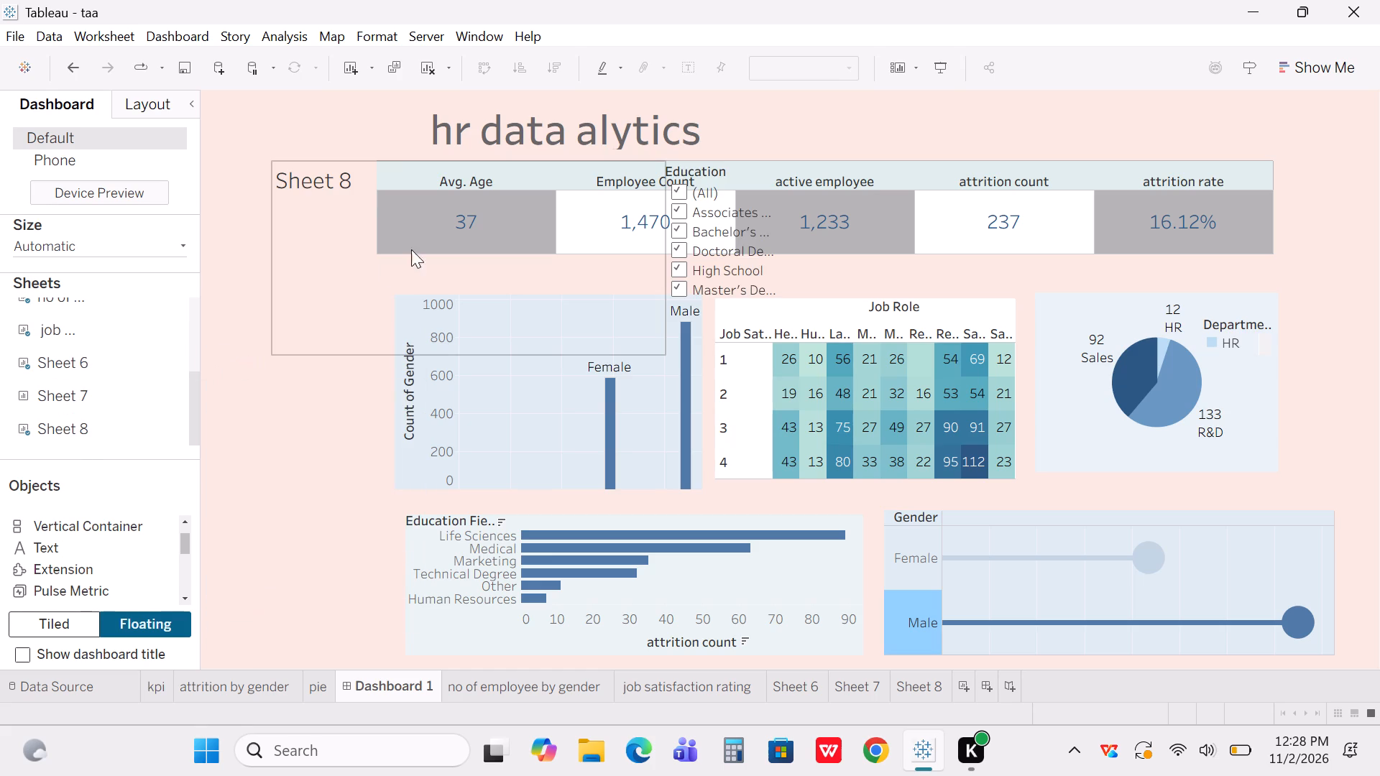
Turn floating off and back on for the Education filter so it moves to the dashboard's upper-left corner, at x 33, y 33.
{"action": "left_click", "coordinate": [437, 188]}
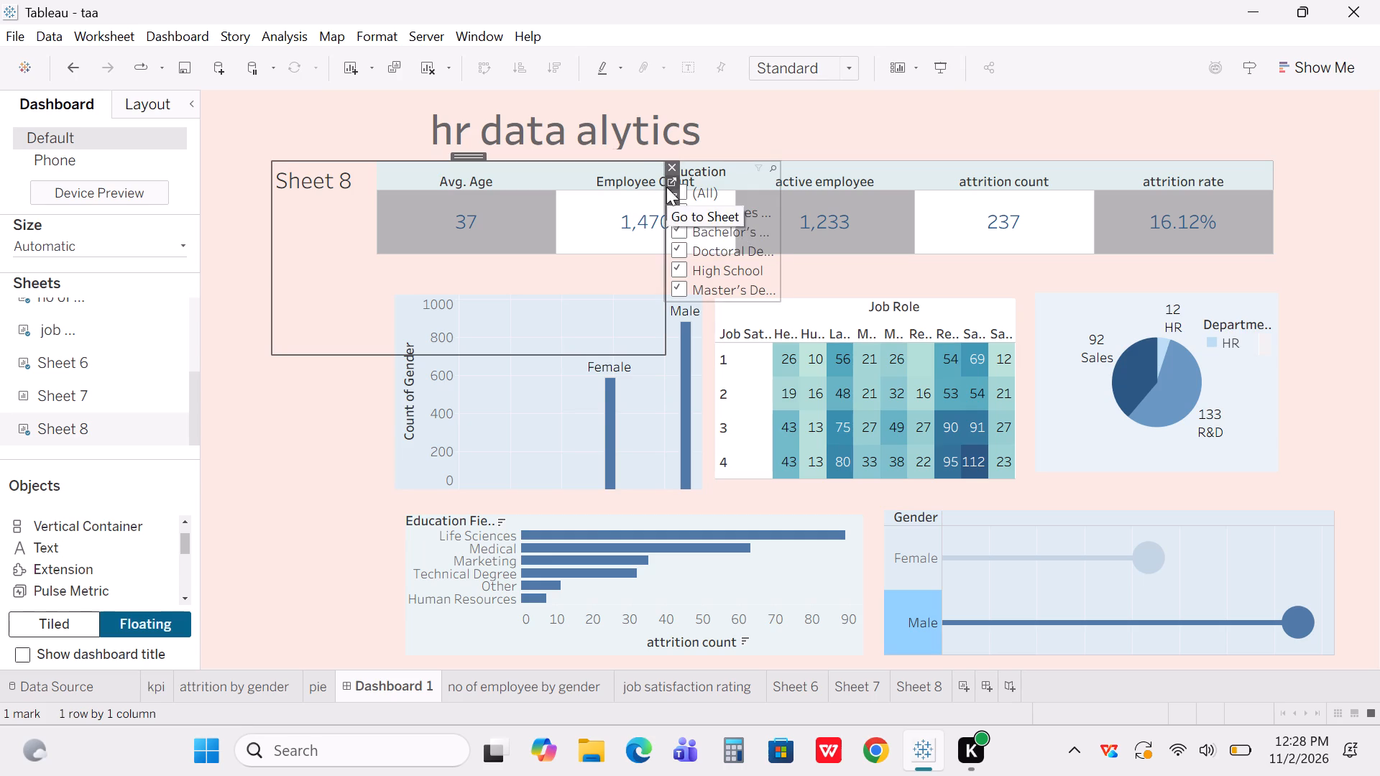
{"action": "left_click", "coordinate": [719, 177]}
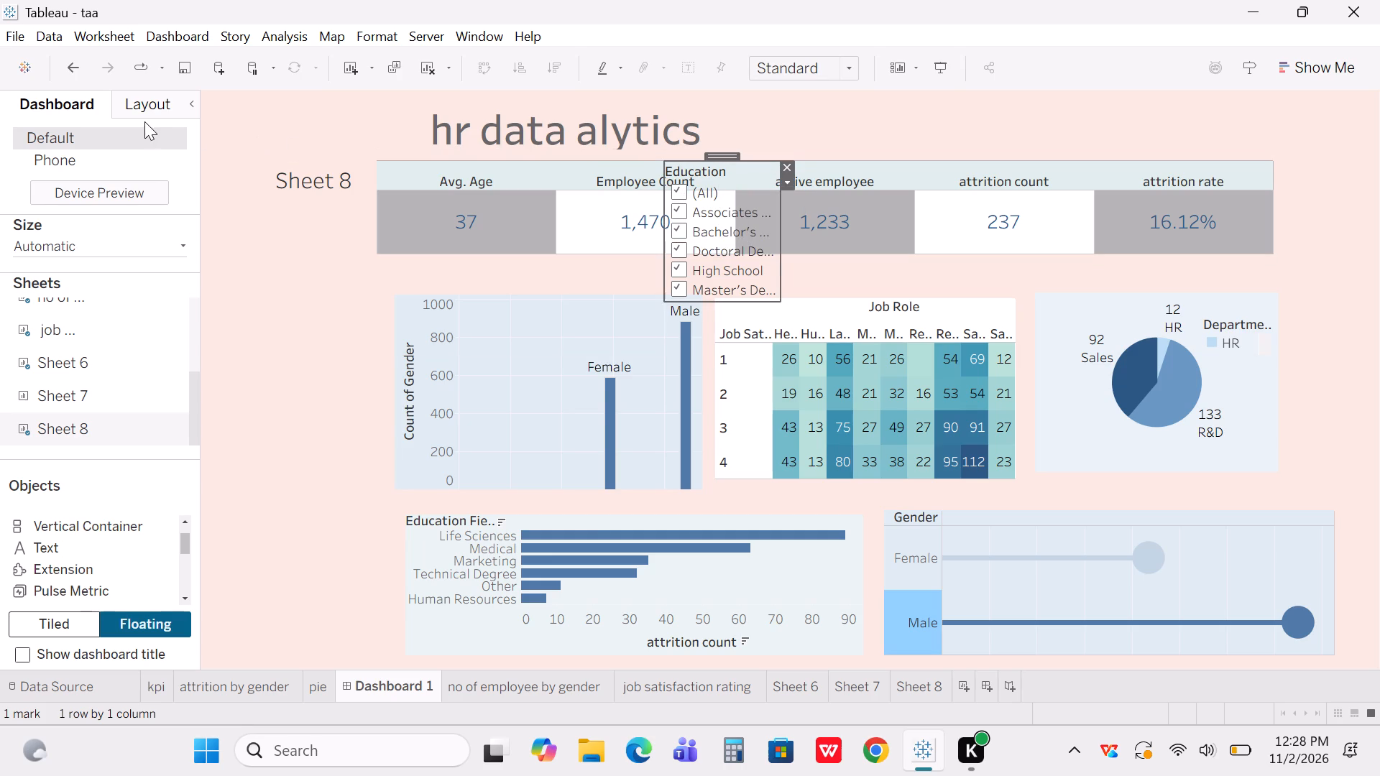
{"action": "left_click", "coordinate": [150, 104]}
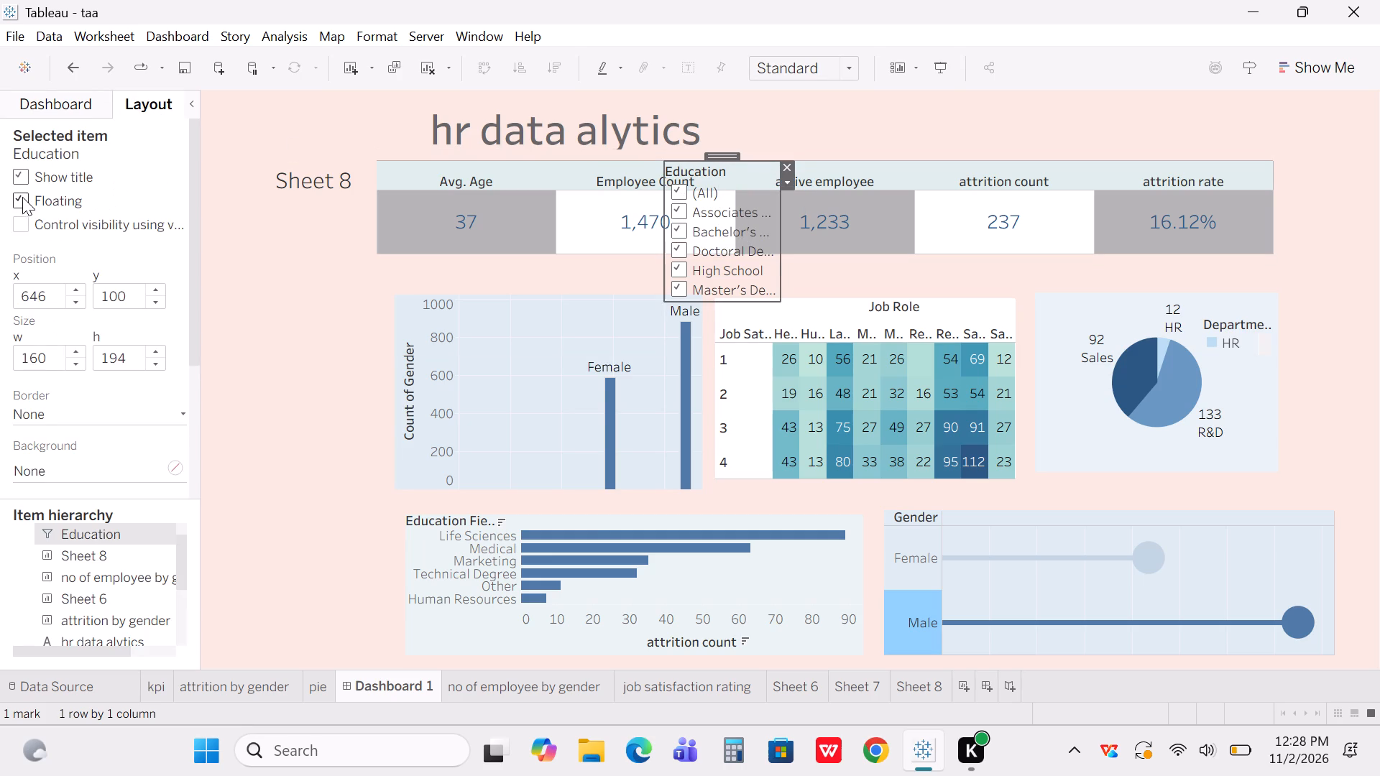
{"action": "left_click", "coordinate": [19, 196]}
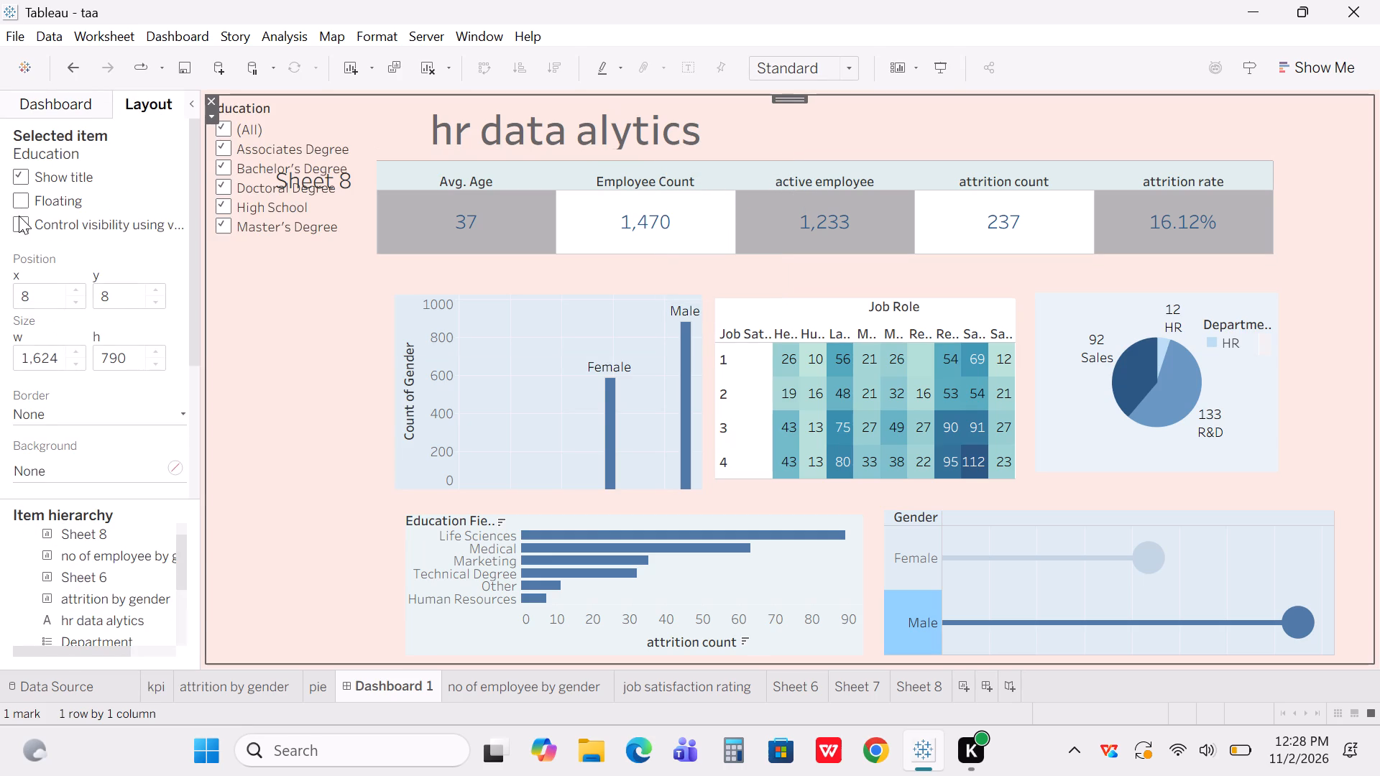
{"action": "left_click", "coordinate": [21, 205]}
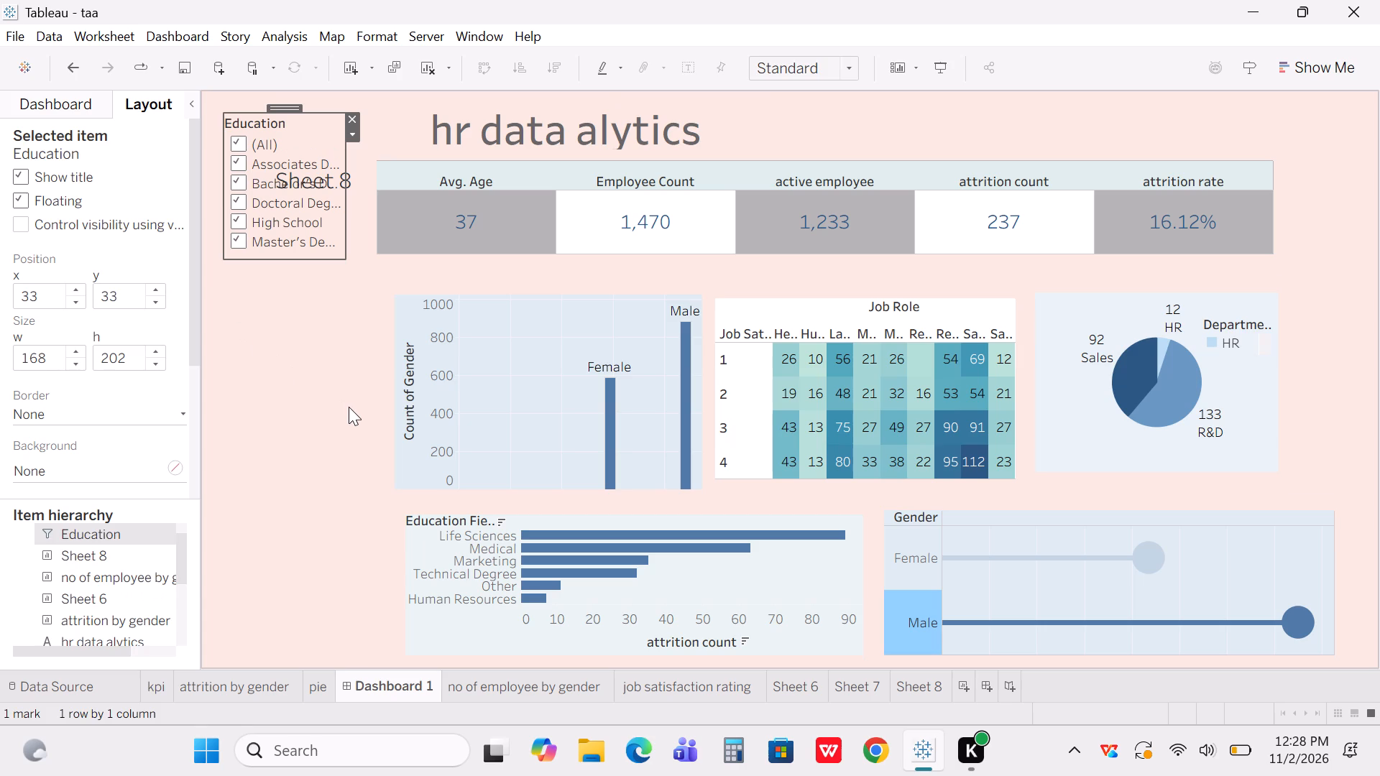
{"action": "left_click", "coordinate": [349, 407]}
{"action": "left_click", "coordinate": [298, 241]}
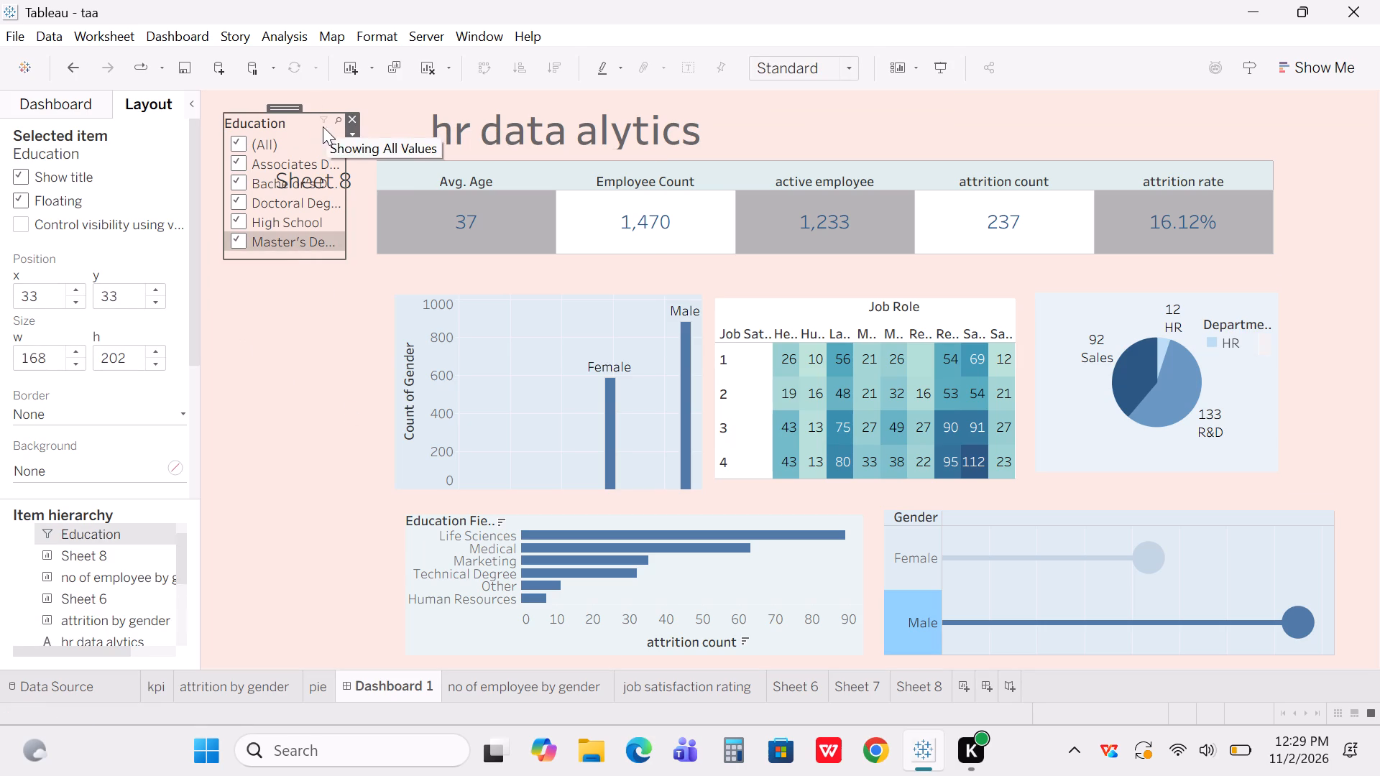
Change the Education filter on the dashboard to a single-value dropdown and choose Bachelor's Degree.
{"action": "left_click", "coordinate": [351, 132]}
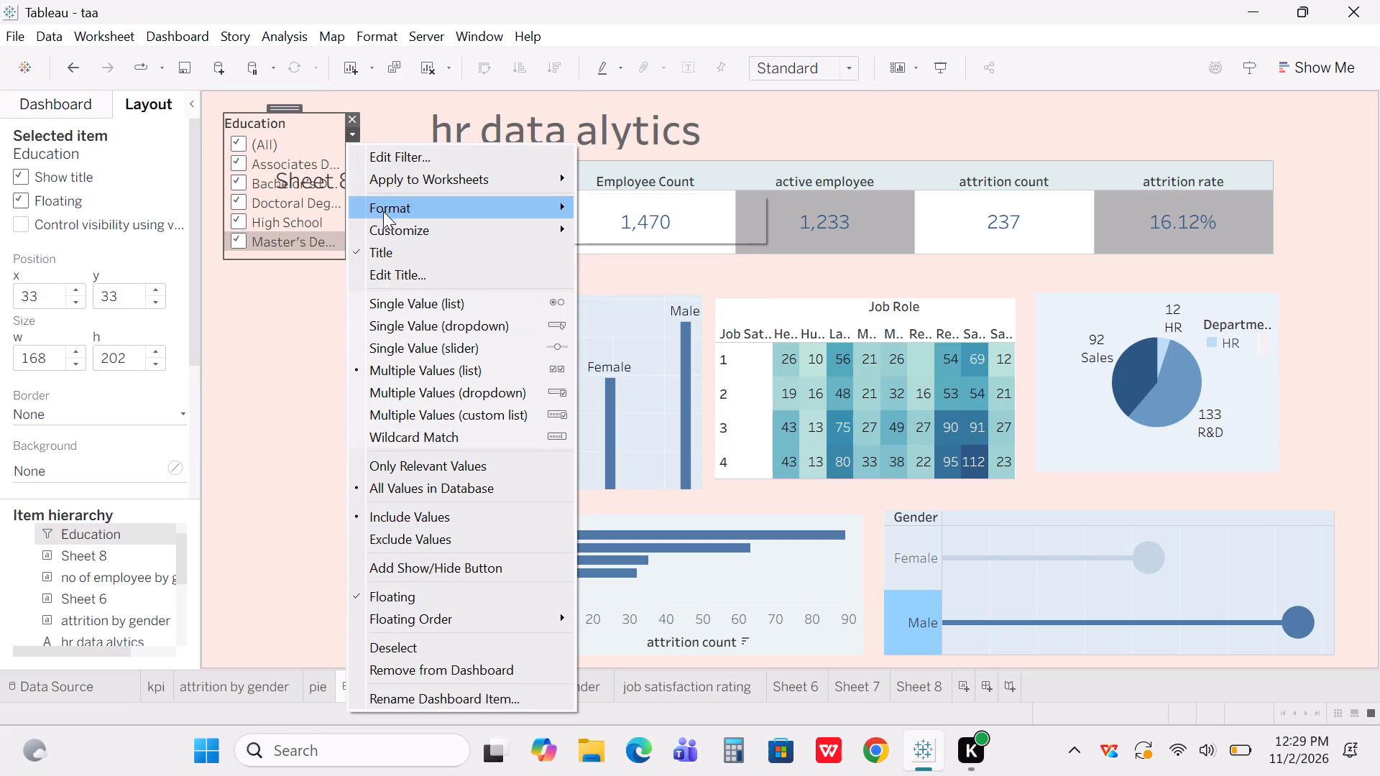
{"action": "left_click", "coordinate": [463, 301]}
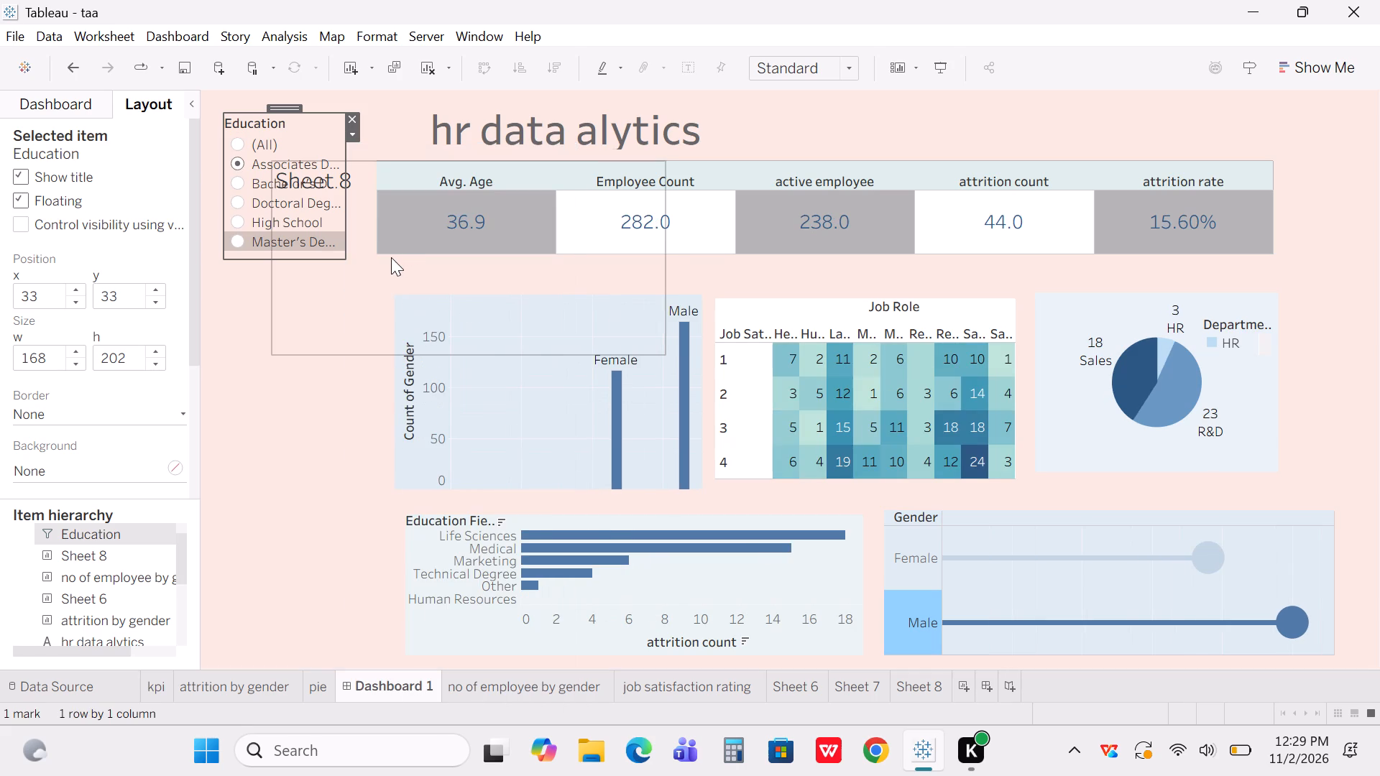
{"action": "left_click", "coordinate": [354, 129]}
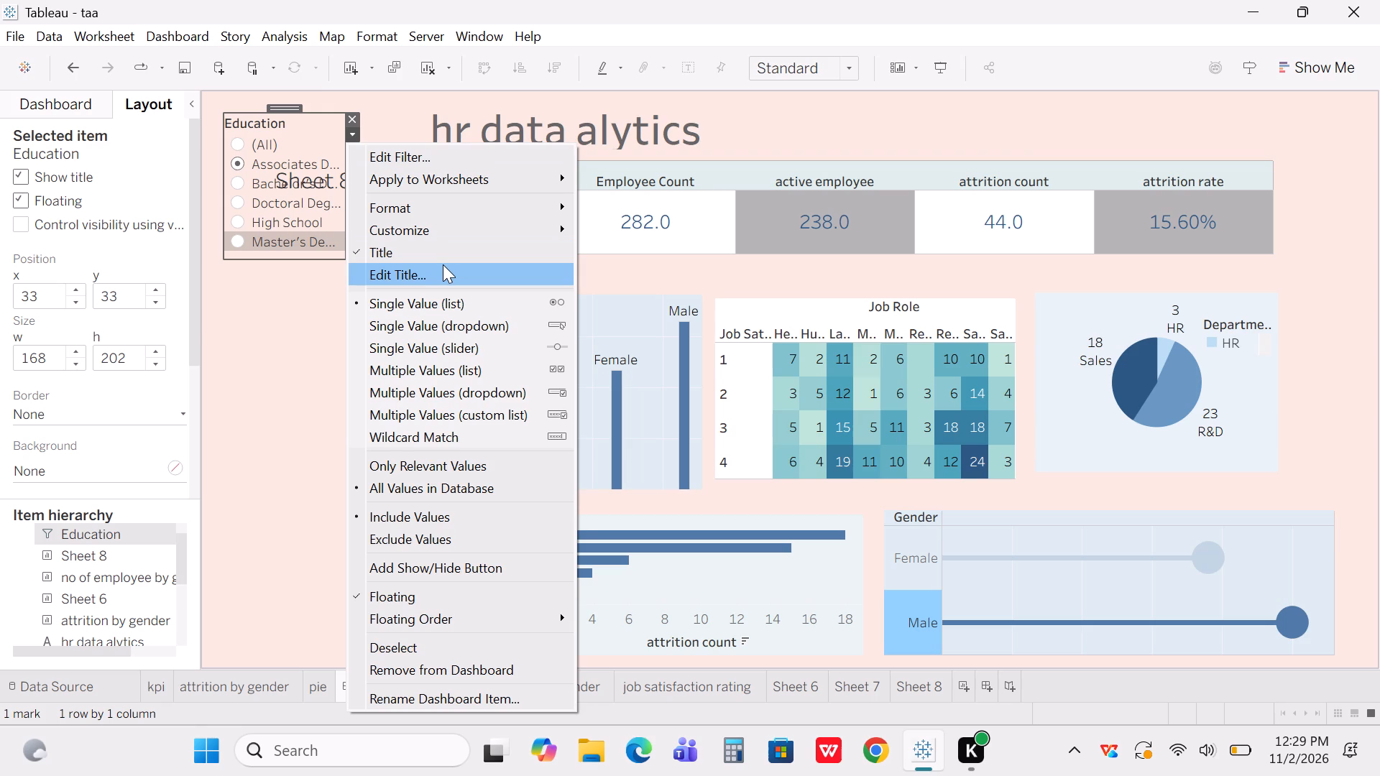
{"action": "left_click", "coordinate": [477, 328]}
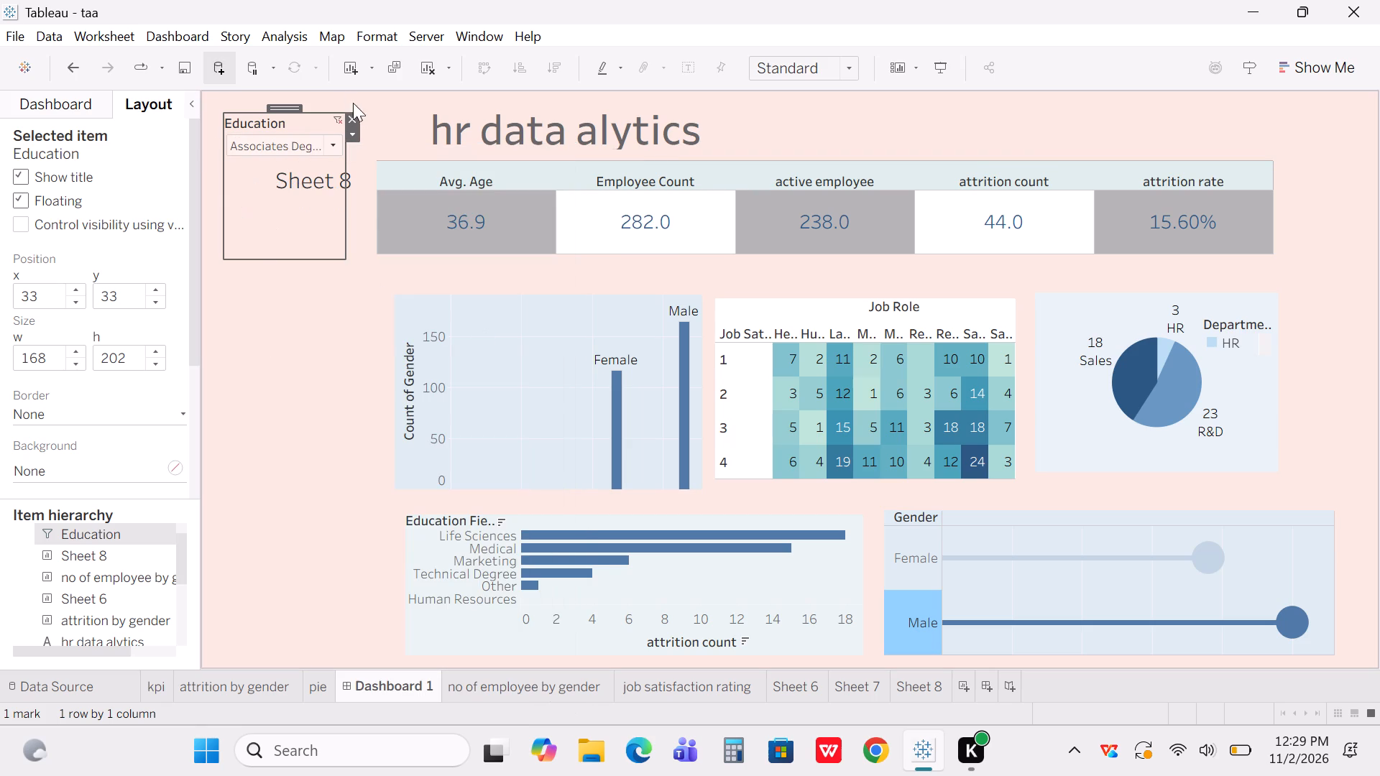
{"action": "left_click", "coordinate": [333, 148]}
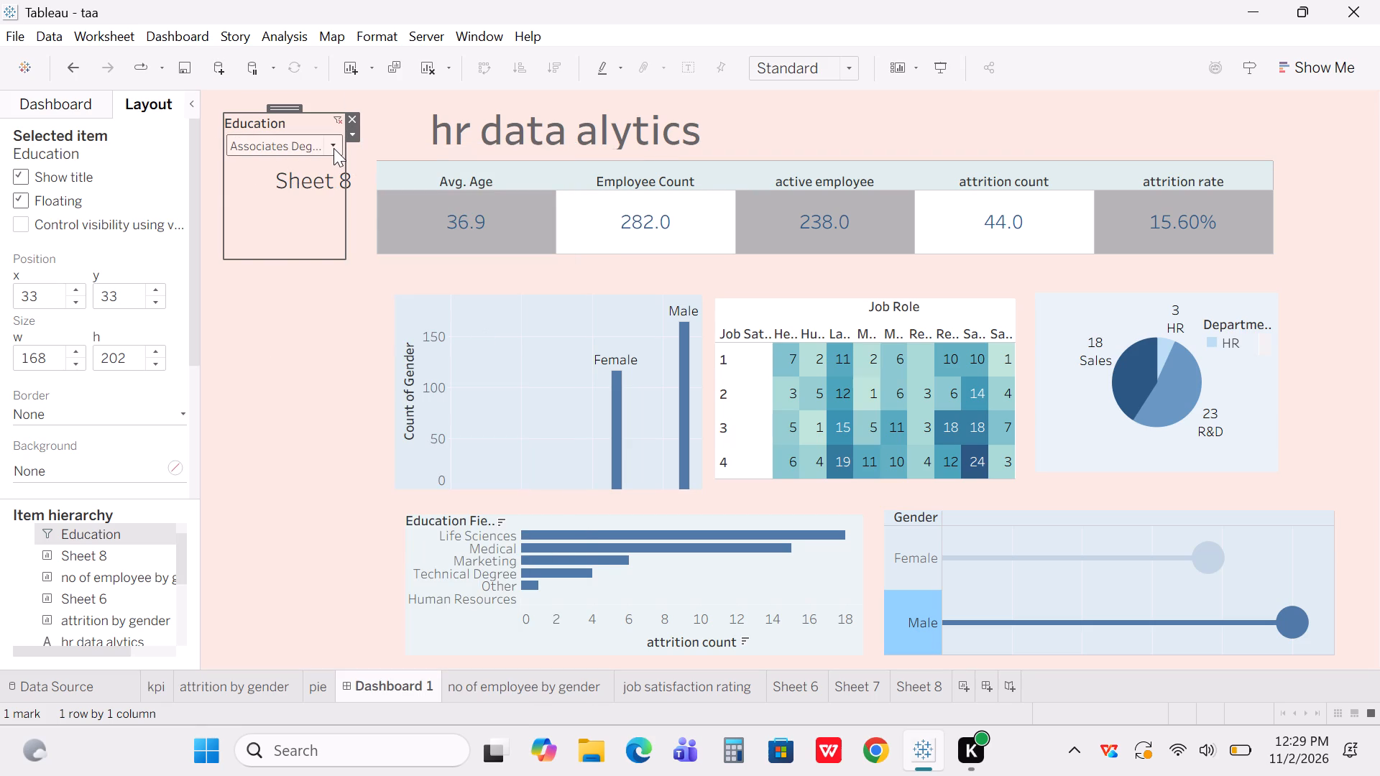
{"action": "left_click", "coordinate": [300, 235]}
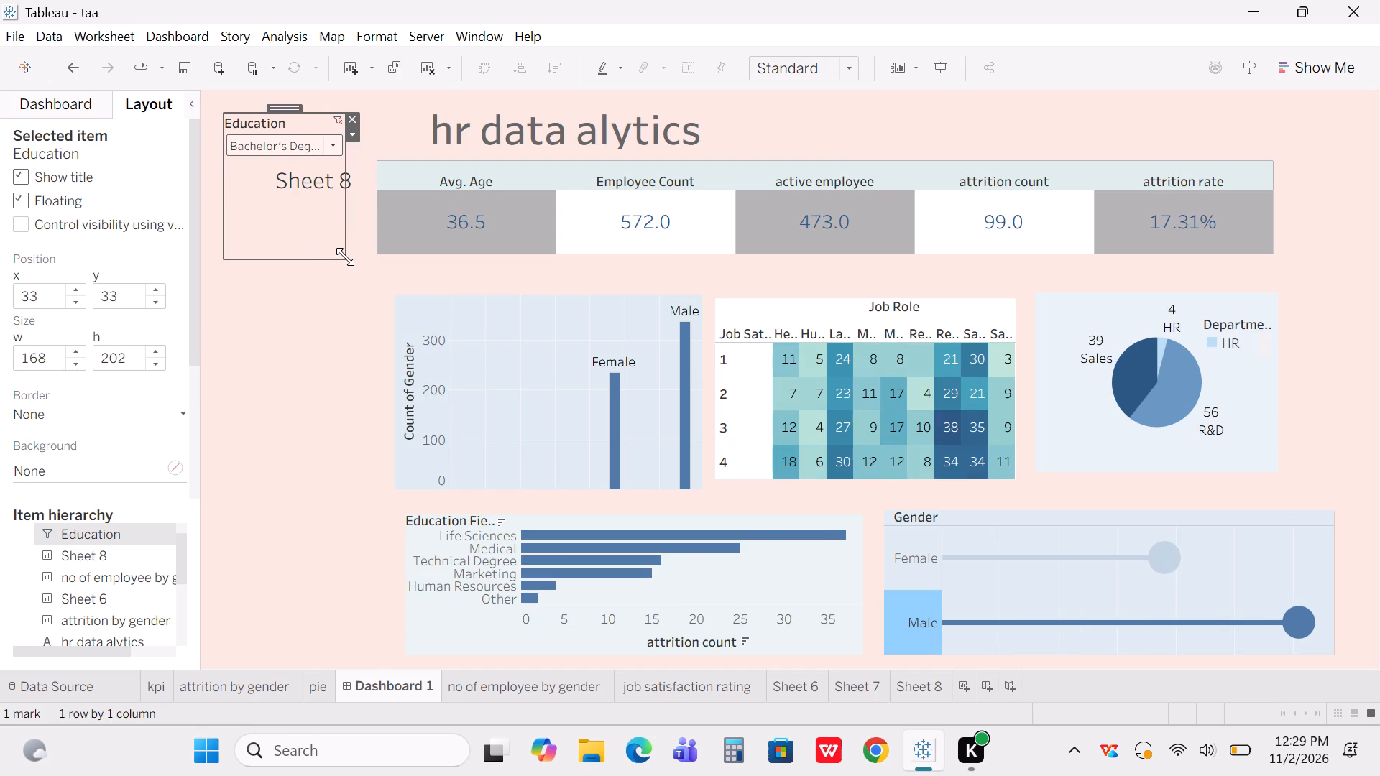
Resize the Education filter to about 245 by 49 and move it beside the dashboard title, at about x 795, y 25.
{"action": "left_click_drag", "start_coordinate": [345, 257], "coordinate": [383, 145]}
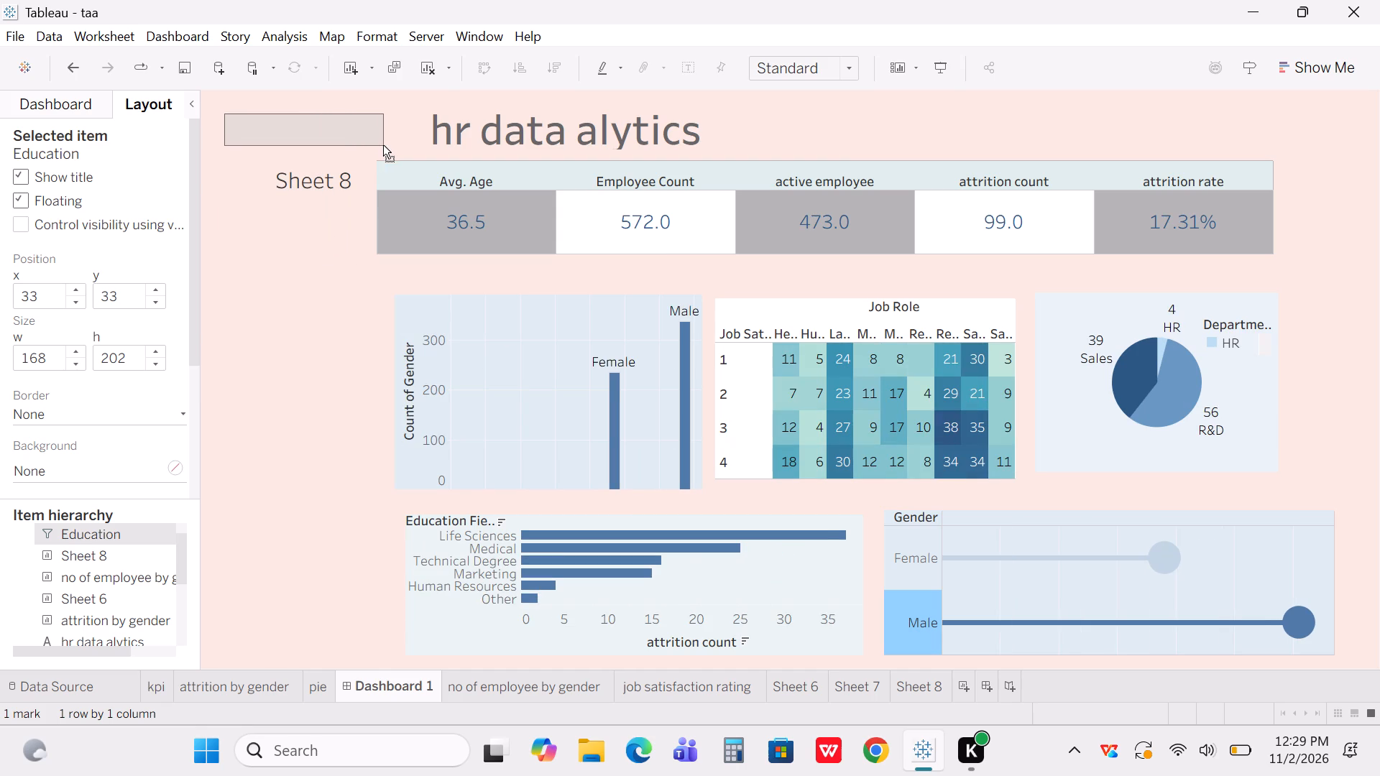
{"action": "left_click_drag", "start_coordinate": [383, 145], "coordinate": [385, 145]}
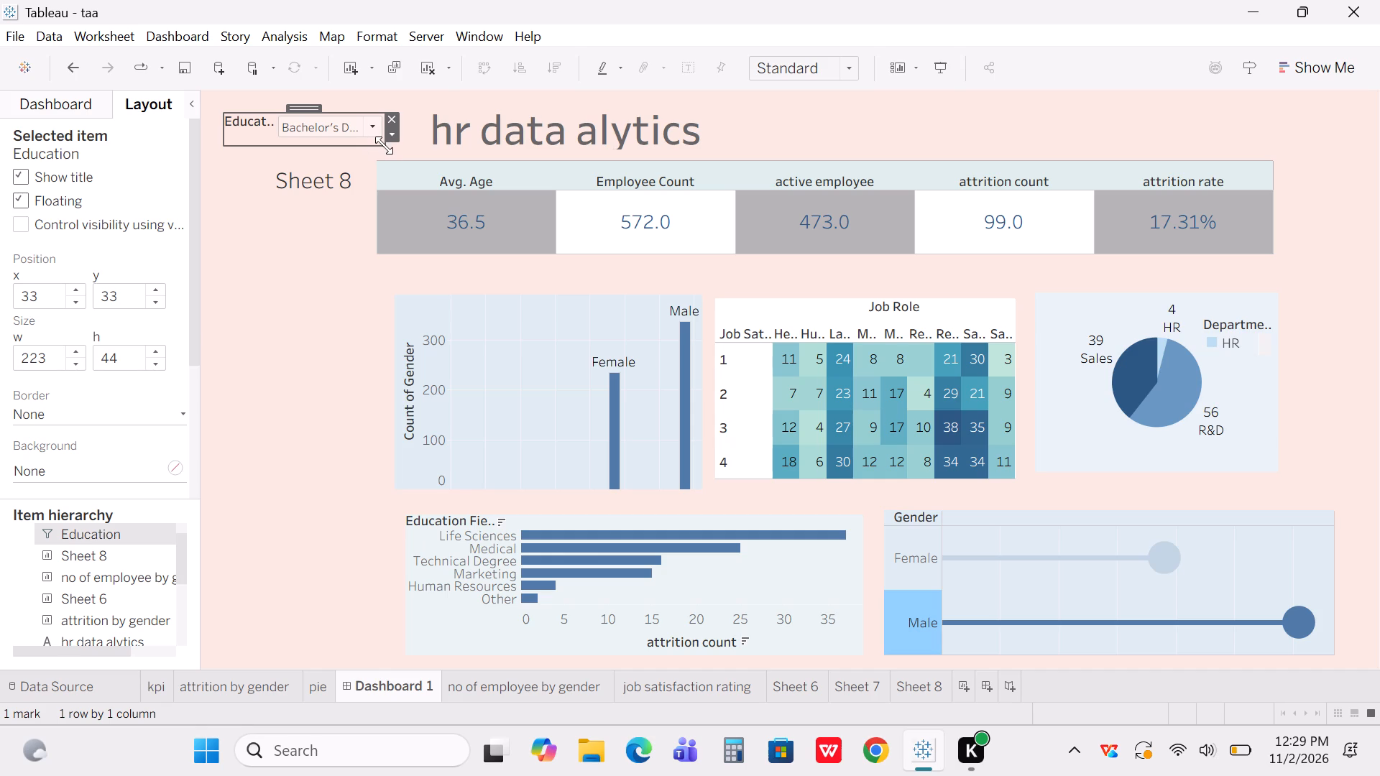
{"action": "left_click_drag", "start_coordinate": [385, 147], "coordinate": [400, 149]}
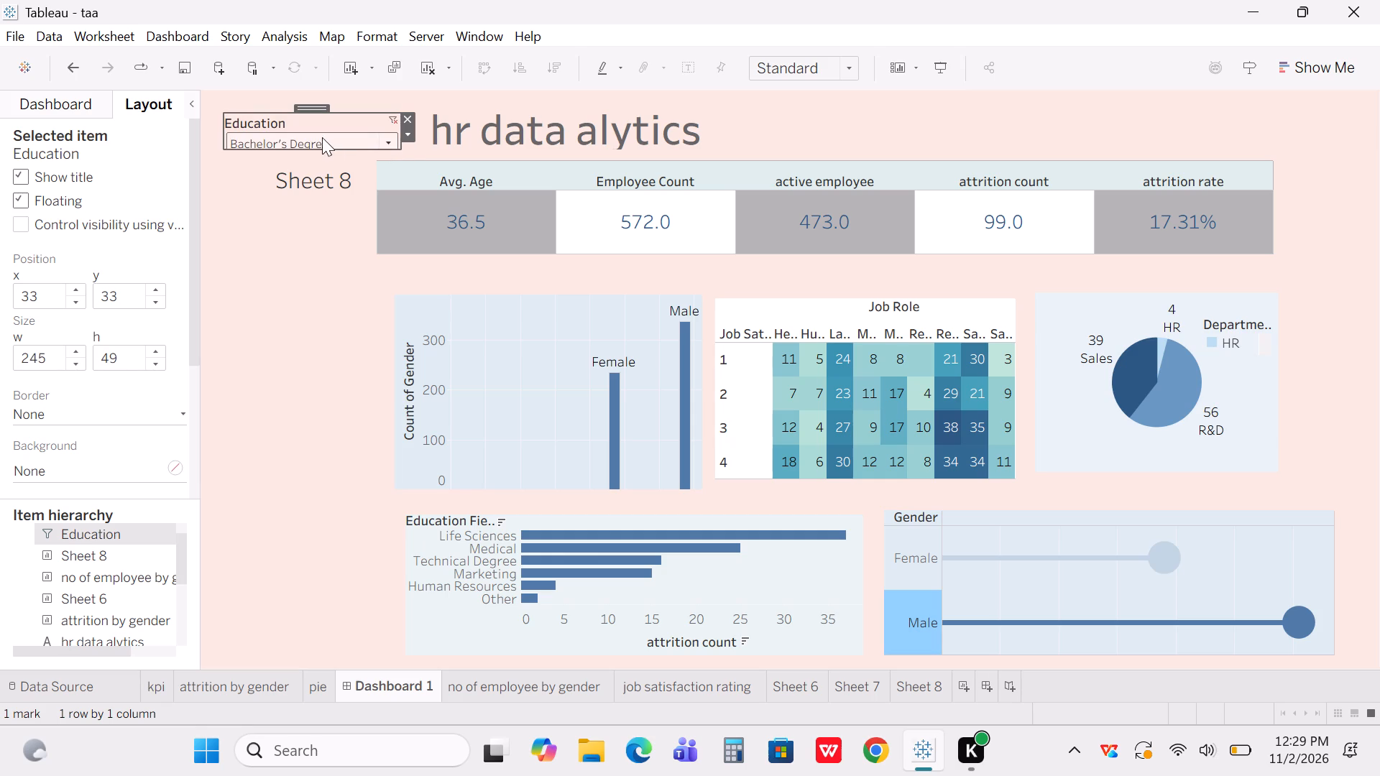
{"action": "left_click", "coordinate": [319, 152]}
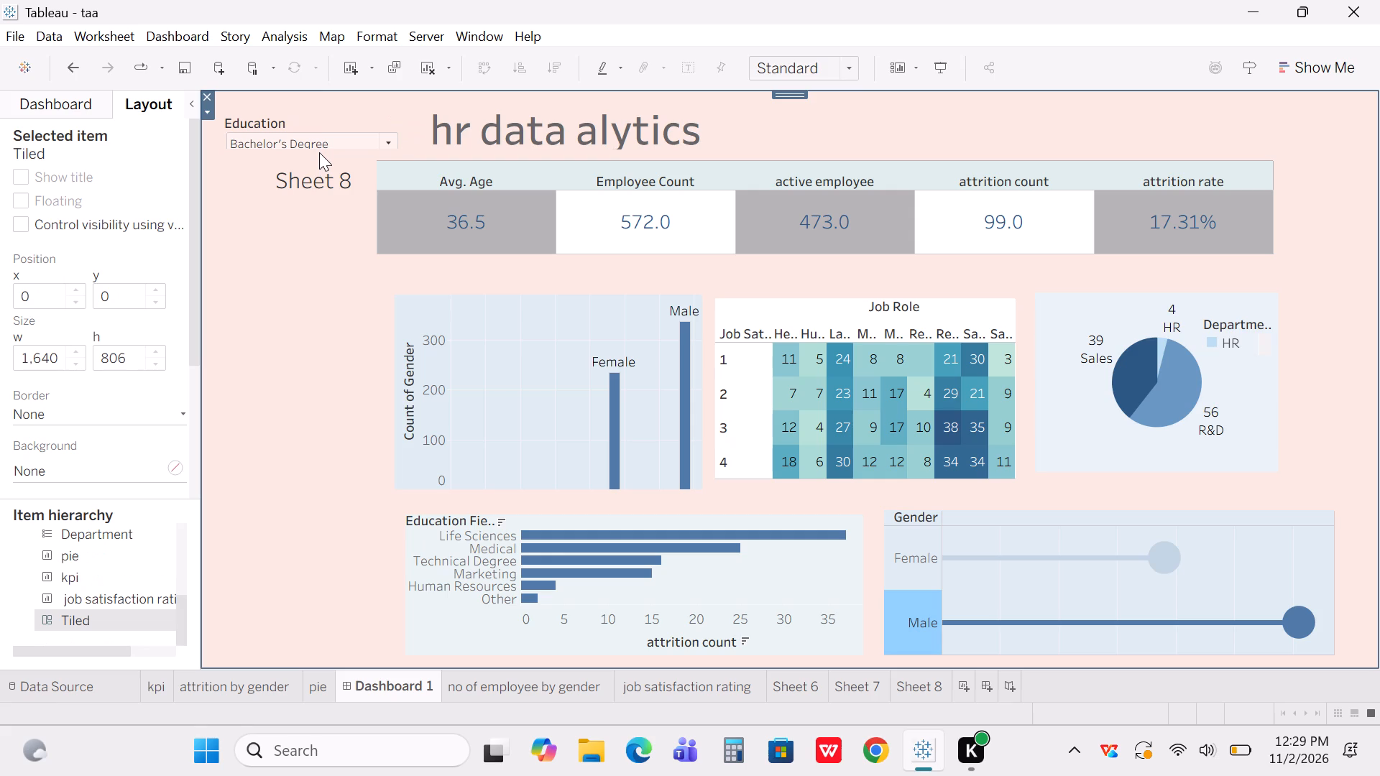
{"action": "left_click", "coordinate": [319, 125]}
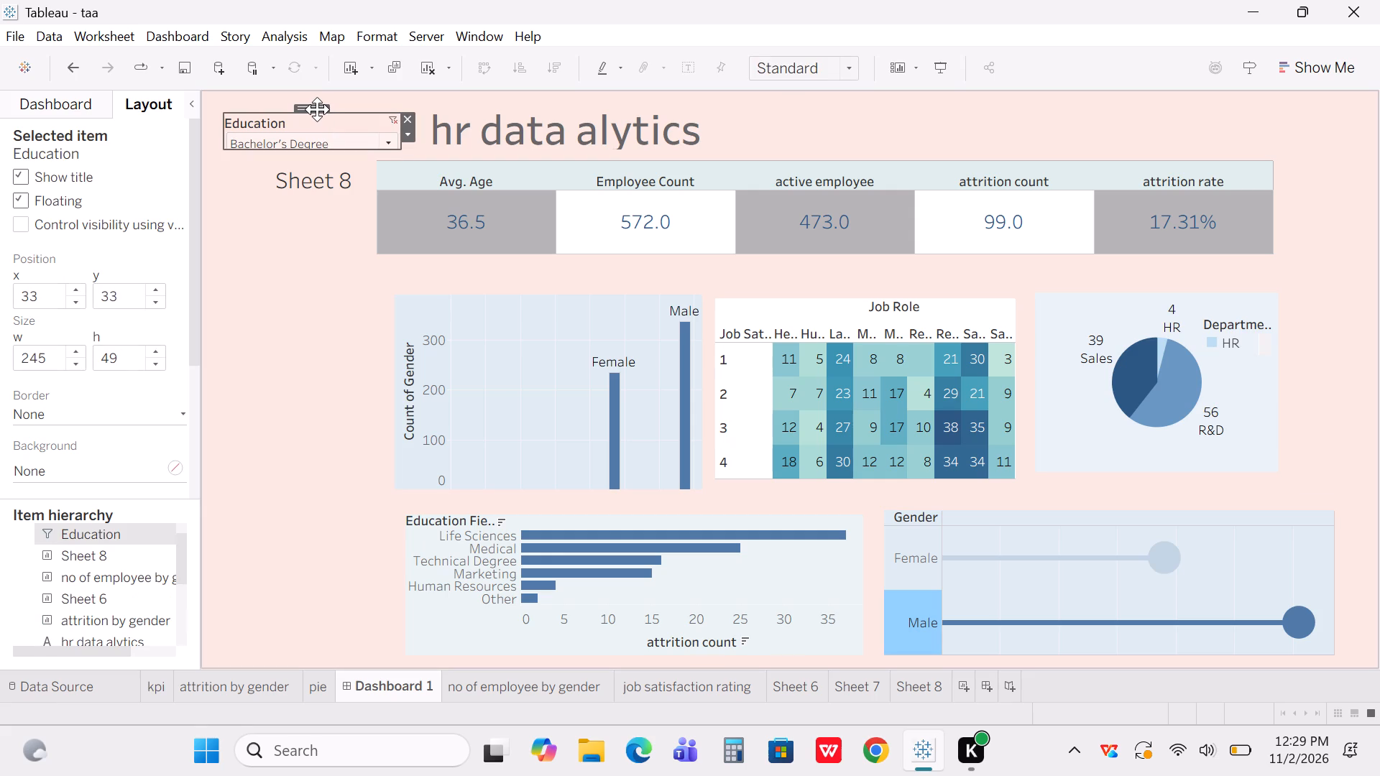
{"action": "left_click_drag", "start_coordinate": [317, 109], "coordinate": [766, 107]}
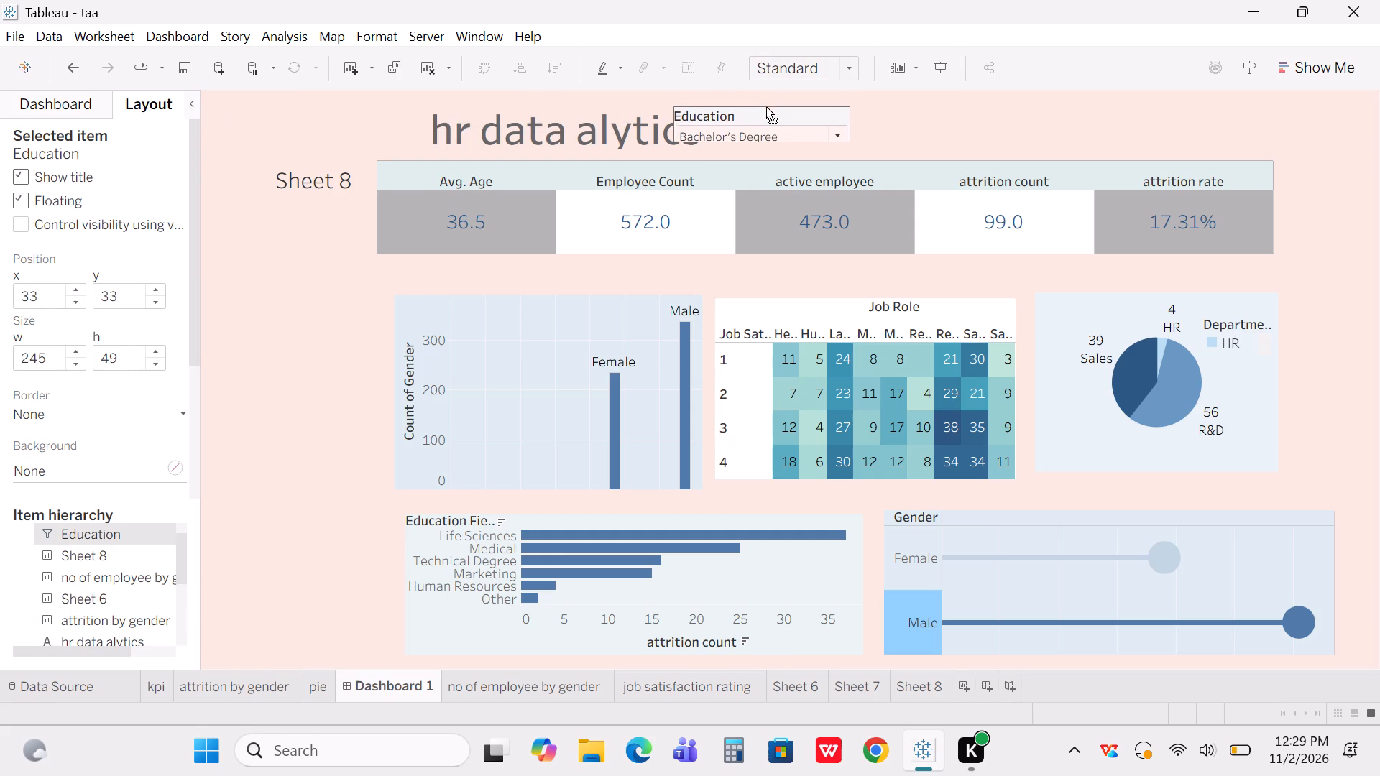
{"action": "left_click_drag", "start_coordinate": [766, 107], "coordinate": [851, 108]}
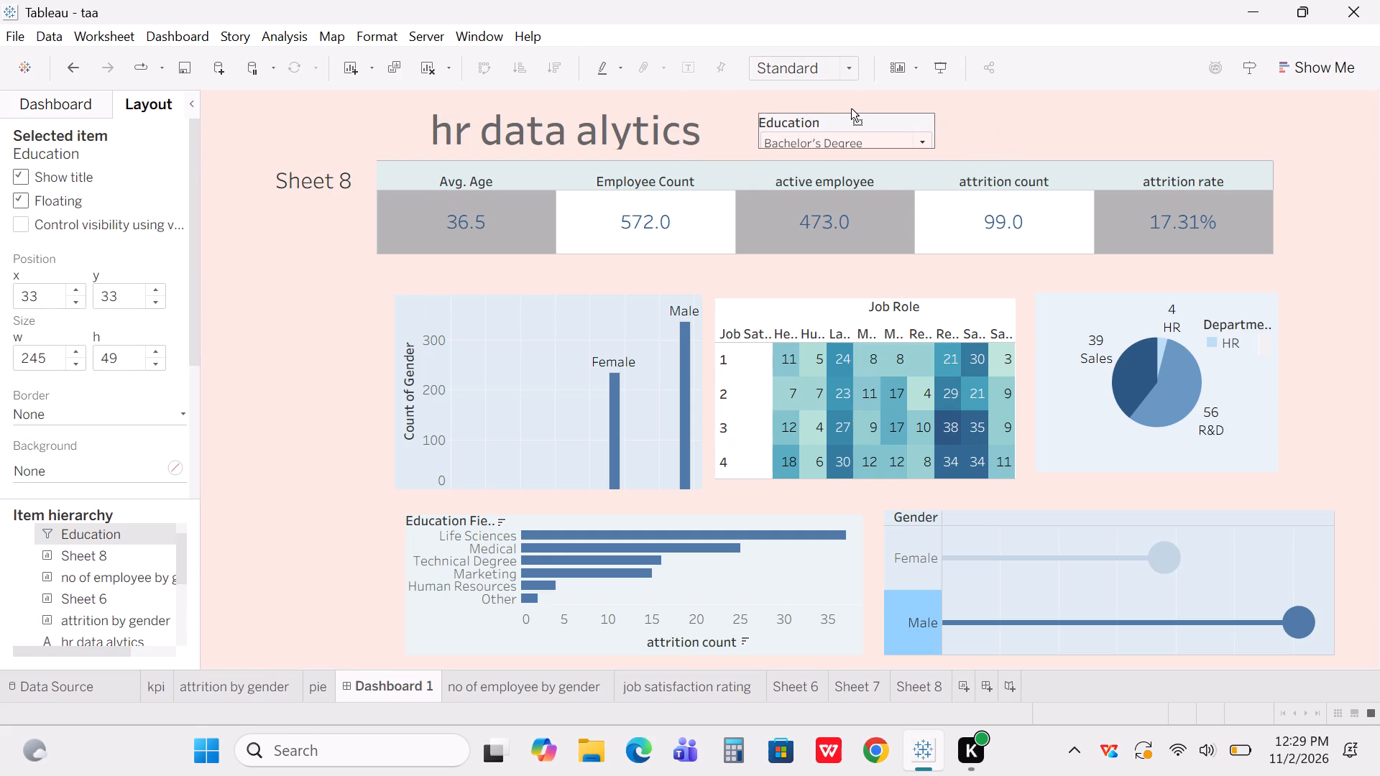
{"action": "left_click_drag", "start_coordinate": [851, 108], "coordinate": [865, 103]}
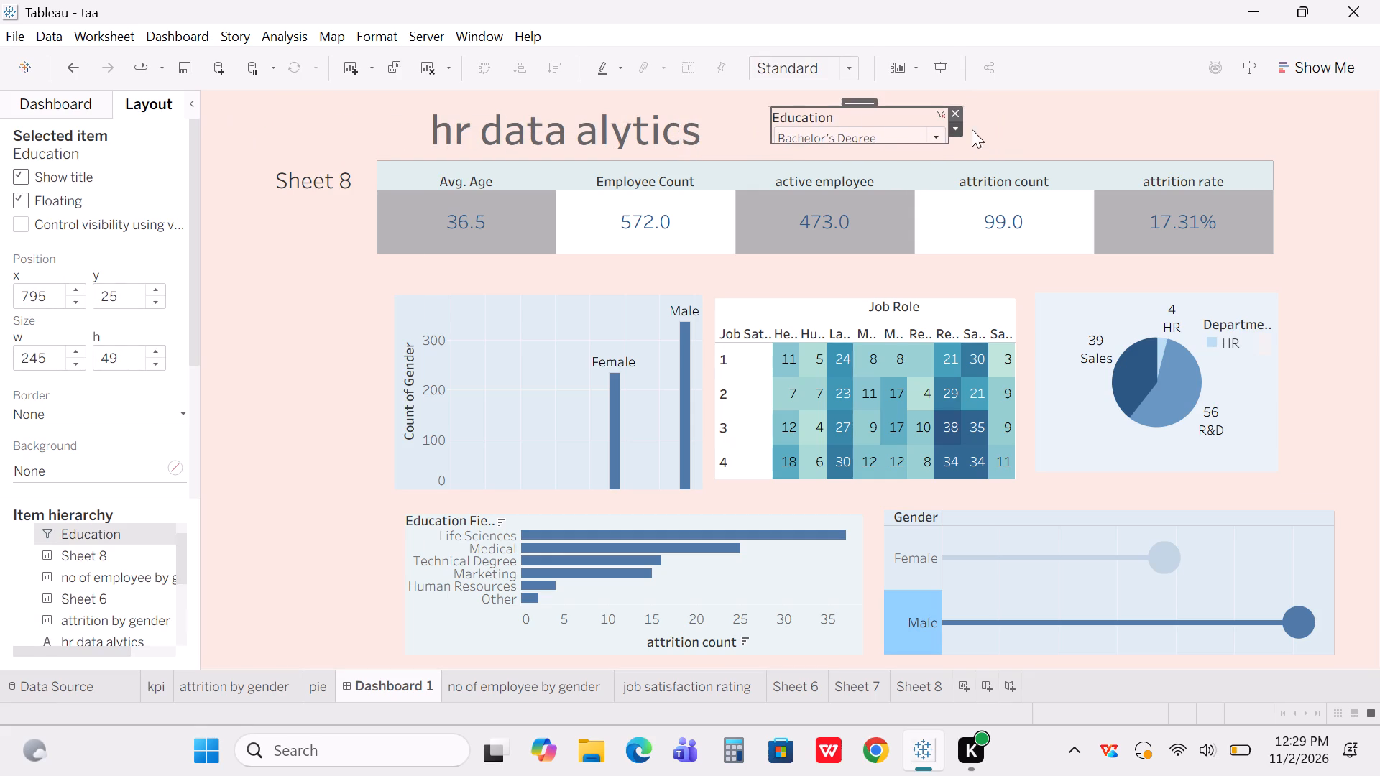
{"action": "left_click", "coordinate": [1029, 130]}
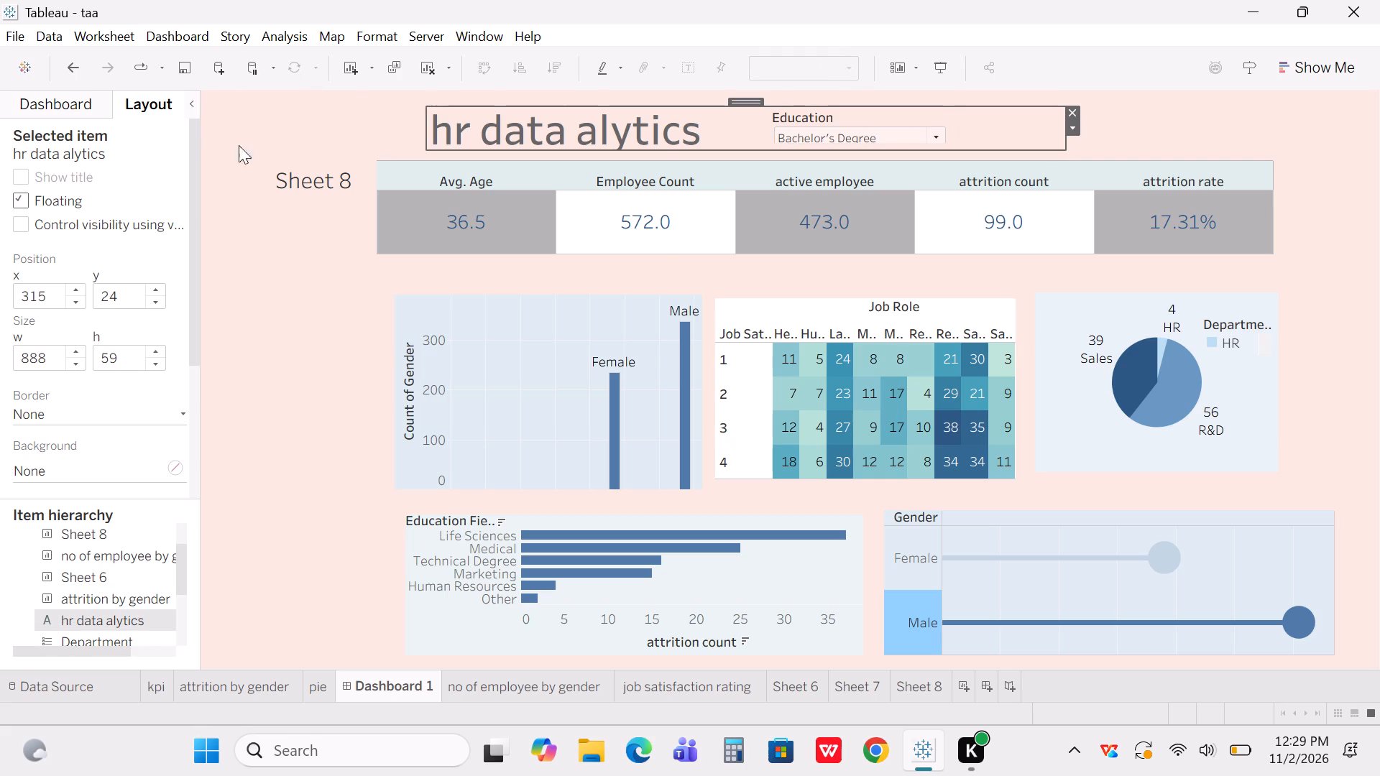
Clear the title text of the floating Sheet 8 on the dashboard.
{"action": "double_click", "coordinate": [315, 173]}
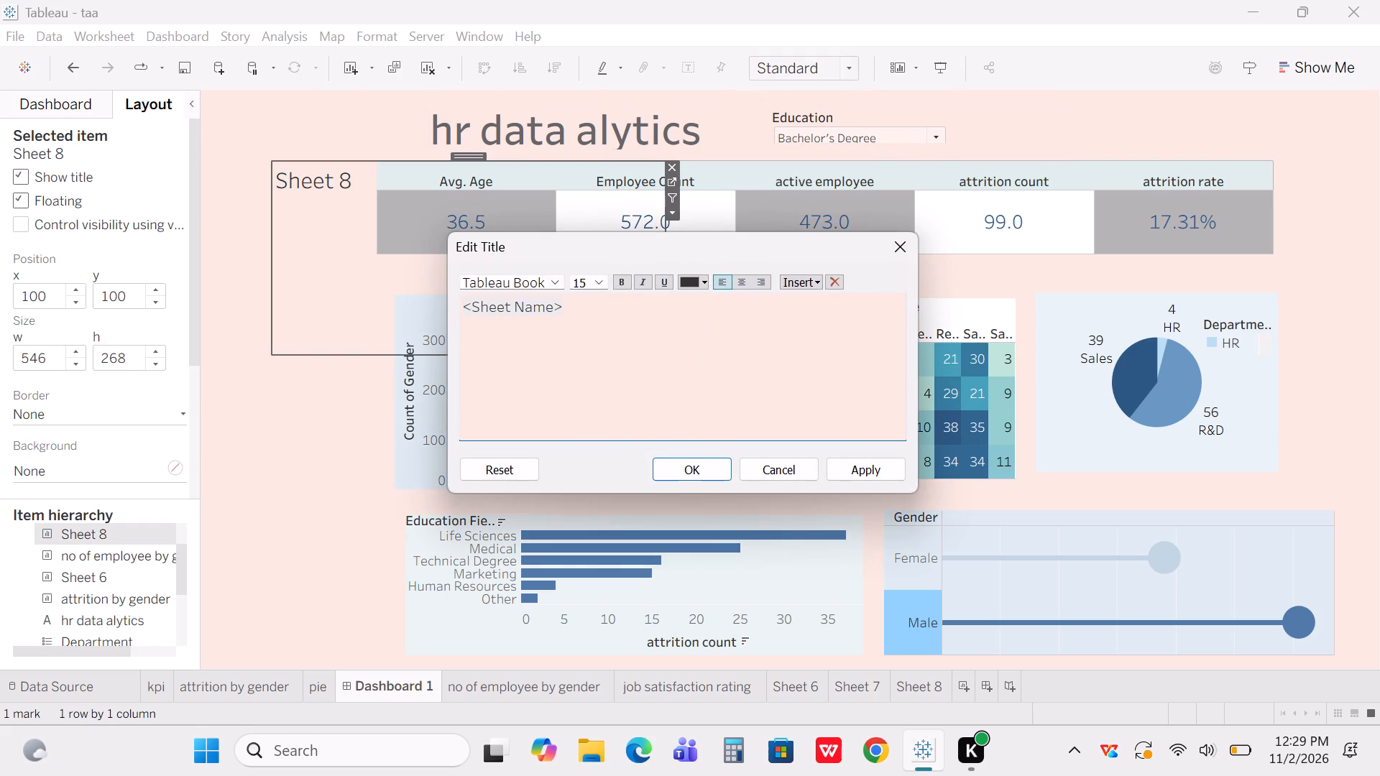
{"action": "left_click_drag", "start_coordinate": [566, 307], "coordinate": [439, 308]}
{"action": "key", "text": "BackSpace"}
{"action": "left_click", "coordinate": [700, 466]}
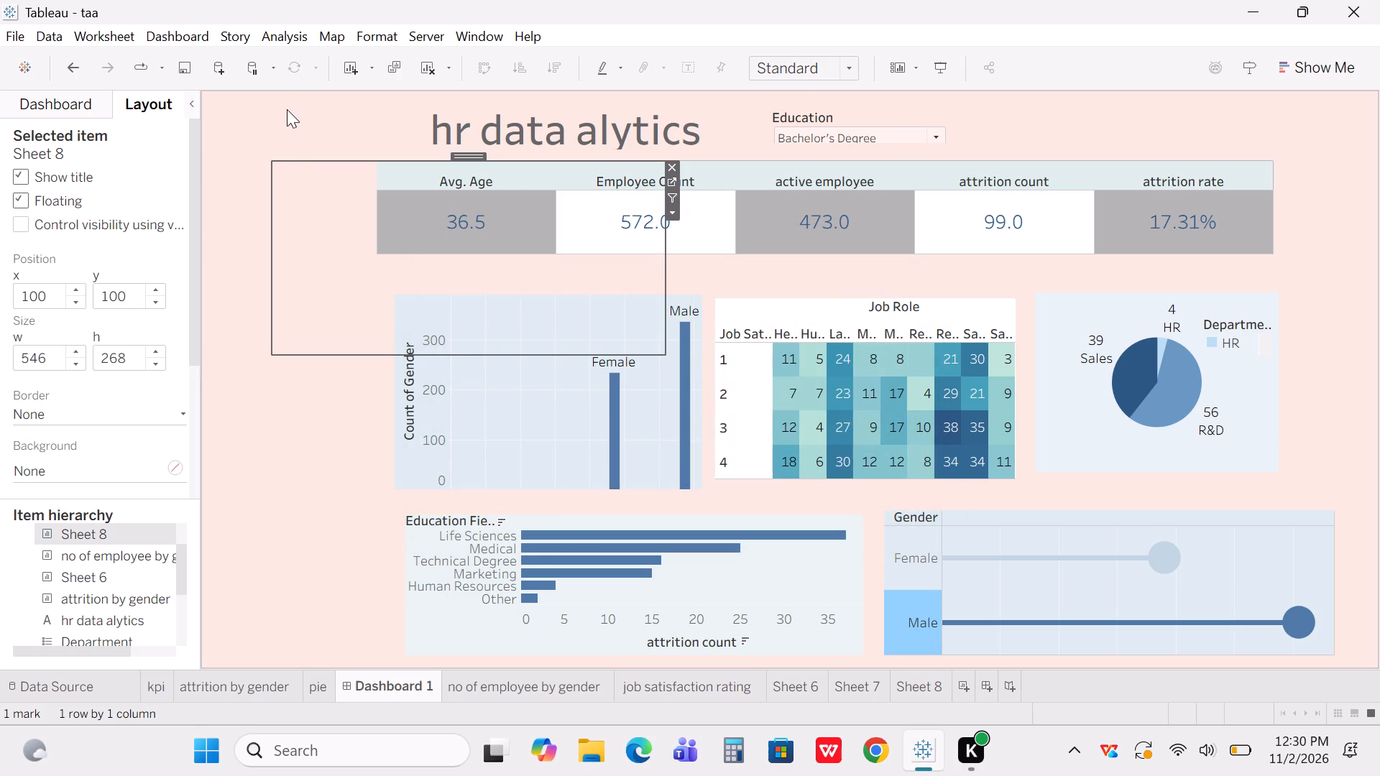
{"action": "left_click", "coordinate": [287, 104]}
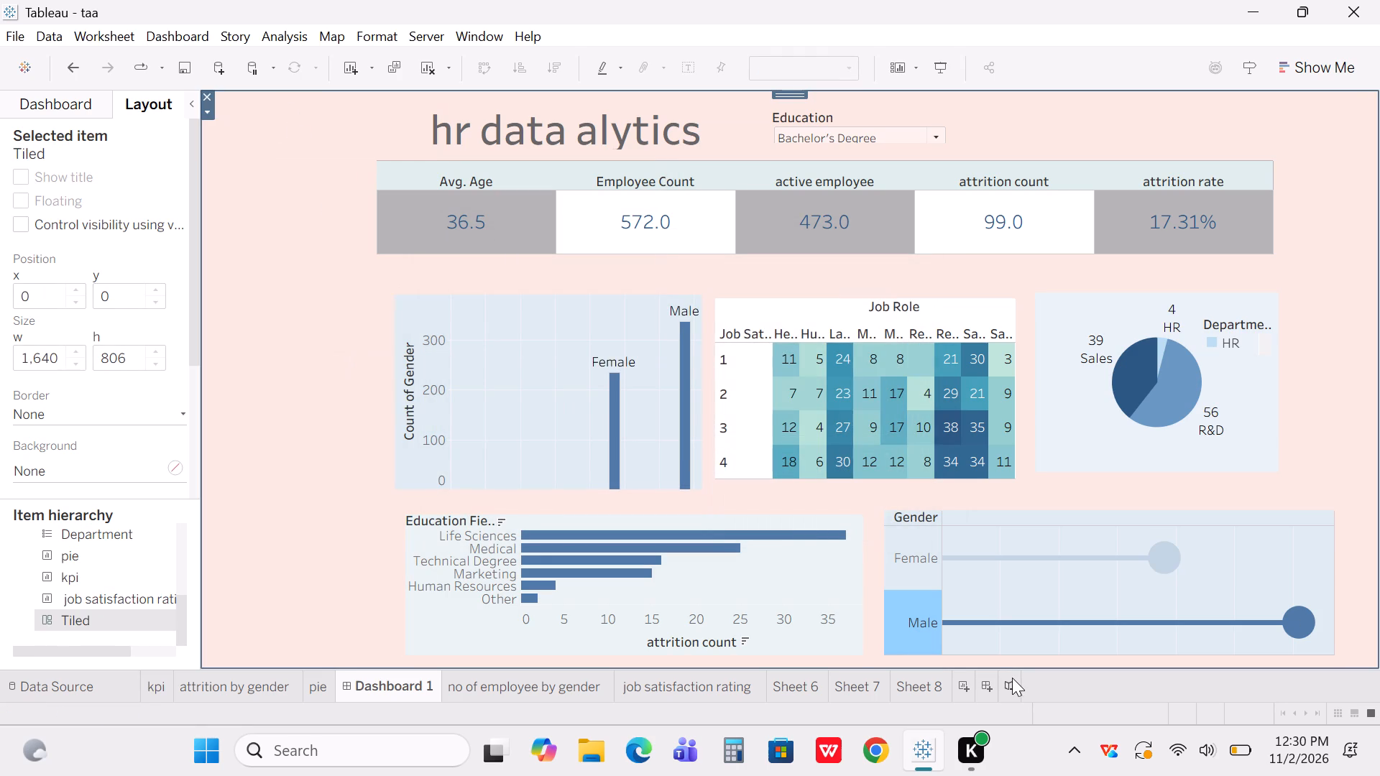
Create a new worksheet, Sheet 9, add Department to its rows, and remove Department again.
{"action": "left_click", "coordinate": [968, 683]}
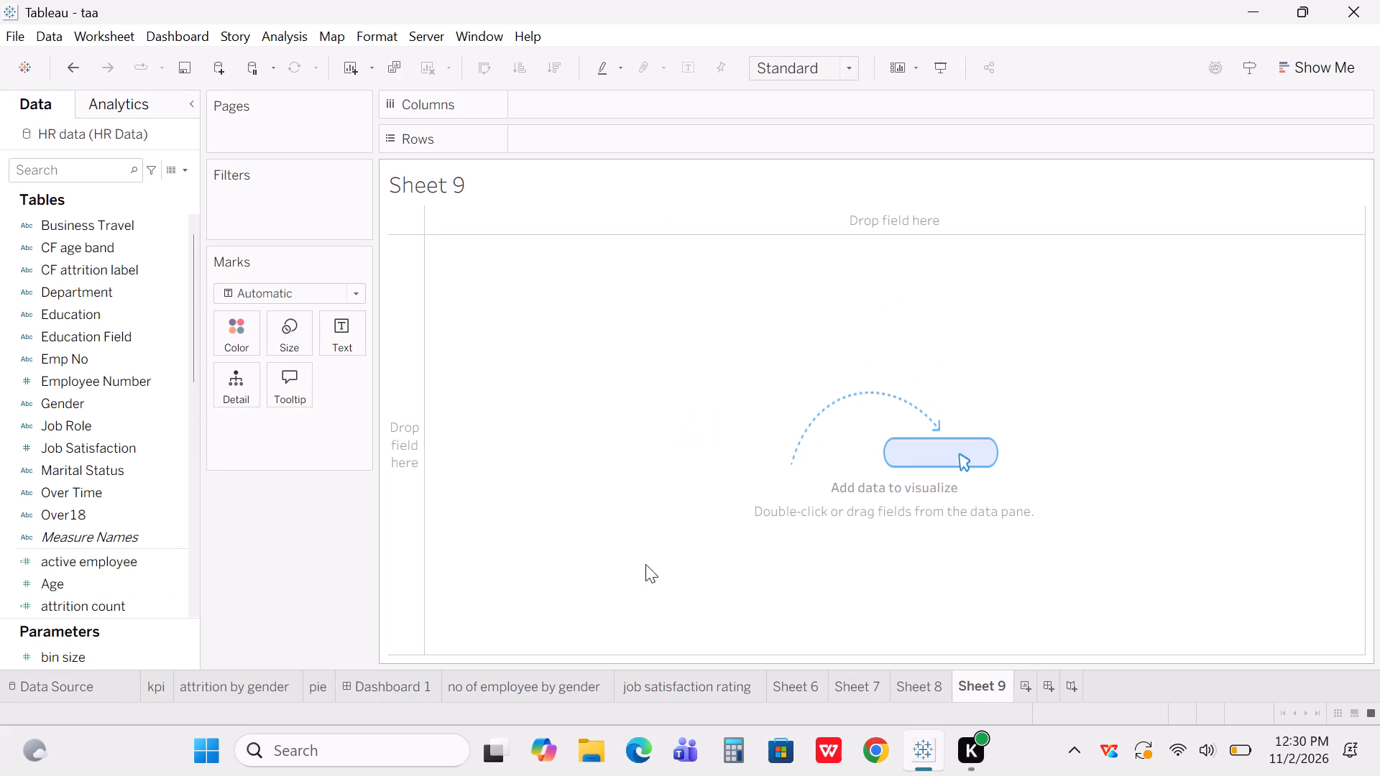
{"action": "double_click", "coordinate": [127, 287]}
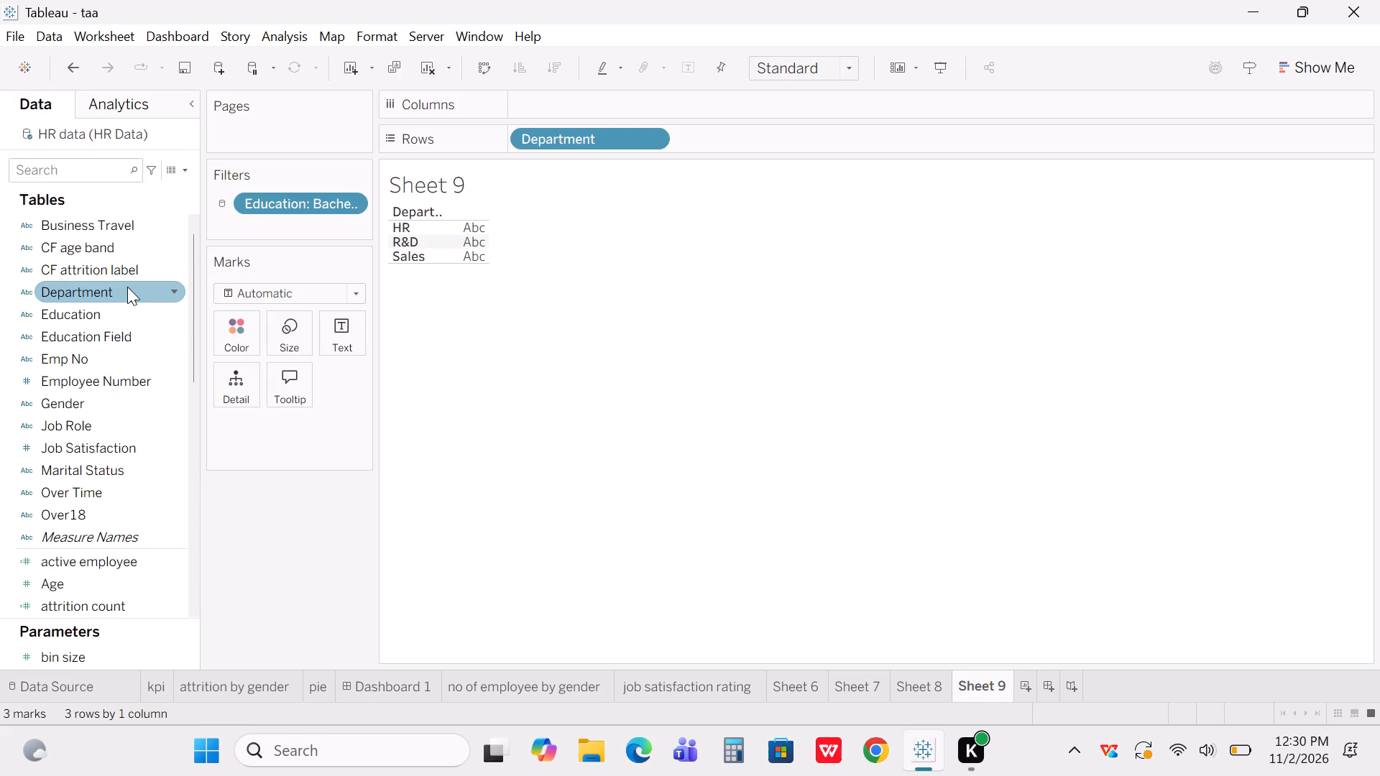
{"action": "left_click", "coordinate": [647, 131]}
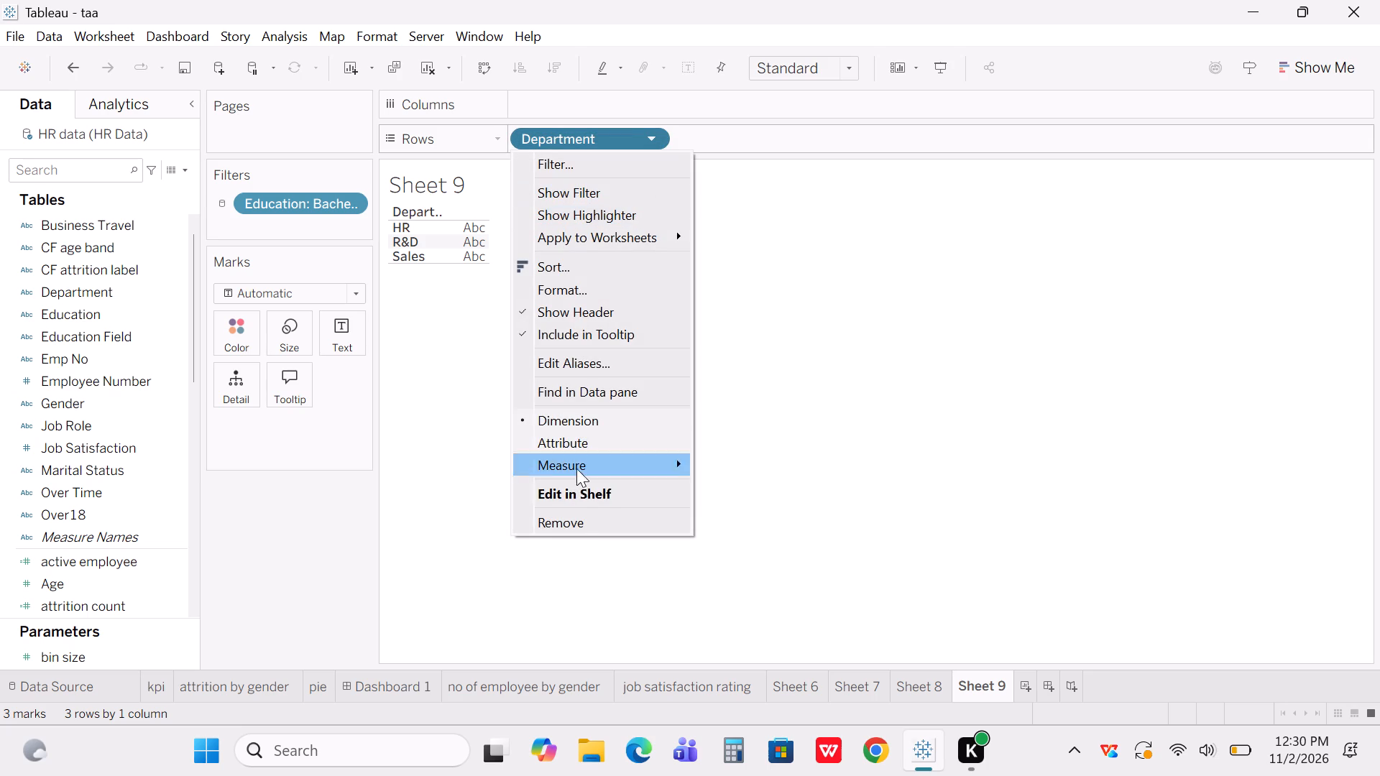
{"action": "left_click", "coordinate": [578, 510]}
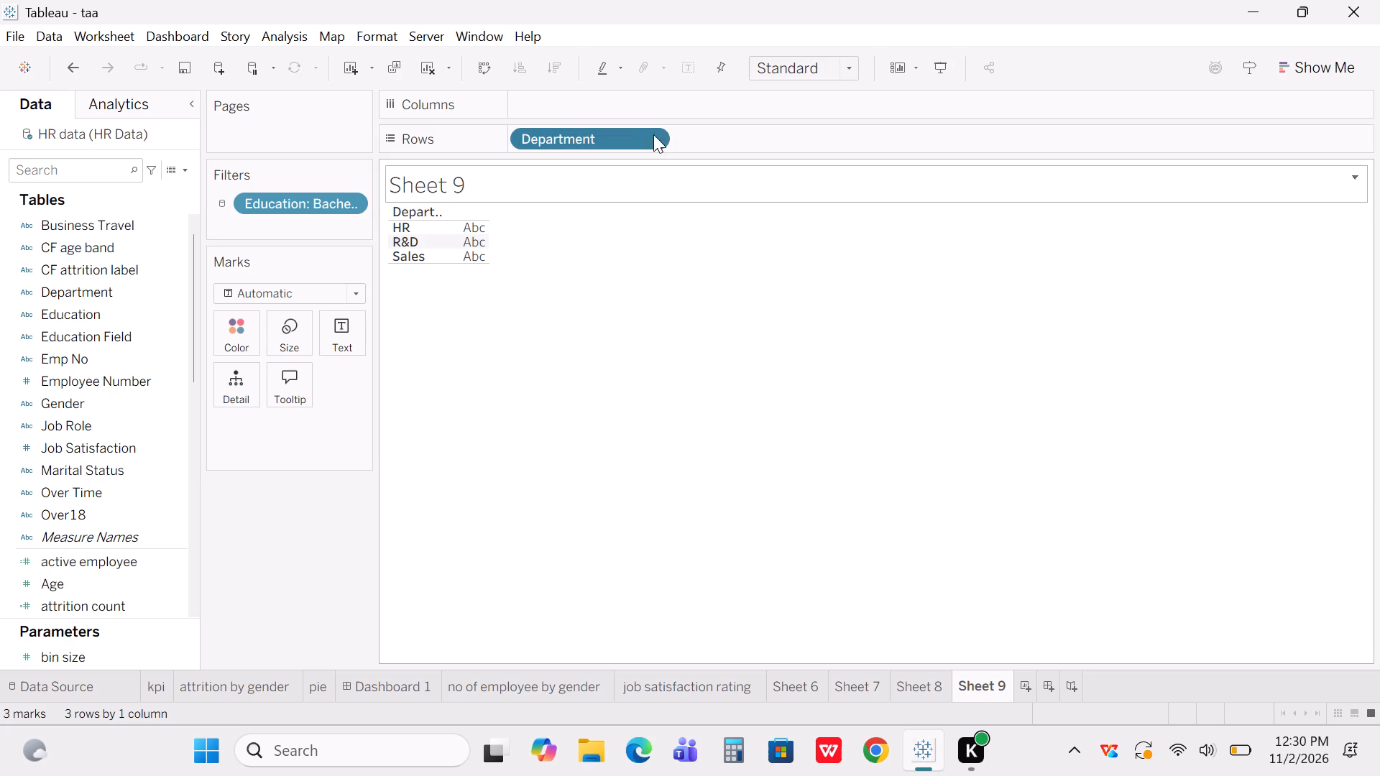
{"action": "left_click", "coordinate": [653, 137]}
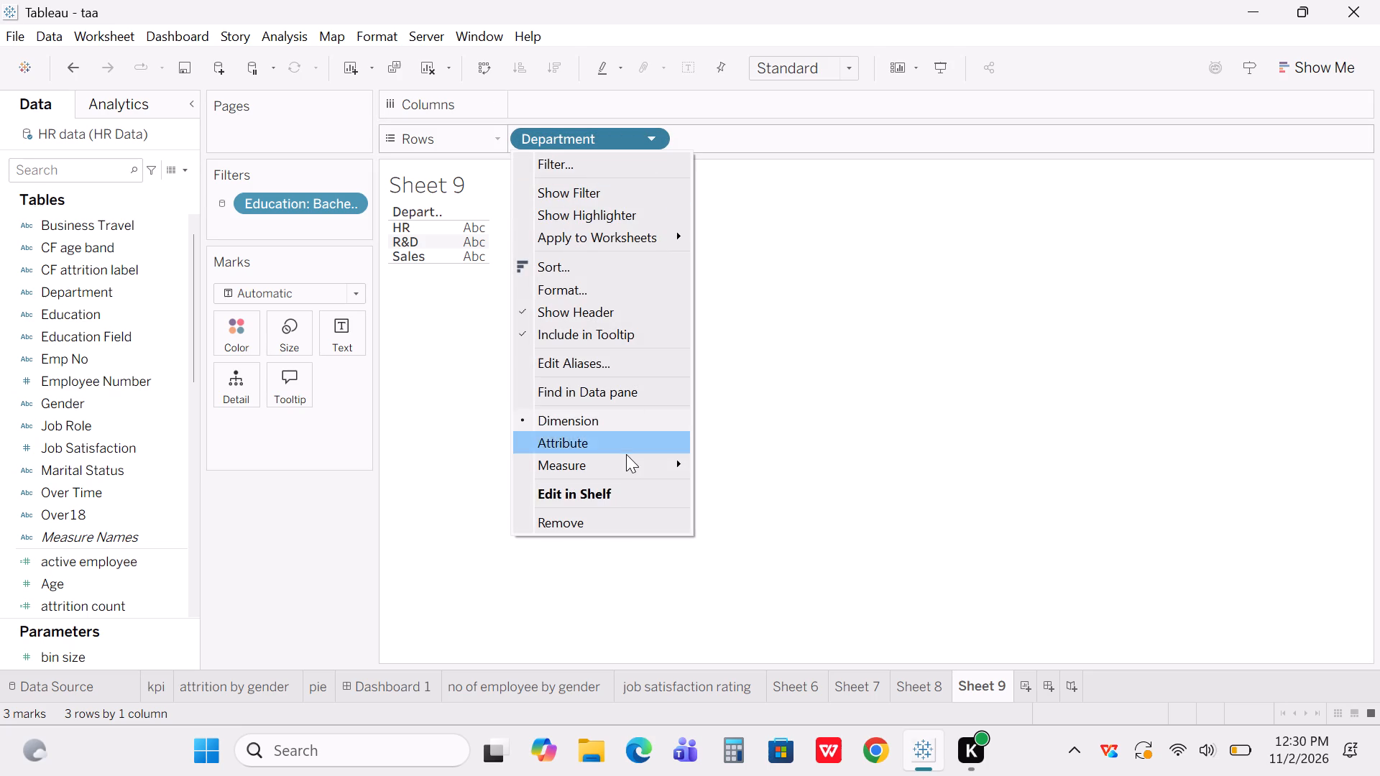
{"action": "left_click", "coordinate": [609, 515]}
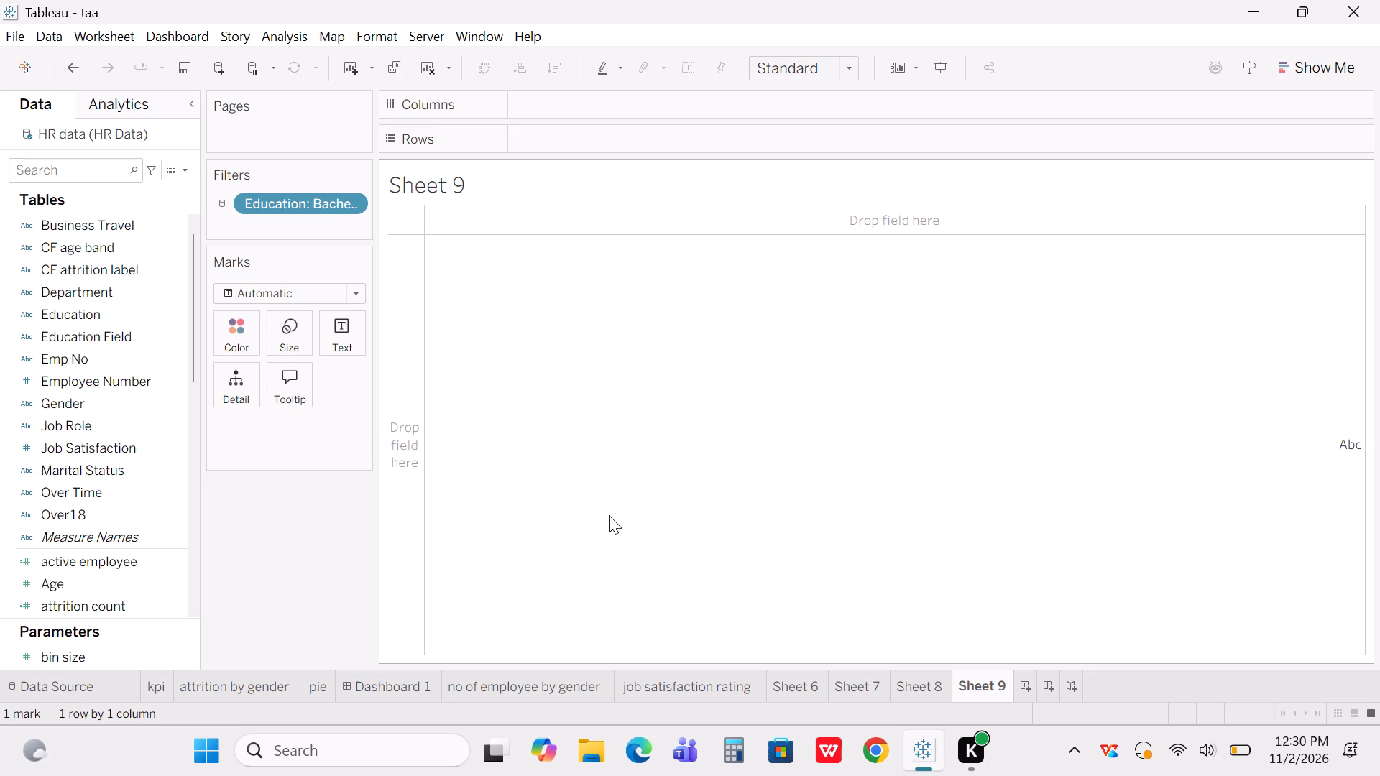
Show the Education filter on Sheet 9 and apply it to all worksheets using this data source.
{"action": "left_click", "coordinate": [356, 204]}
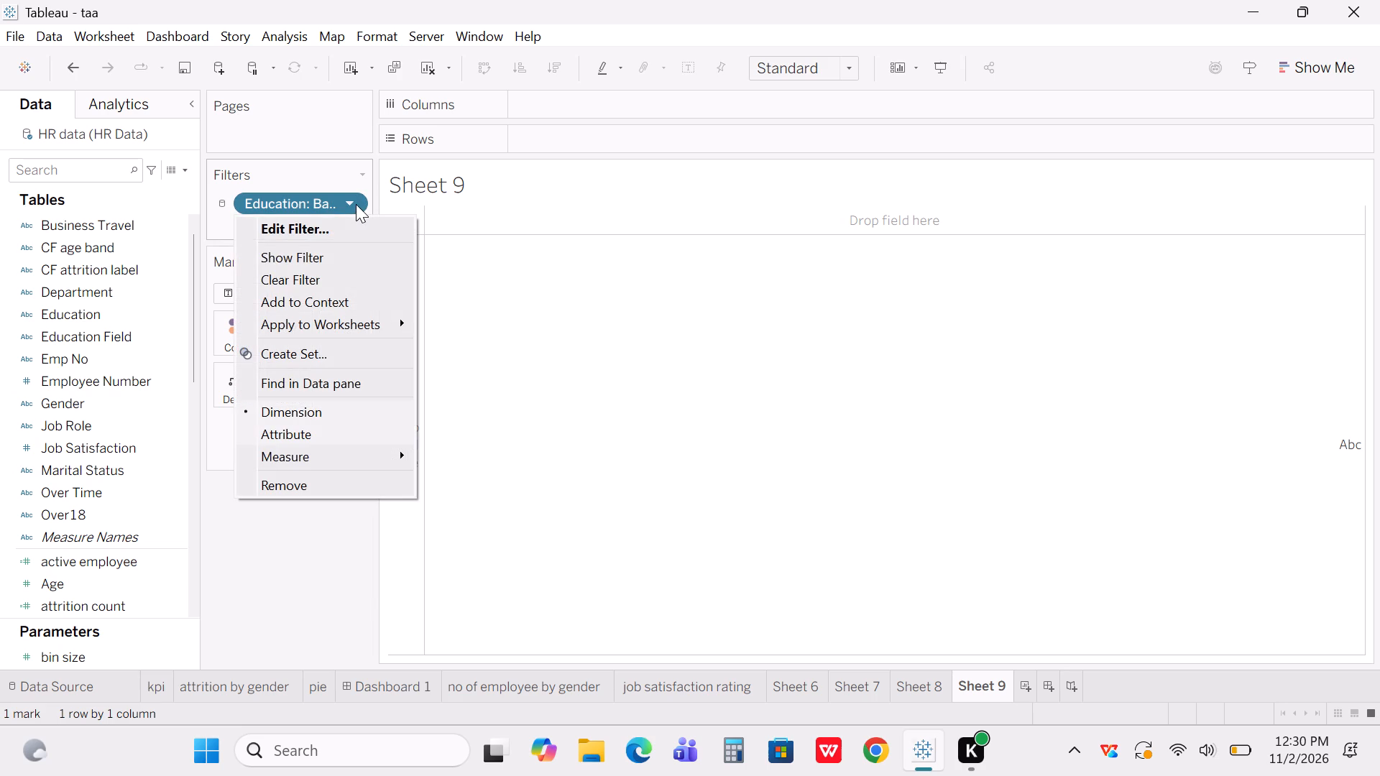
{"action": "left_click", "coordinate": [346, 256]}
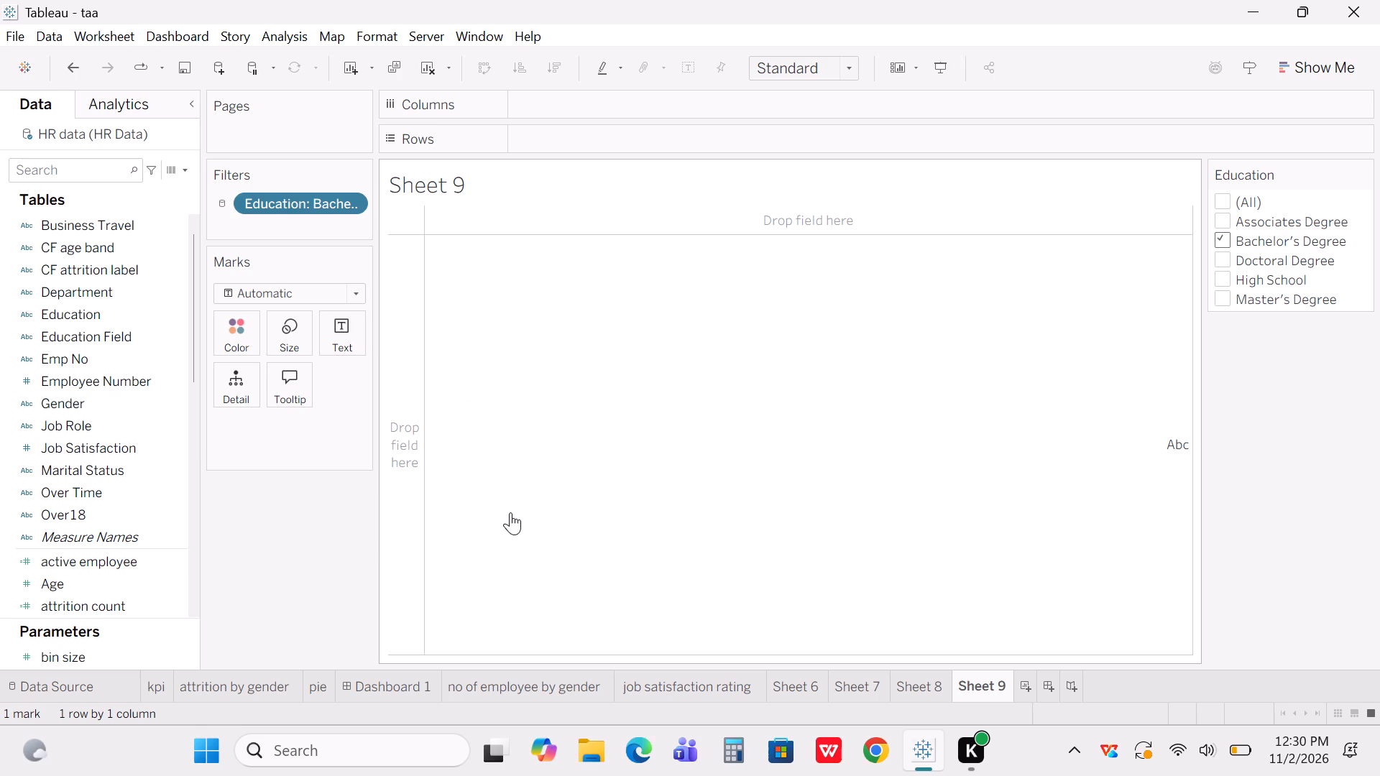
{"action": "left_click", "coordinate": [354, 201]}
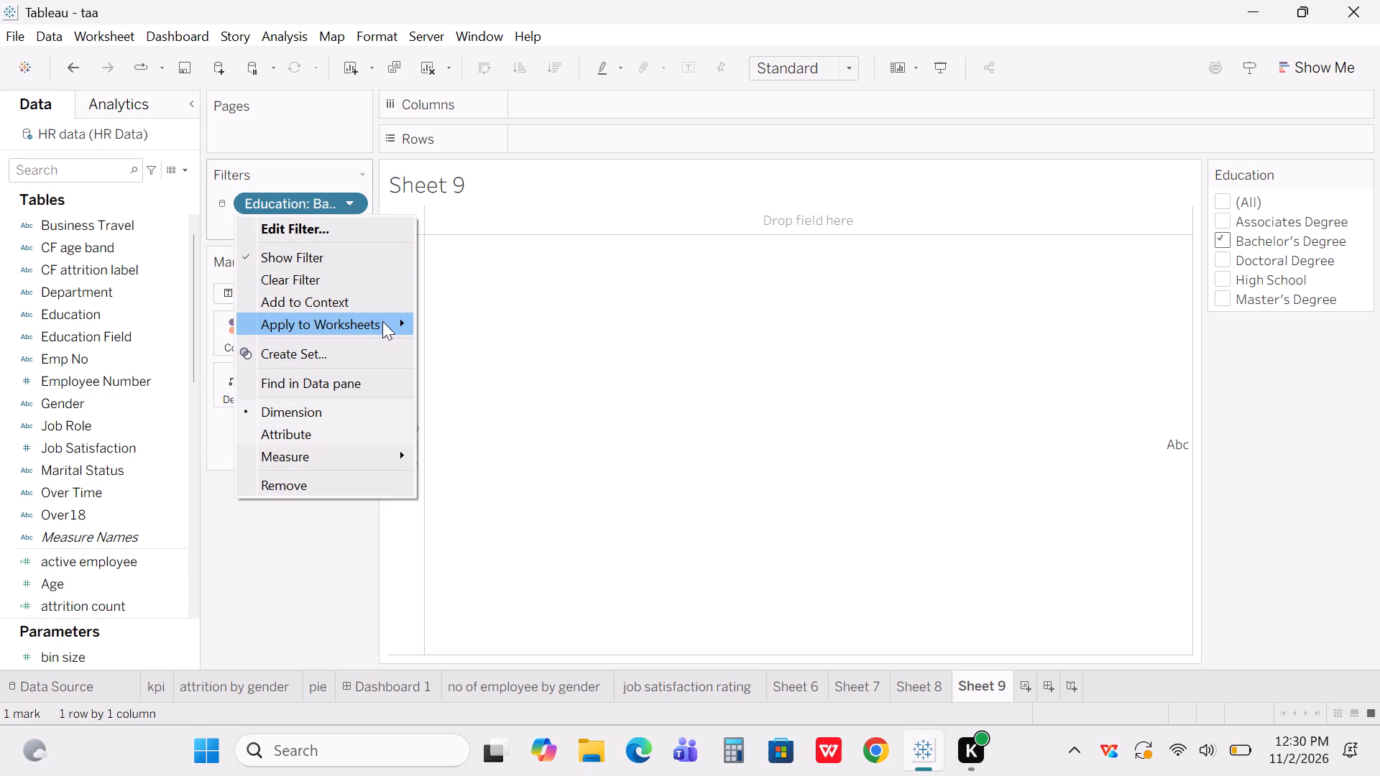
{"action": "left_click", "coordinate": [382, 321]}
{"action": "left_click", "coordinate": [447, 344]}
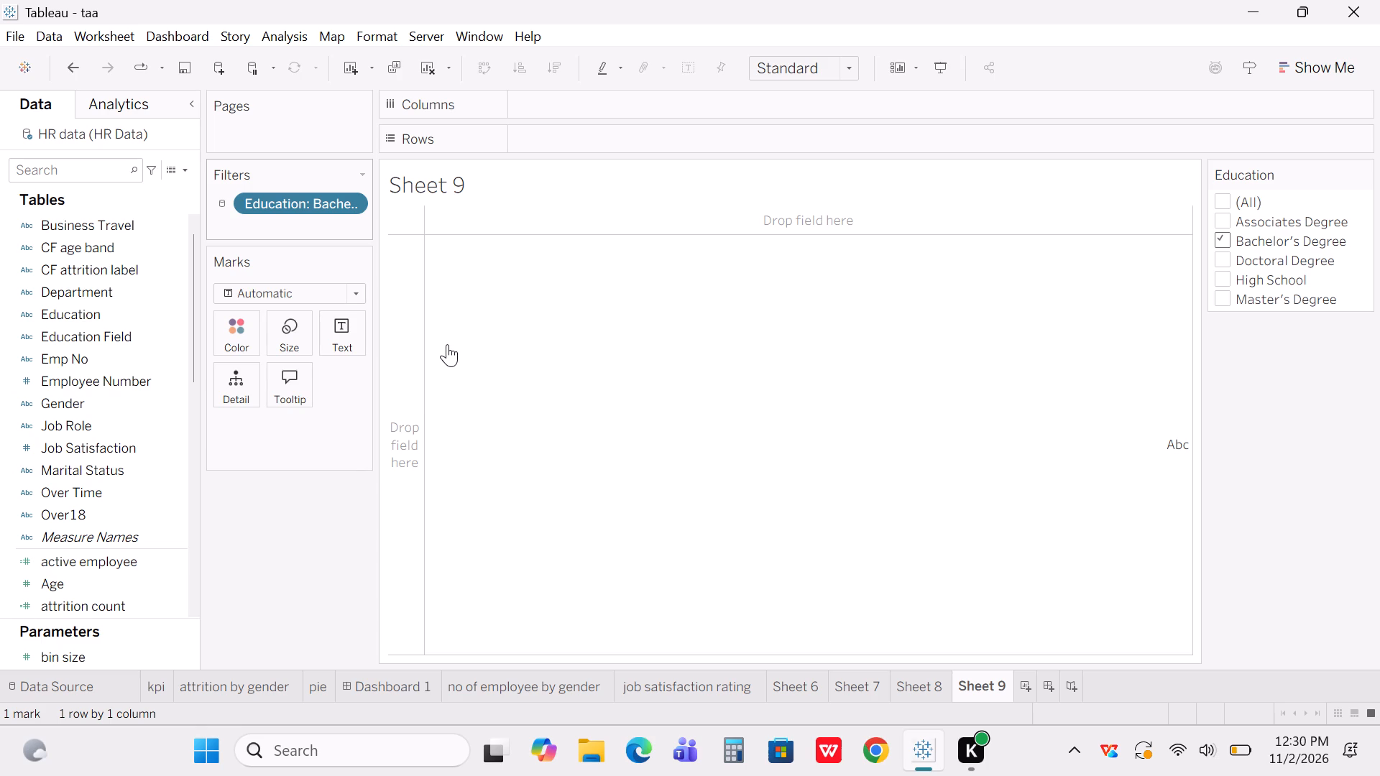
Add Sheet 9 to Dashboard 1 as a floating item.
{"action": "left_click", "coordinate": [397, 688]}
{"action": "scroll", "coordinate": [116, 392], "scroll_direction": "down", "scroll_amount": 4}
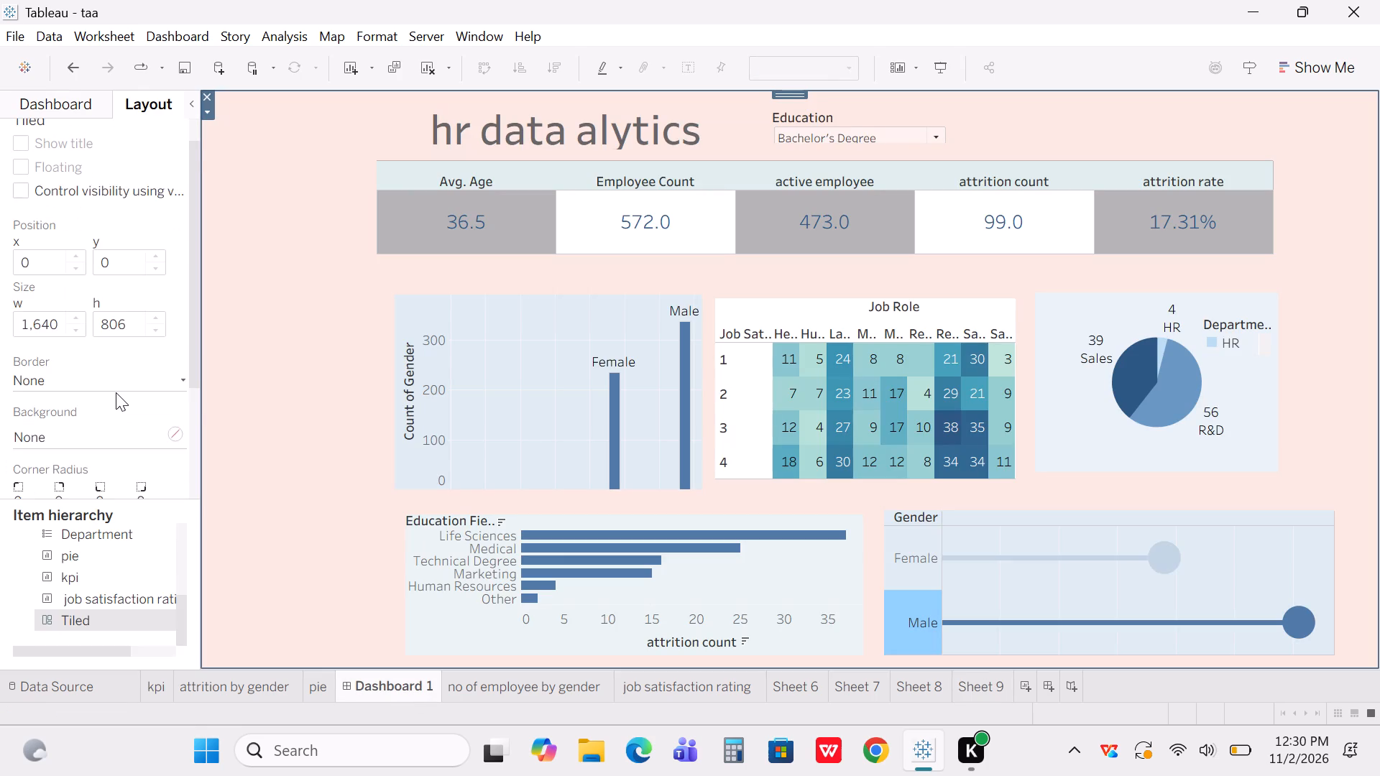
{"action": "left_click", "coordinate": [66, 99]}
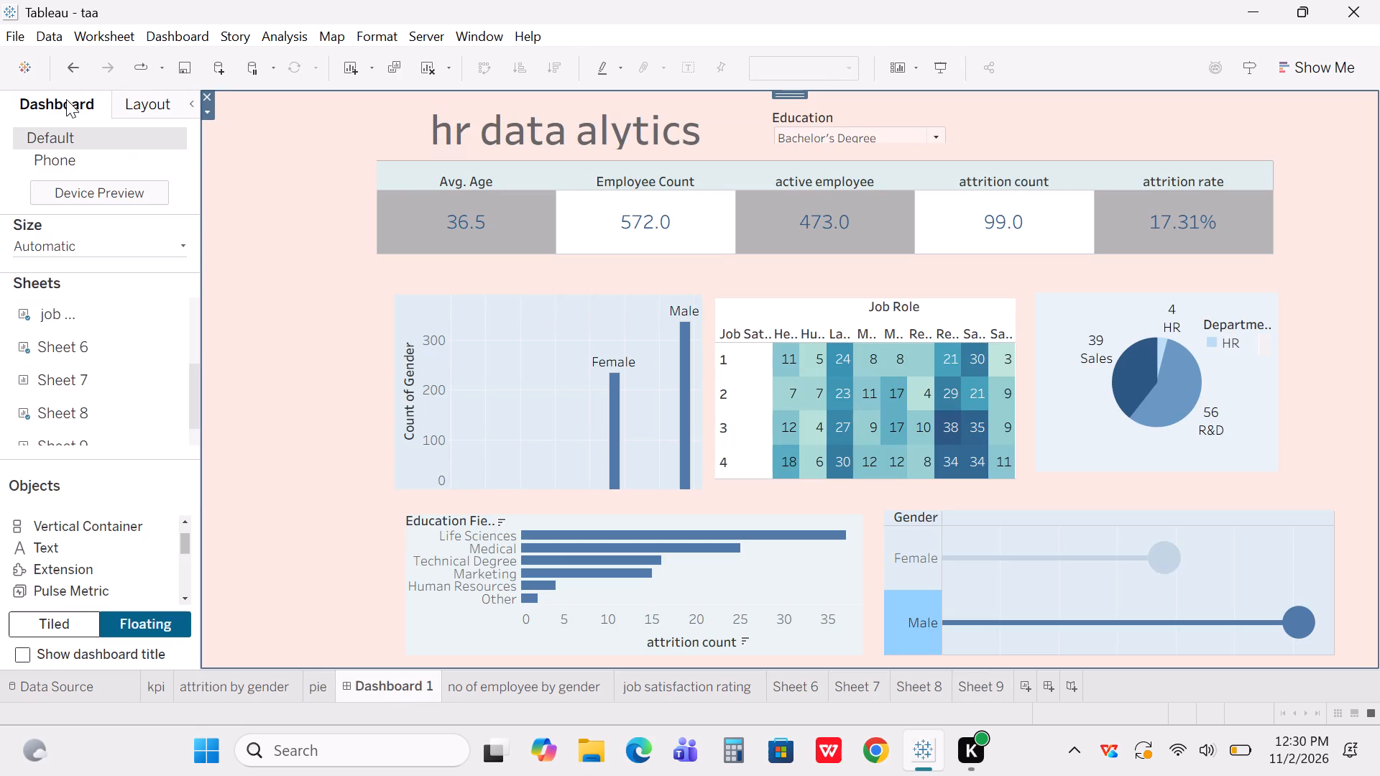
{"action": "scroll", "coordinate": [93, 309], "scroll_direction": "down", "scroll_amount": 1}
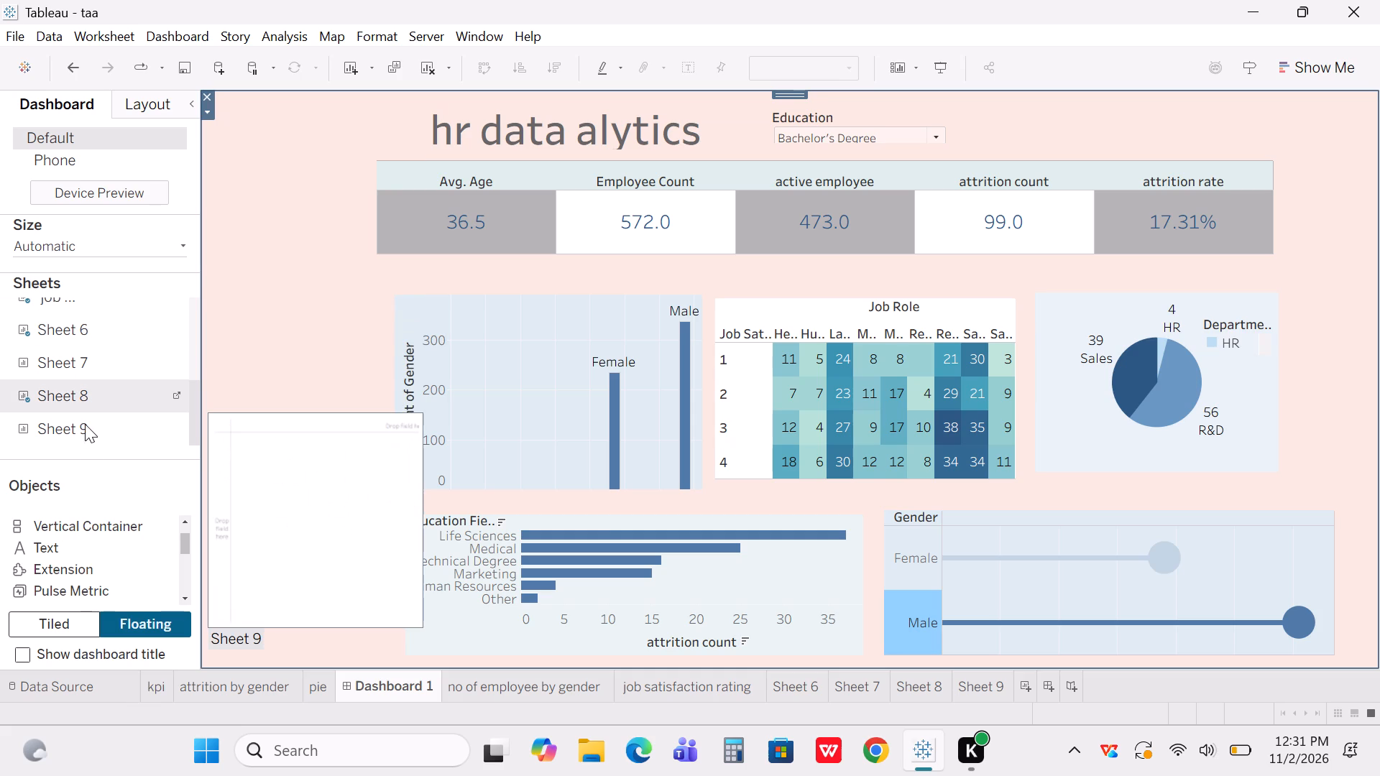
{"action": "left_click", "coordinate": [85, 423]}
{"action": "double_click", "coordinate": [85, 423]}
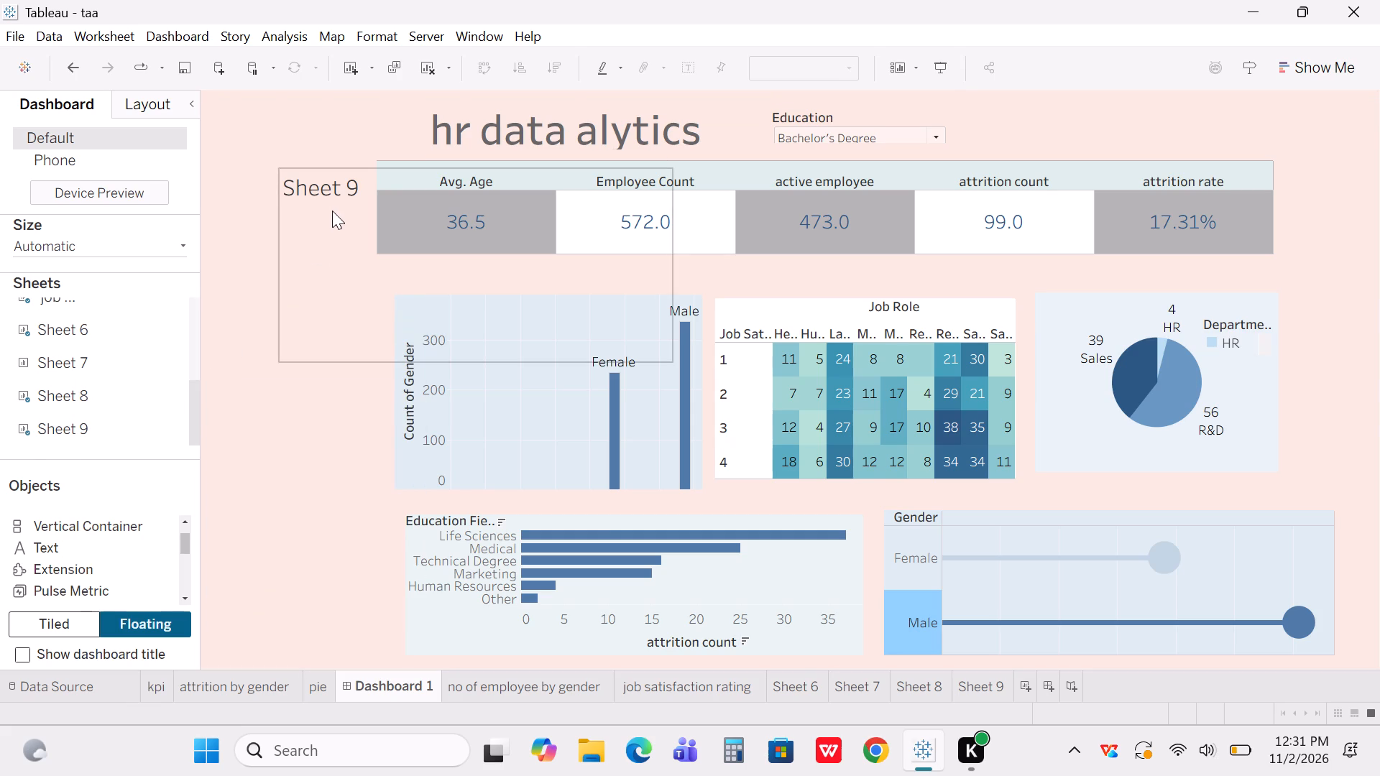
{"action": "double_click", "coordinate": [106, 422]}
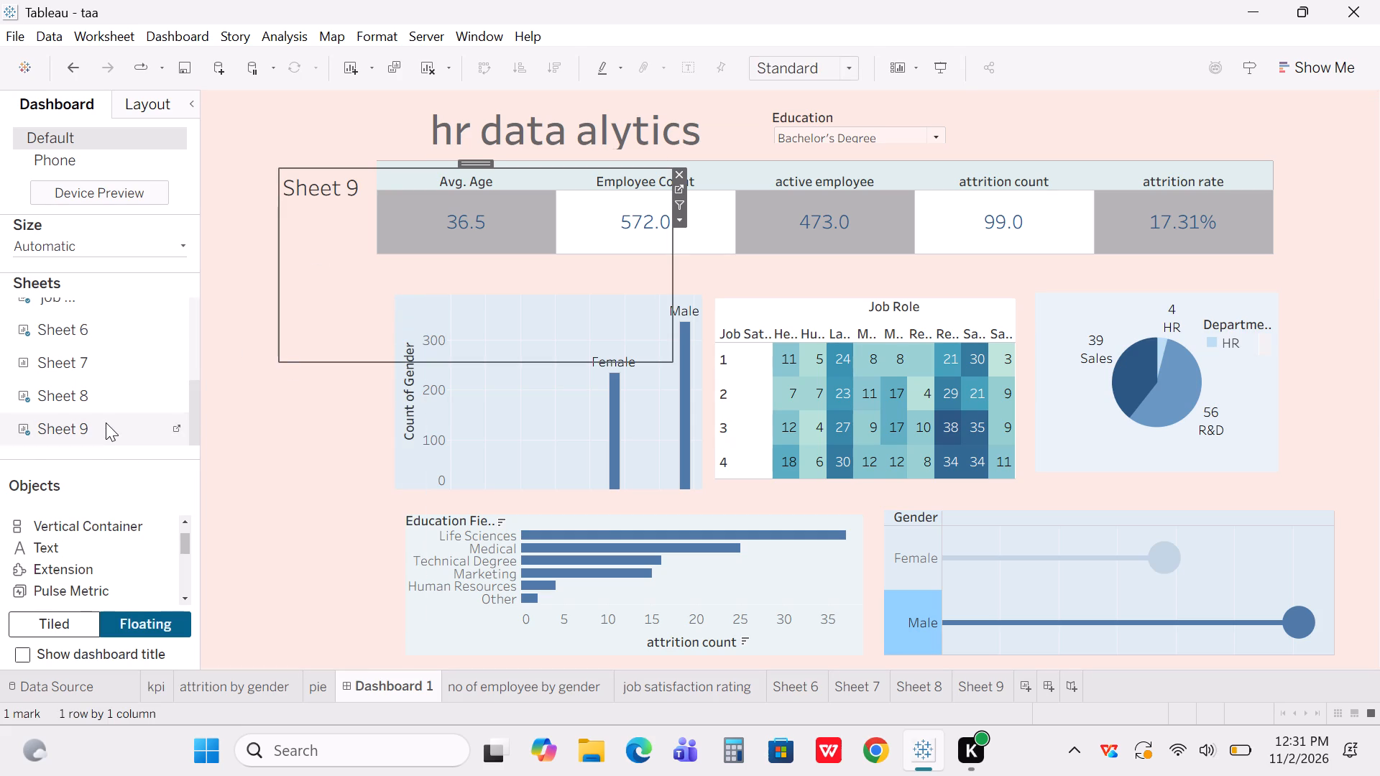
{"action": "left_click", "coordinate": [394, 218]}
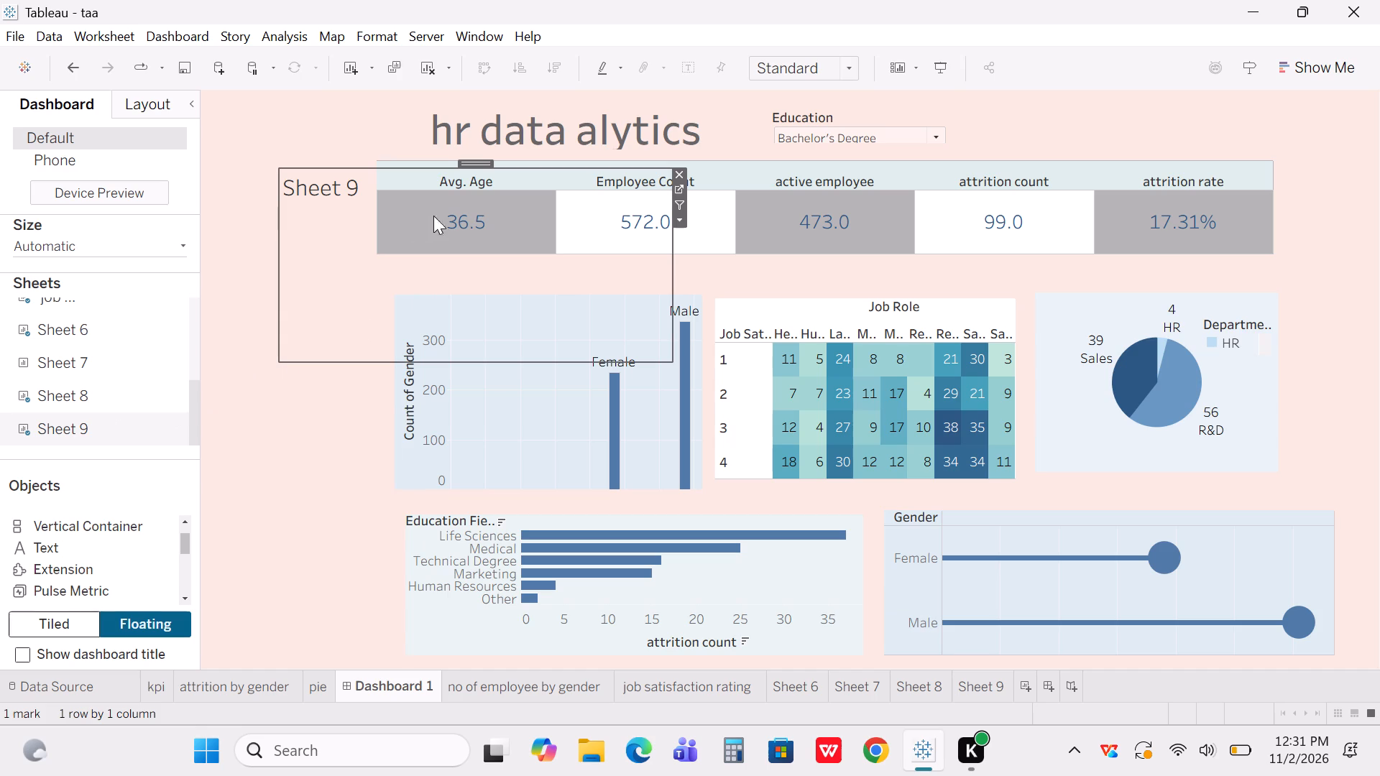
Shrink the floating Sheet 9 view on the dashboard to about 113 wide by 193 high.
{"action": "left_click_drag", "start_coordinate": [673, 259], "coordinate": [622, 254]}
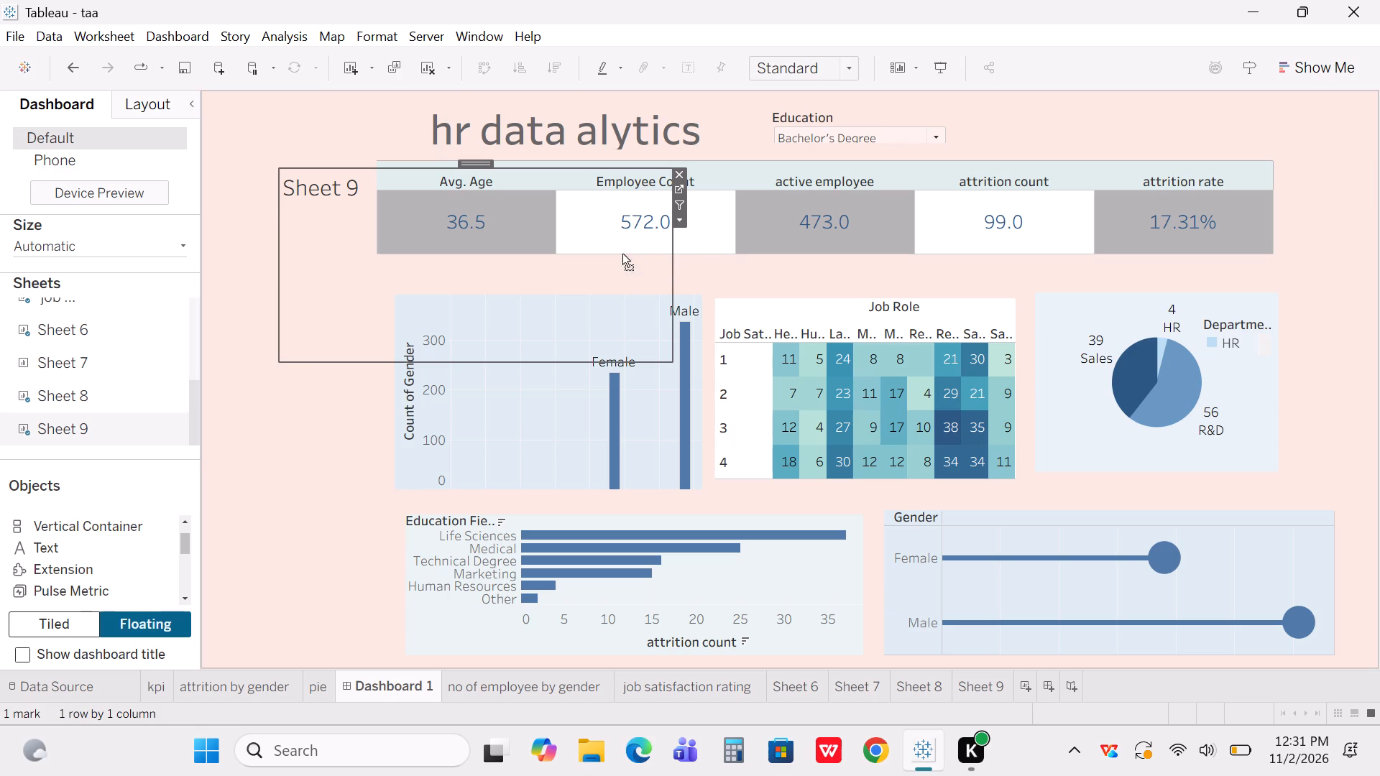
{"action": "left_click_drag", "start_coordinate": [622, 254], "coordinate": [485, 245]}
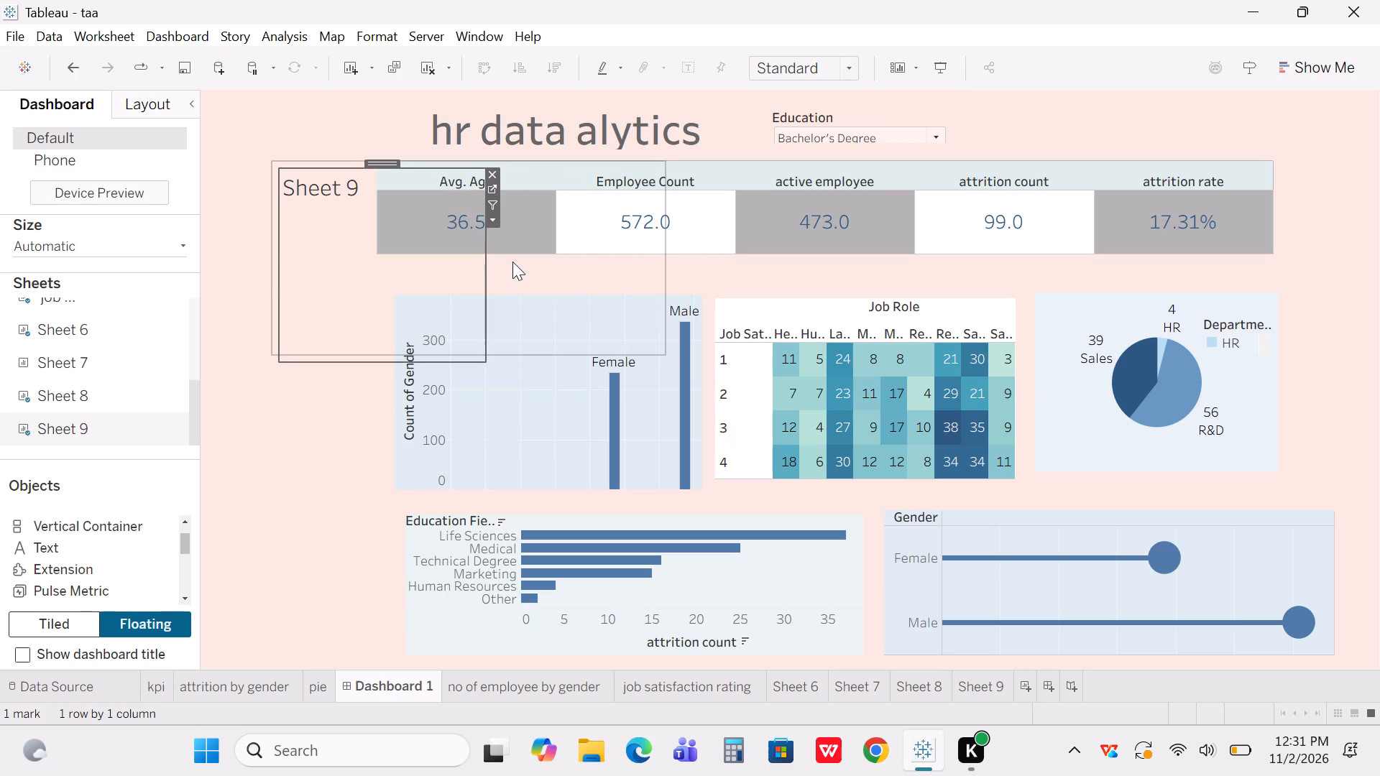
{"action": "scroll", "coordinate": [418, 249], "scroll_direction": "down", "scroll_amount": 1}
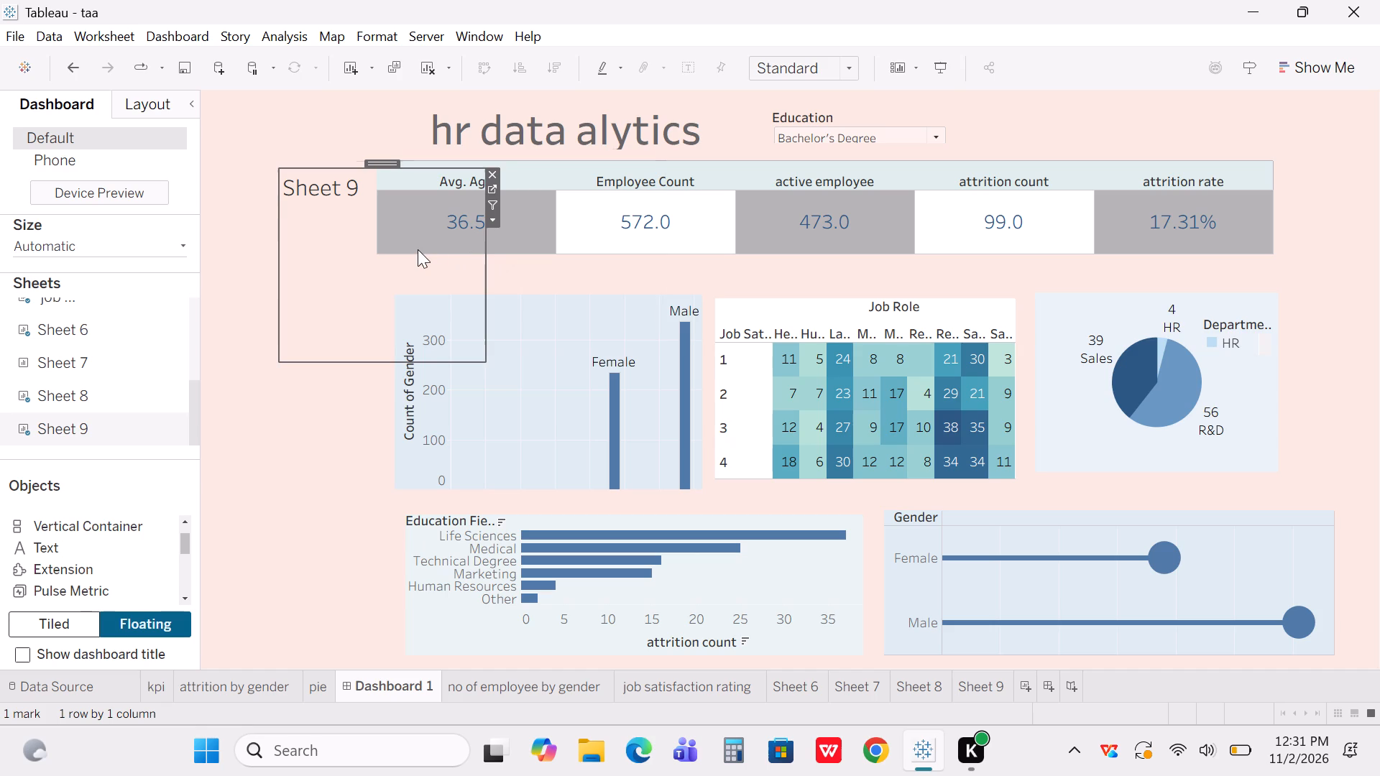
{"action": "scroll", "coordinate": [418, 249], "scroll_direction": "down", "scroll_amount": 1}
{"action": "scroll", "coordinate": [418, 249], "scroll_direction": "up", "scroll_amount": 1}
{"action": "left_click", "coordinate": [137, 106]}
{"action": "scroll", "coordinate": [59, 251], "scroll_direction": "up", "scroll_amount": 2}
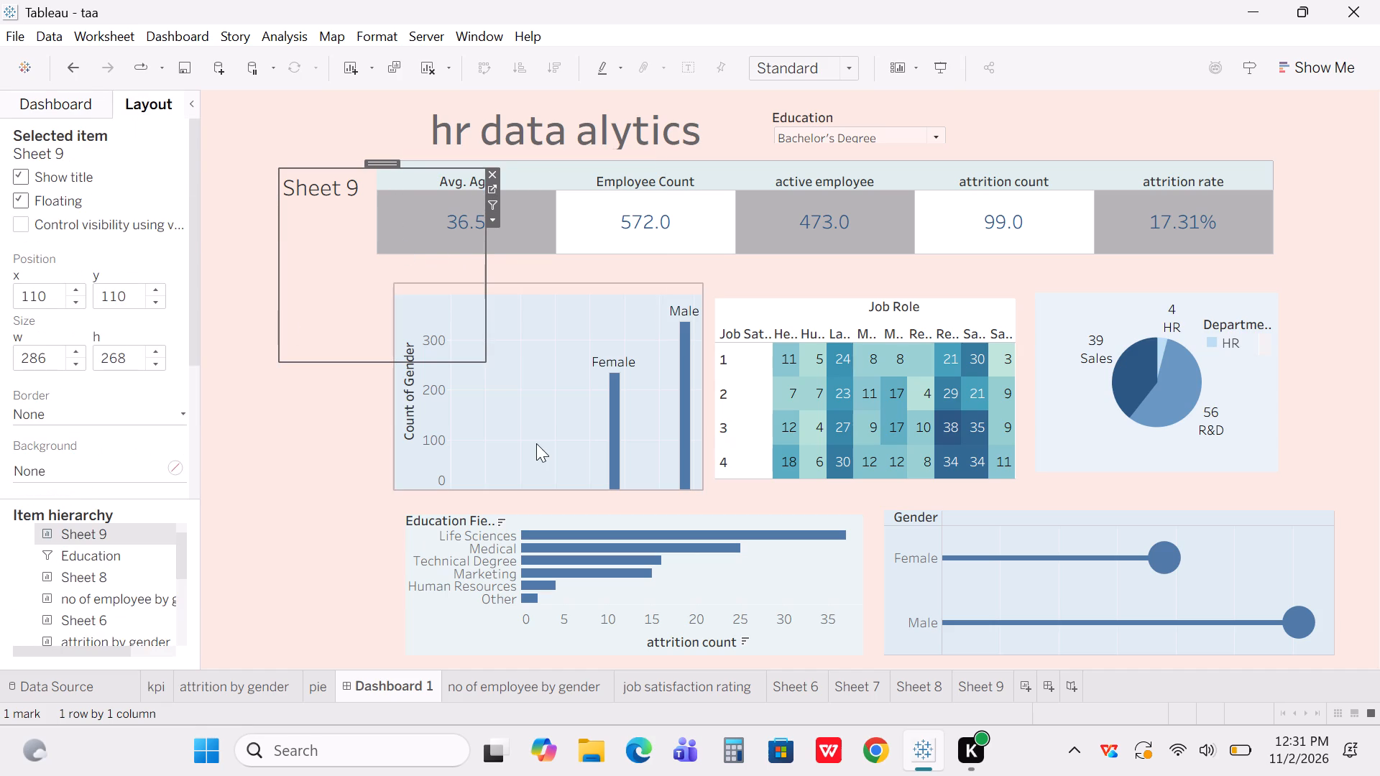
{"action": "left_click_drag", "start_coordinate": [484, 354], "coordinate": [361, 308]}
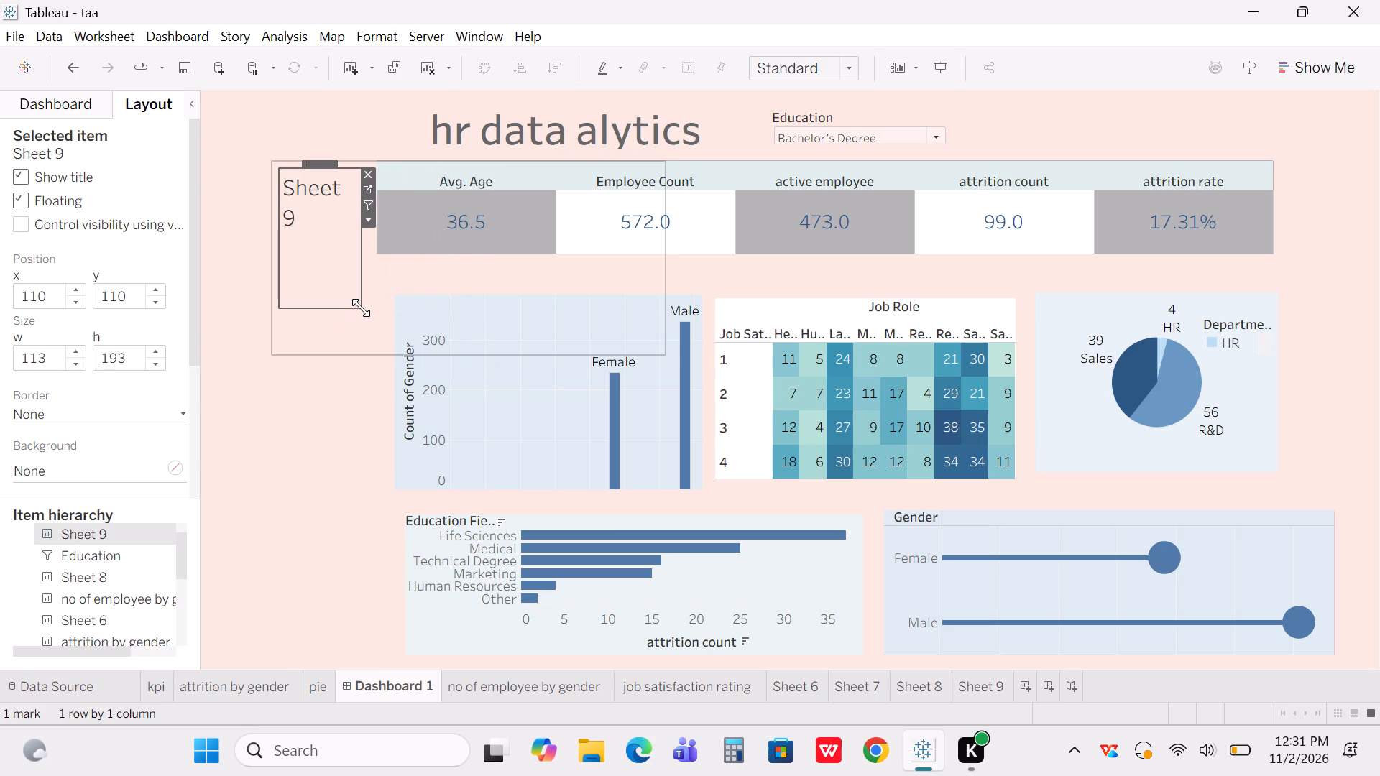
Remove the floating Sheet 9 view from Dashboard 1.
{"action": "left_click", "coordinate": [370, 217]}
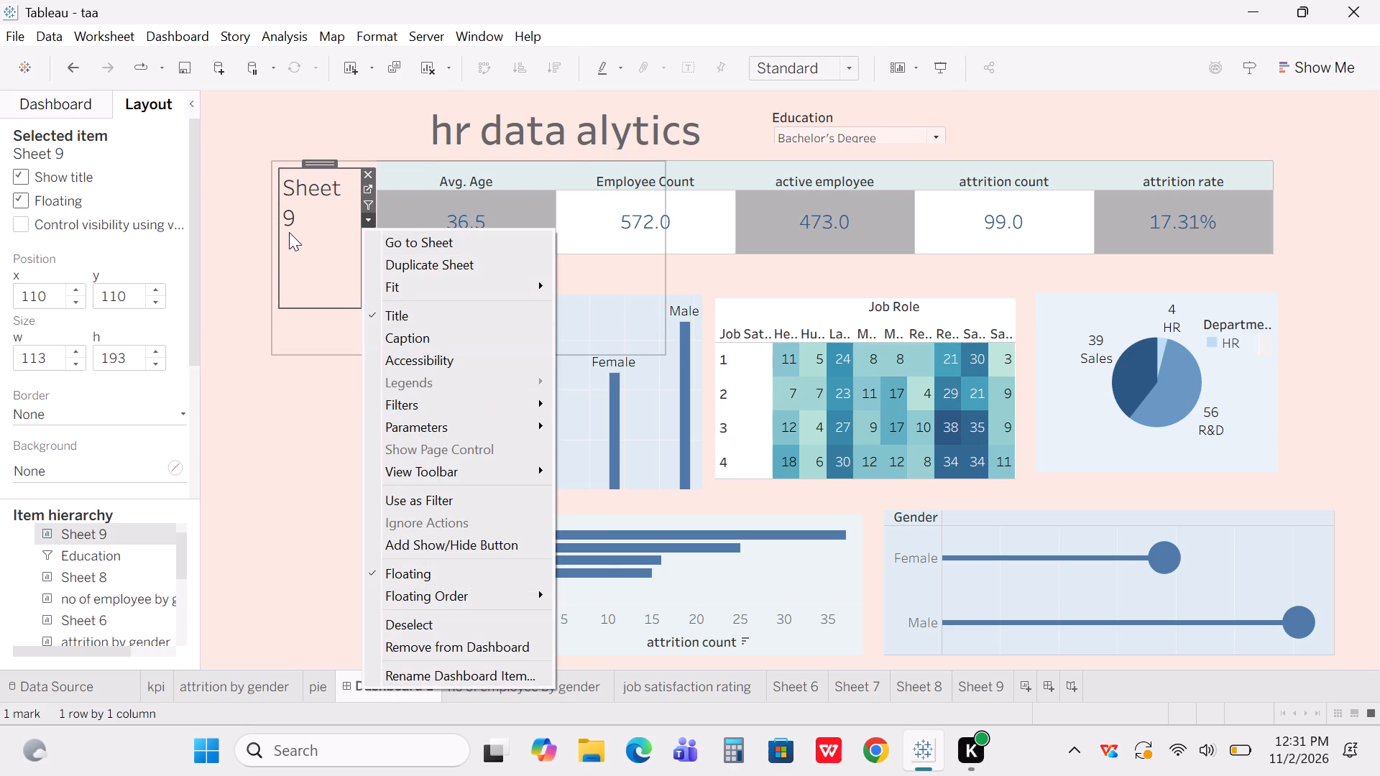
{"action": "left_click", "coordinate": [369, 178]}
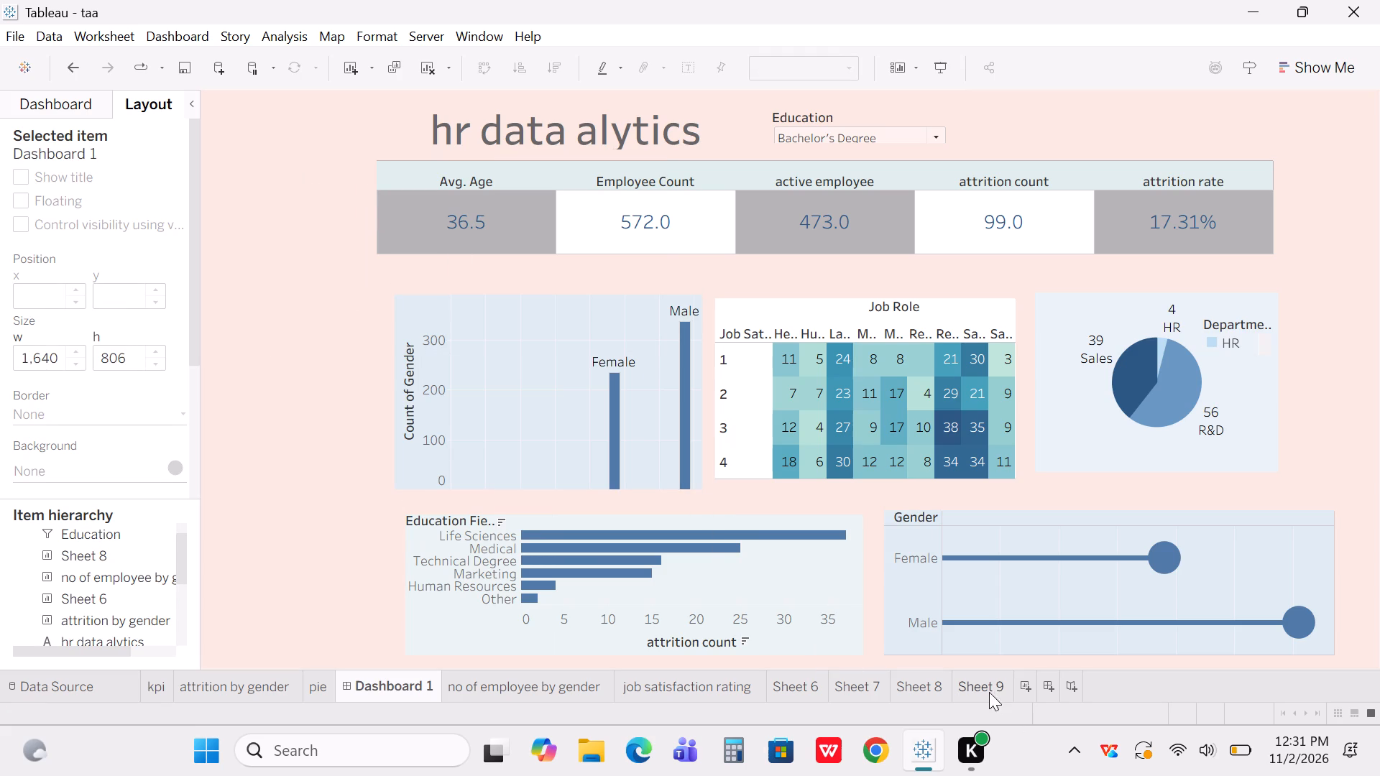
Remove the Education filter from Sheet 9.
{"action": "left_click", "coordinate": [983, 685]}
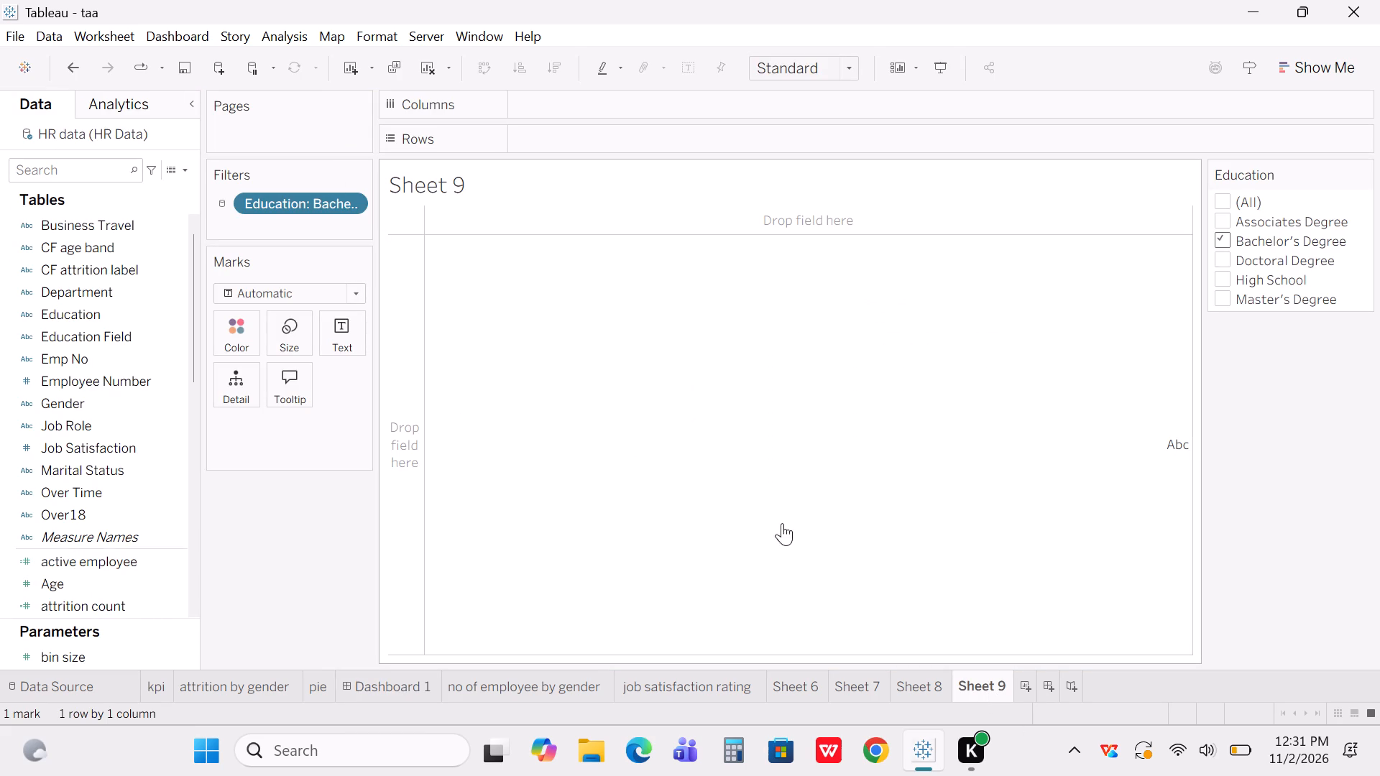
{"action": "left_click", "coordinate": [346, 190]}
{"action": "left_click", "coordinate": [357, 200]}
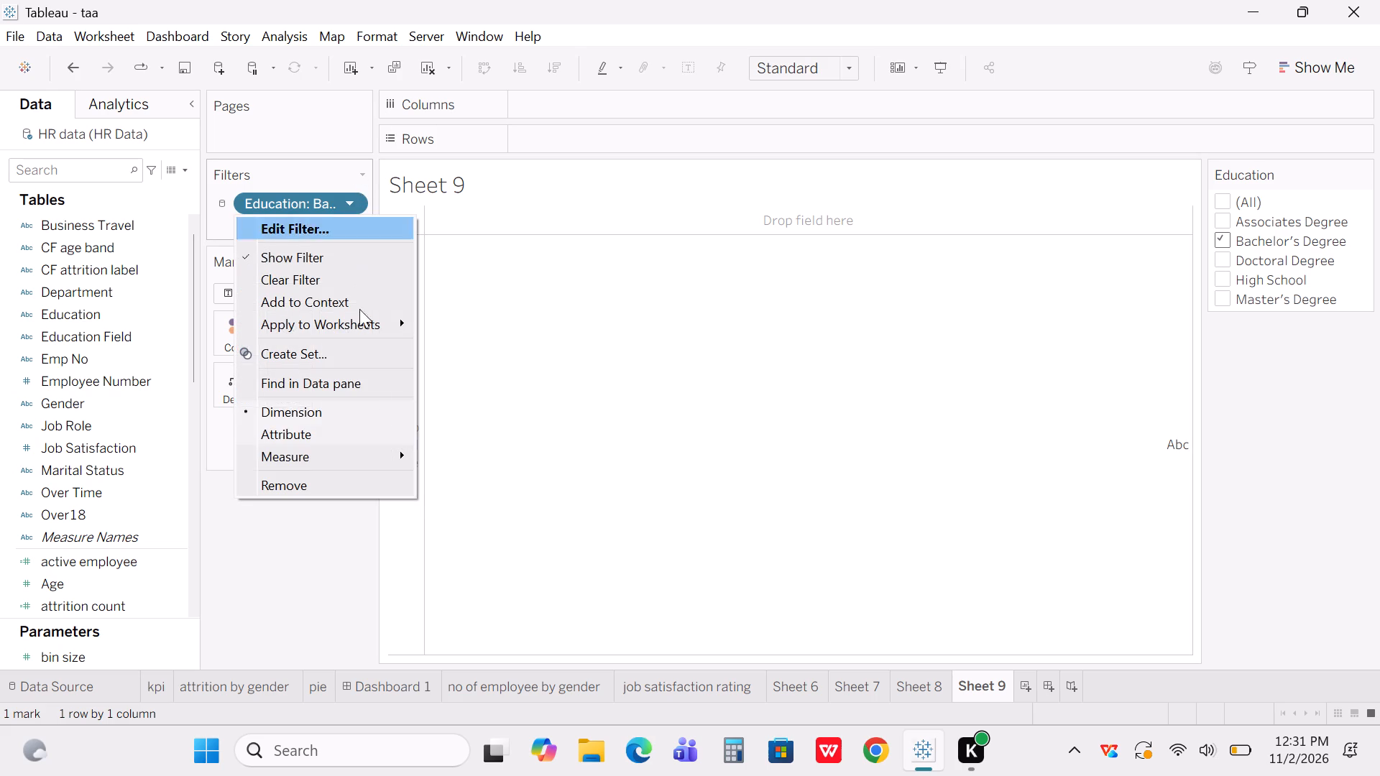
{"action": "left_click", "coordinate": [371, 478]}
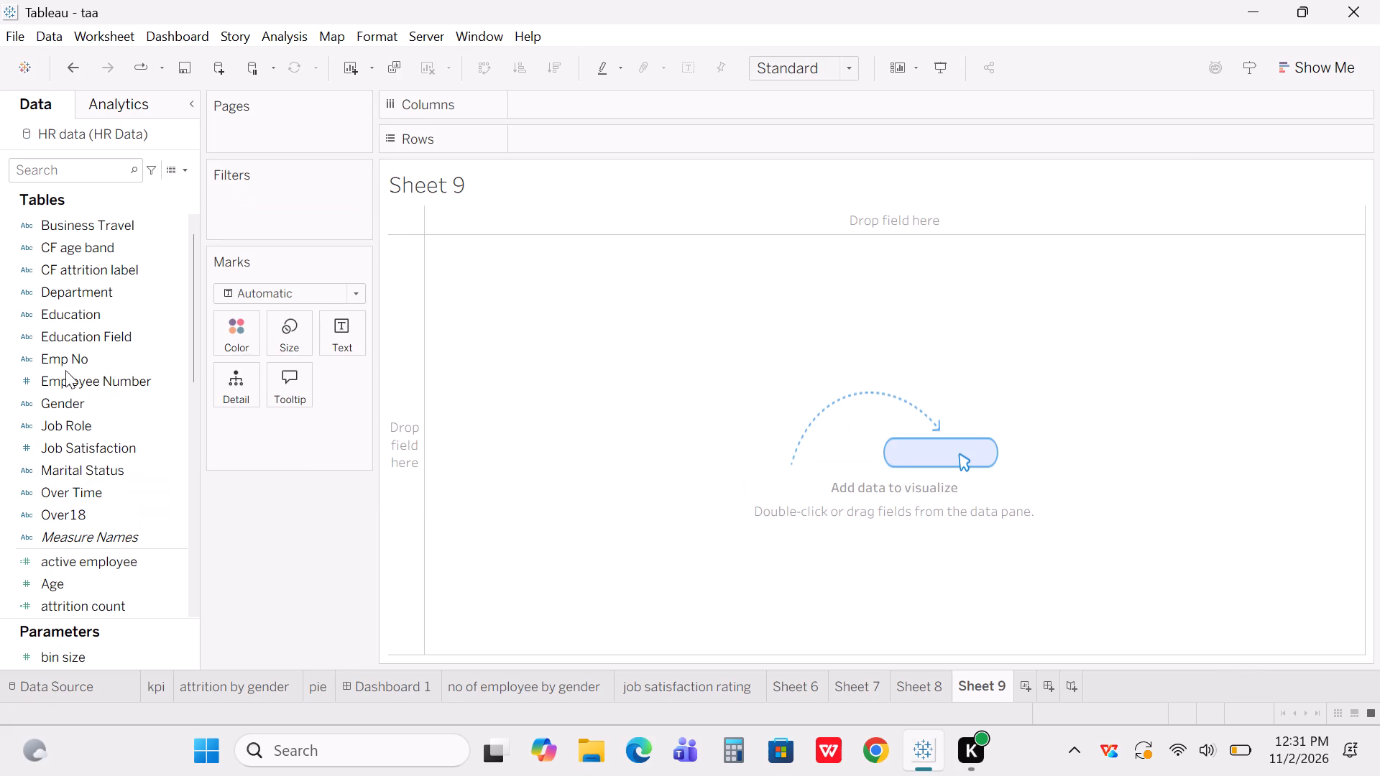
Add a Department filter to Sheet 9 with HR, R&D and Sales selected.
{"action": "double_click", "coordinate": [99, 291]}
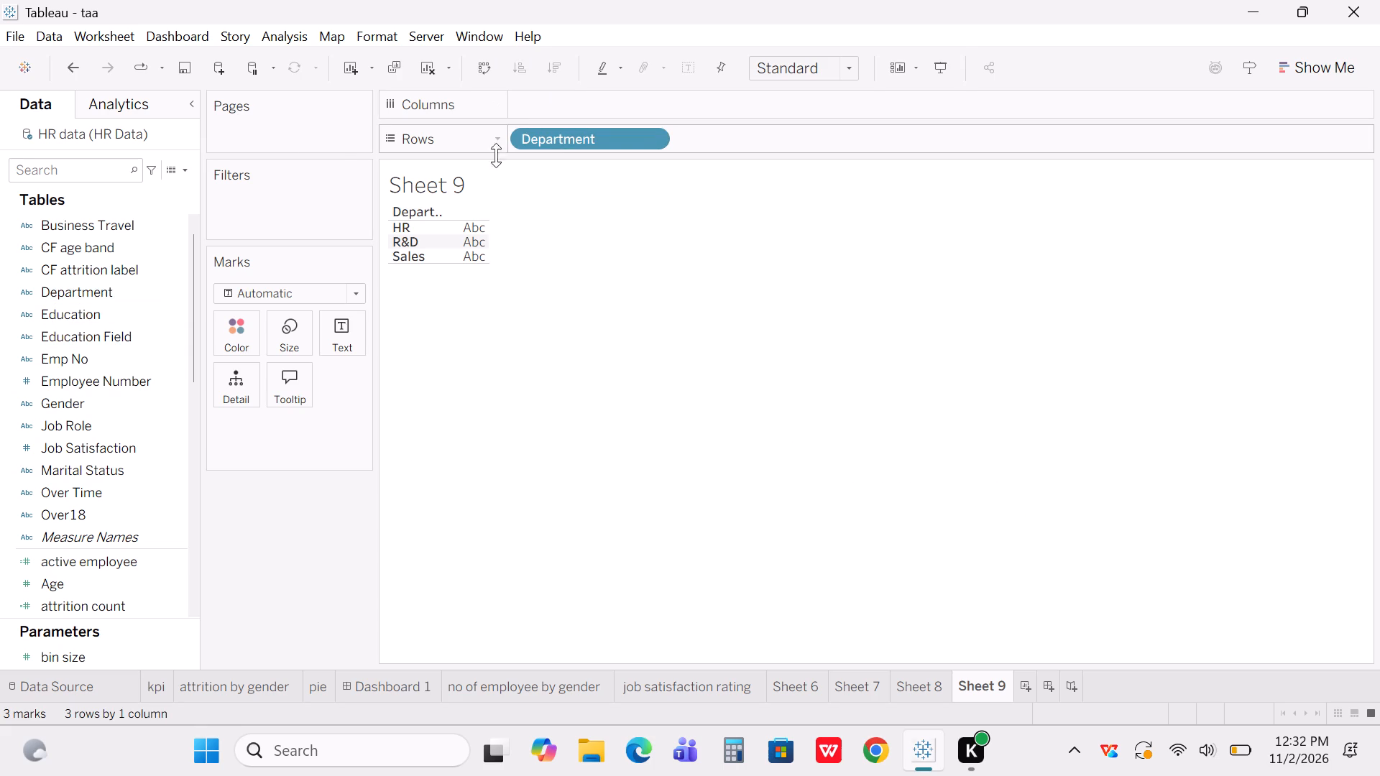
{"action": "left_click_drag", "start_coordinate": [555, 137], "coordinate": [261, 179]}
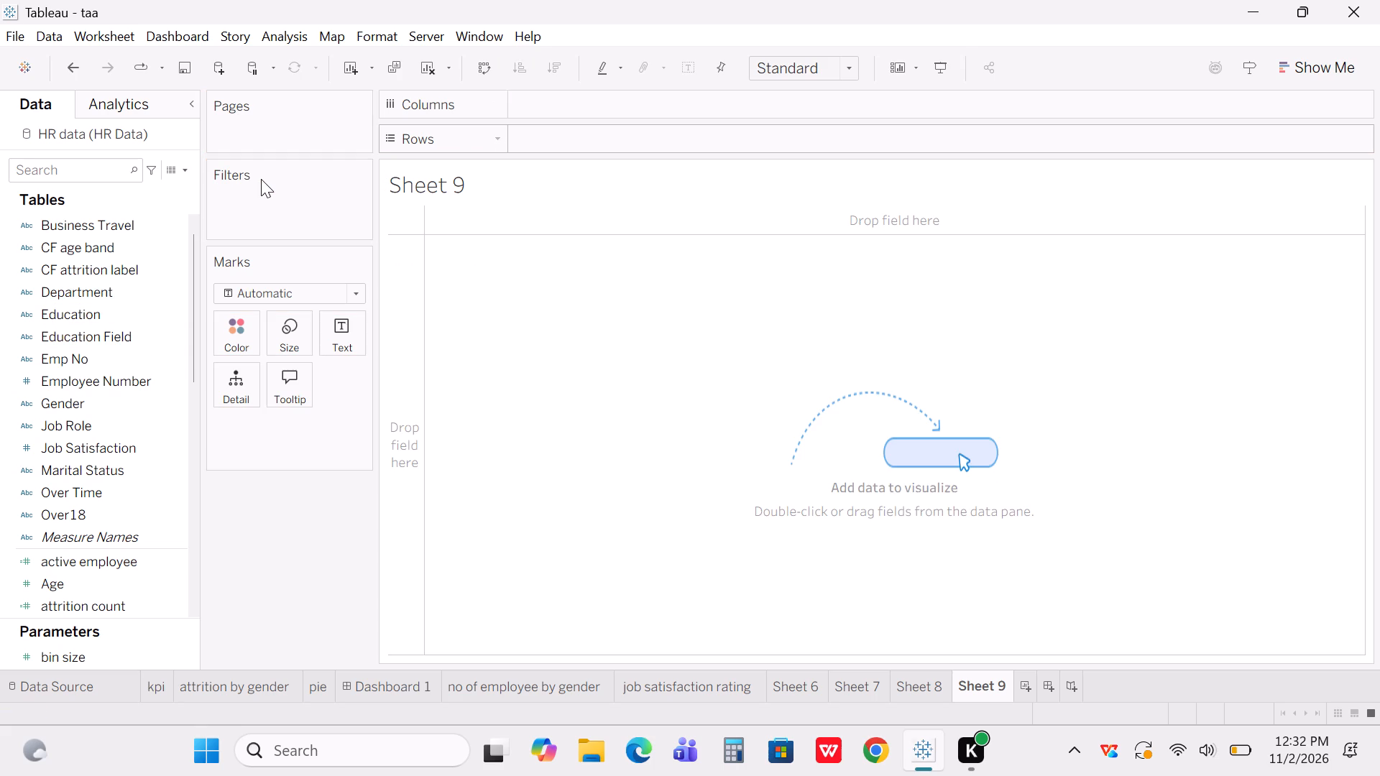
{"action": "left_click", "coordinate": [106, 313]}
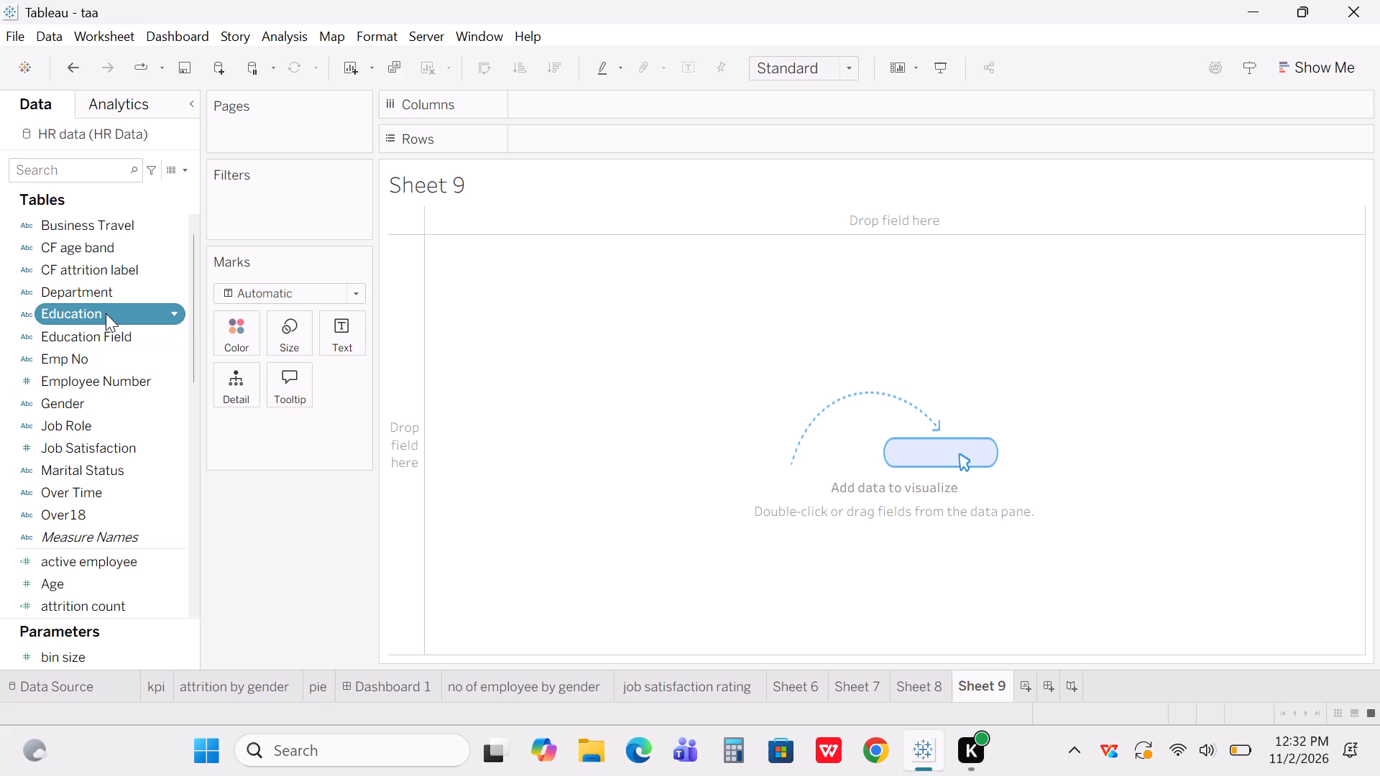
{"action": "left_click_drag", "start_coordinate": [101, 293], "coordinate": [241, 211]}
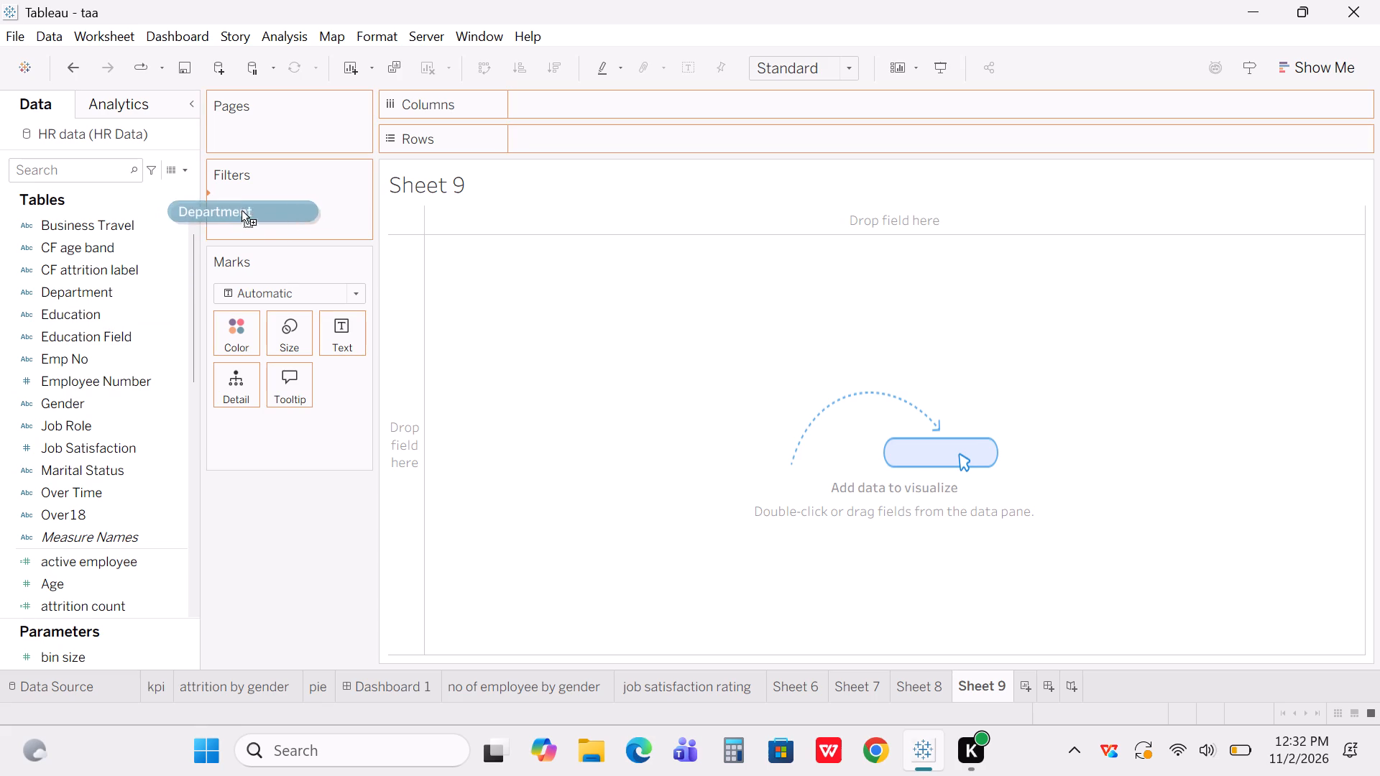
{"action": "left_click_drag", "start_coordinate": [241, 211], "coordinate": [259, 204]}
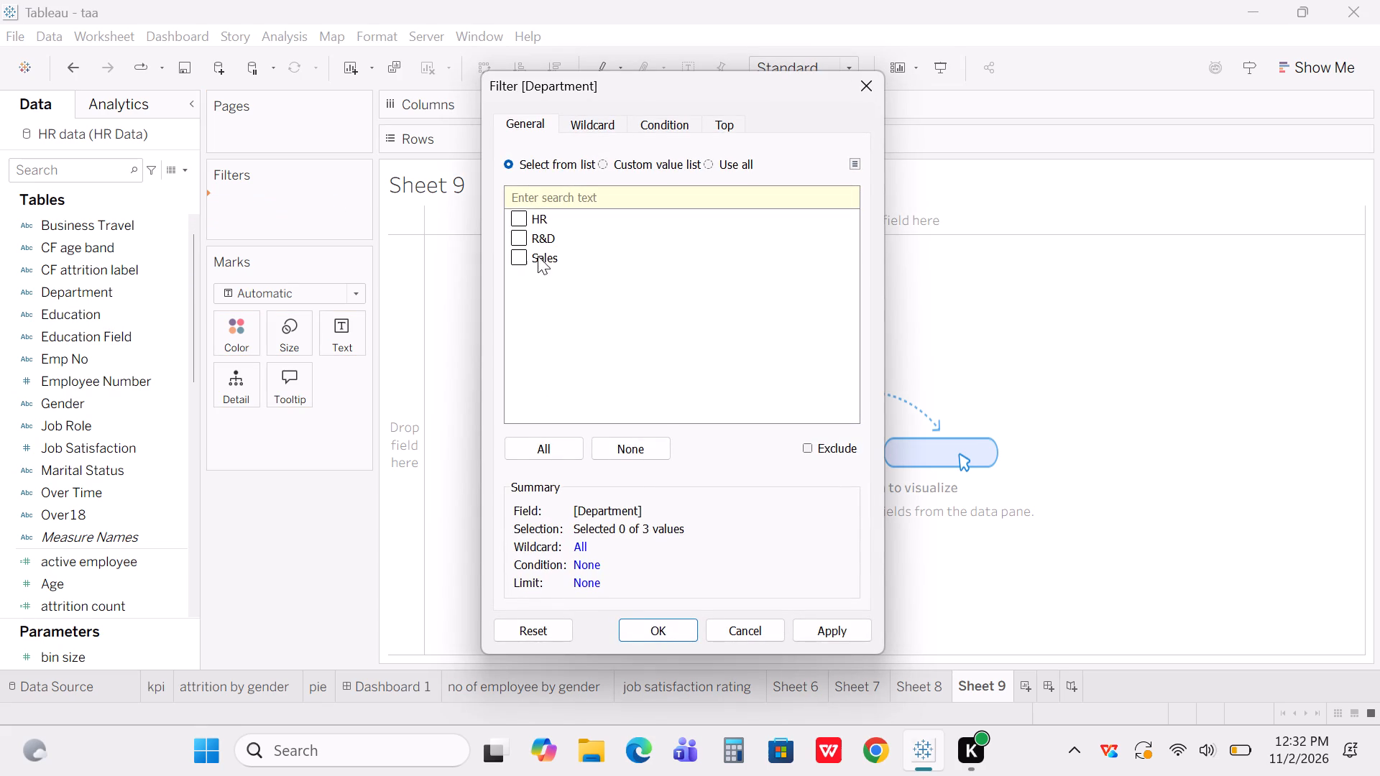
{"action": "left_click", "coordinate": [519, 212]}
{"action": "left_click", "coordinate": [519, 239]}
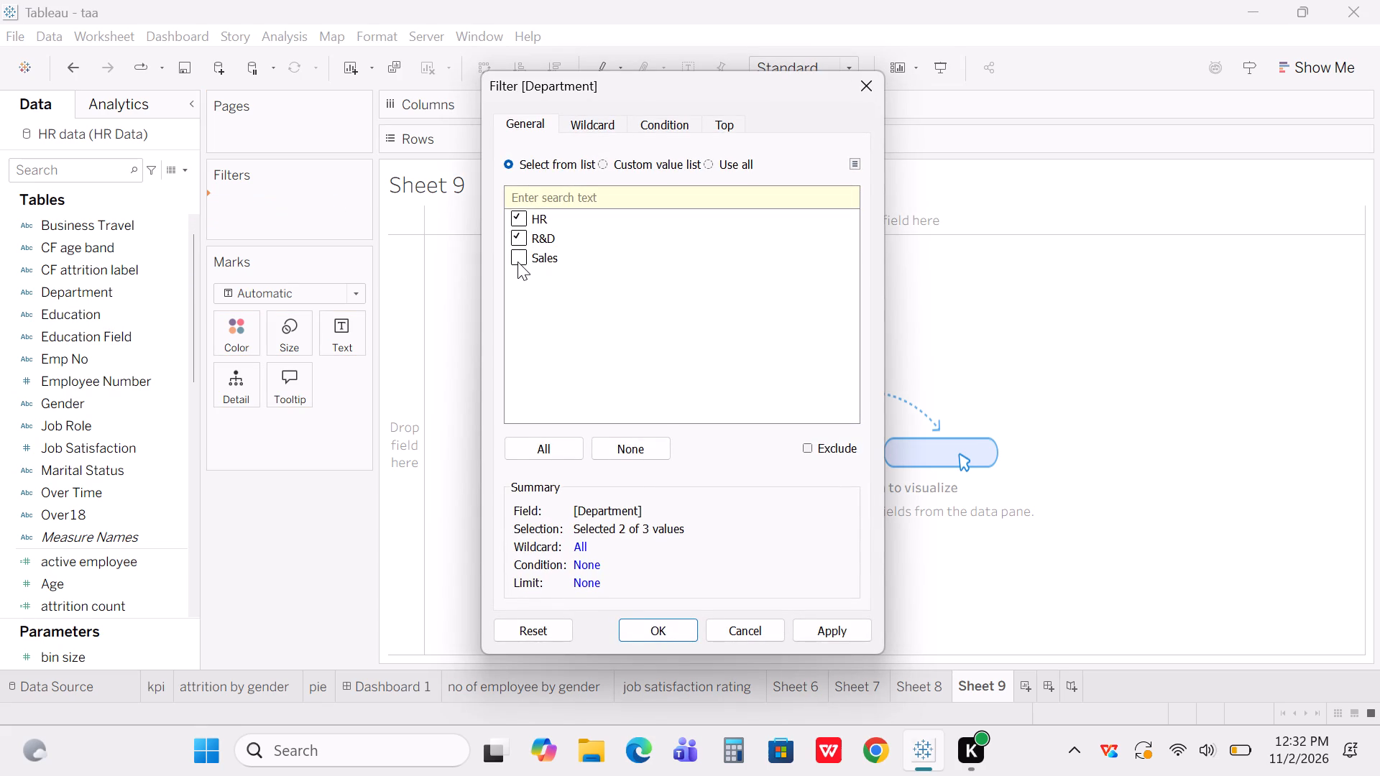
{"action": "left_click", "coordinate": [517, 263]}
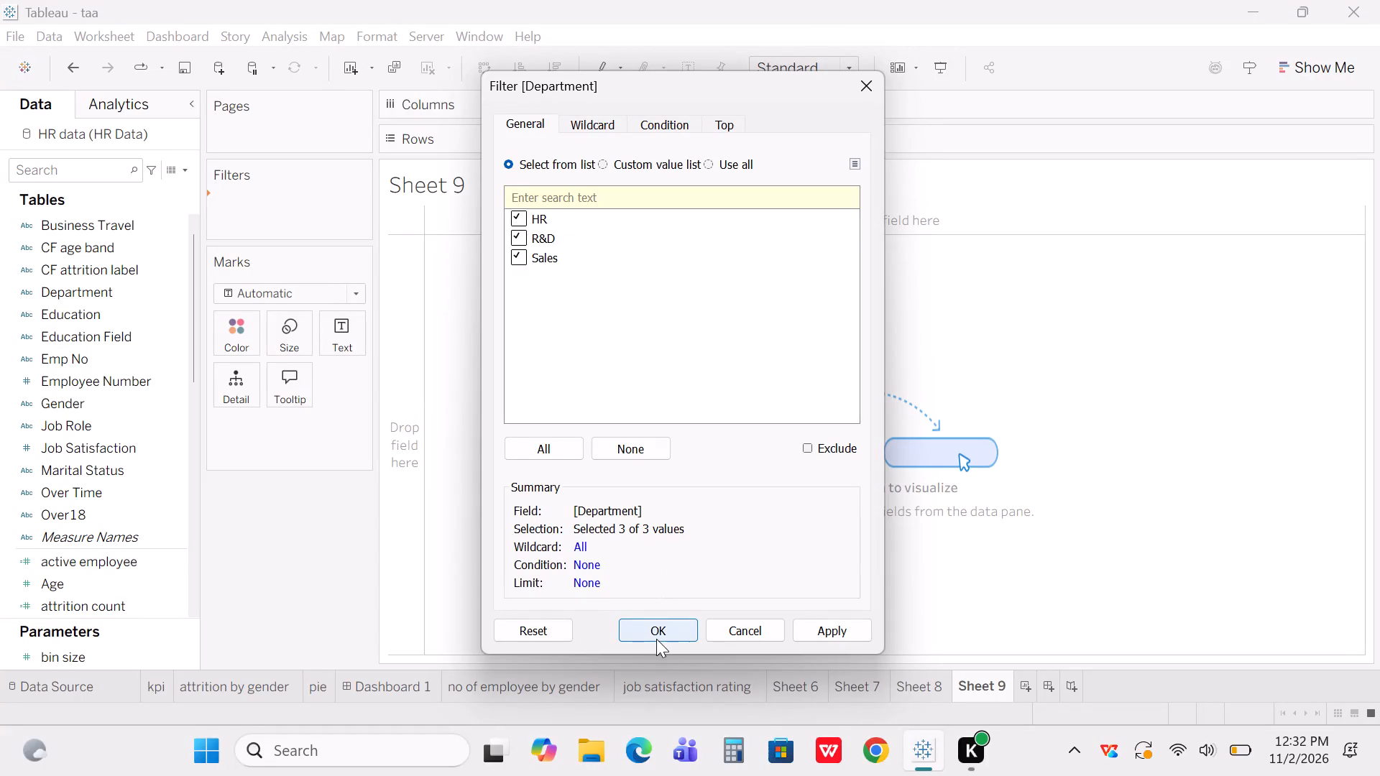
{"action": "left_click", "coordinate": [656, 632]}
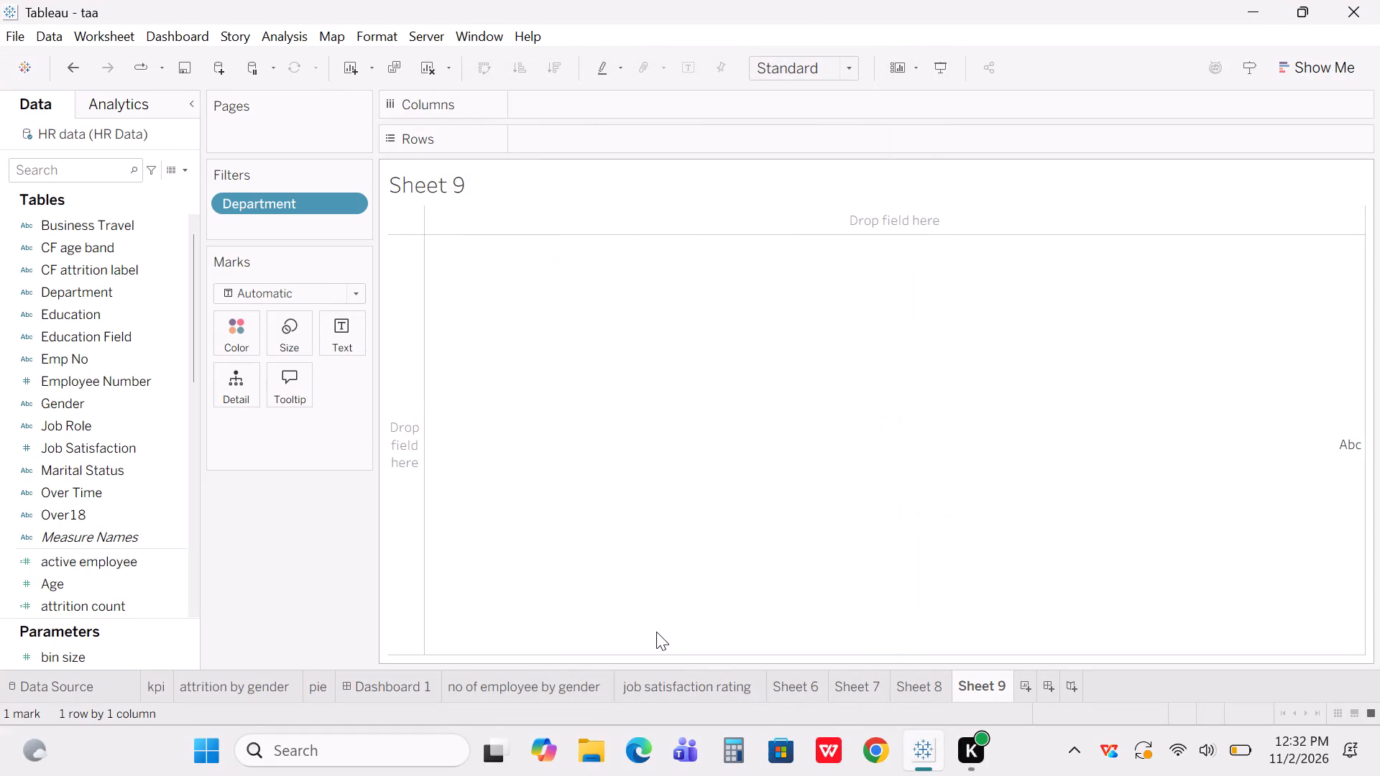
Show the Department filter on Sheet 9 and apply it to all worksheets using this data source.
{"action": "left_click", "coordinate": [354, 201]}
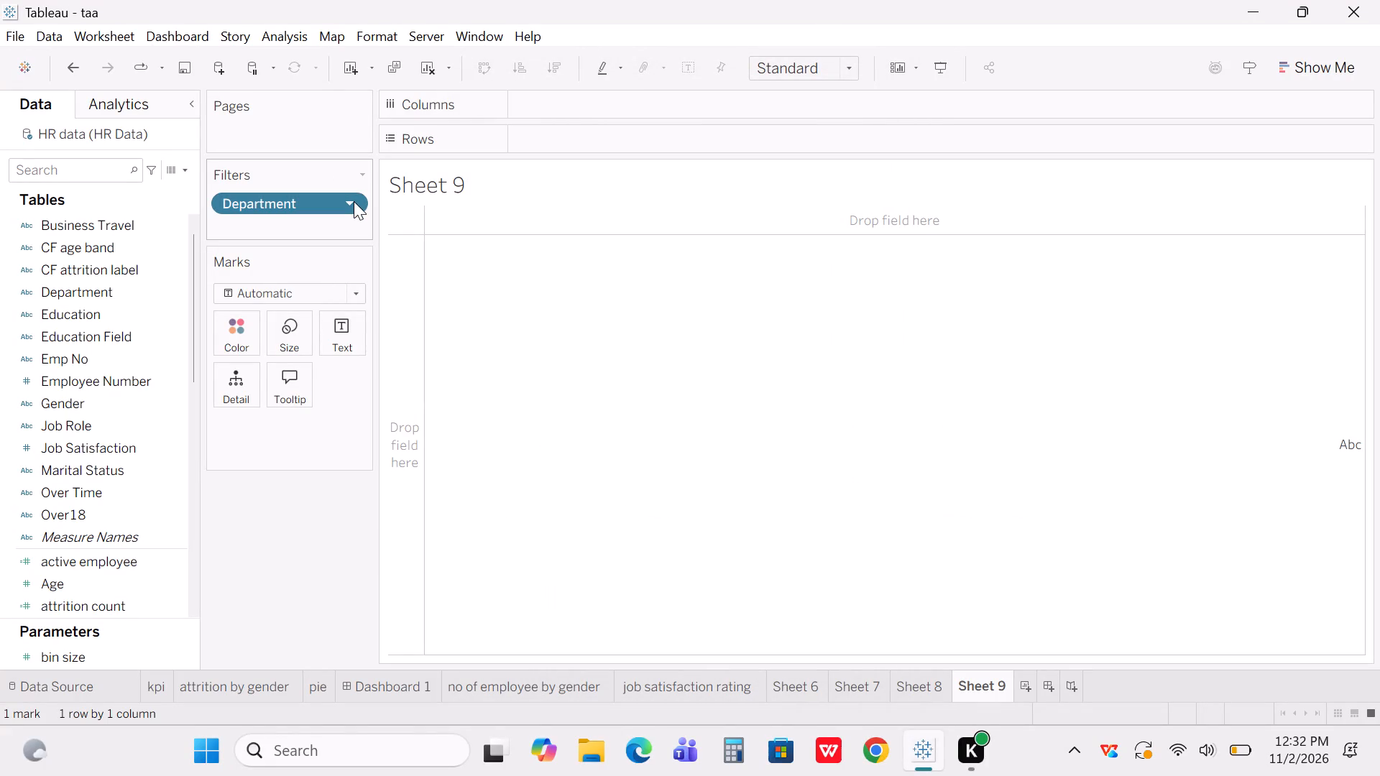
{"action": "left_click", "coordinate": [296, 258]}
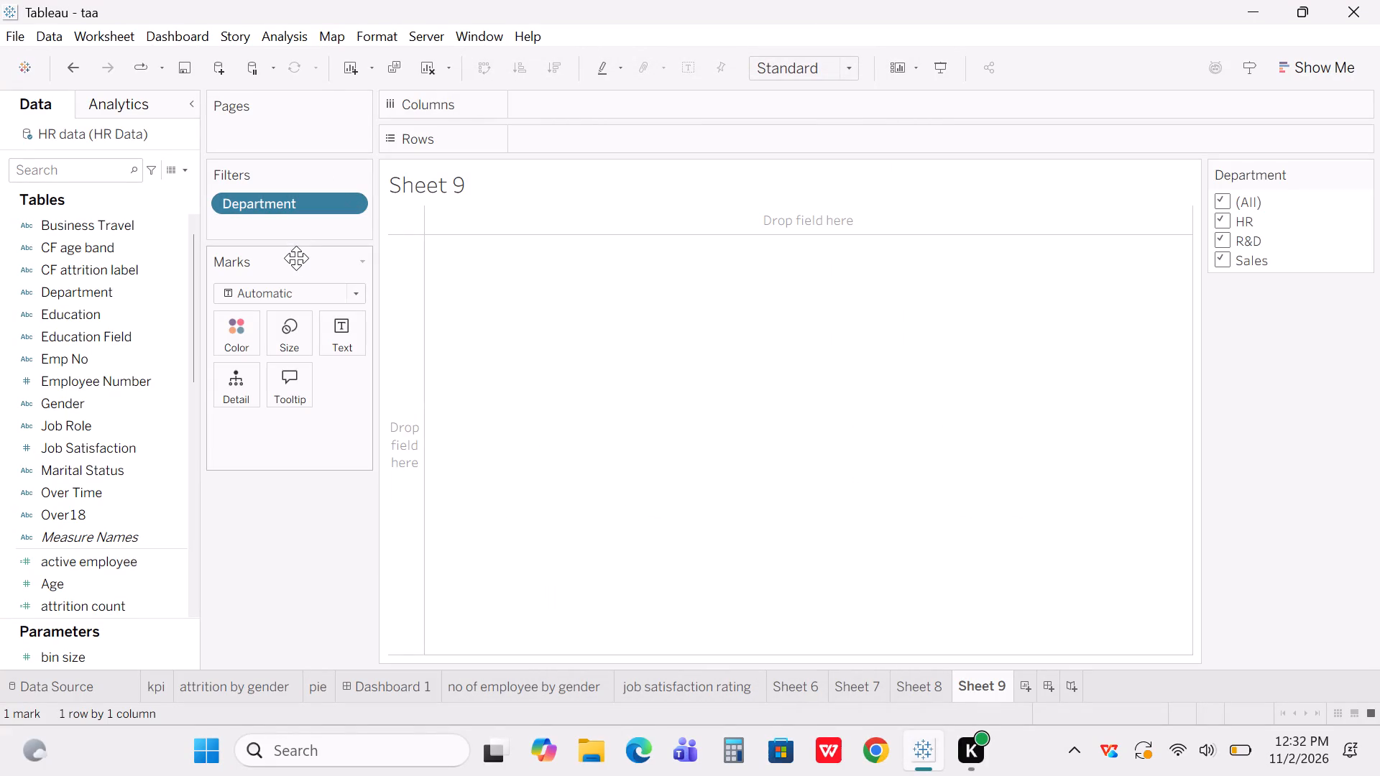
{"action": "left_click", "coordinate": [350, 202]}
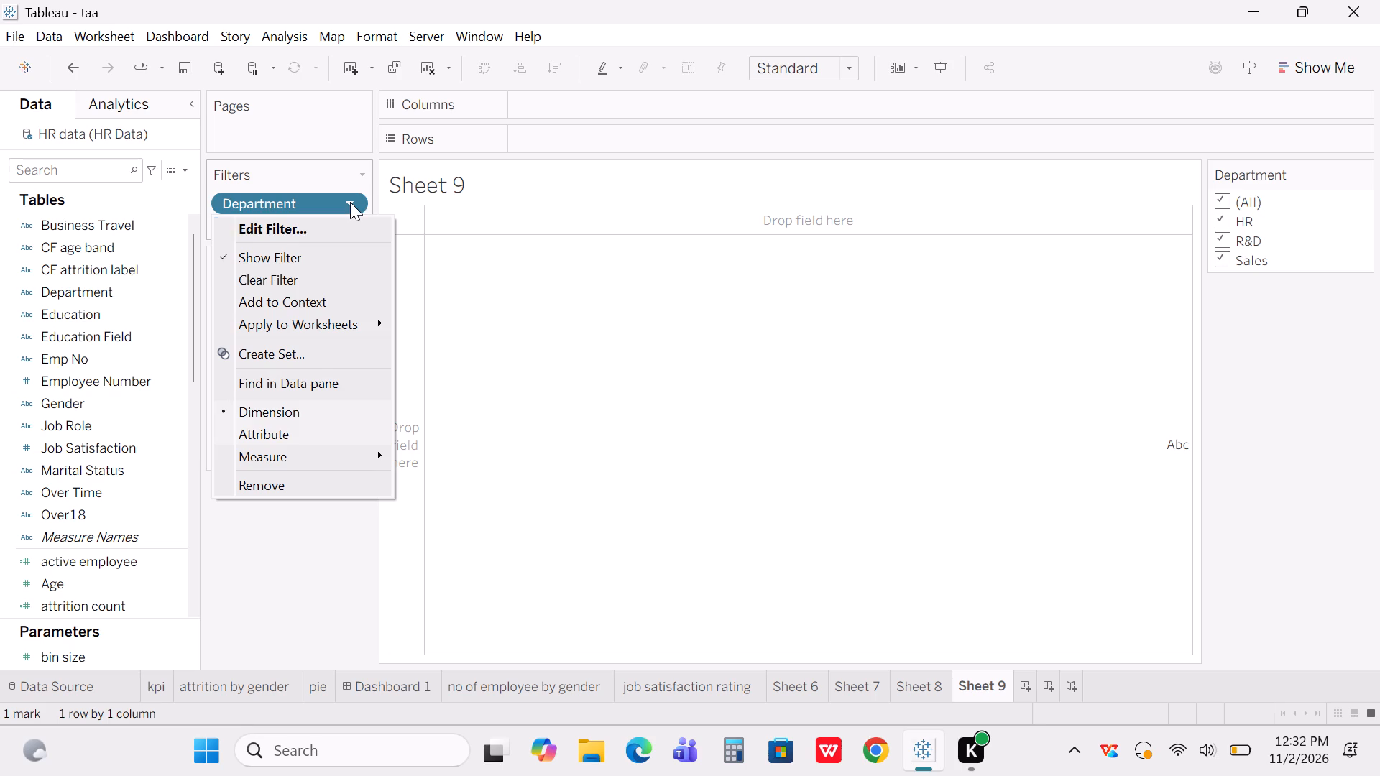
{"action": "left_click", "coordinate": [354, 328]}
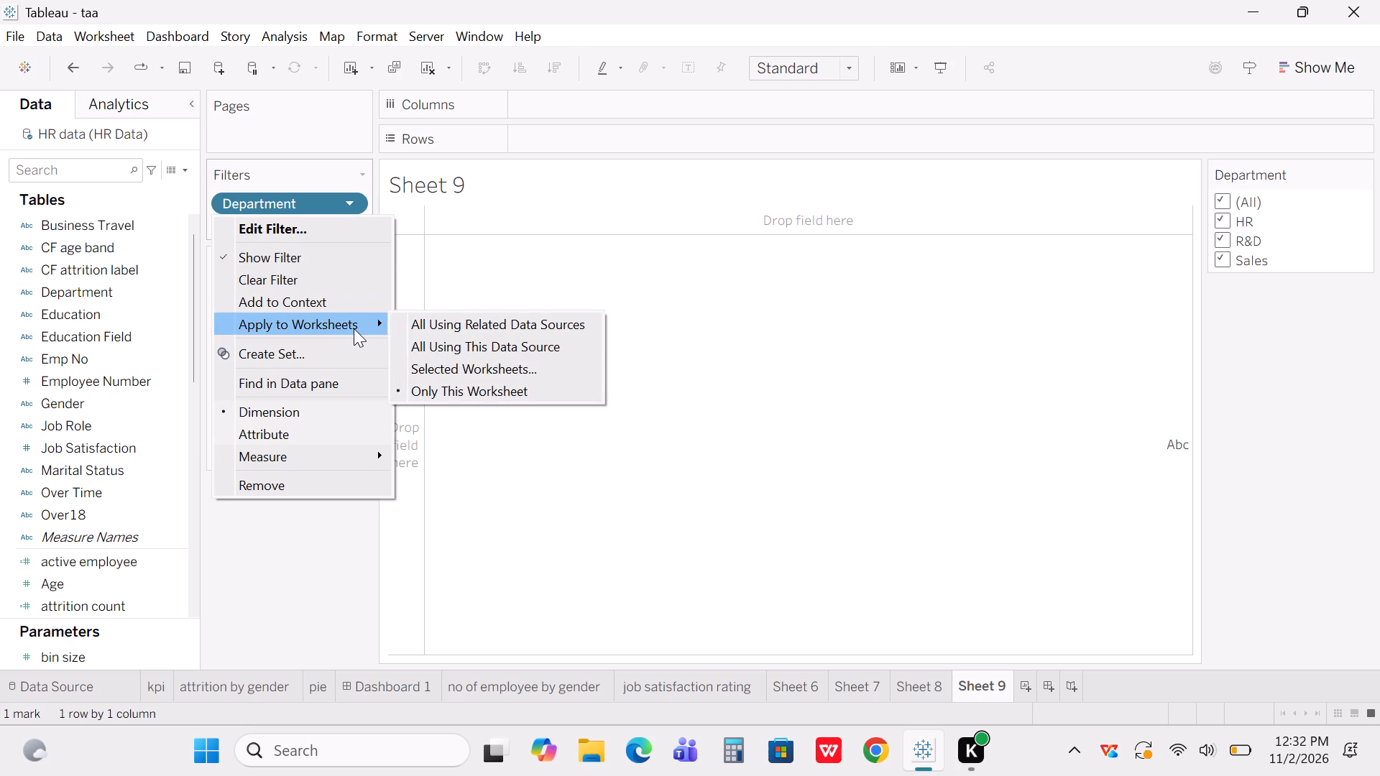
{"action": "left_click", "coordinate": [440, 341]}
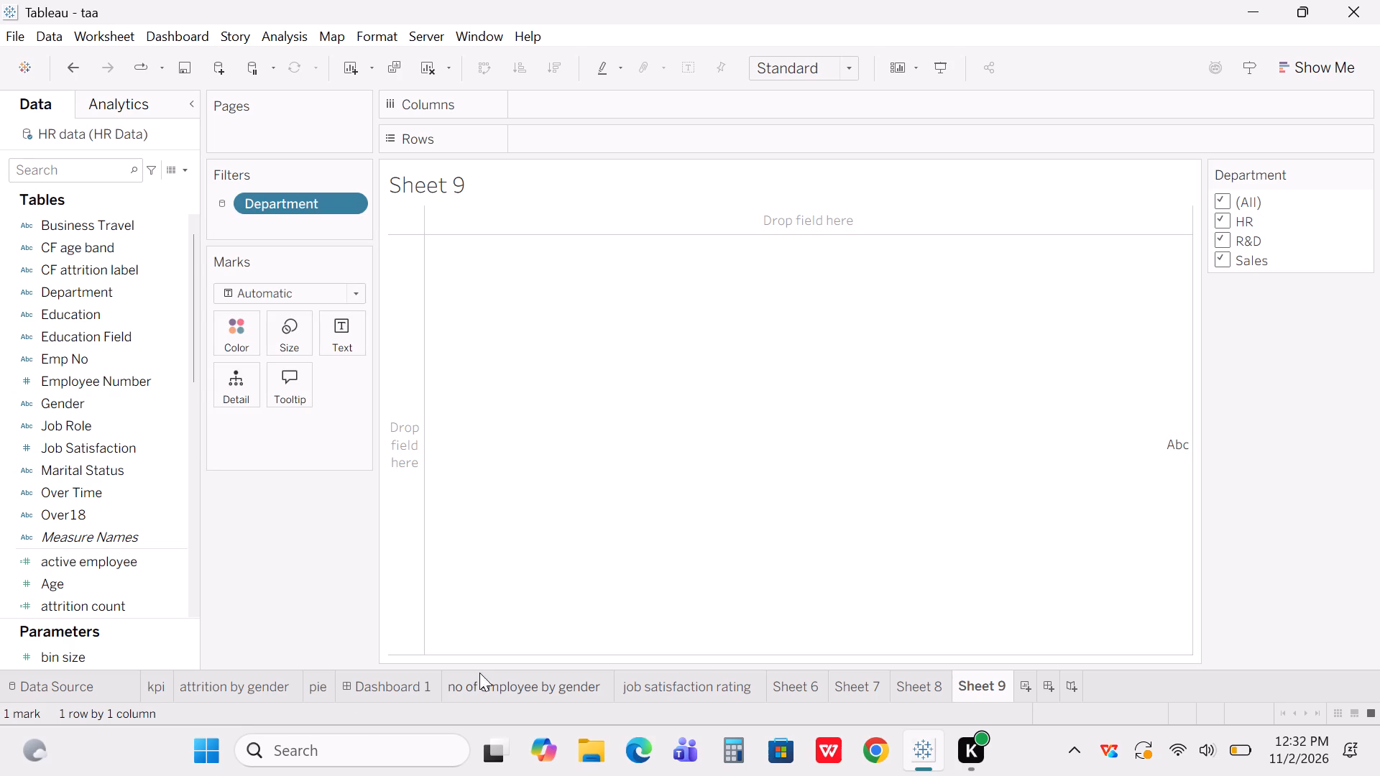
Add Sheet 9 to Dashboard 1 as a floating view.
{"action": "left_click", "coordinate": [385, 690]}
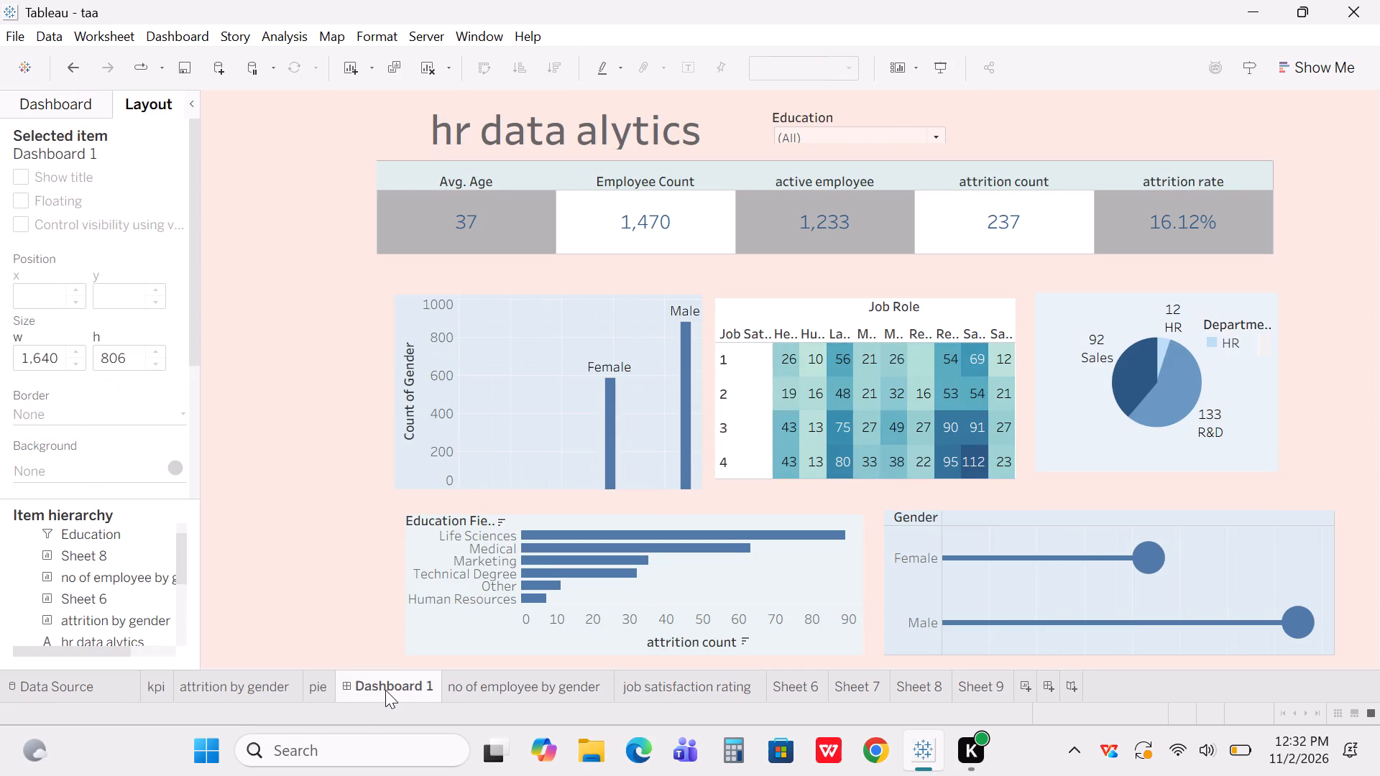
{"action": "left_click", "coordinate": [73, 103]}
{"action": "scroll", "coordinate": [119, 349], "scroll_direction": "down", "scroll_amount": 5}
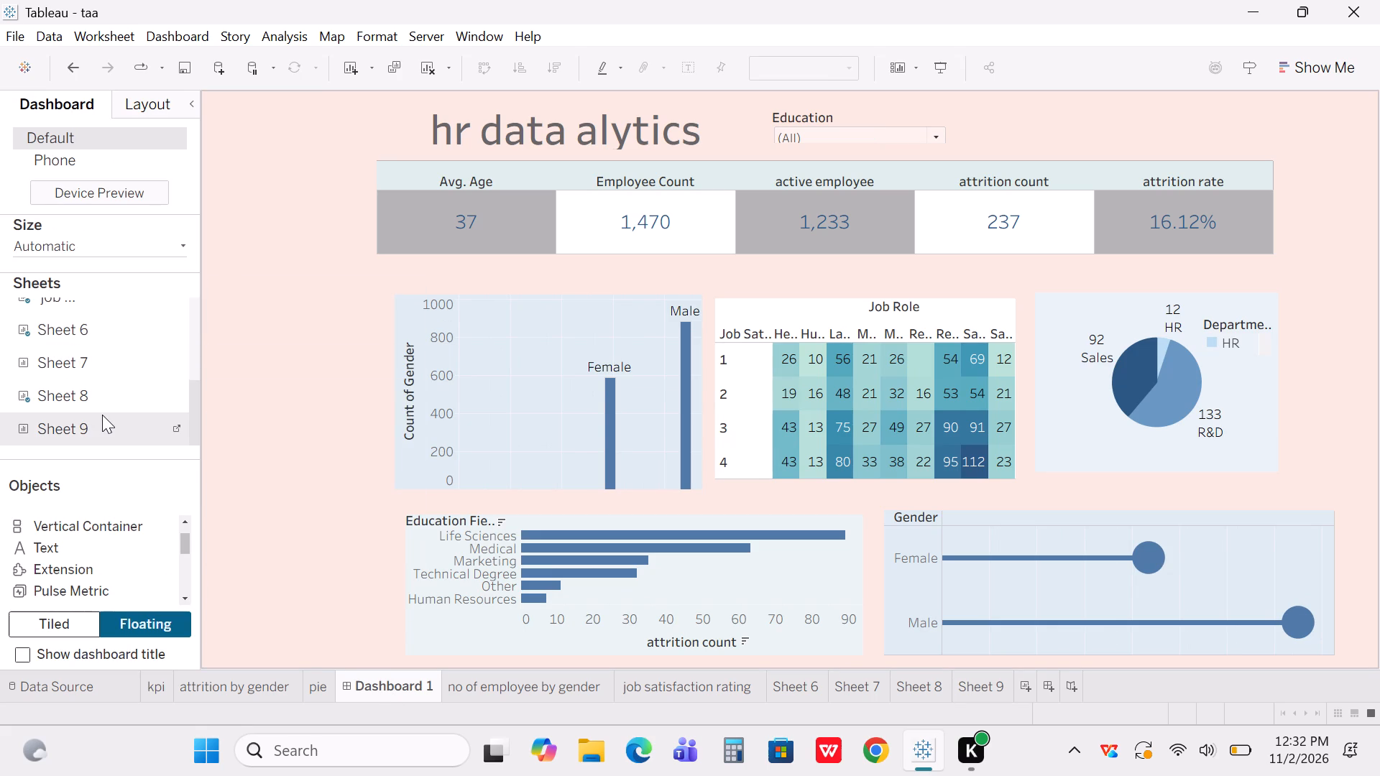
{"action": "left_click", "coordinate": [102, 415]}
{"action": "double_click", "coordinate": [102, 415]}
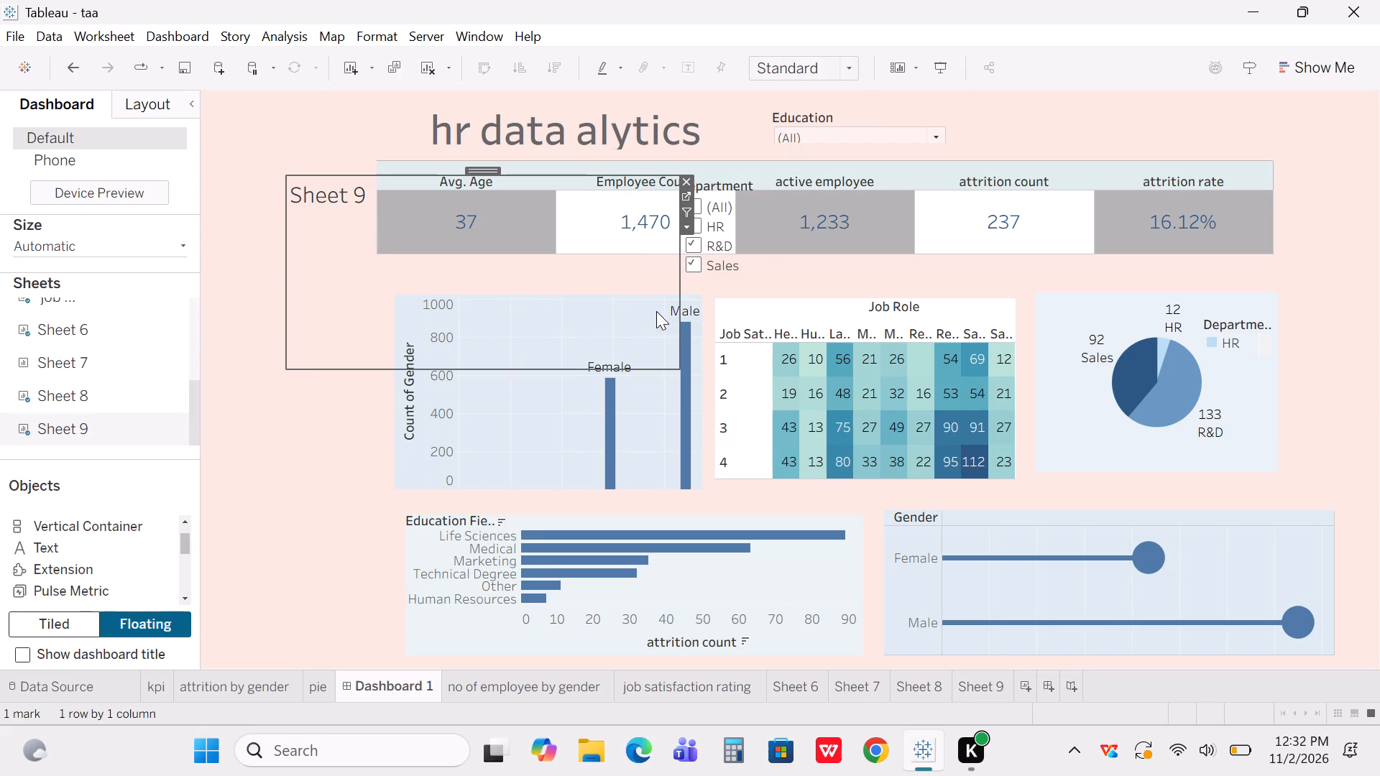
Shrink the floating Sheet 9 view and move it into the empty margin beside the Avg. Age KPI.
{"action": "left_click_drag", "start_coordinate": [678, 367], "coordinate": [551, 295]}
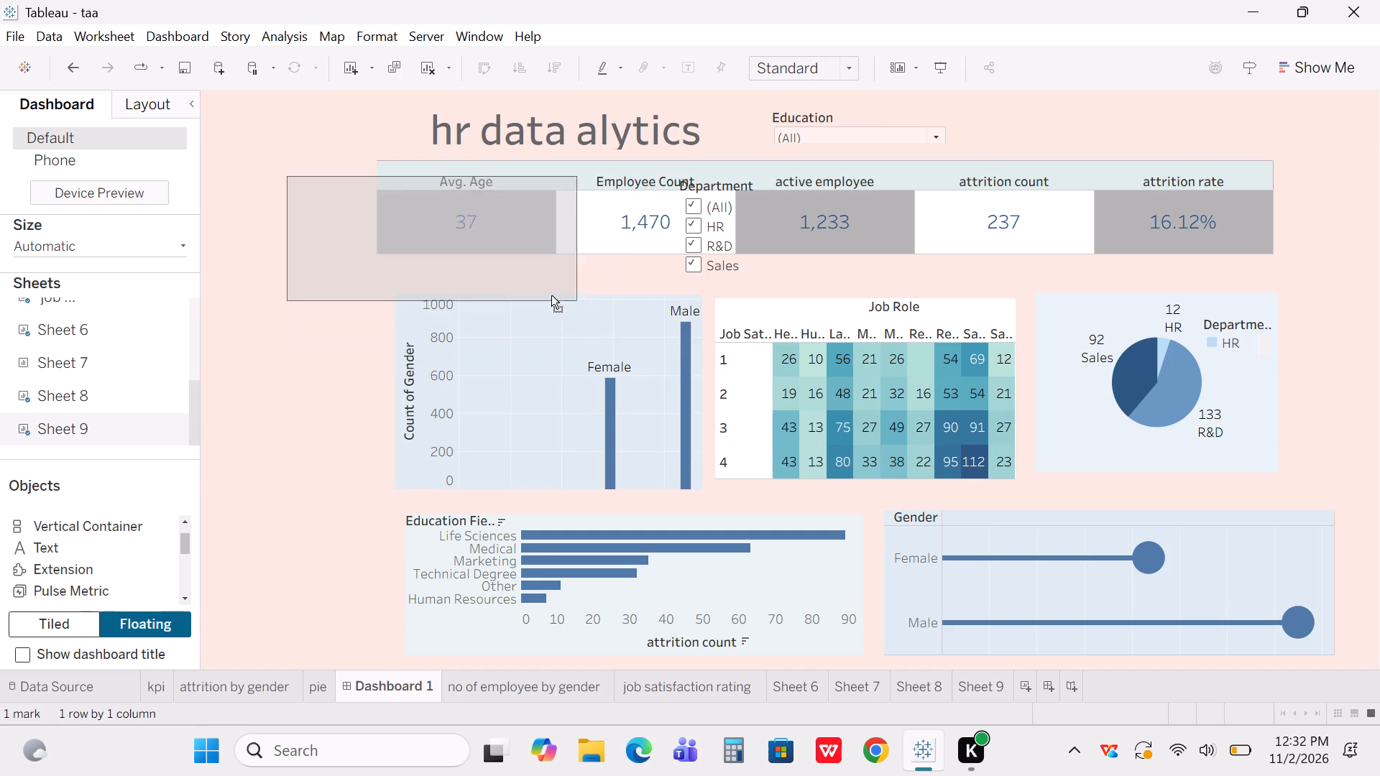
{"action": "left_click_drag", "start_coordinate": [551, 295], "coordinate": [399, 293]}
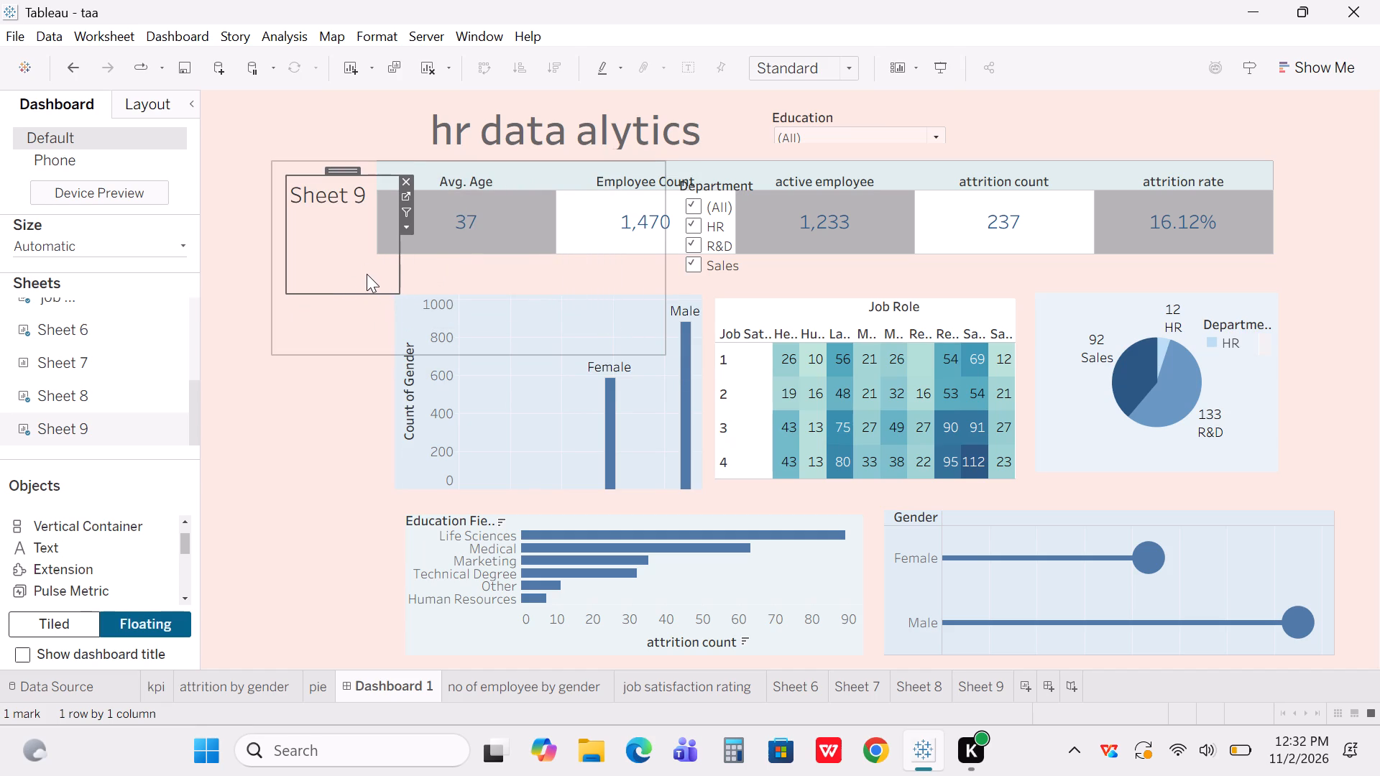
{"action": "left_click_drag", "start_coordinate": [335, 171], "coordinate": [314, 171]}
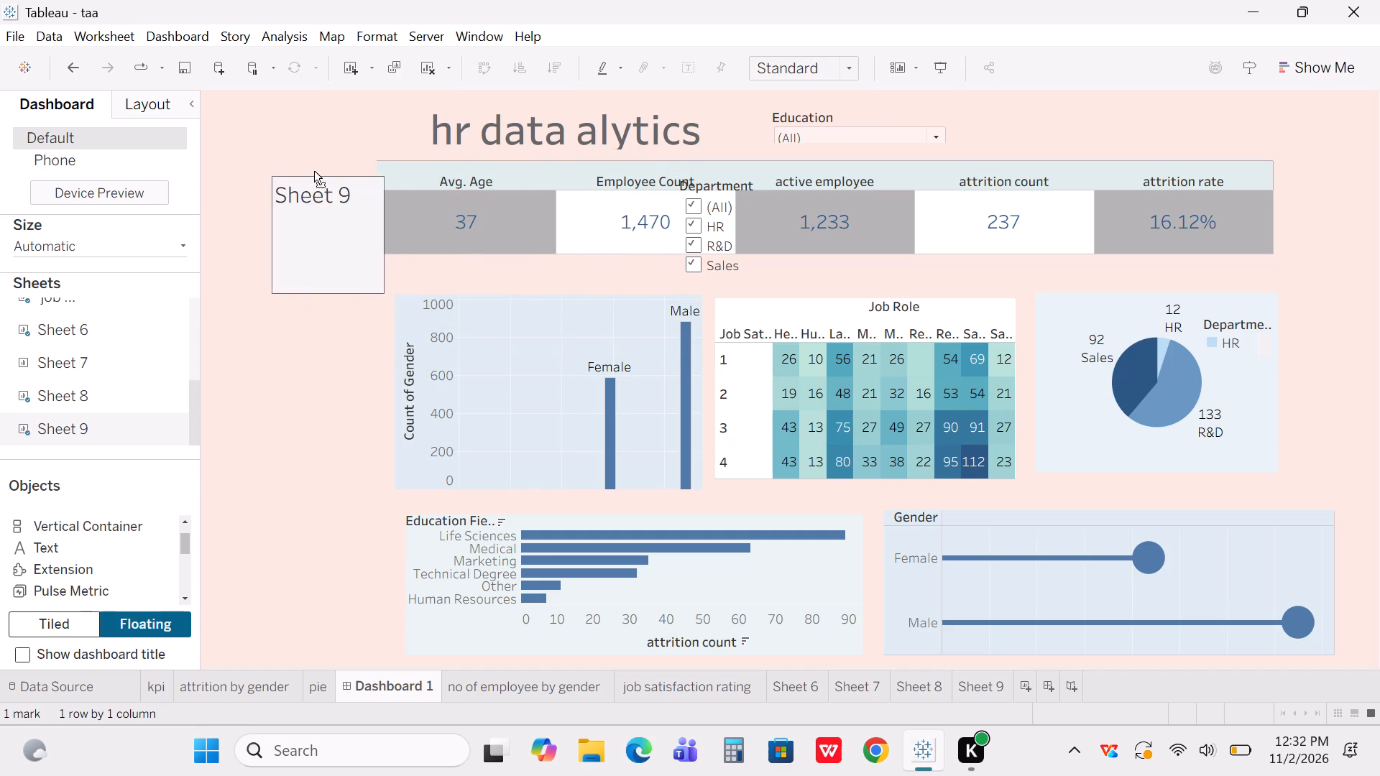
{"action": "left_click_drag", "start_coordinate": [314, 171], "coordinate": [262, 150]}
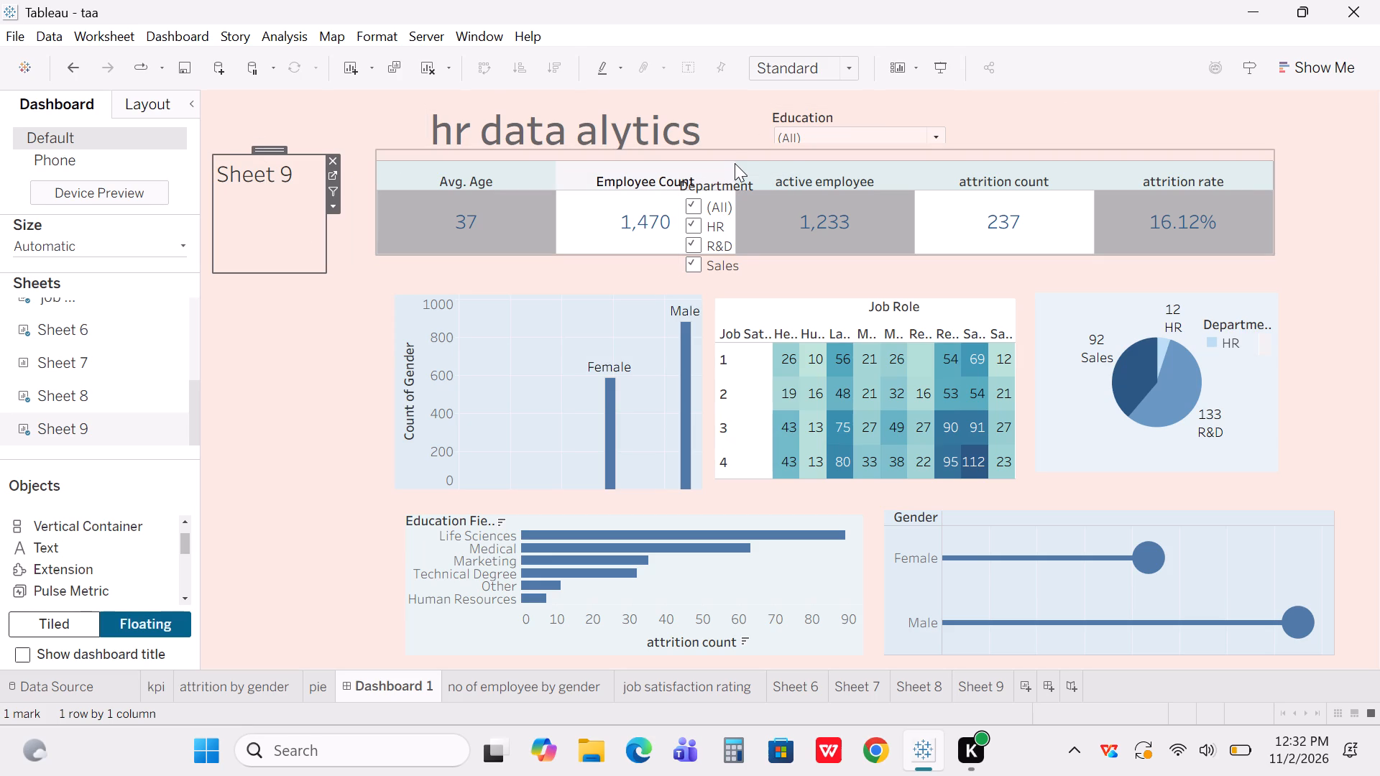
Move the floating Department filter off the KPI band to just below the Sheet 9 title.
{"action": "left_click", "coordinate": [740, 193]}
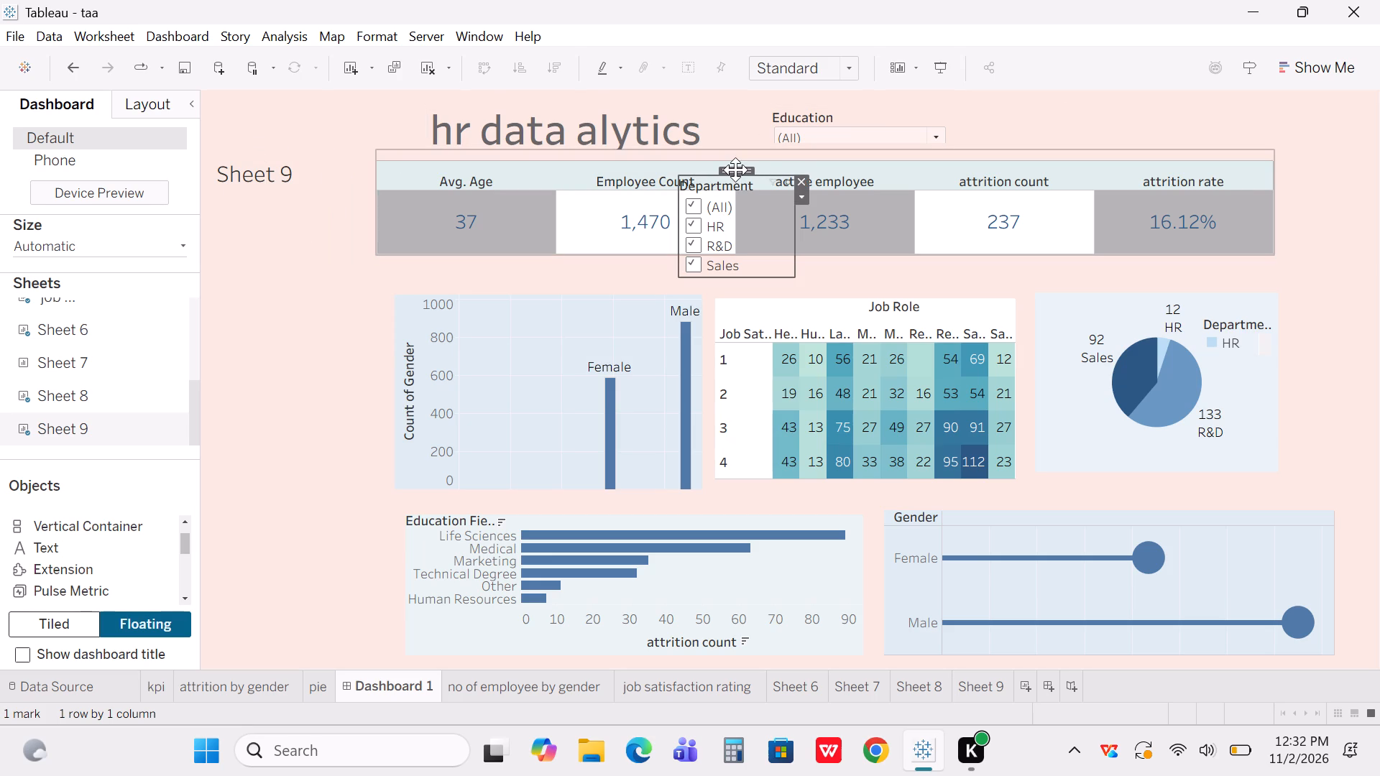
{"action": "left_click_drag", "start_coordinate": [735, 170], "coordinate": [274, 187]}
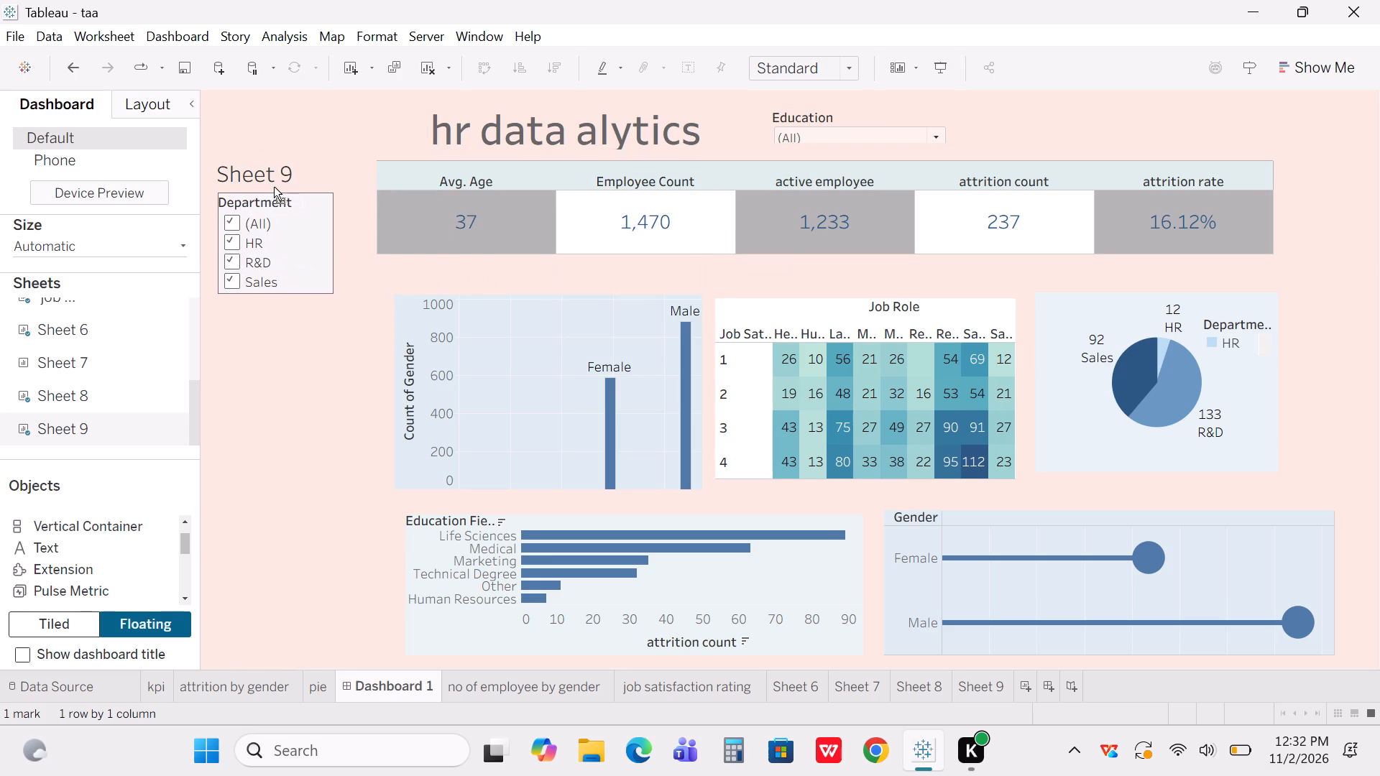
{"action": "left_click_drag", "start_coordinate": [274, 187], "coordinate": [275, 188]}
{"action": "left_click", "coordinate": [275, 188]}
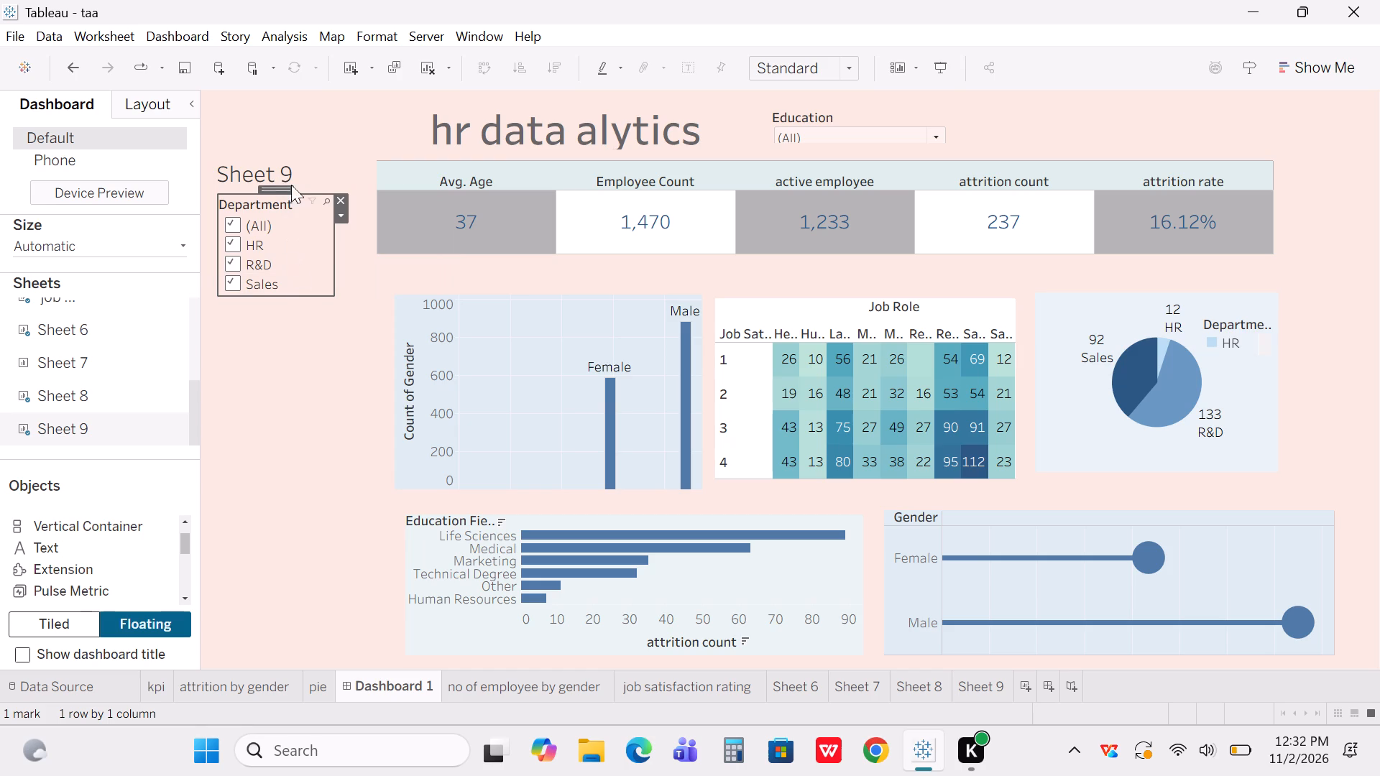
Remove the floating Sheet 9 view from Dashboard 1, keeping its Department filter.
{"action": "left_click", "coordinate": [300, 160]}
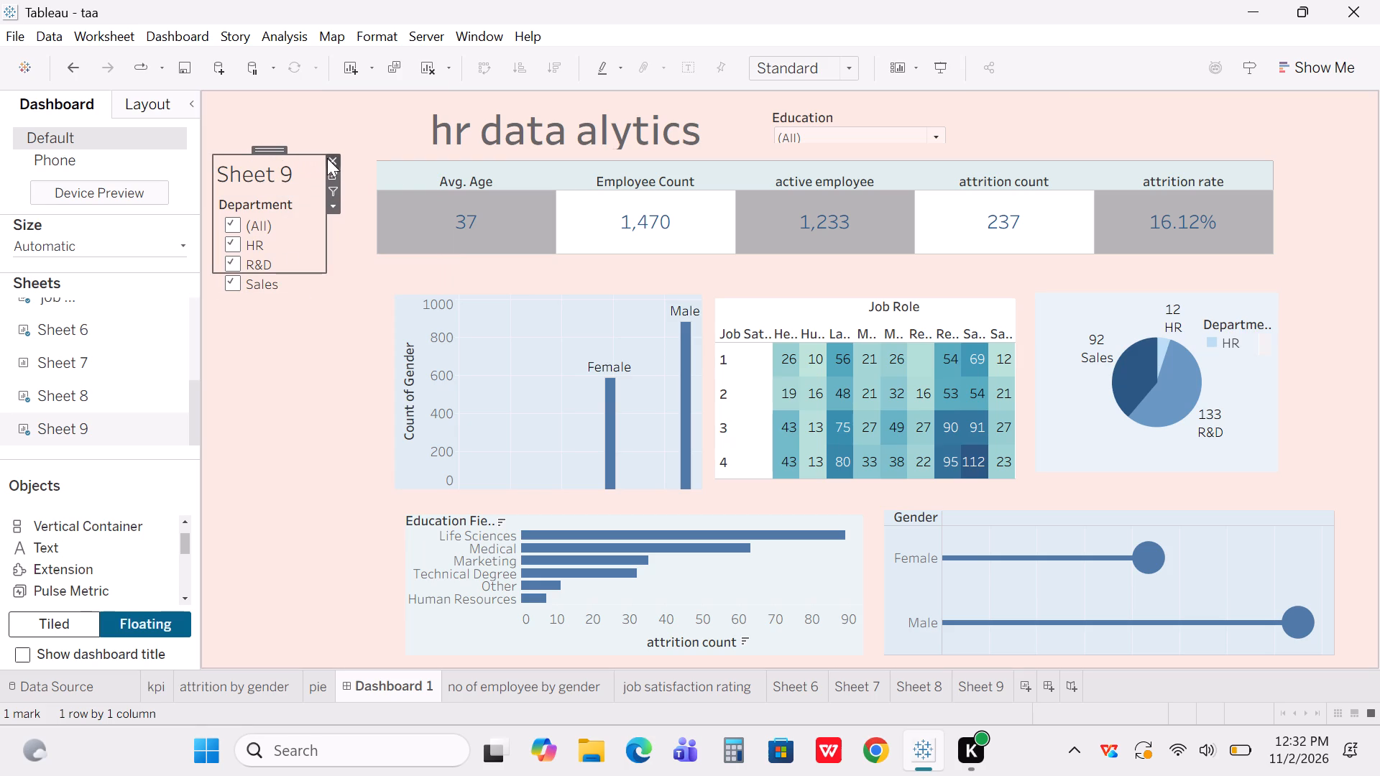
{"action": "left_click", "coordinate": [330, 158]}
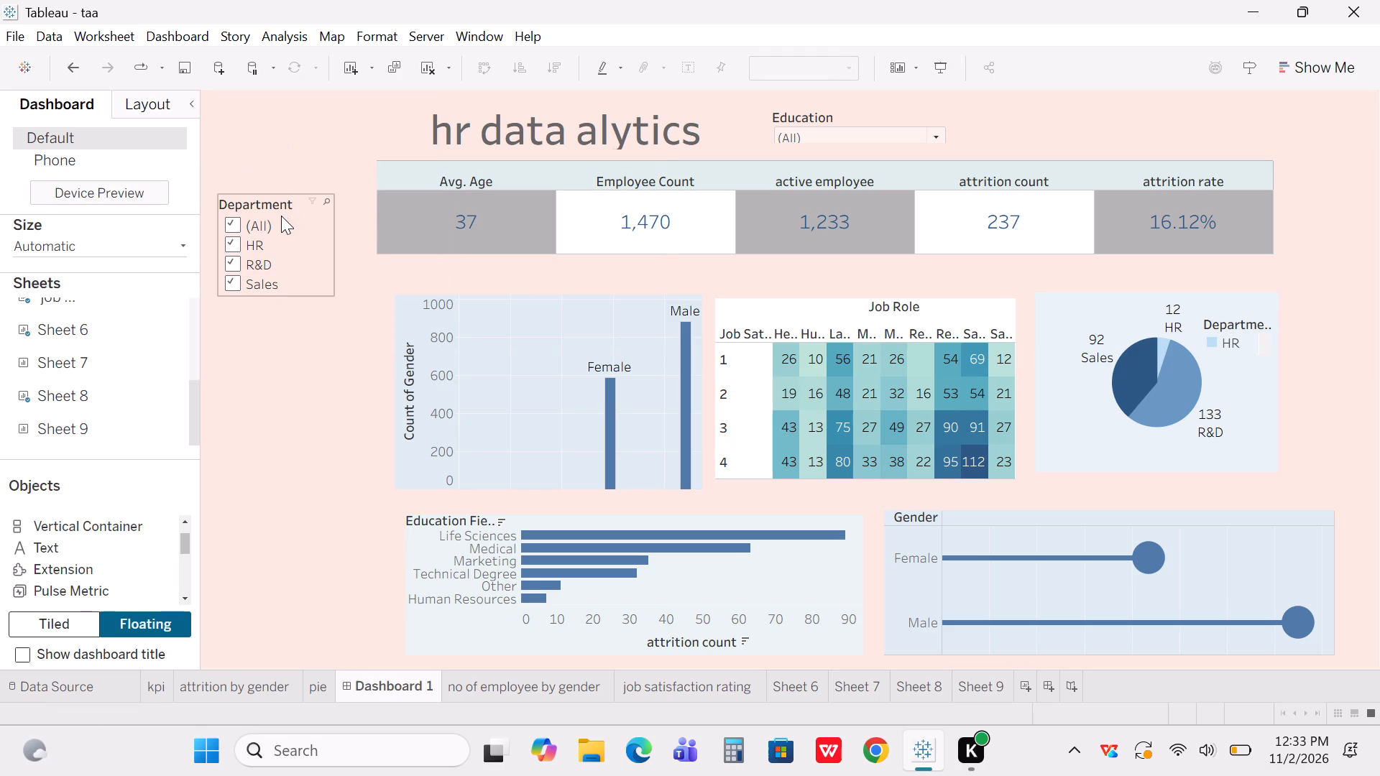
Switch the floating Department filter to the Single Value (dropdown) style.
{"action": "left_click", "coordinate": [281, 216]}
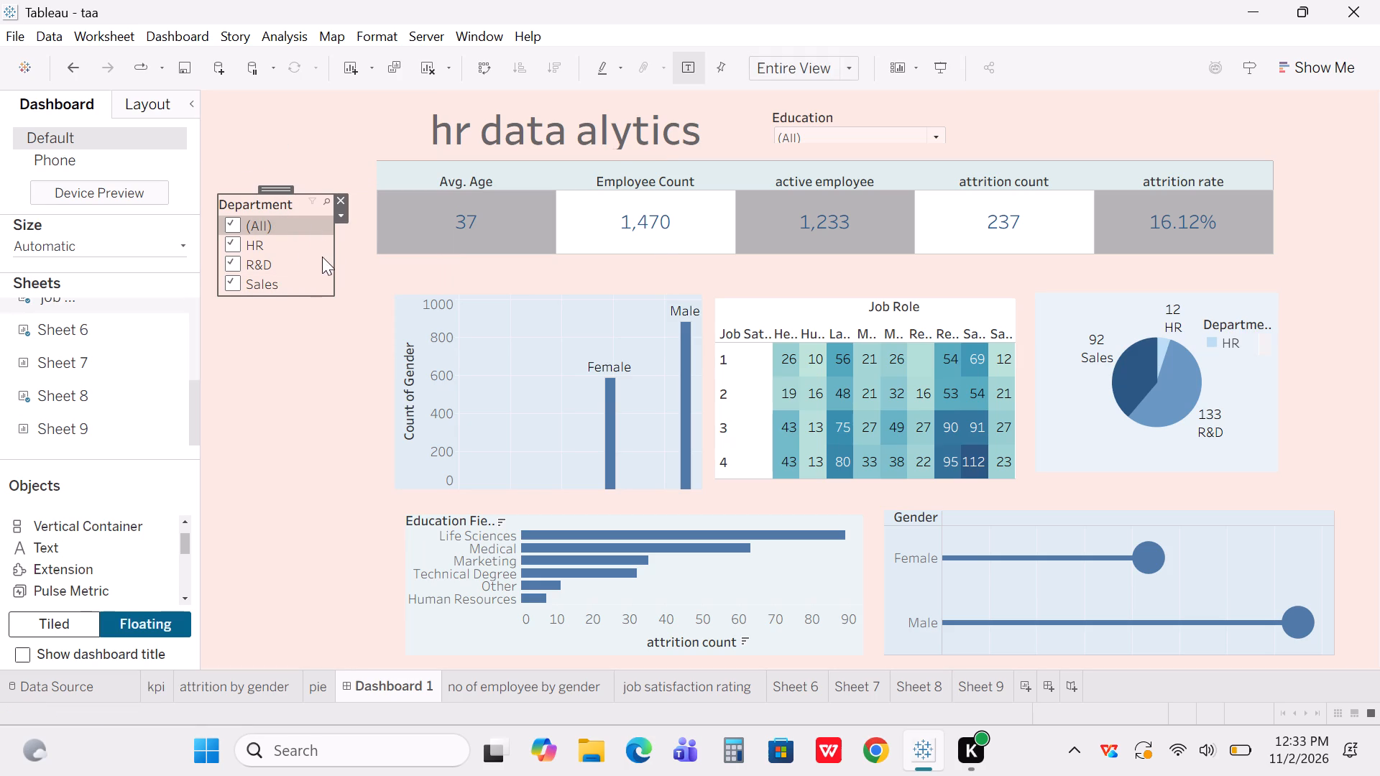
{"action": "left_click", "coordinate": [338, 214]}
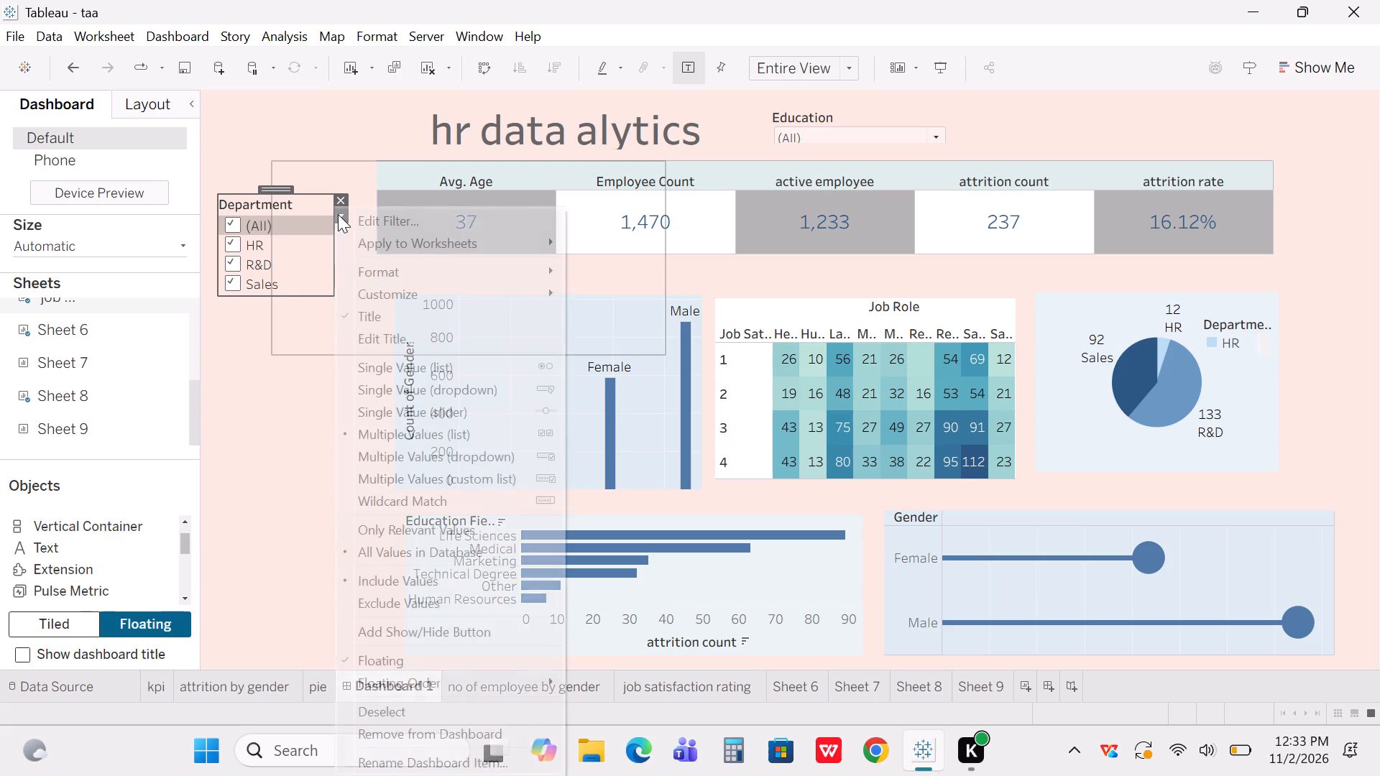
{"action": "left_click", "coordinate": [466, 397]}
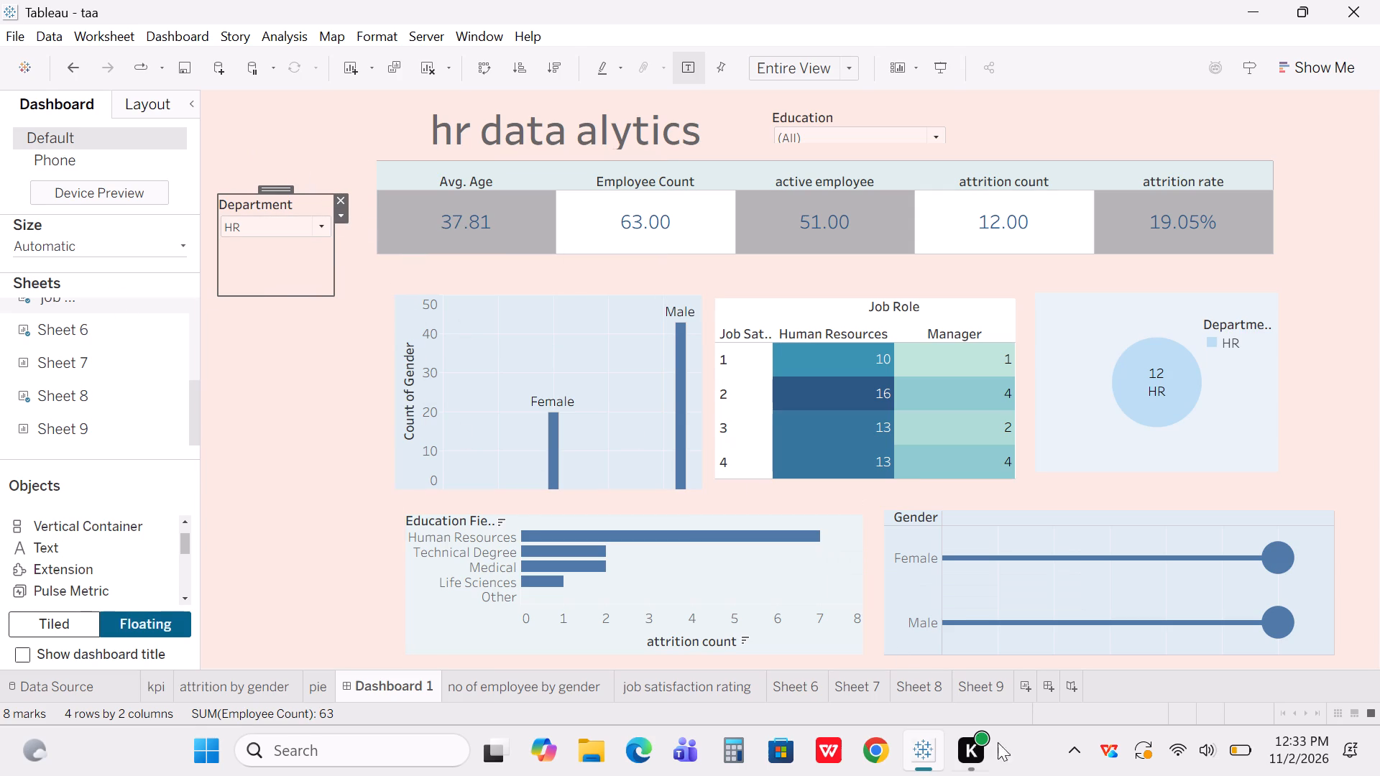
Create a new worksheet with Department on Rows, and add Department to both Color and Text on the marks.
{"action": "left_click", "coordinate": [1028, 684]}
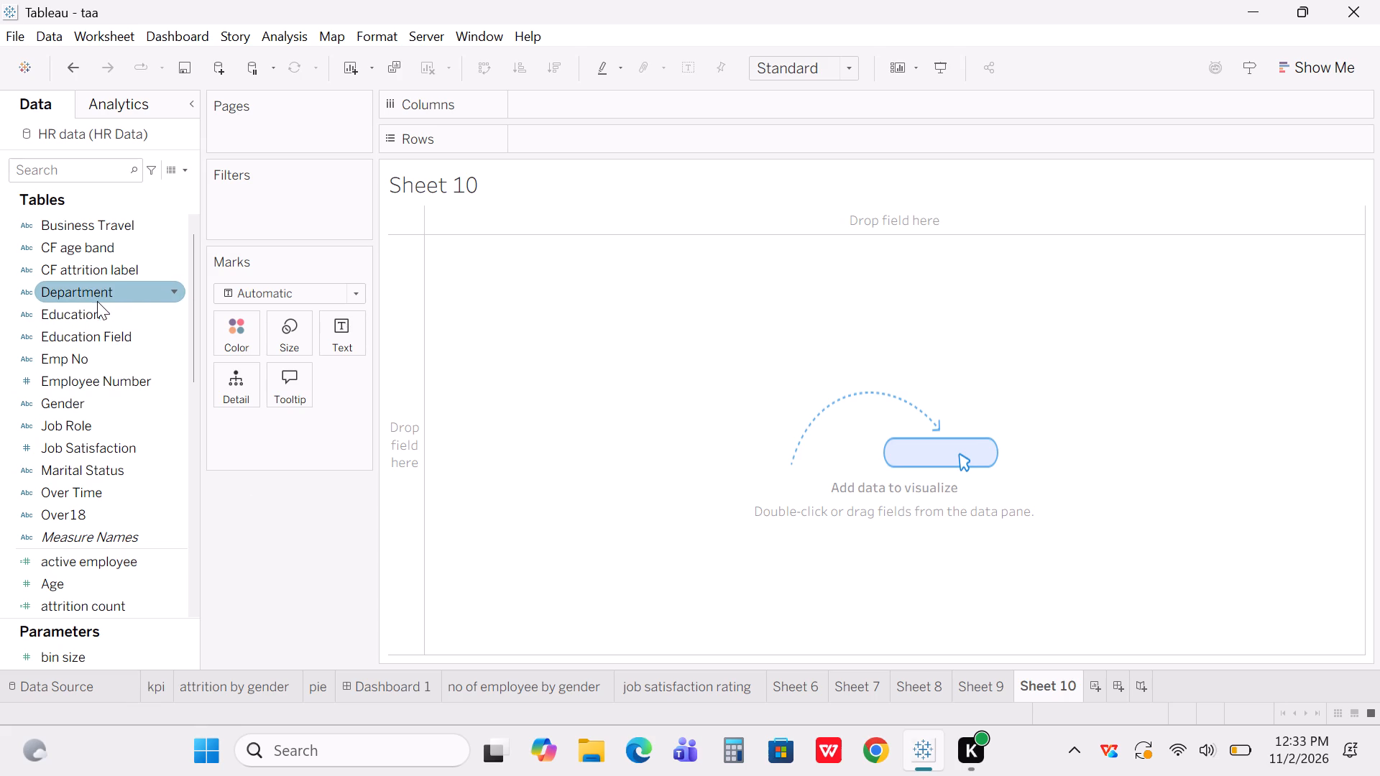
{"action": "left_click_drag", "start_coordinate": [97, 300], "coordinate": [525, 115]}
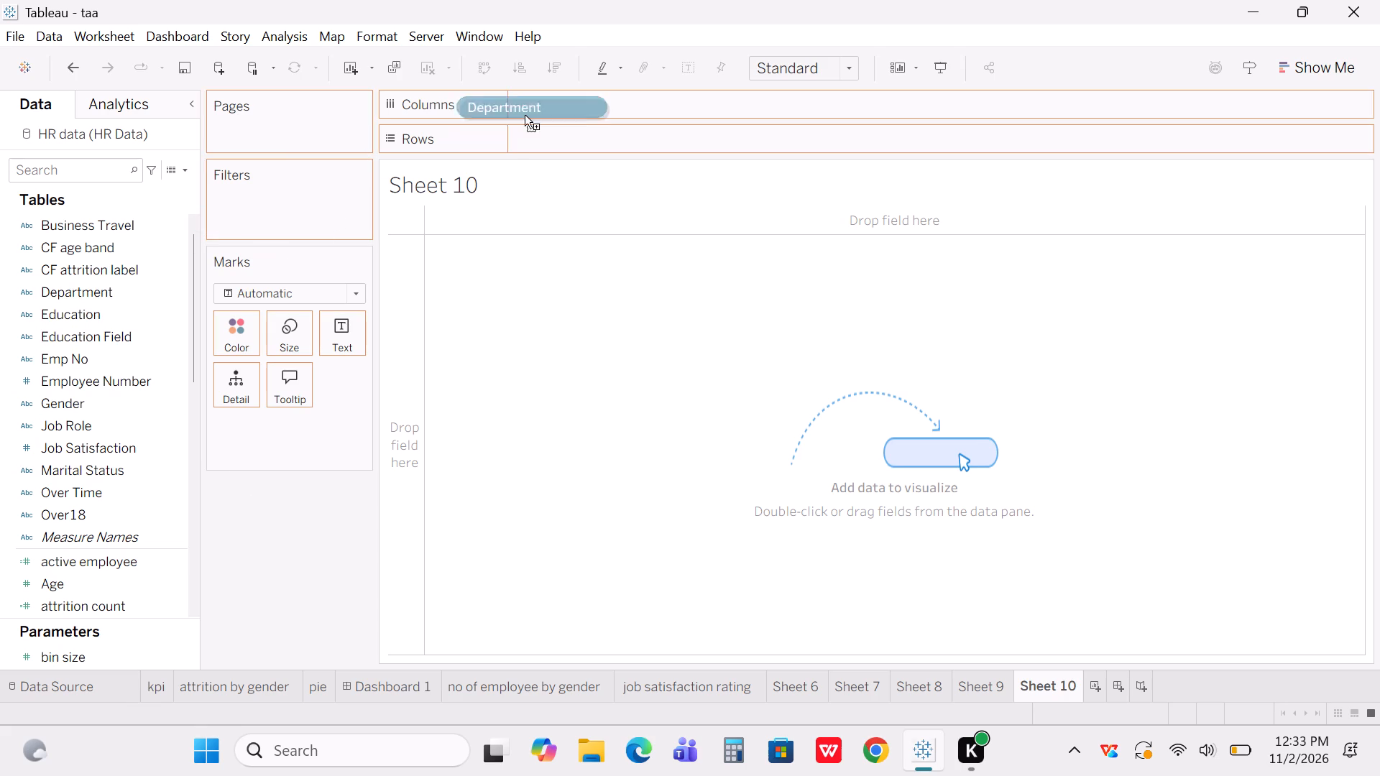
{"action": "left_click_drag", "start_coordinate": [525, 115], "coordinate": [564, 149]}
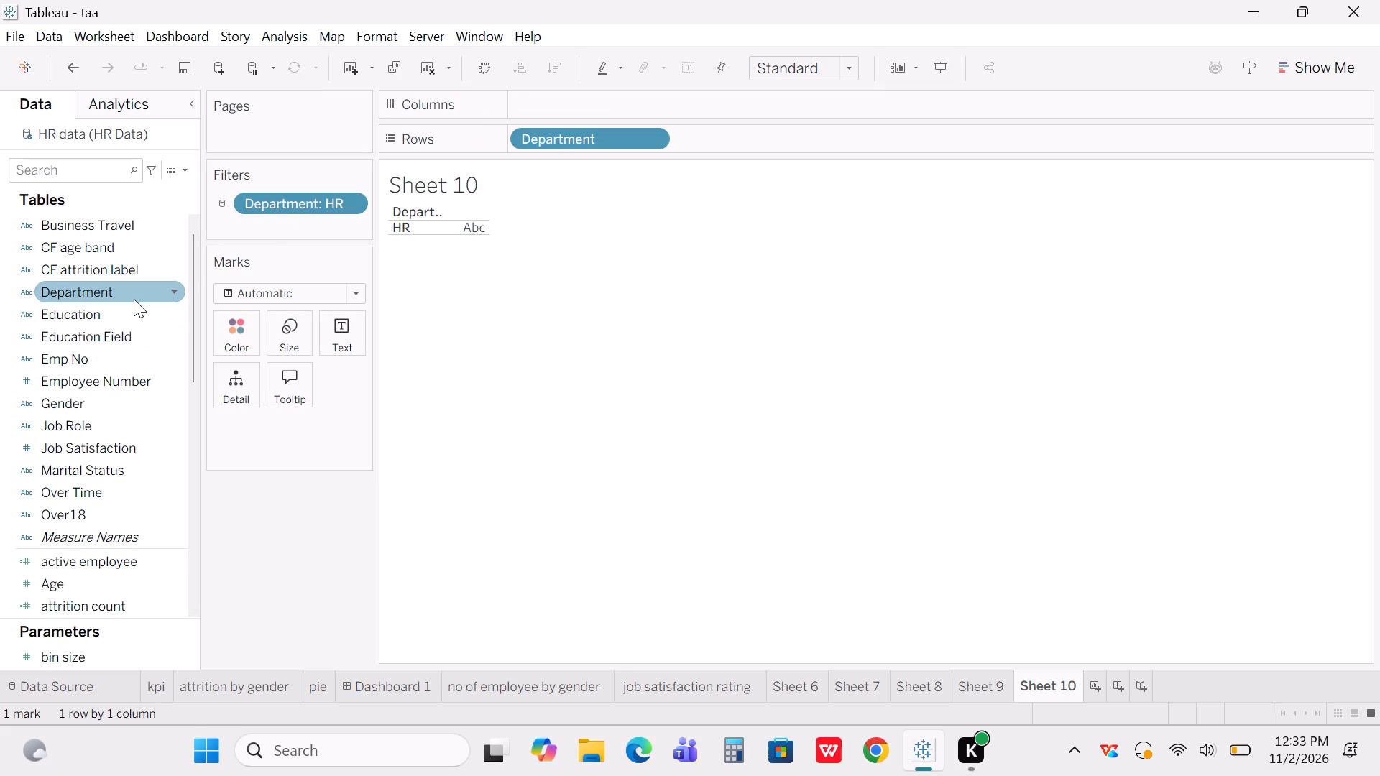
{"action": "left_click_drag", "start_coordinate": [134, 299], "coordinate": [250, 346]}
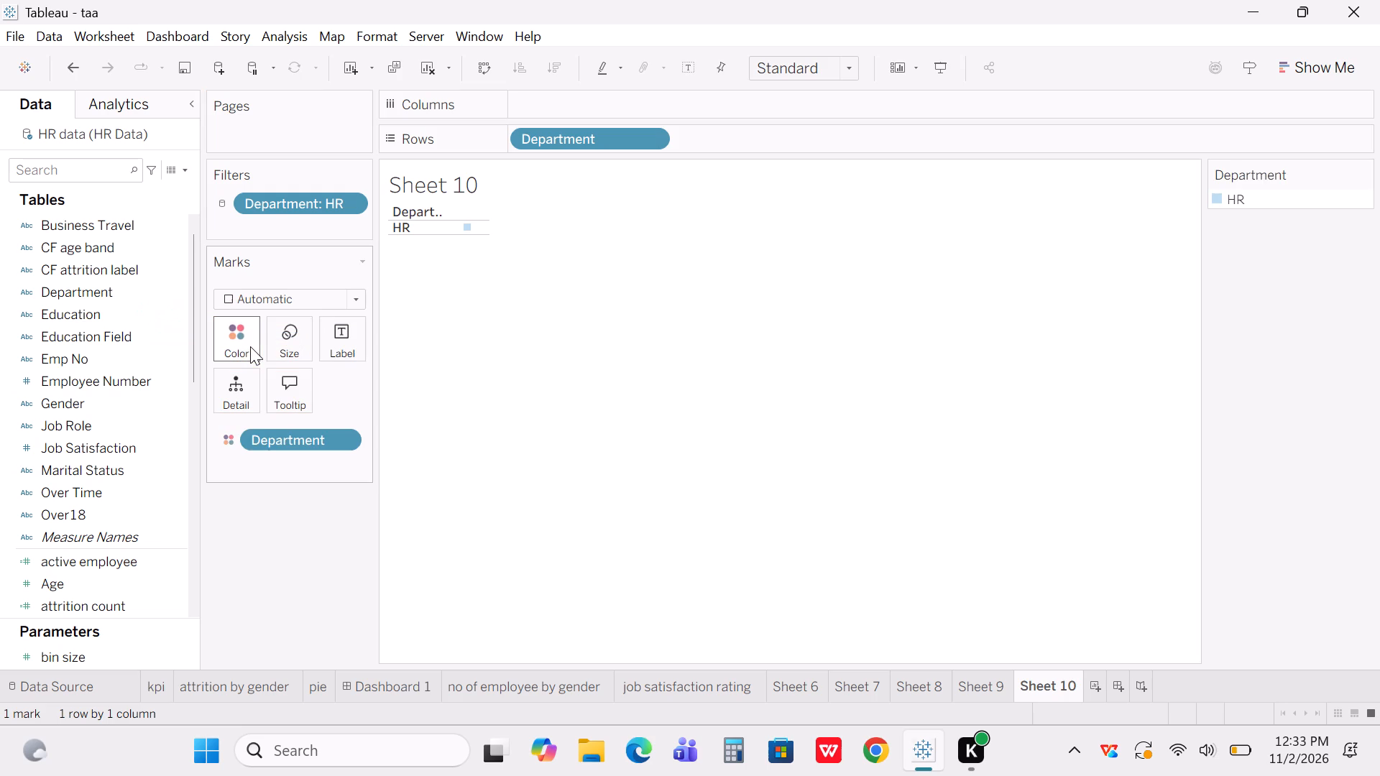
{"action": "left_click_drag", "start_coordinate": [131, 282], "coordinate": [240, 303]}
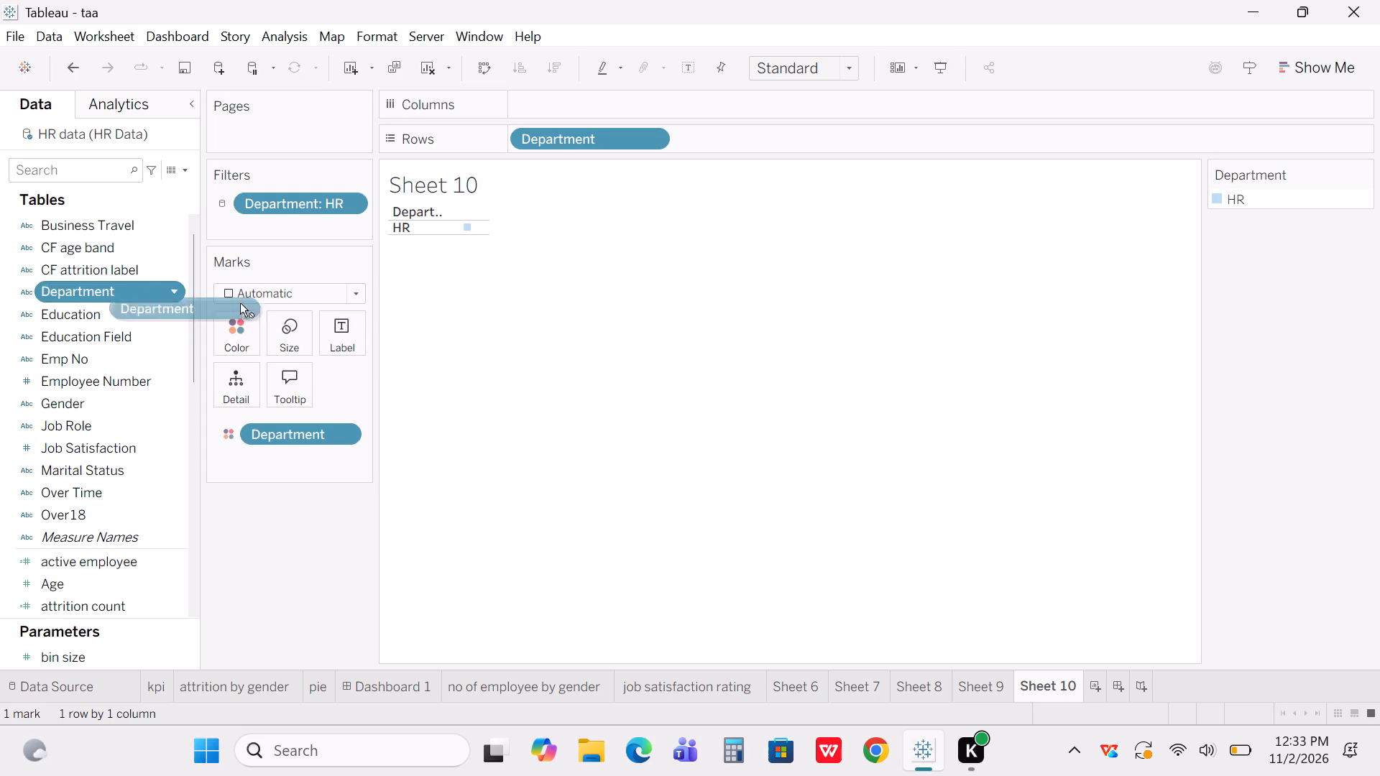
{"action": "left_click_drag", "start_coordinate": [240, 303], "coordinate": [354, 320]}
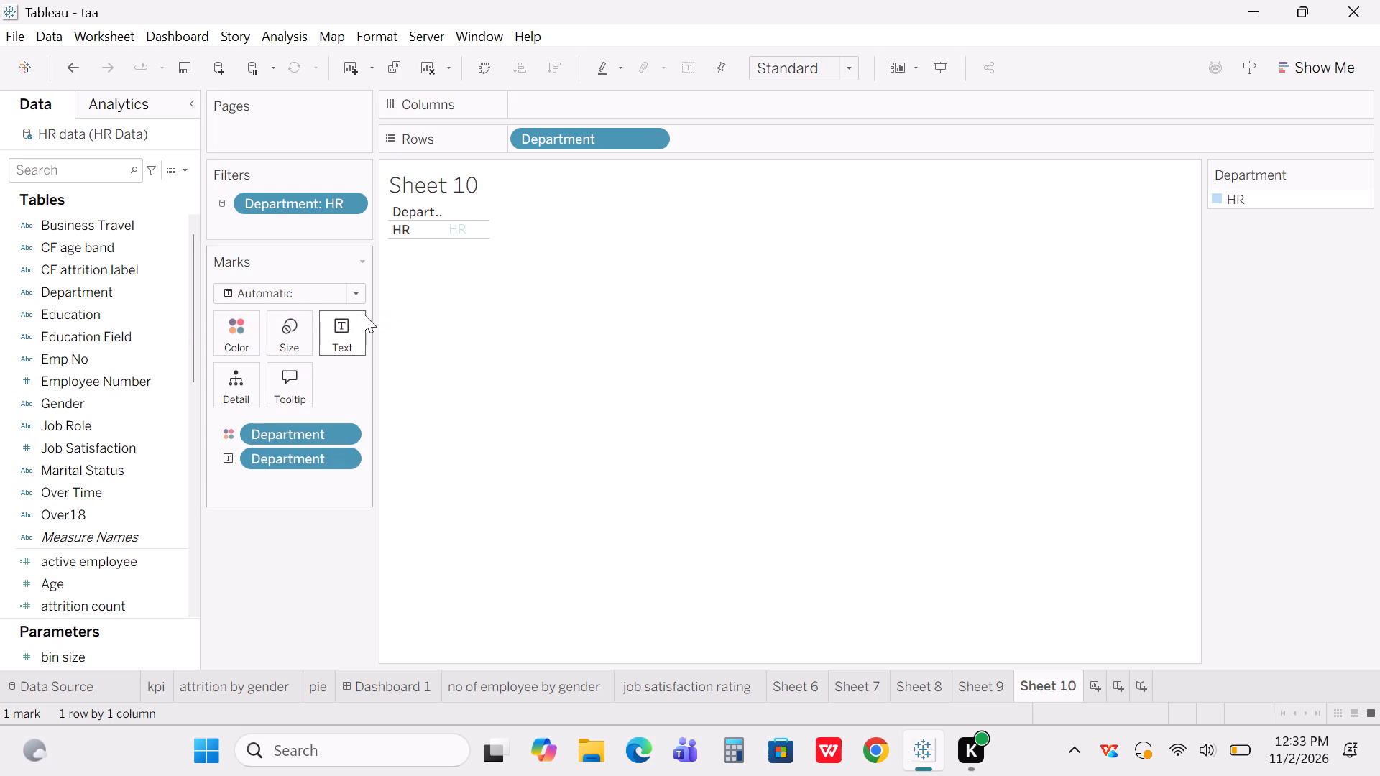
Show the Department filter on Sheet 10 and clear it so that all departments are included.
{"action": "left_click", "coordinate": [345, 198]}
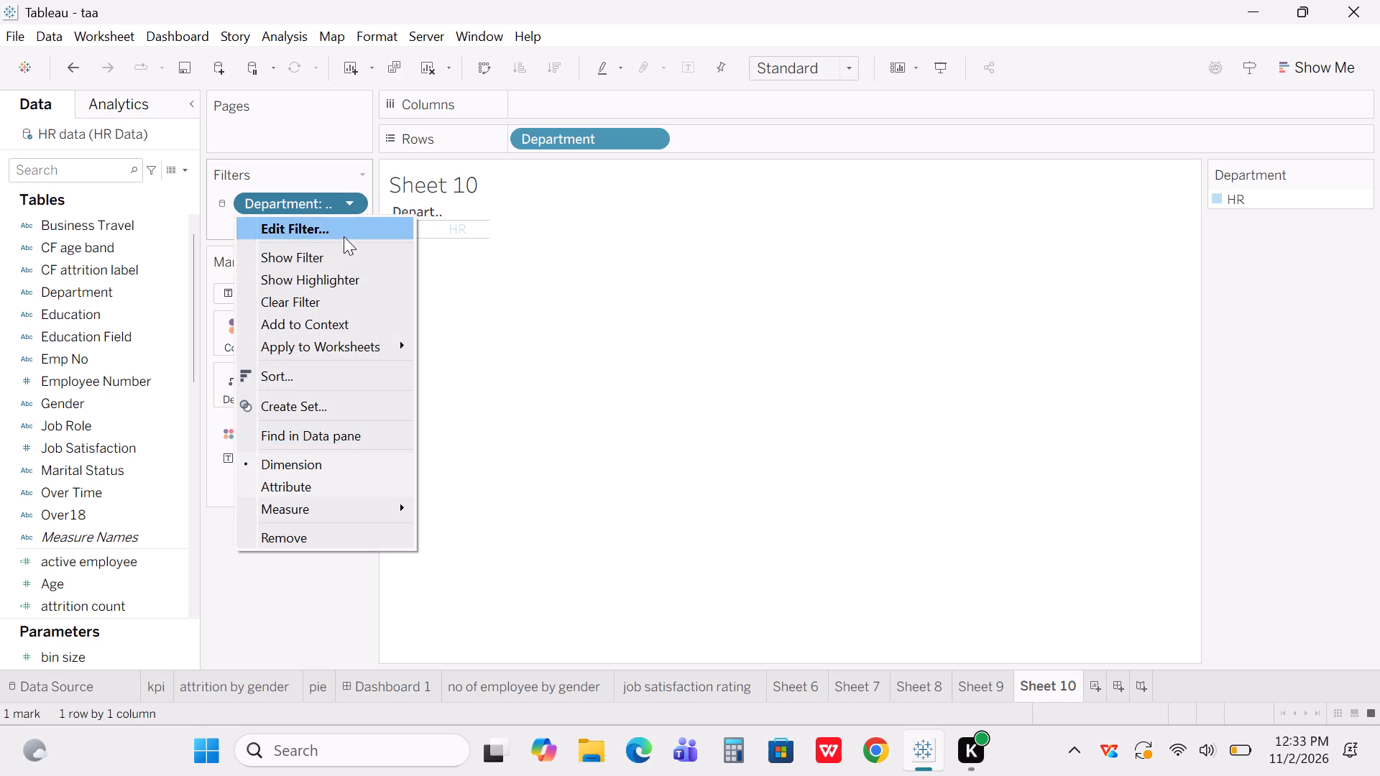
{"action": "left_click", "coordinate": [343, 256]}
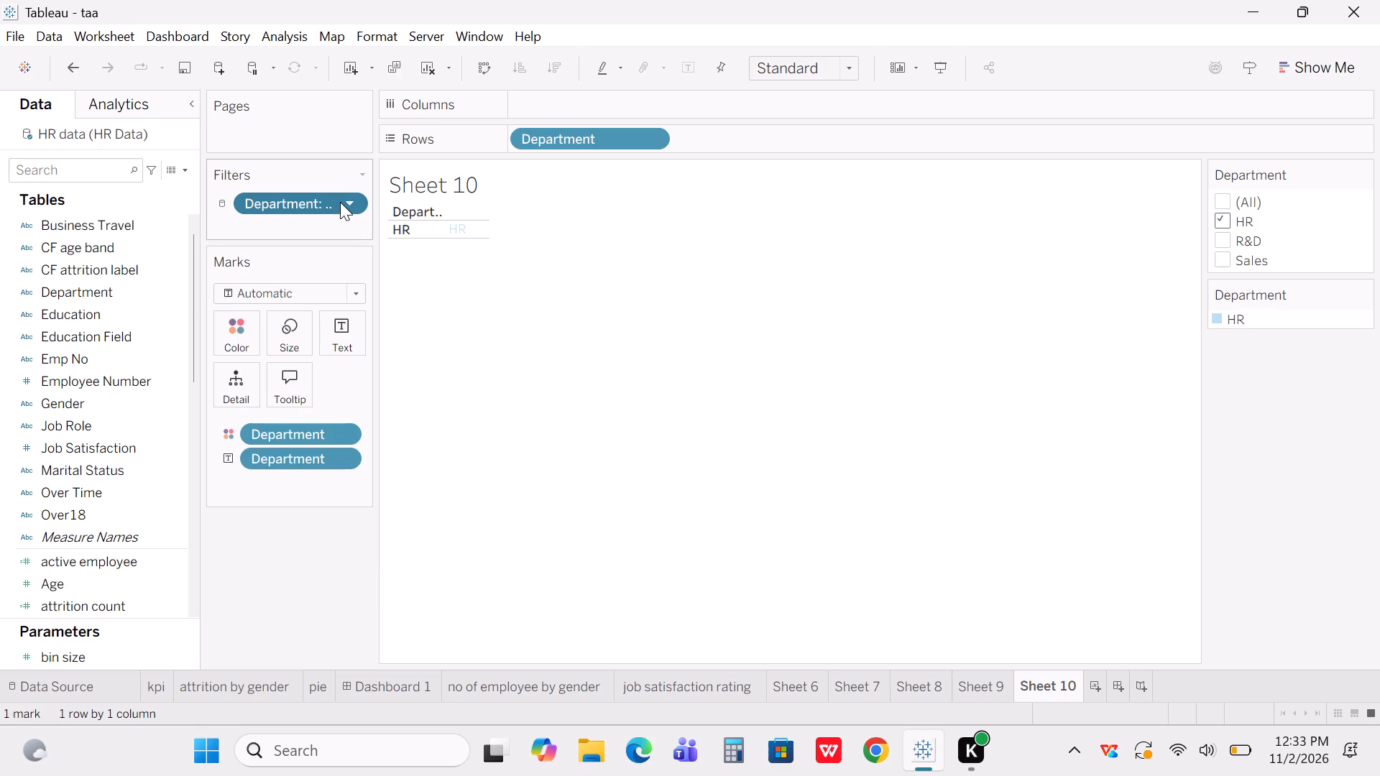
{"action": "left_click", "coordinate": [343, 200]}
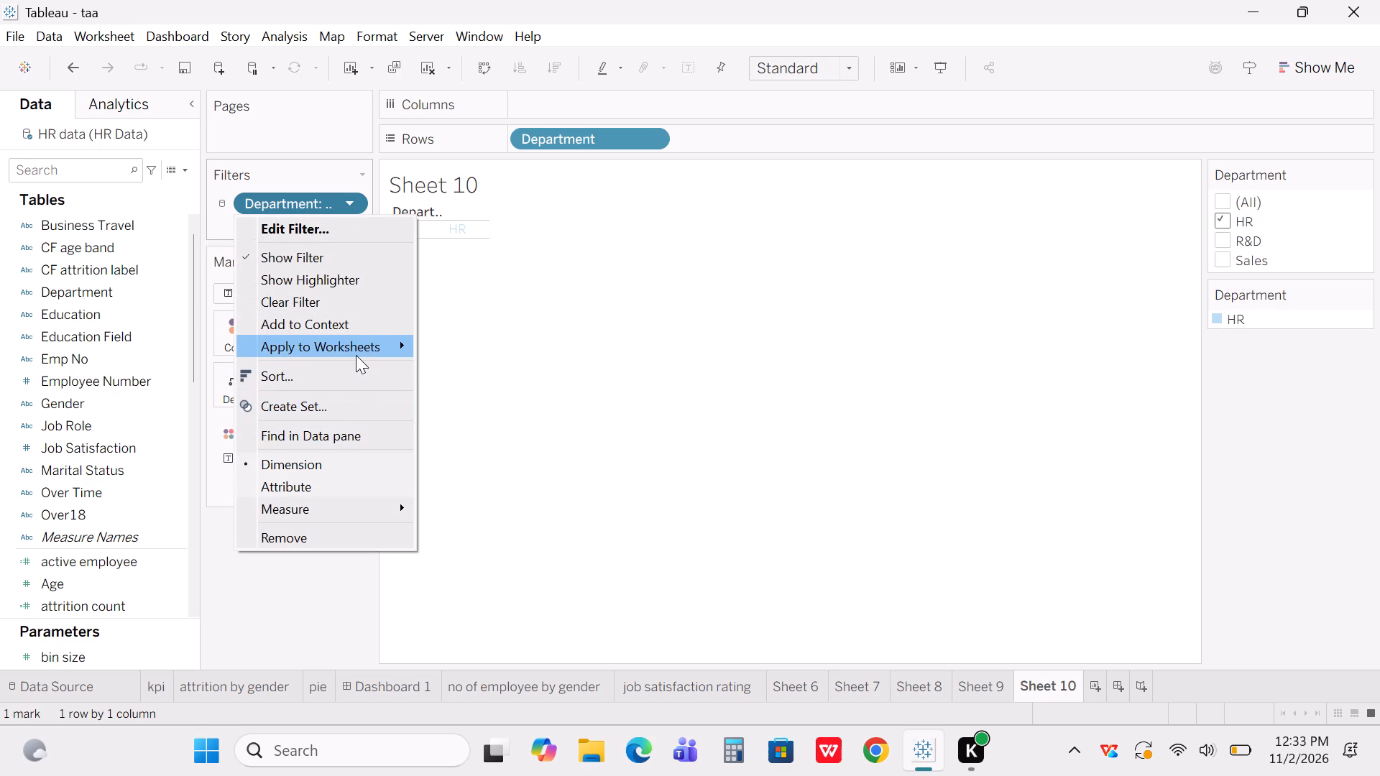
{"action": "left_click", "coordinate": [340, 305]}
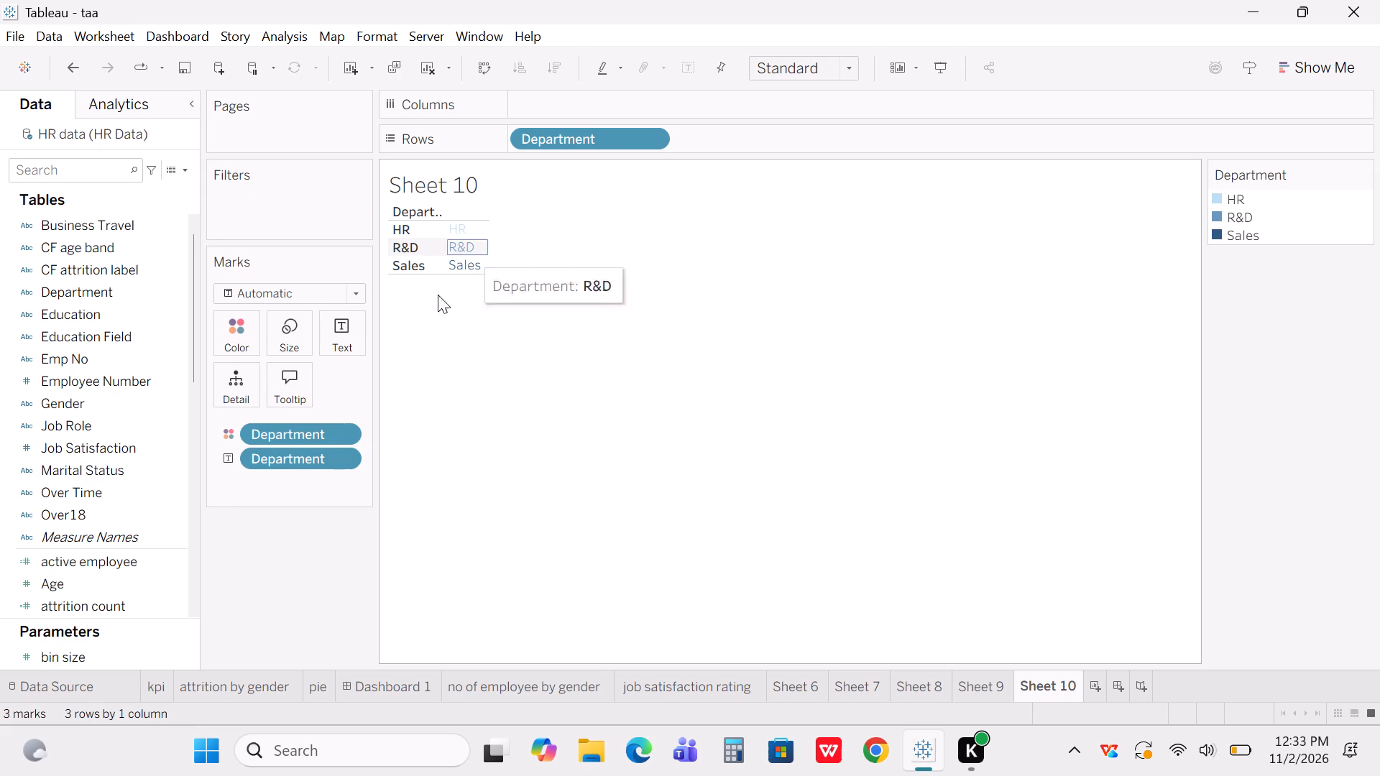
Change the Sheet 10 mark type to Square and fit the sheet to Entire View.
{"action": "left_click", "coordinate": [356, 292]}
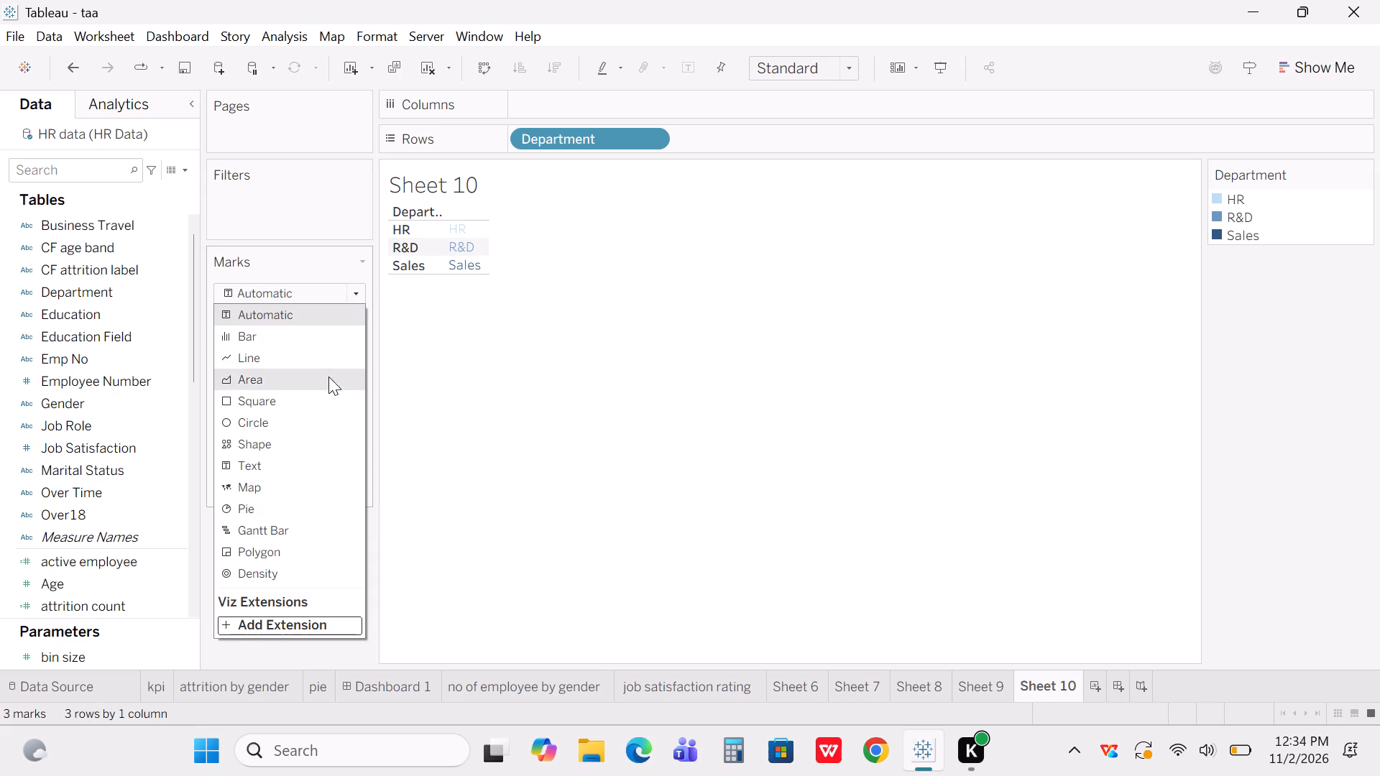
{"action": "left_click", "coordinate": [334, 400]}
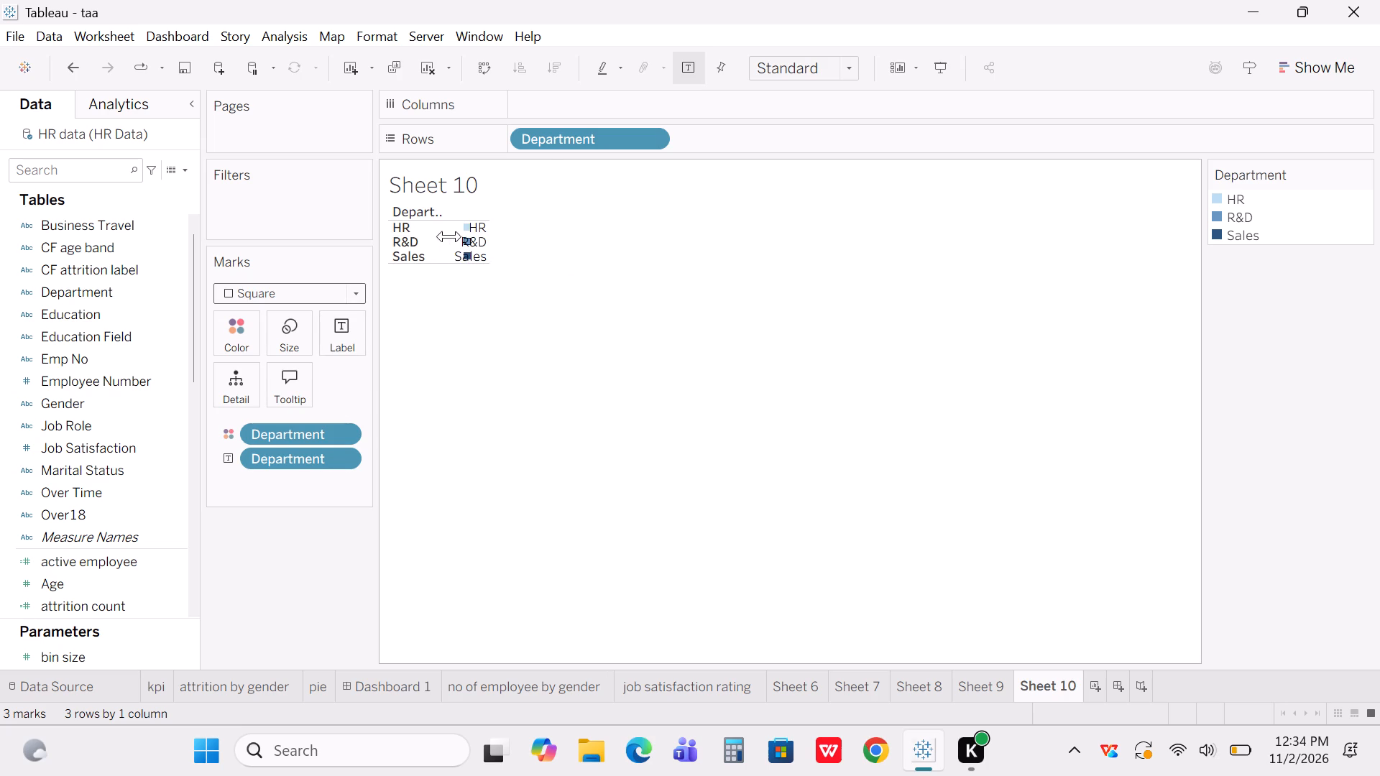
{"action": "left_click", "coordinate": [845, 68]}
{"action": "left_click", "coordinate": [847, 152]}
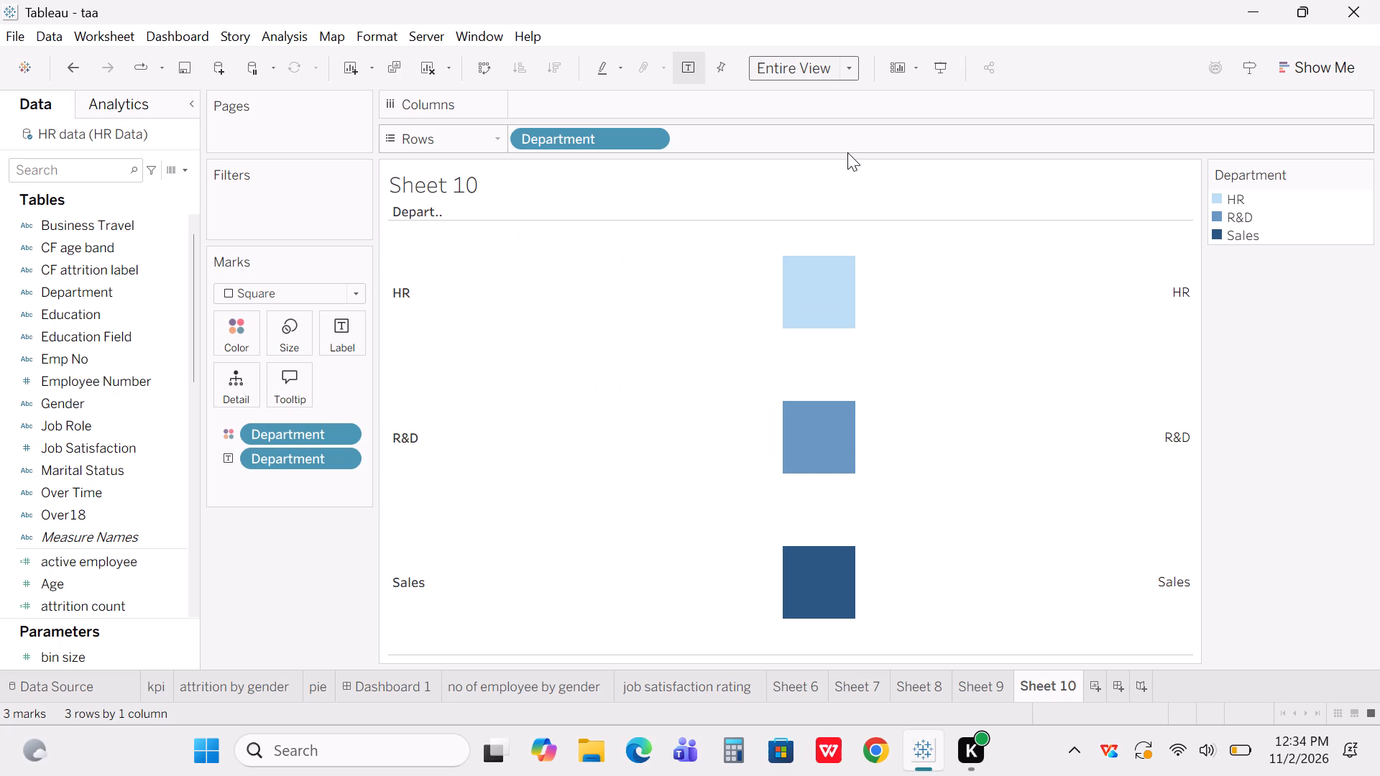
Adjust the size of the department squares on Sheet 10 to slightly smaller than the default.
{"action": "double_click", "coordinate": [298, 341]}
{"action": "left_click_drag", "start_coordinate": [313, 378], "coordinate": [300, 379]}
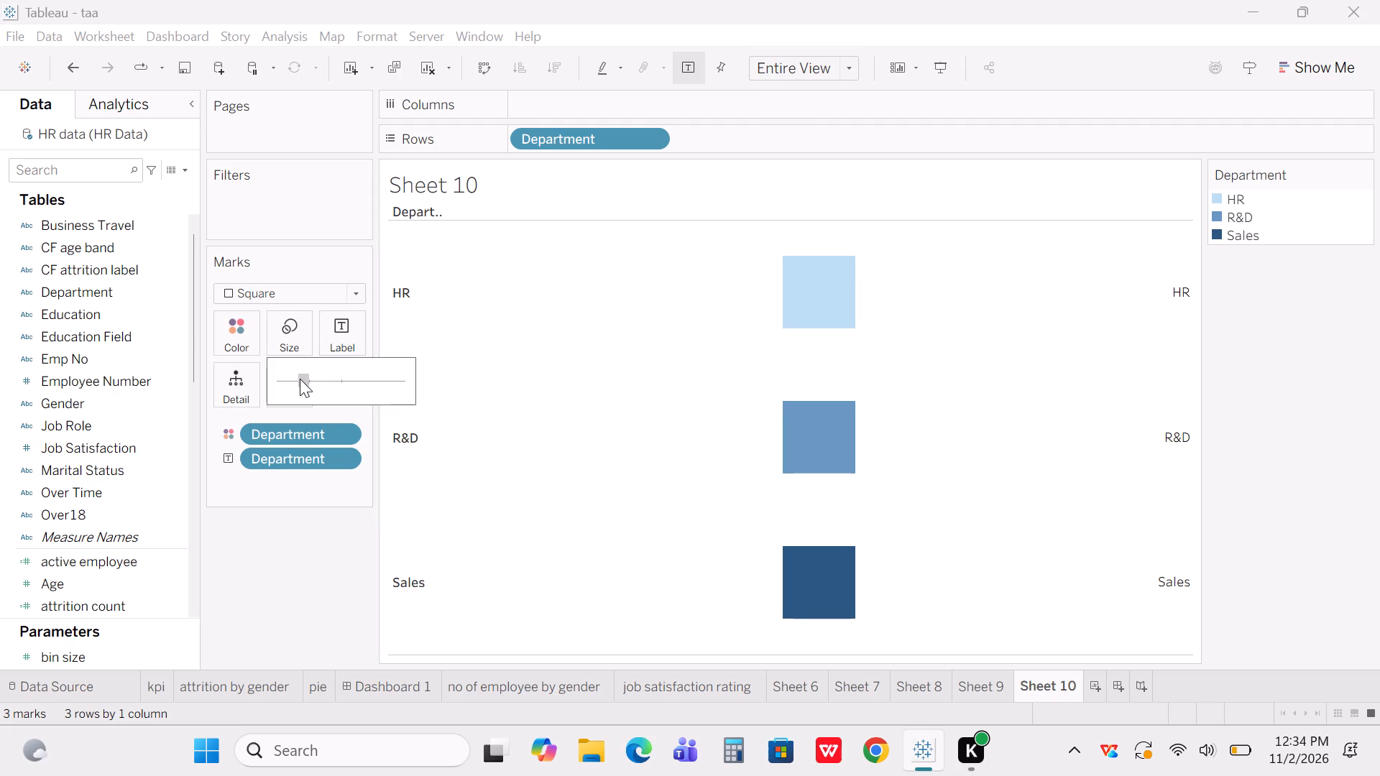
{"action": "left_click_drag", "start_coordinate": [300, 379], "coordinate": [278, 382]}
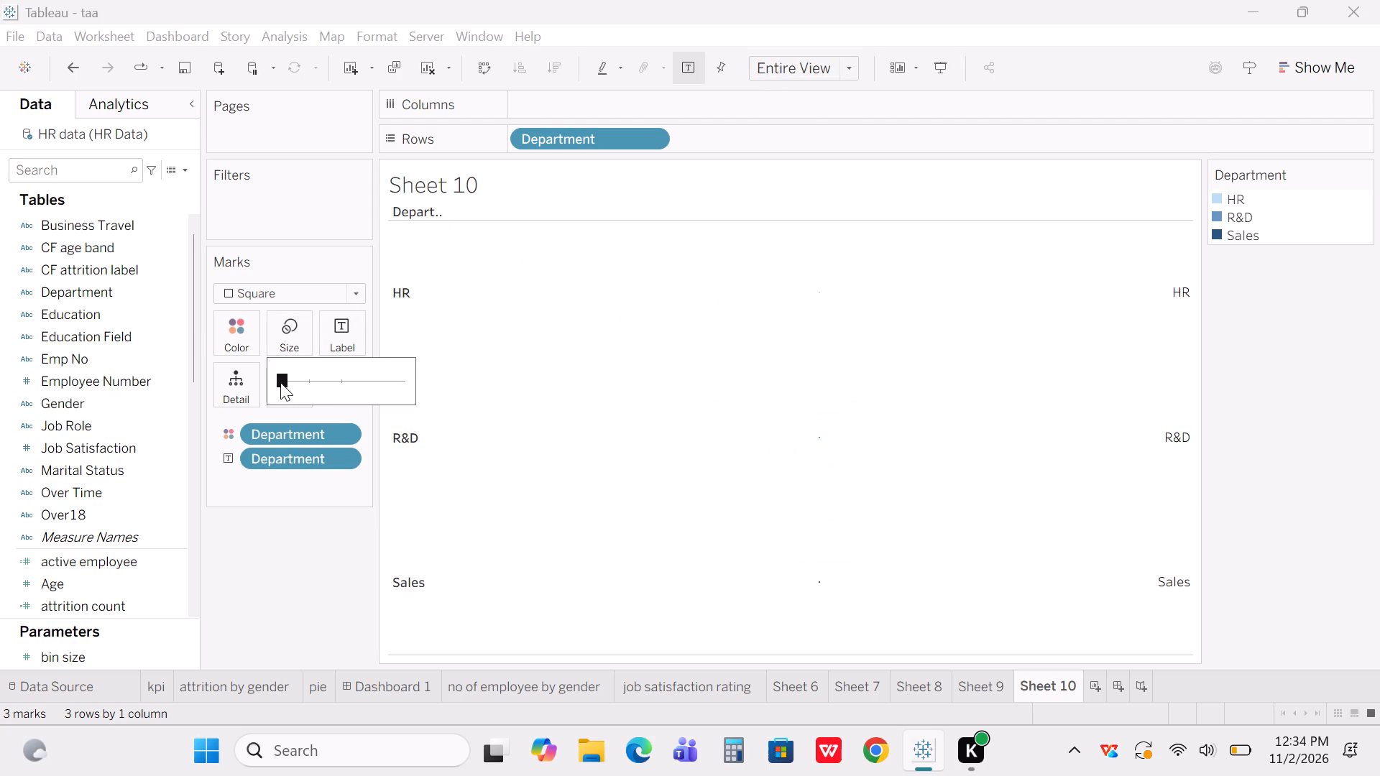
{"action": "left_click_drag", "start_coordinate": [281, 379], "coordinate": [293, 379]}
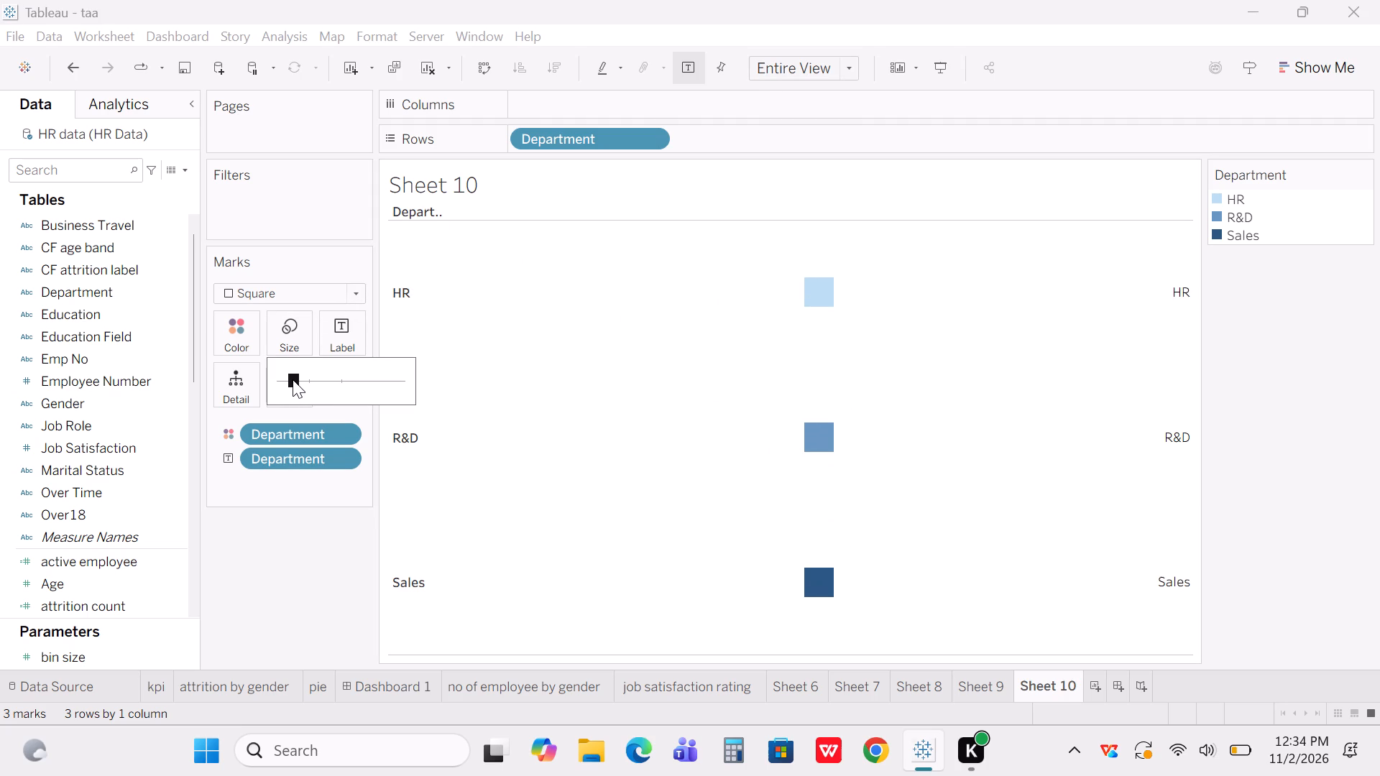
{"action": "left_click_drag", "start_coordinate": [293, 379], "coordinate": [326, 377]}
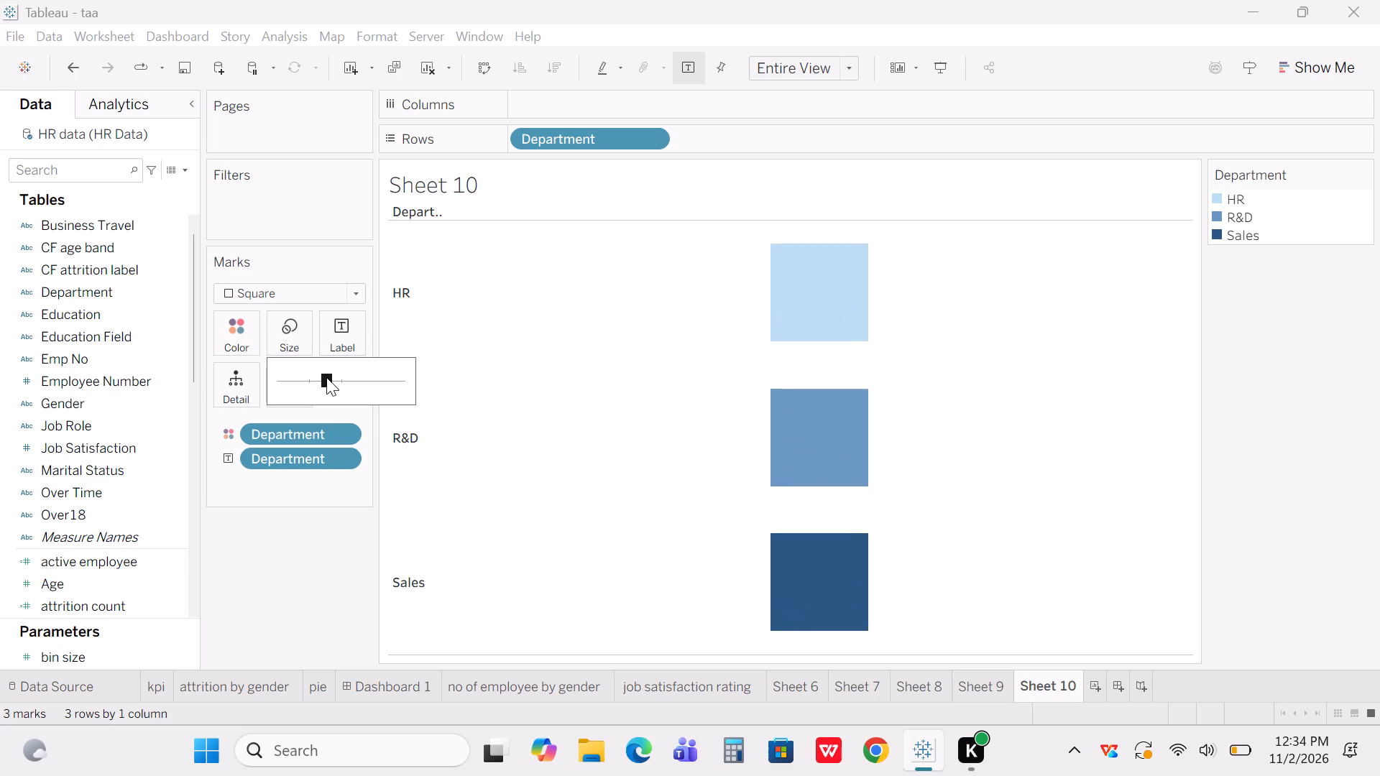
{"action": "left_click_drag", "start_coordinate": [318, 374], "coordinate": [305, 374]}
{"action": "left_click", "coordinate": [318, 506]}
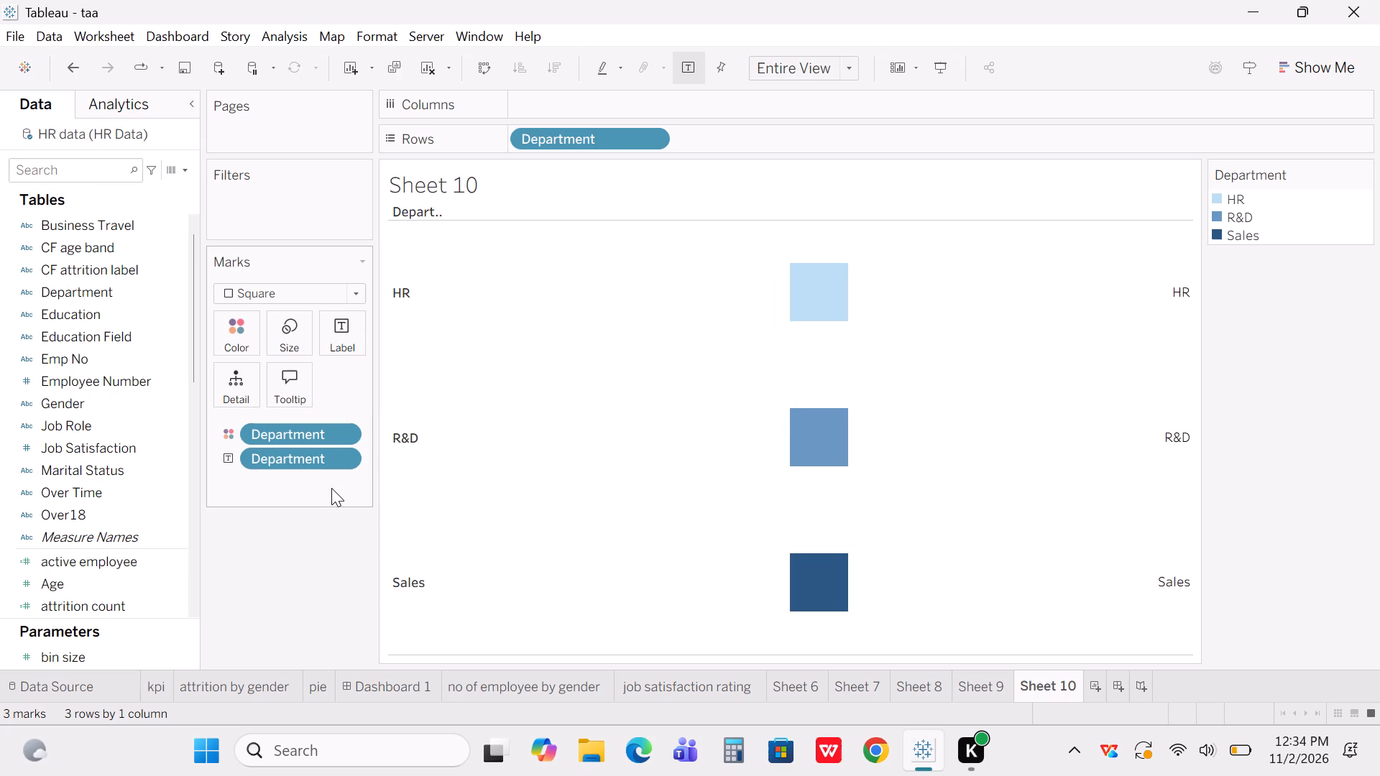
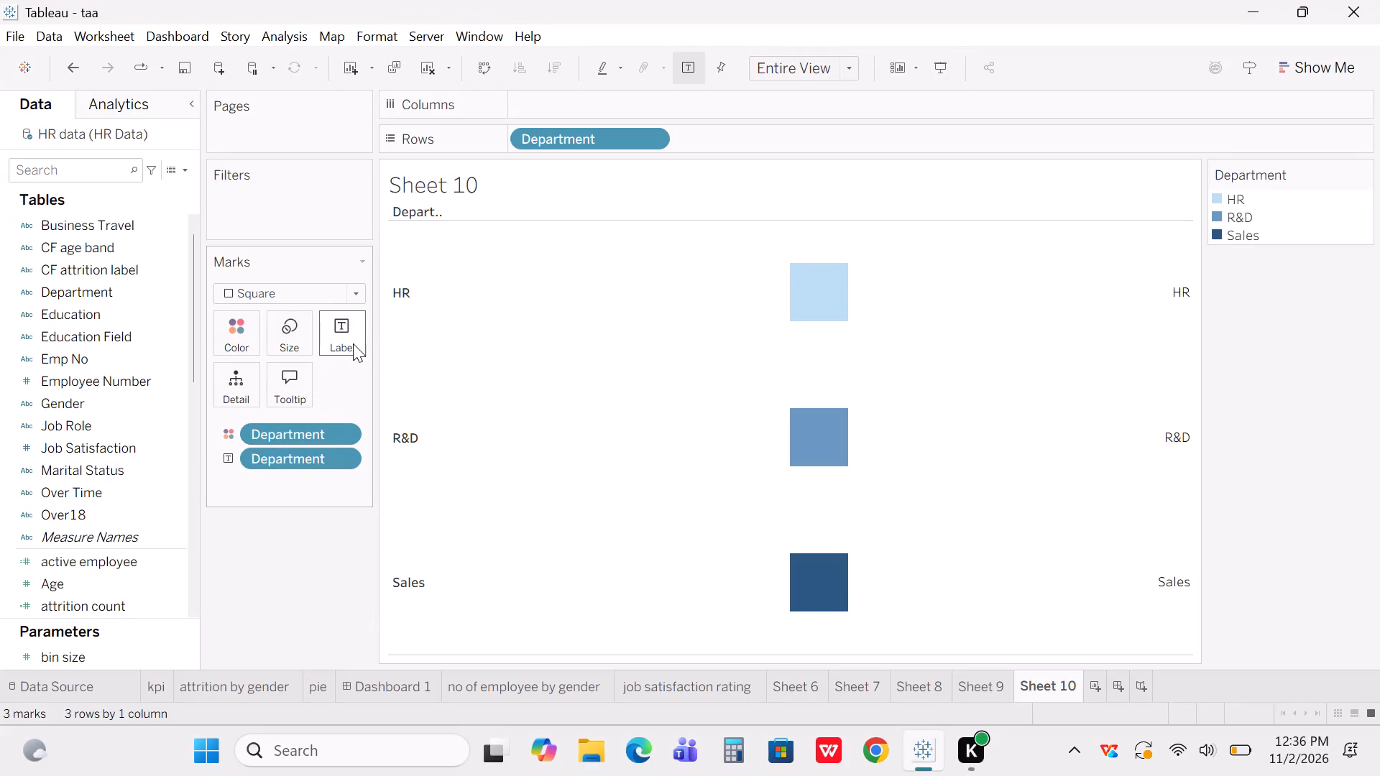
Align the department labels on Sheet 10 to the horizontal center and vertical middle of their squares.
{"action": "left_click", "coordinate": [350, 343]}
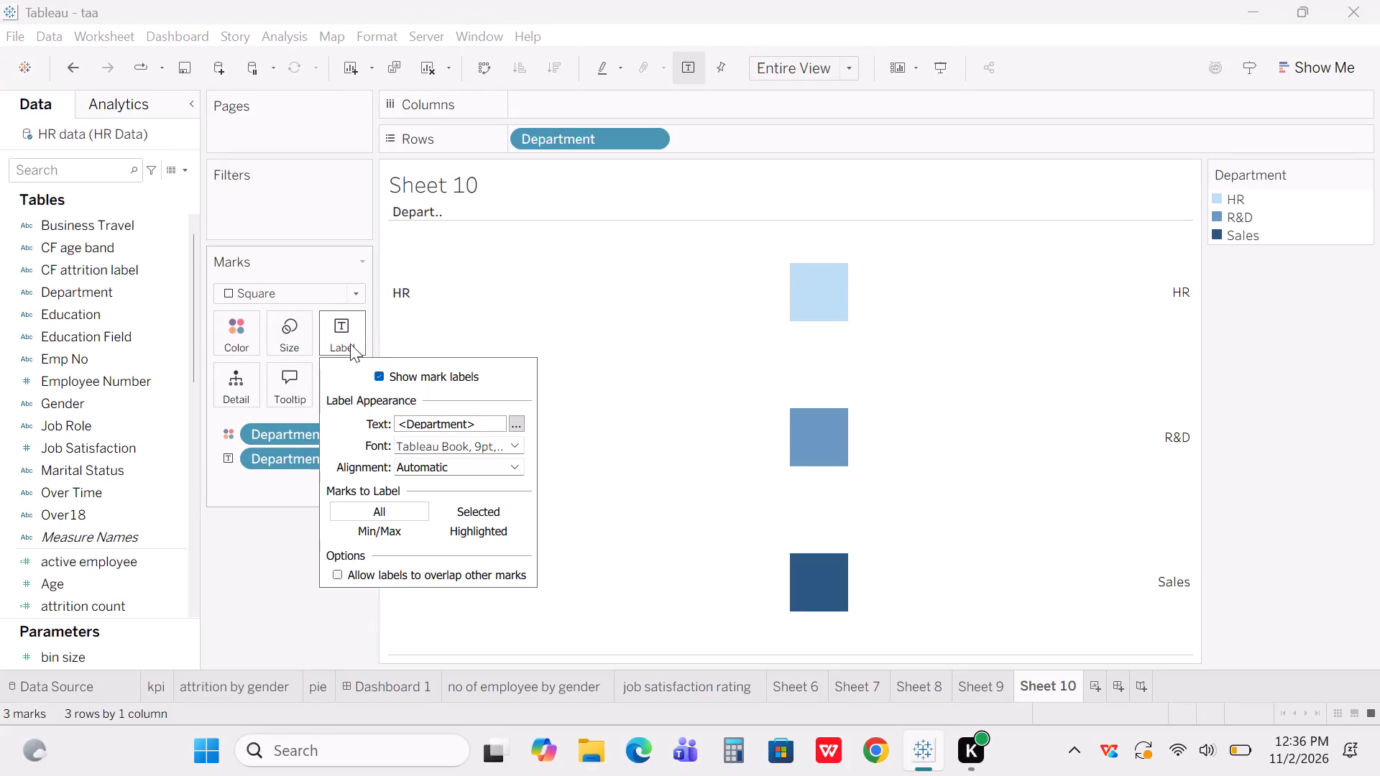
{"action": "left_click", "coordinate": [507, 423]}
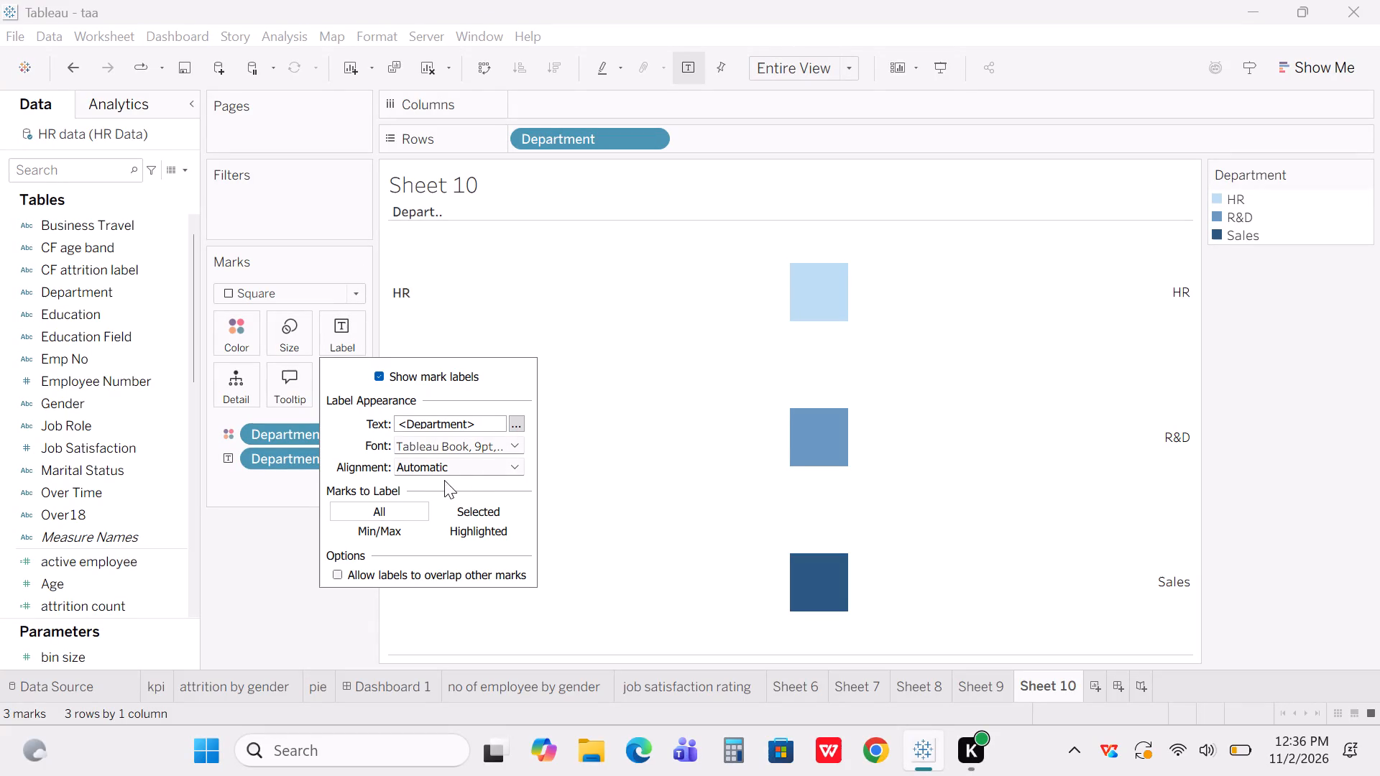
{"action": "left_click", "coordinate": [476, 467]}
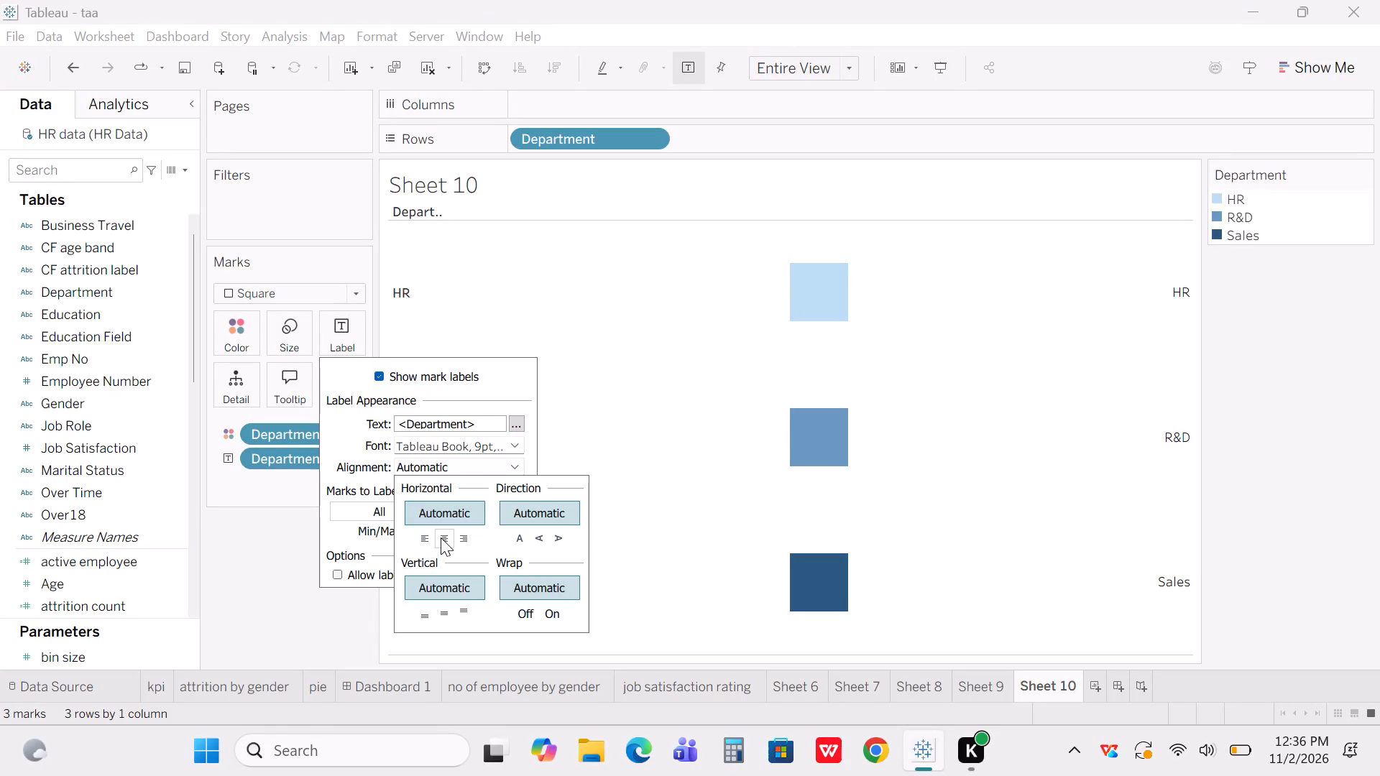
{"action": "left_click", "coordinate": [441, 537]}
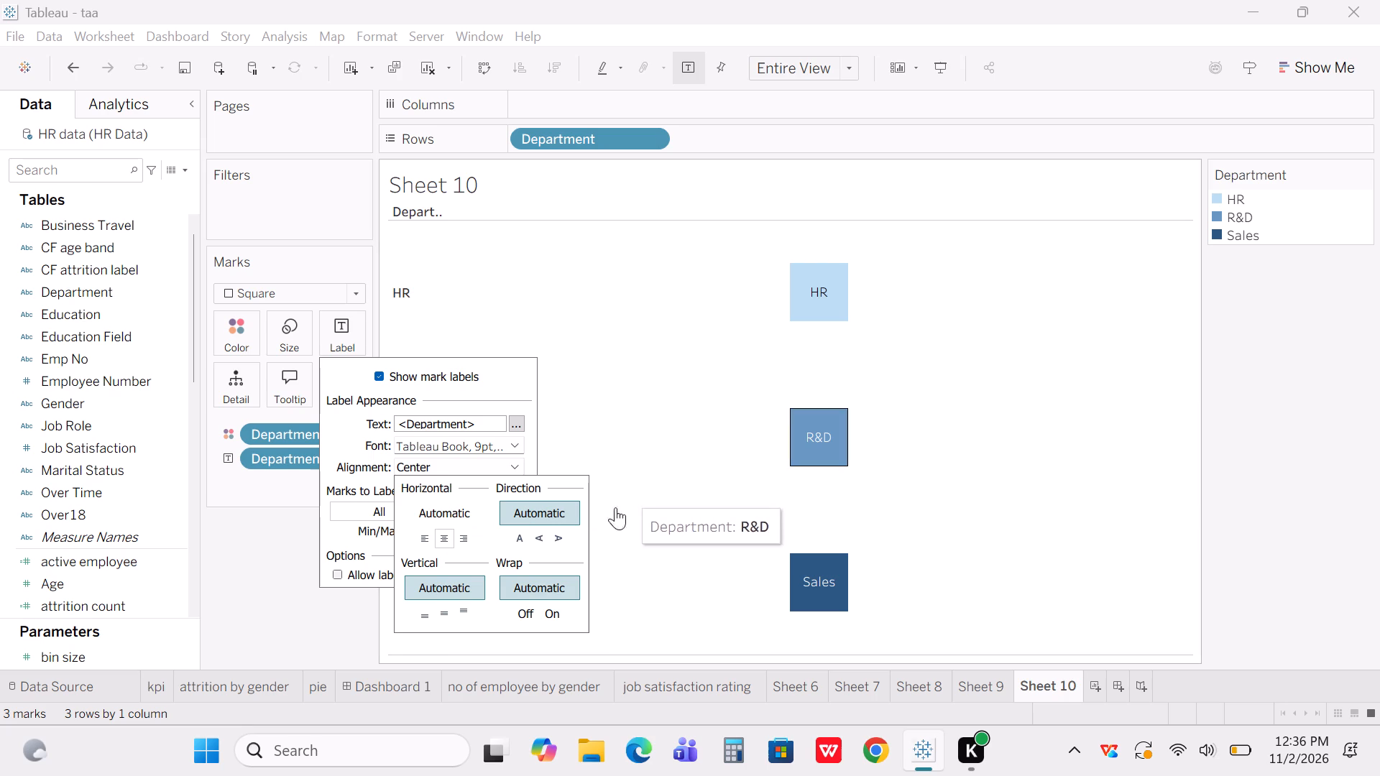
{"action": "left_click", "coordinate": [443, 615]}
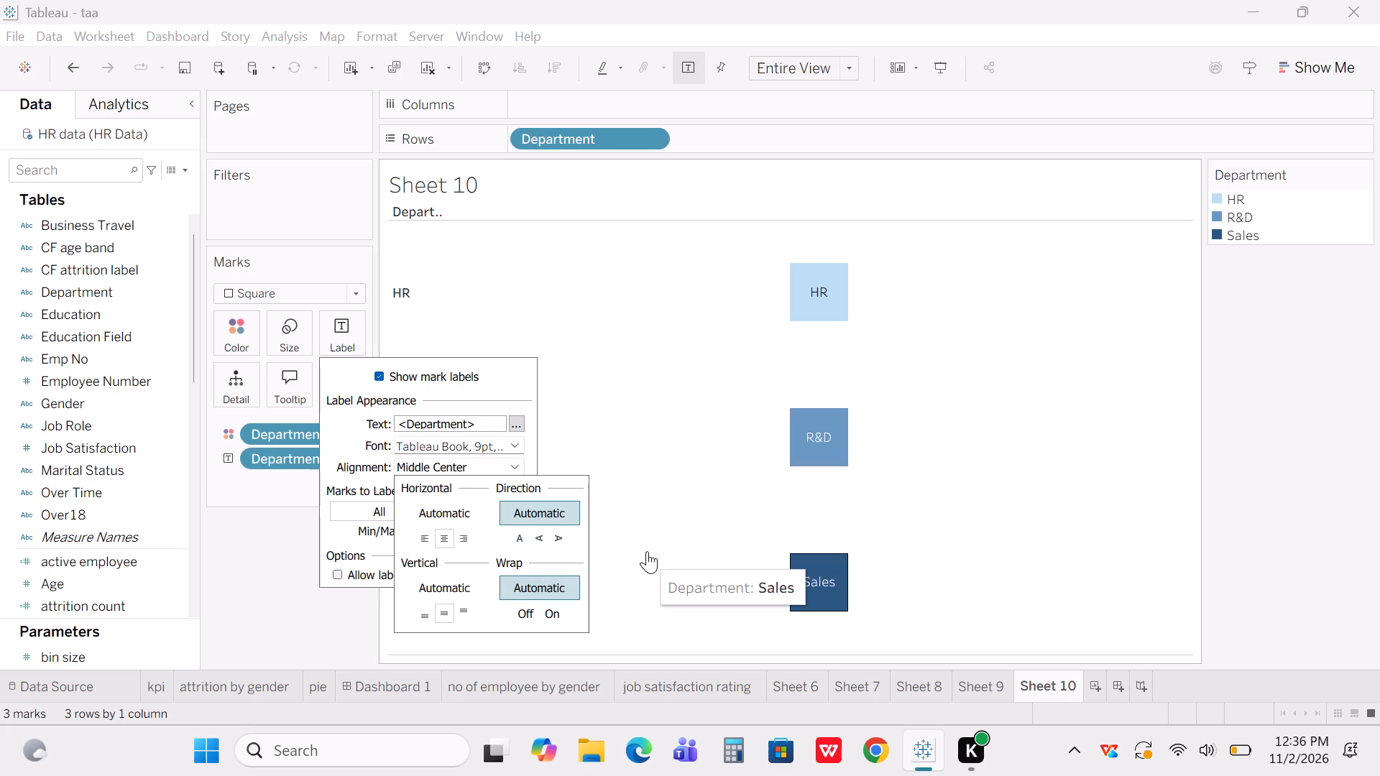
{"action": "left_click", "coordinate": [657, 549]}
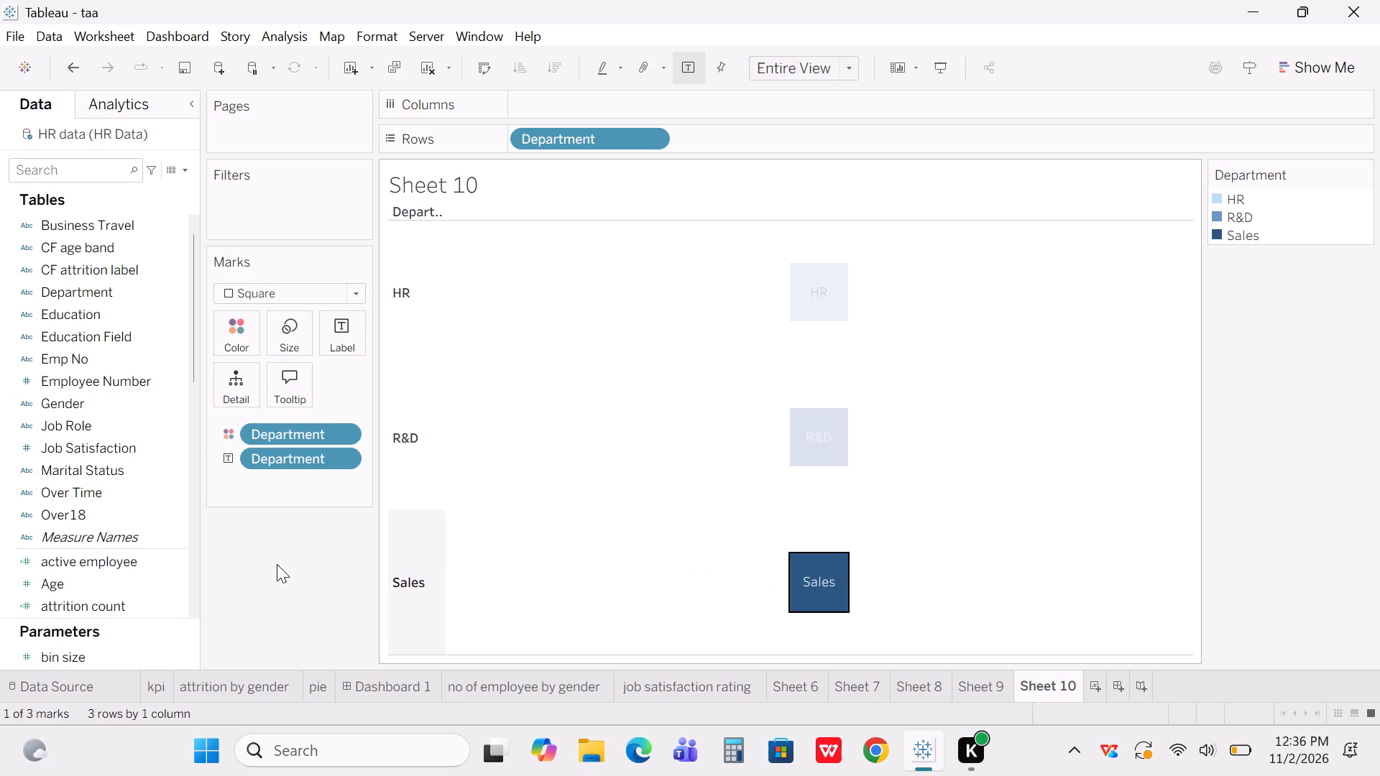
{"action": "left_click", "coordinate": [251, 577]}
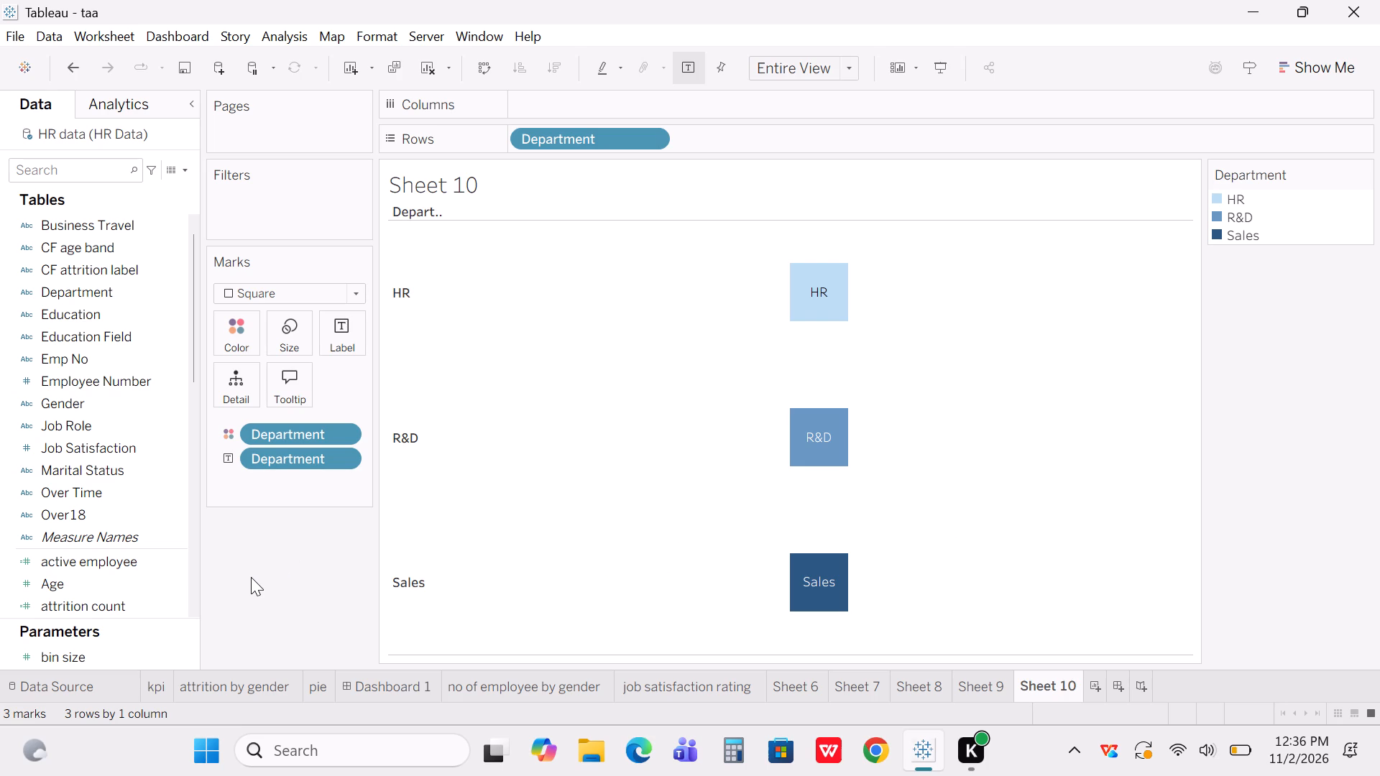
Hide the Department row header on Sheet 10.
{"action": "left_click", "coordinate": [402, 318]}
{"action": "right_click", "coordinate": [402, 318]}
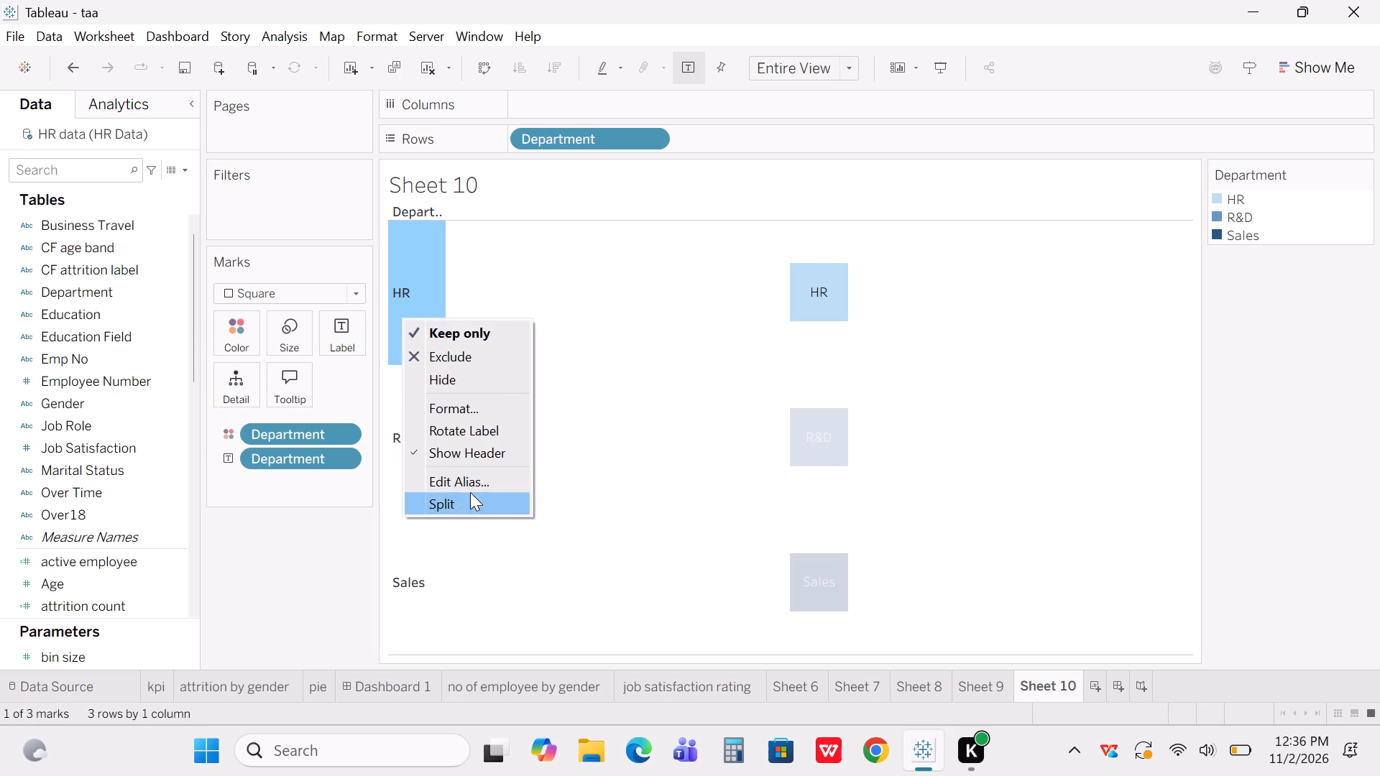
{"action": "left_click", "coordinate": [456, 444]}
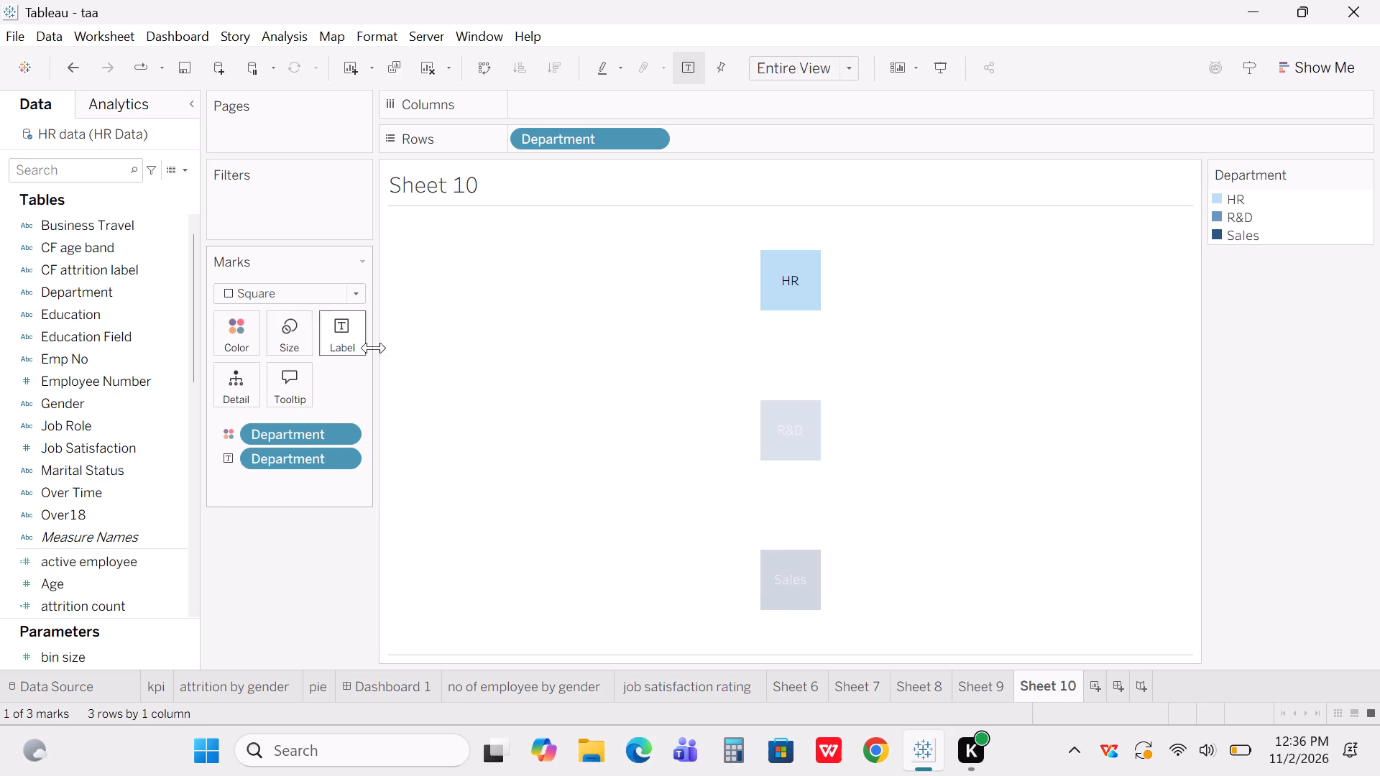
Enlarge the department squares on Sheet 10 so they nearly fill their rows without overlapping.
{"action": "left_click", "coordinate": [295, 325]}
{"action": "left_click", "coordinate": [381, 384]}
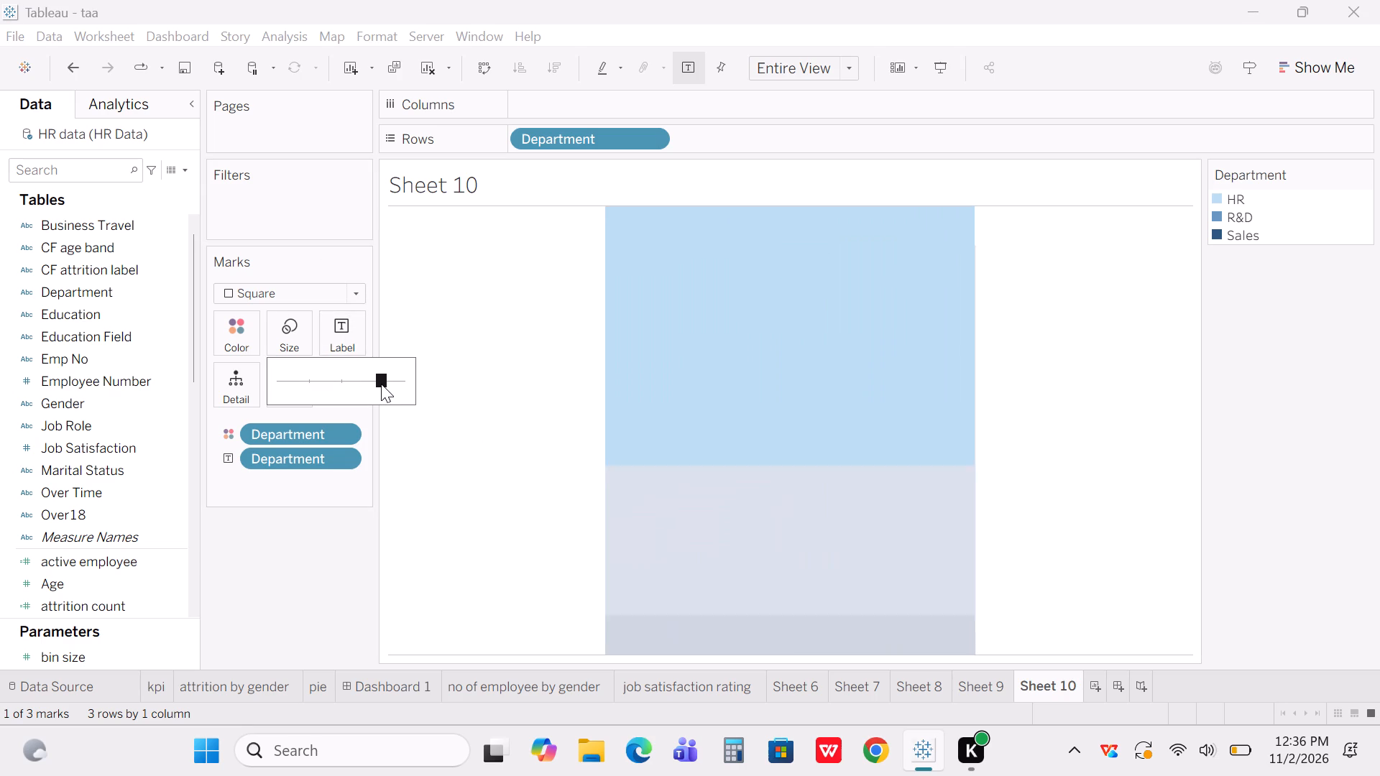
{"action": "left_click", "coordinate": [356, 378]}
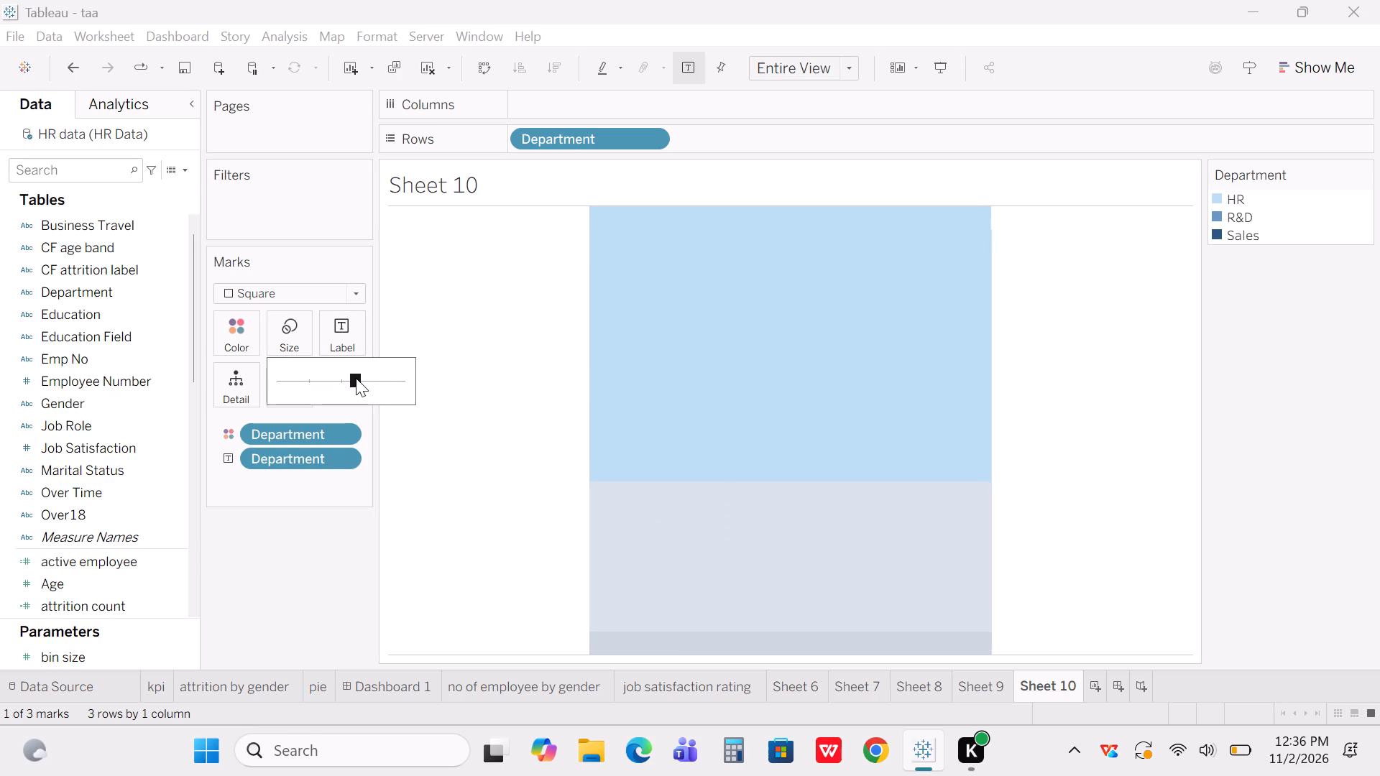
{"action": "left_click", "coordinate": [318, 378]}
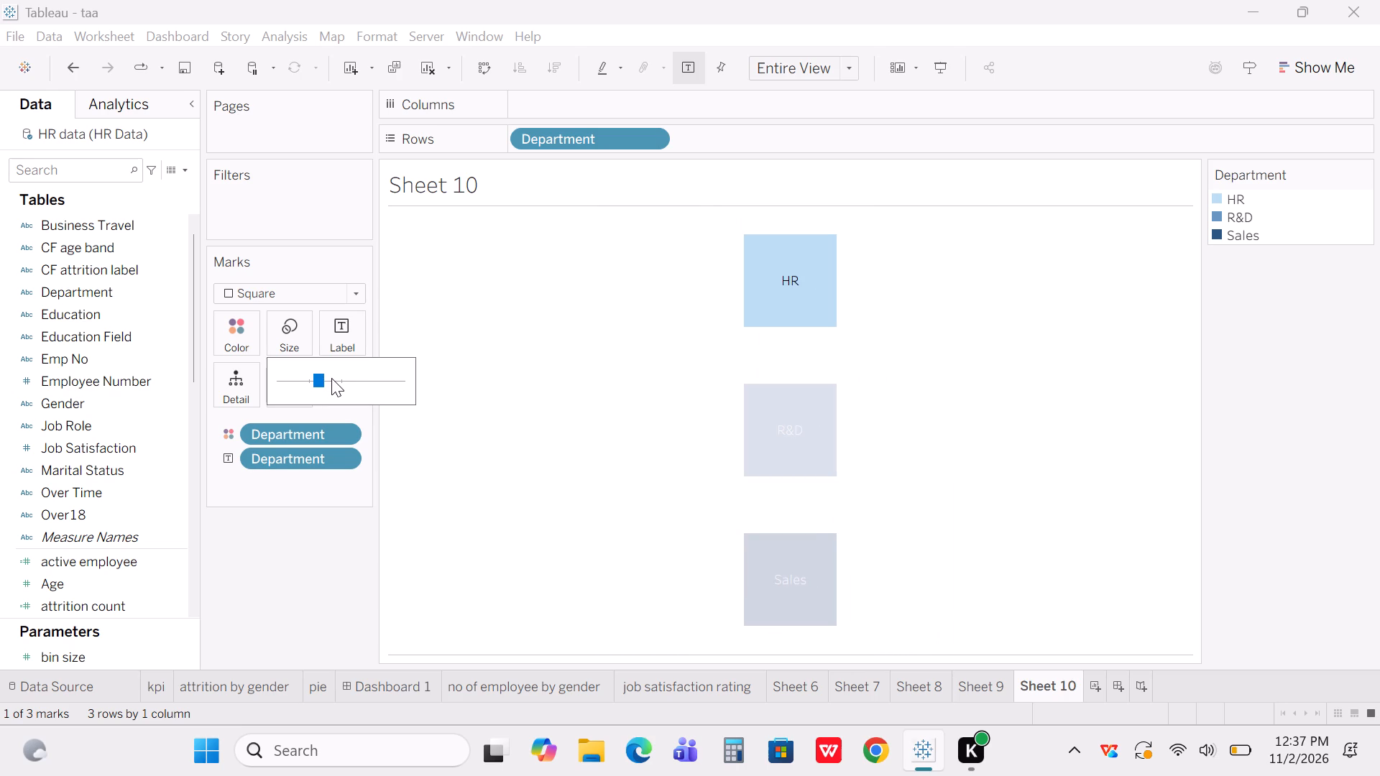
{"action": "left_click", "coordinate": [331, 378]}
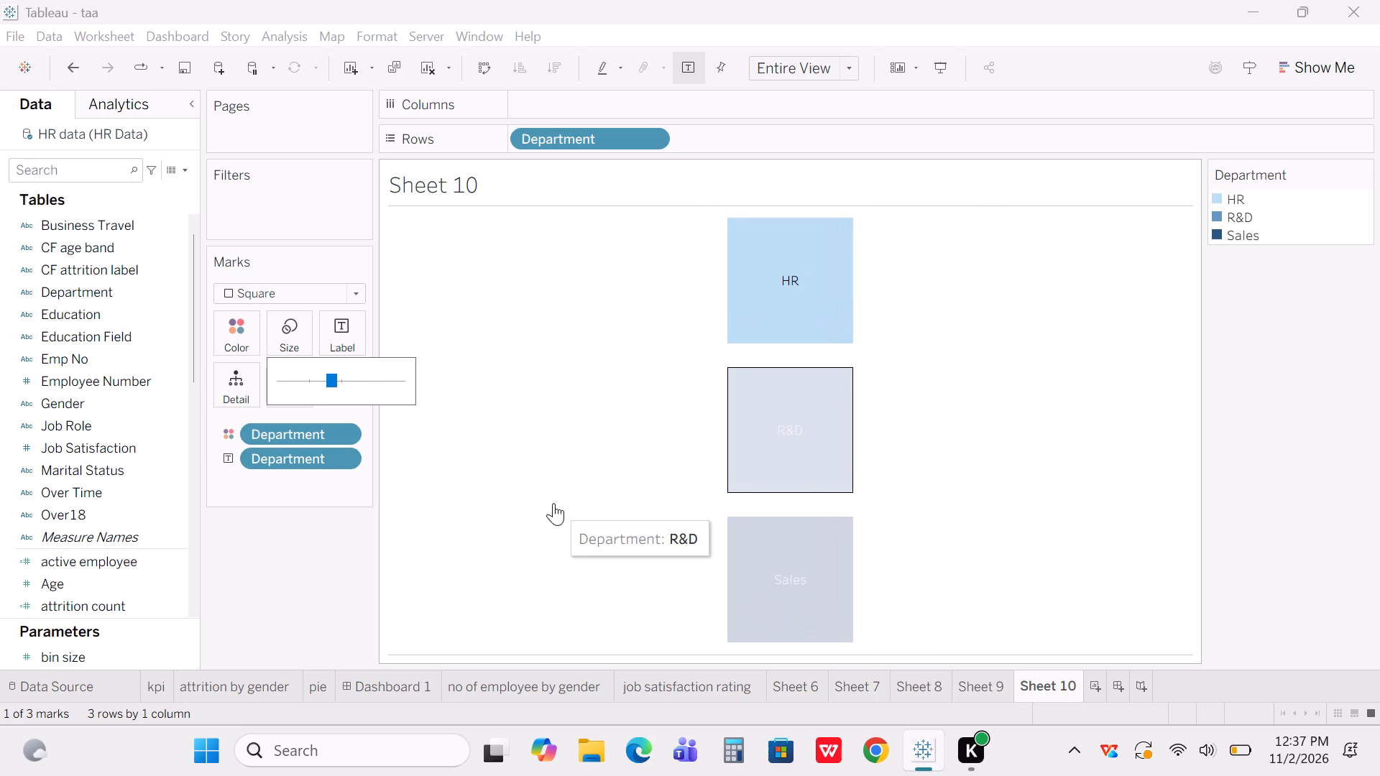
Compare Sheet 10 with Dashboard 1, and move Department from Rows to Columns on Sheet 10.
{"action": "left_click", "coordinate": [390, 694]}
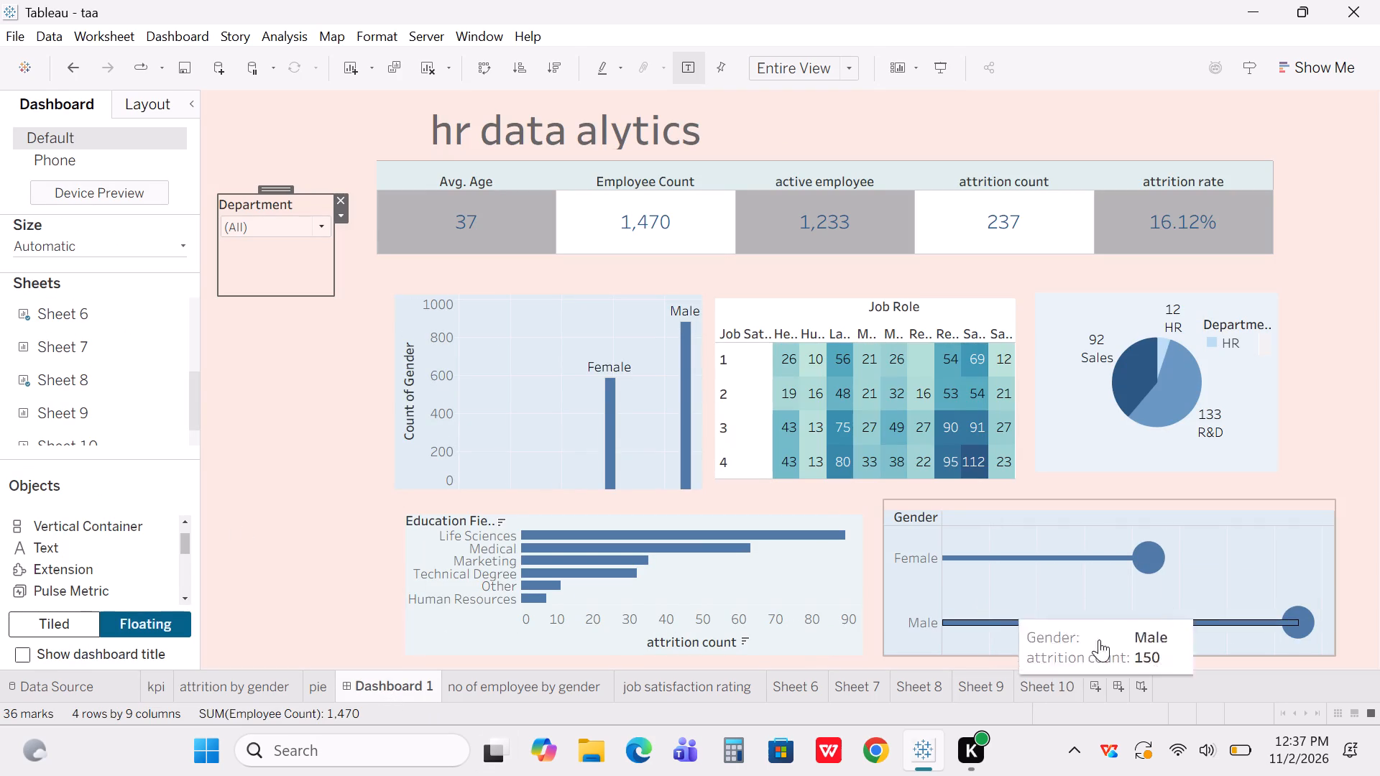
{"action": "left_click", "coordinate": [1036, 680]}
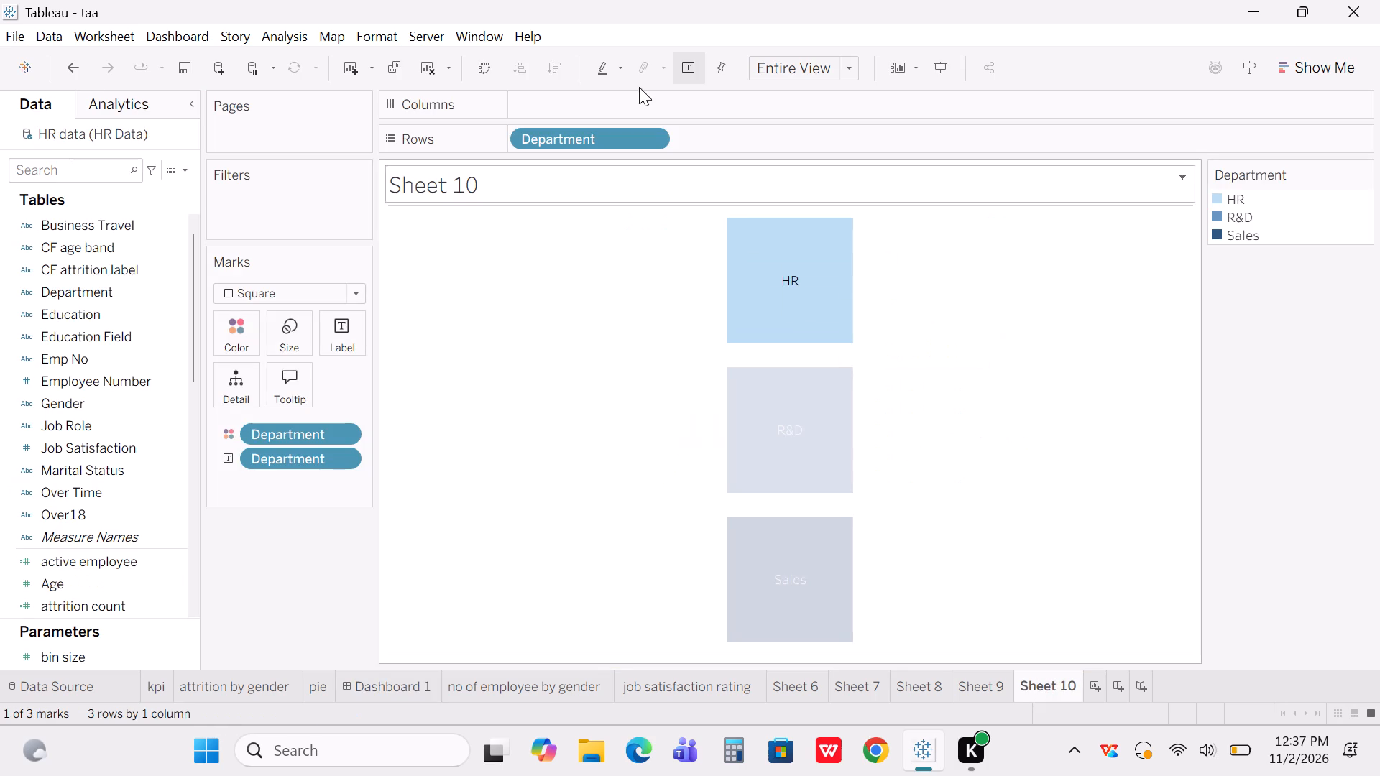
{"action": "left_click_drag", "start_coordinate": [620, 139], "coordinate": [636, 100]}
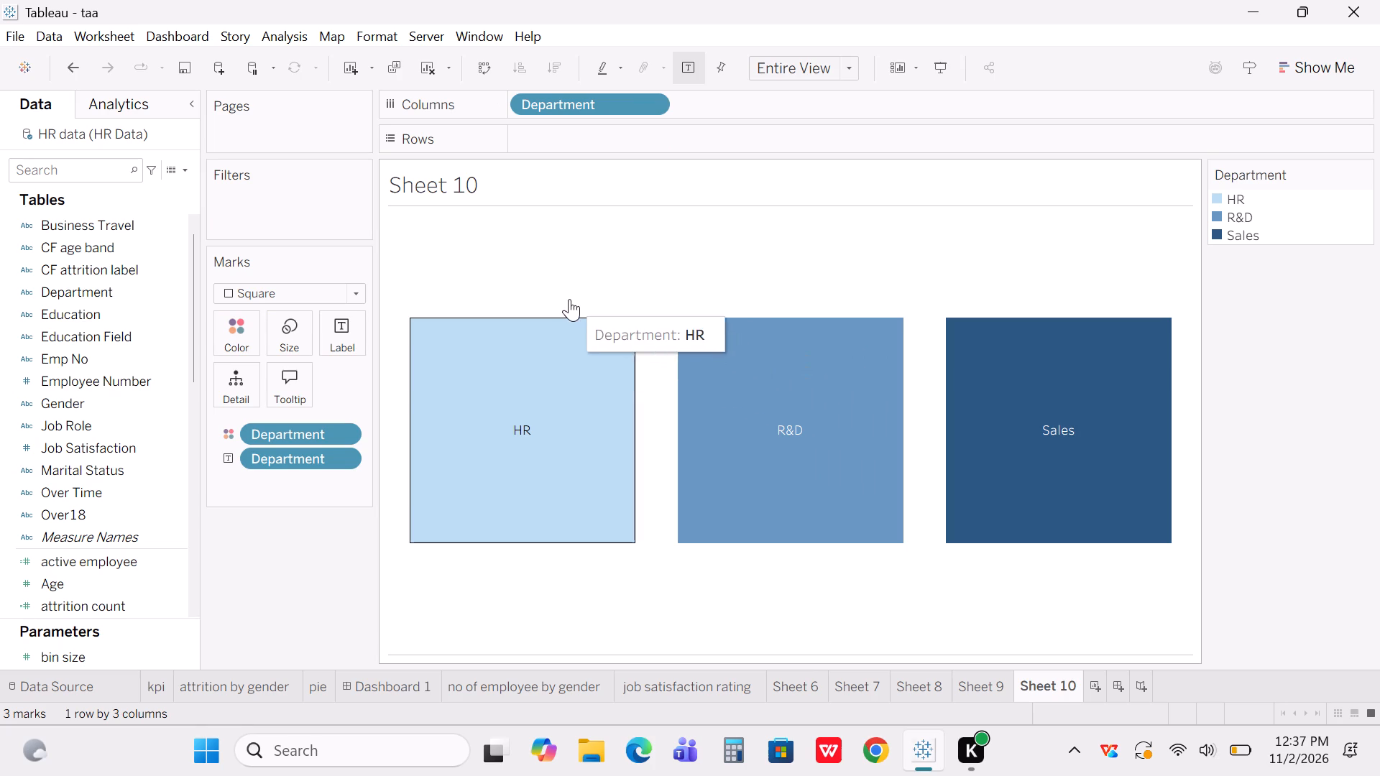
Remove the Department filter and the empty floating Sheet 8 view from Dashboard 1.
{"action": "left_click", "coordinate": [397, 681]}
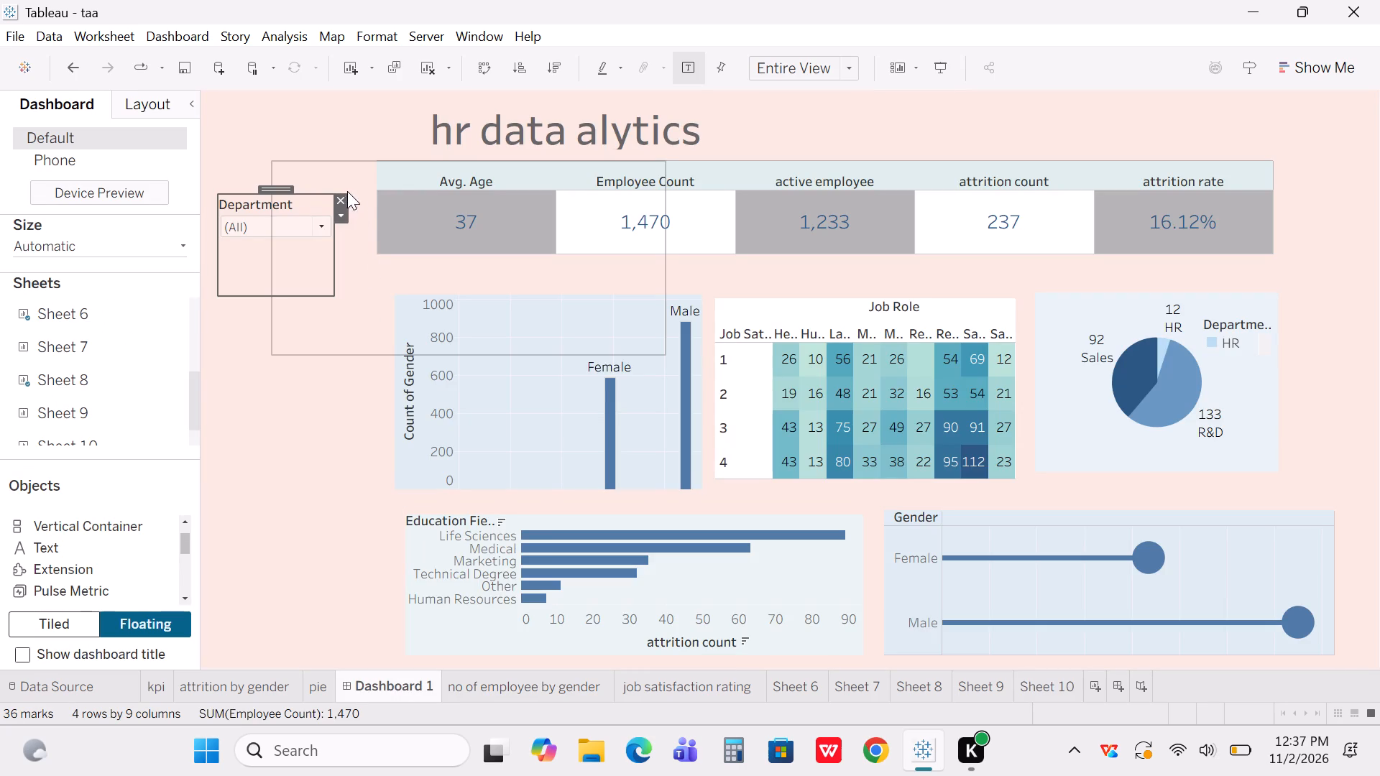
{"action": "left_click", "coordinate": [340, 198]}
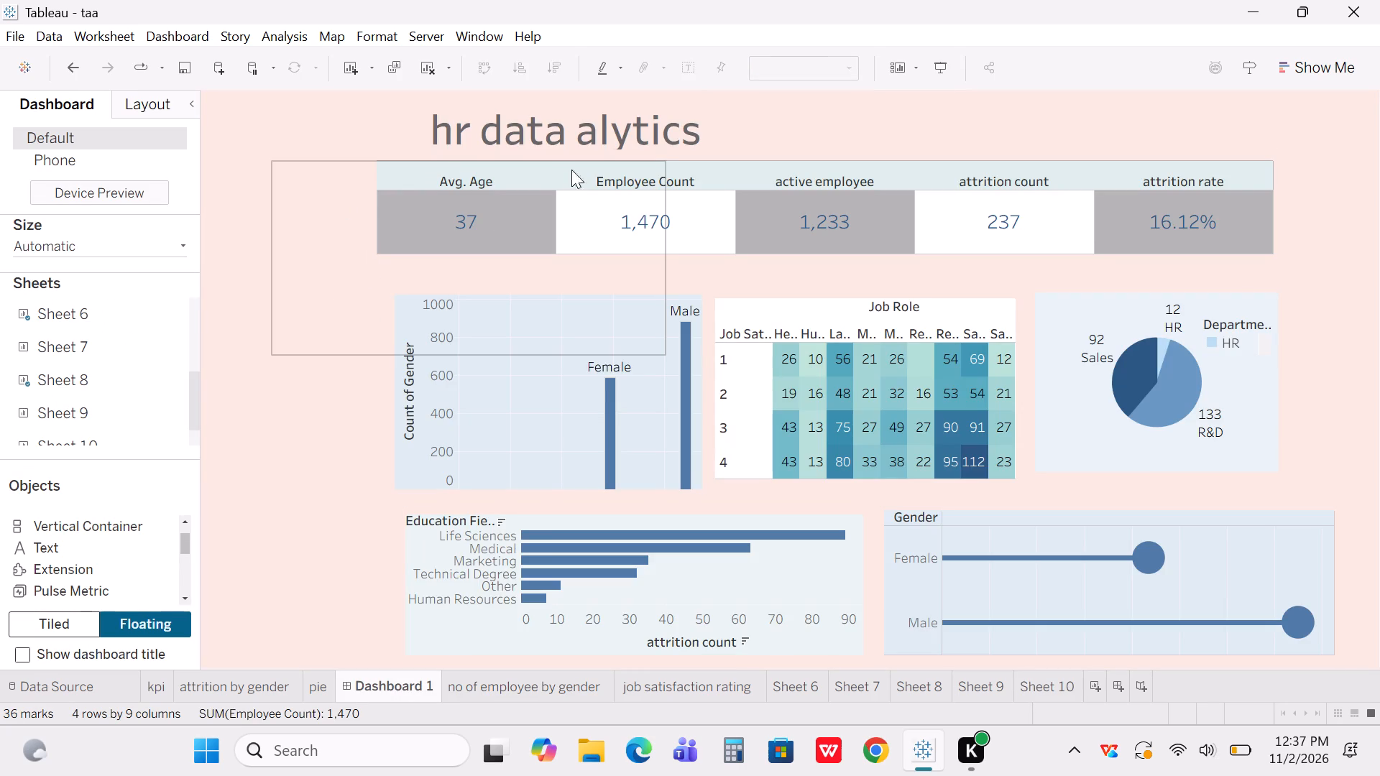
{"action": "left_click", "coordinate": [522, 242]}
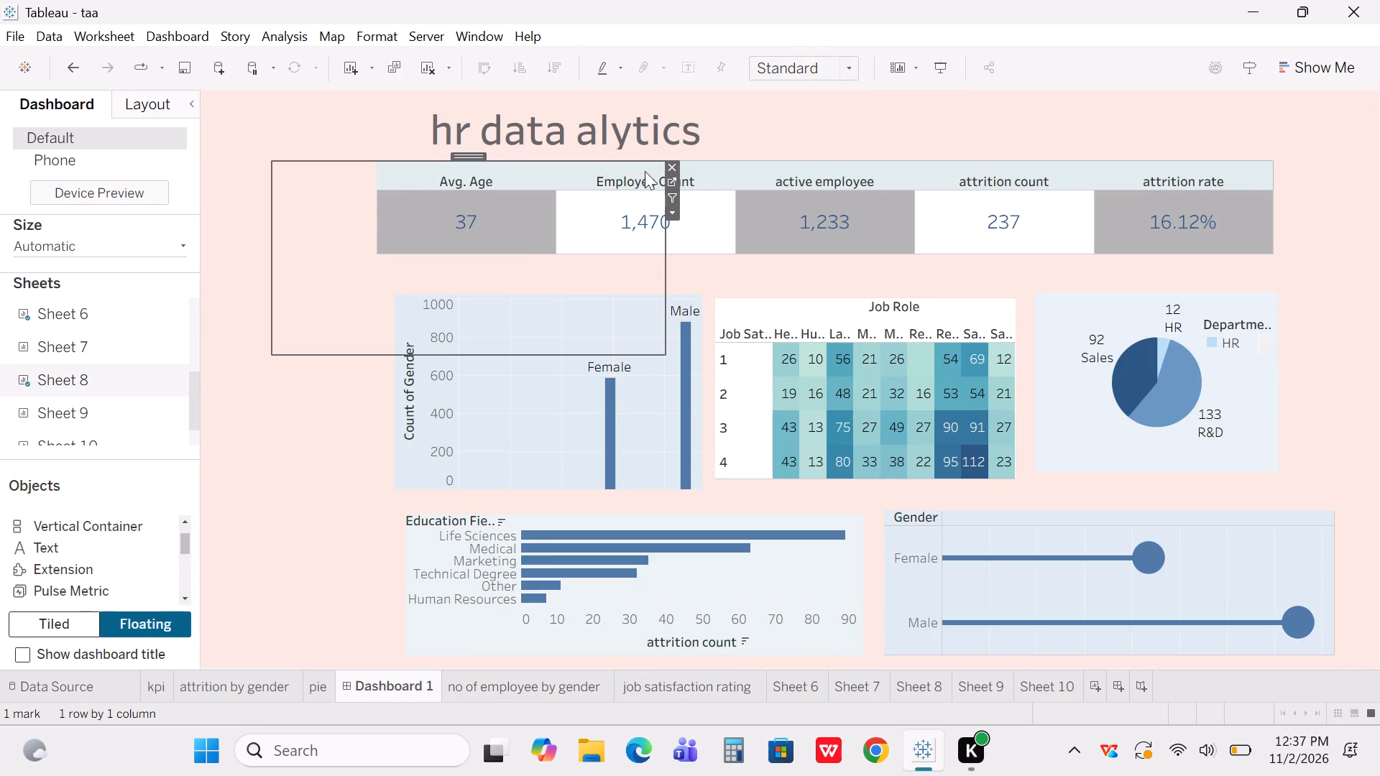
{"action": "left_click", "coordinate": [673, 164]}
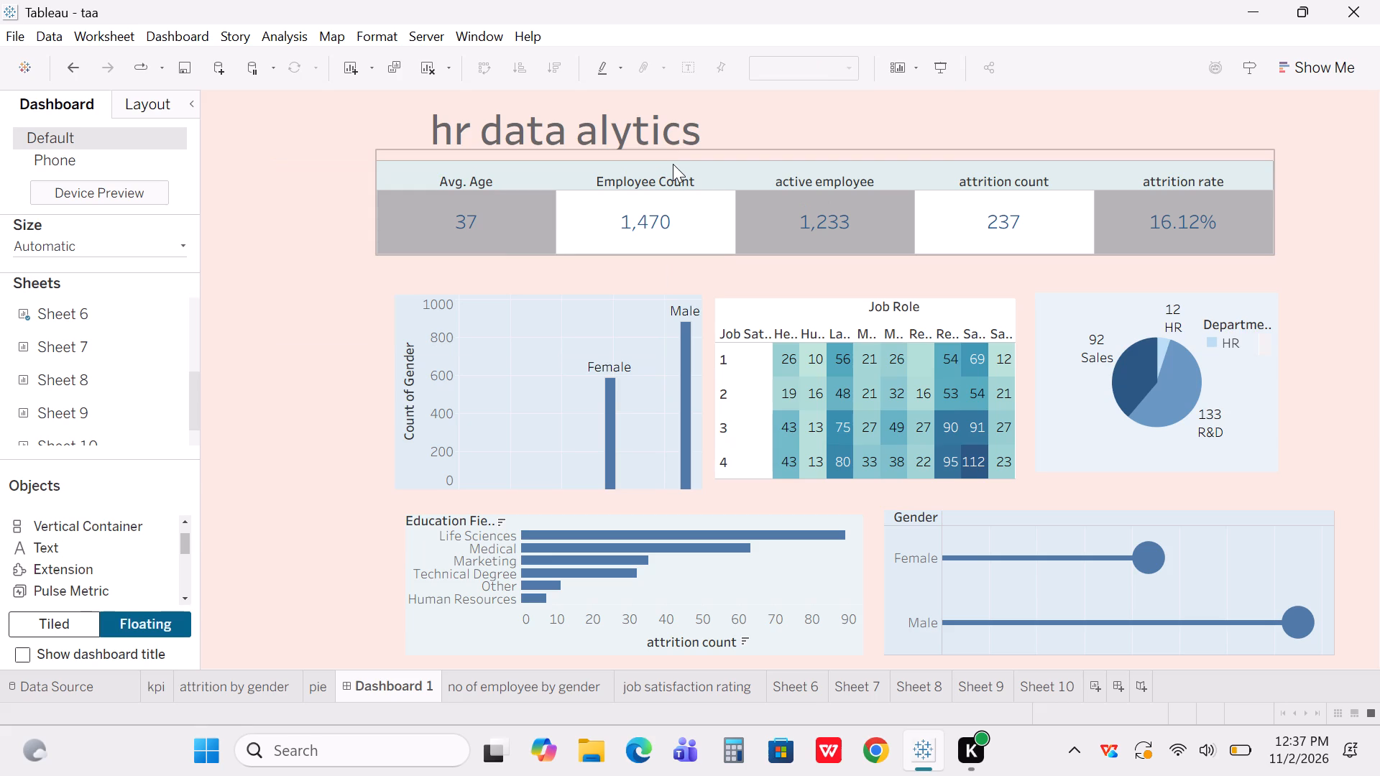
Add Sheet 10 to Dashboard 1 as a floating view.
{"action": "scroll", "coordinate": [80, 350], "scroll_direction": "down", "scroll_amount": 2}
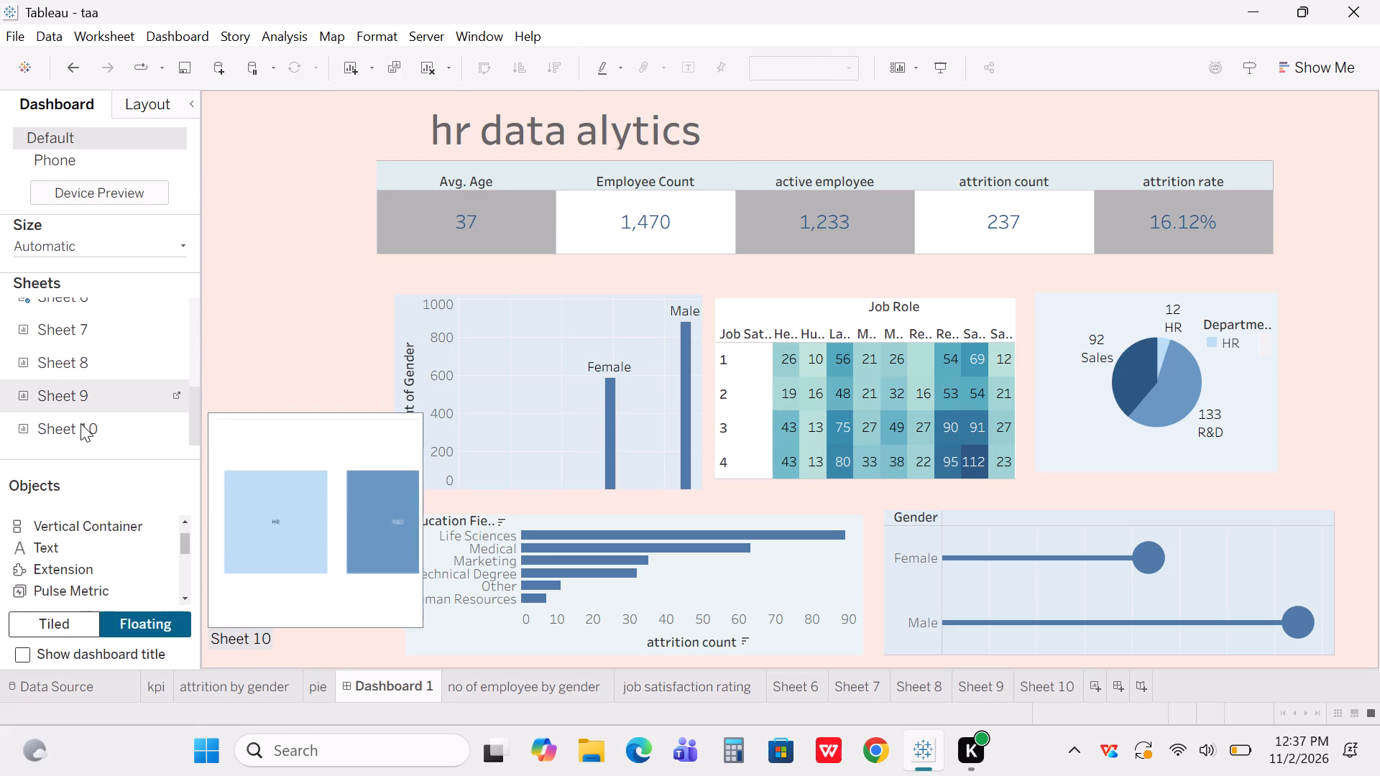
{"action": "left_click", "coordinate": [80, 423]}
{"action": "double_click", "coordinate": [80, 423]}
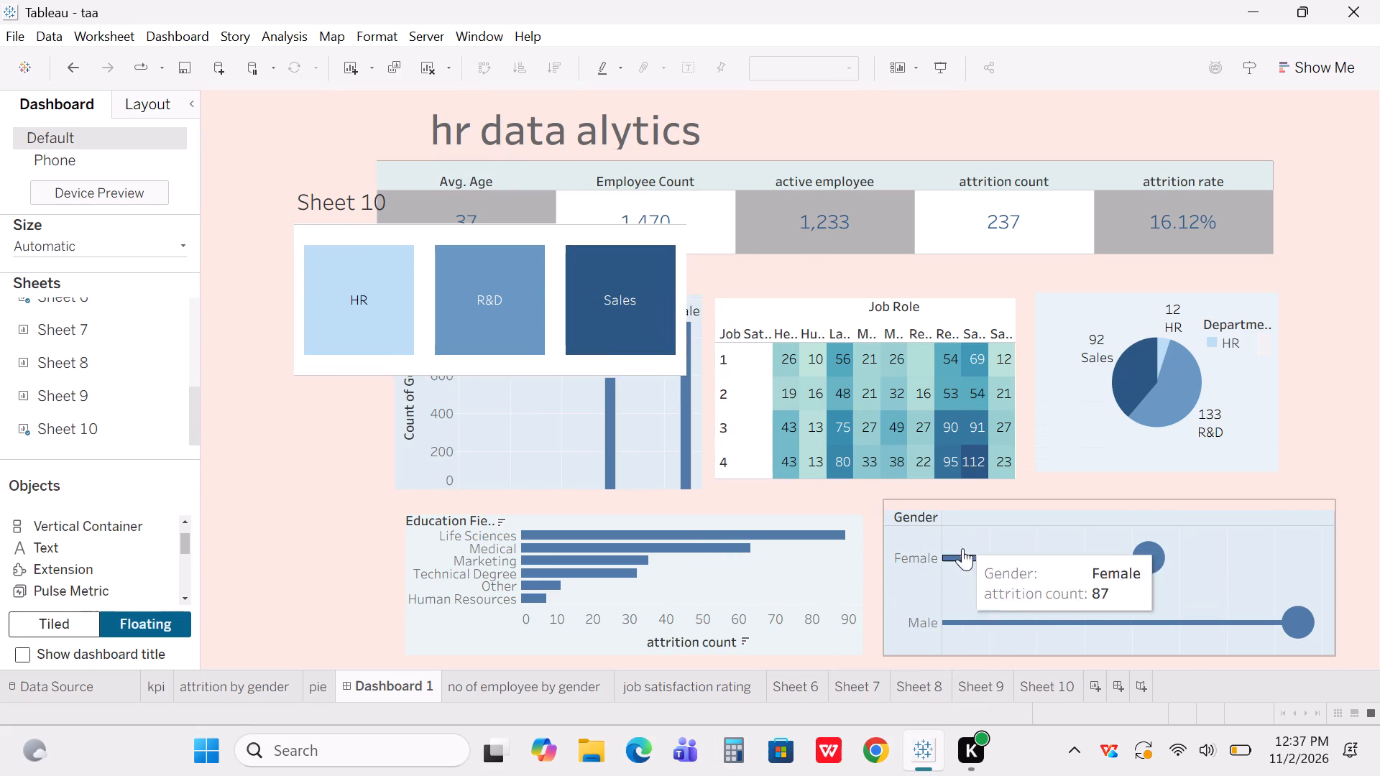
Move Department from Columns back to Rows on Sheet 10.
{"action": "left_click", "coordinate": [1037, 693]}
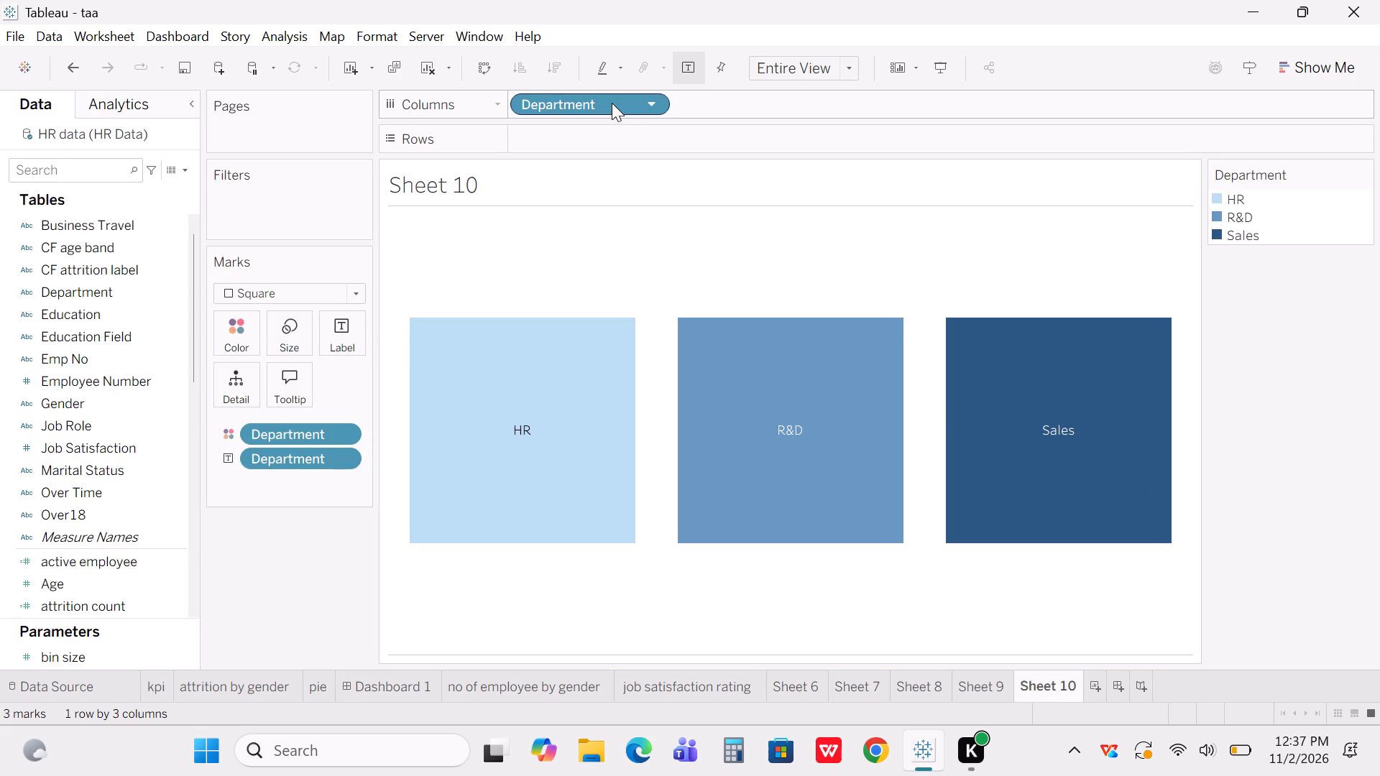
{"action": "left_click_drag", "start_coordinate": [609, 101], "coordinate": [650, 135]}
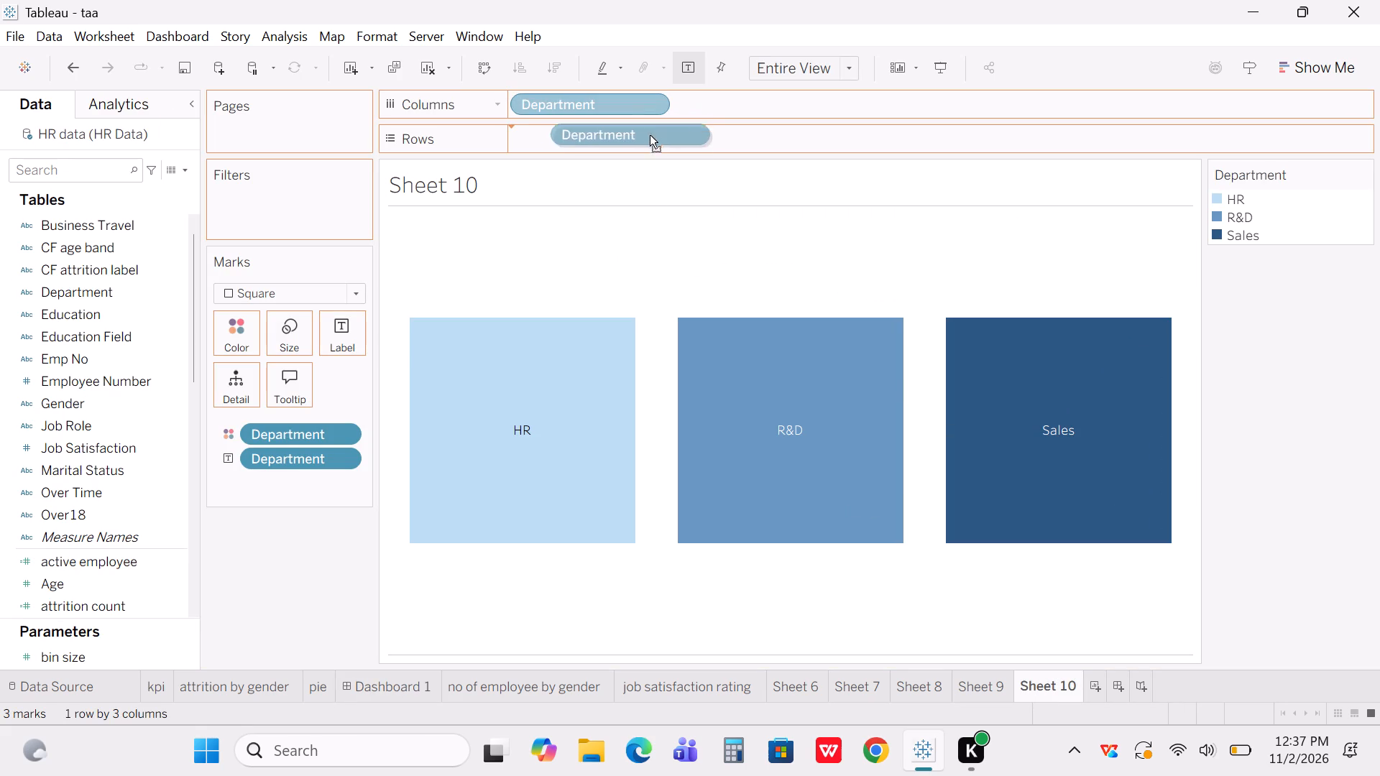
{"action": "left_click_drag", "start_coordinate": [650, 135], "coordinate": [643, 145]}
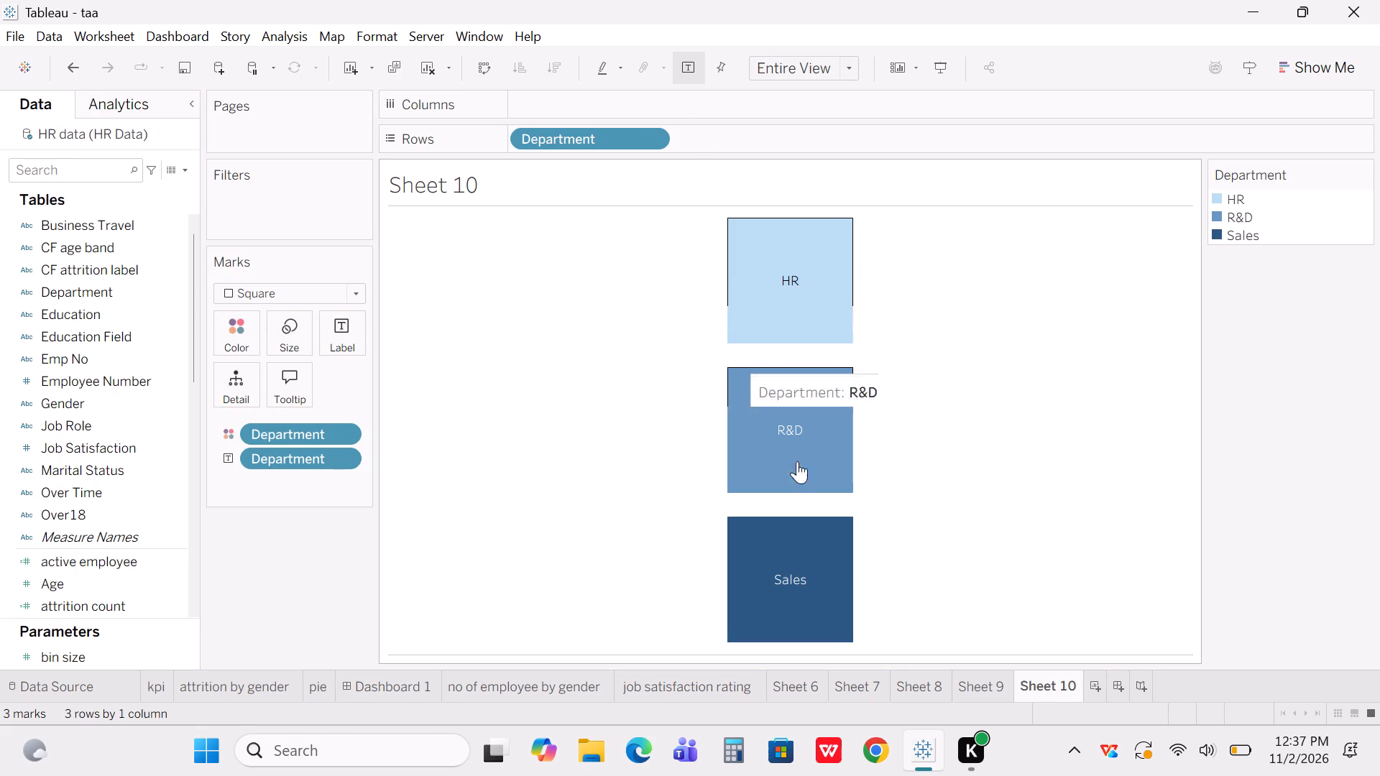
On Dashboard 1, move the floating Sheet 10 view to the left, partly past the dashboard's left edge.
{"action": "left_click", "coordinate": [402, 683]}
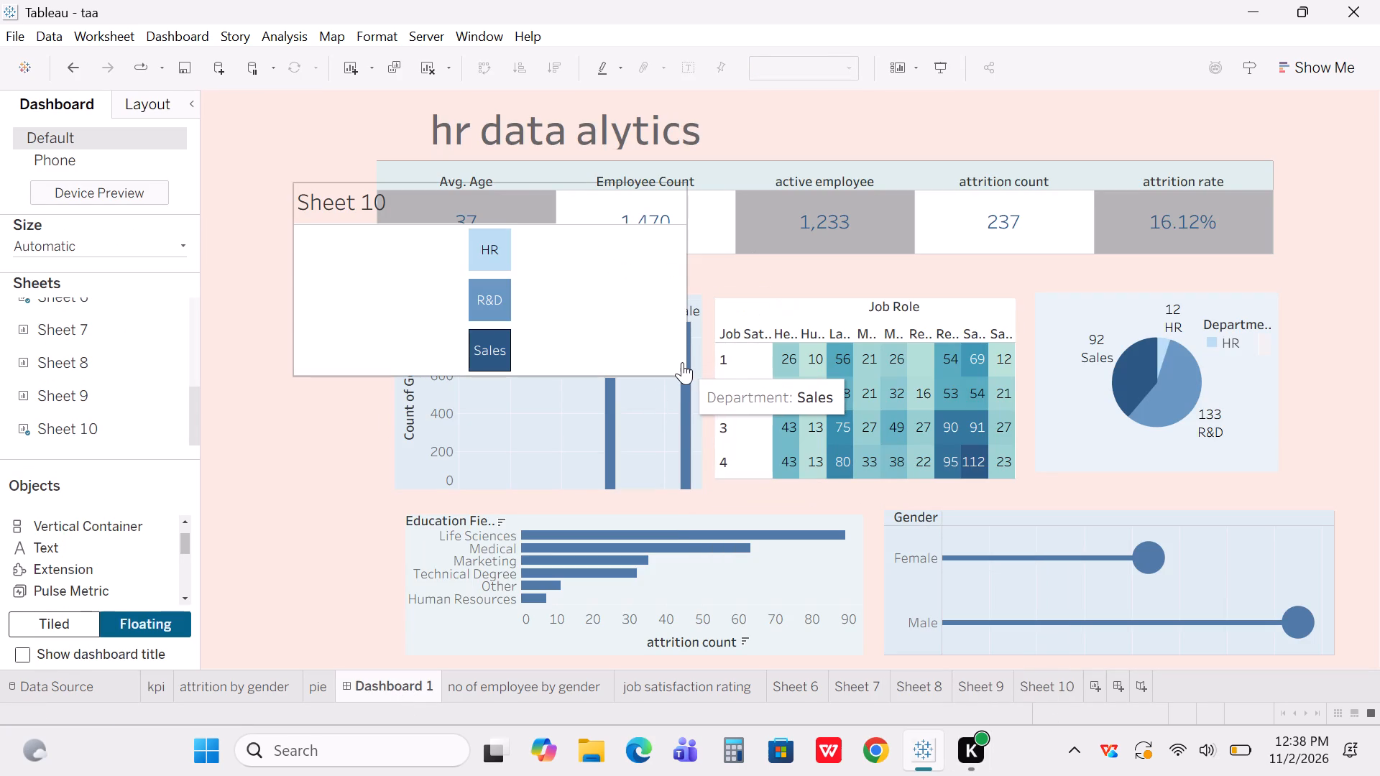
{"action": "left_click", "coordinate": [607, 266]}
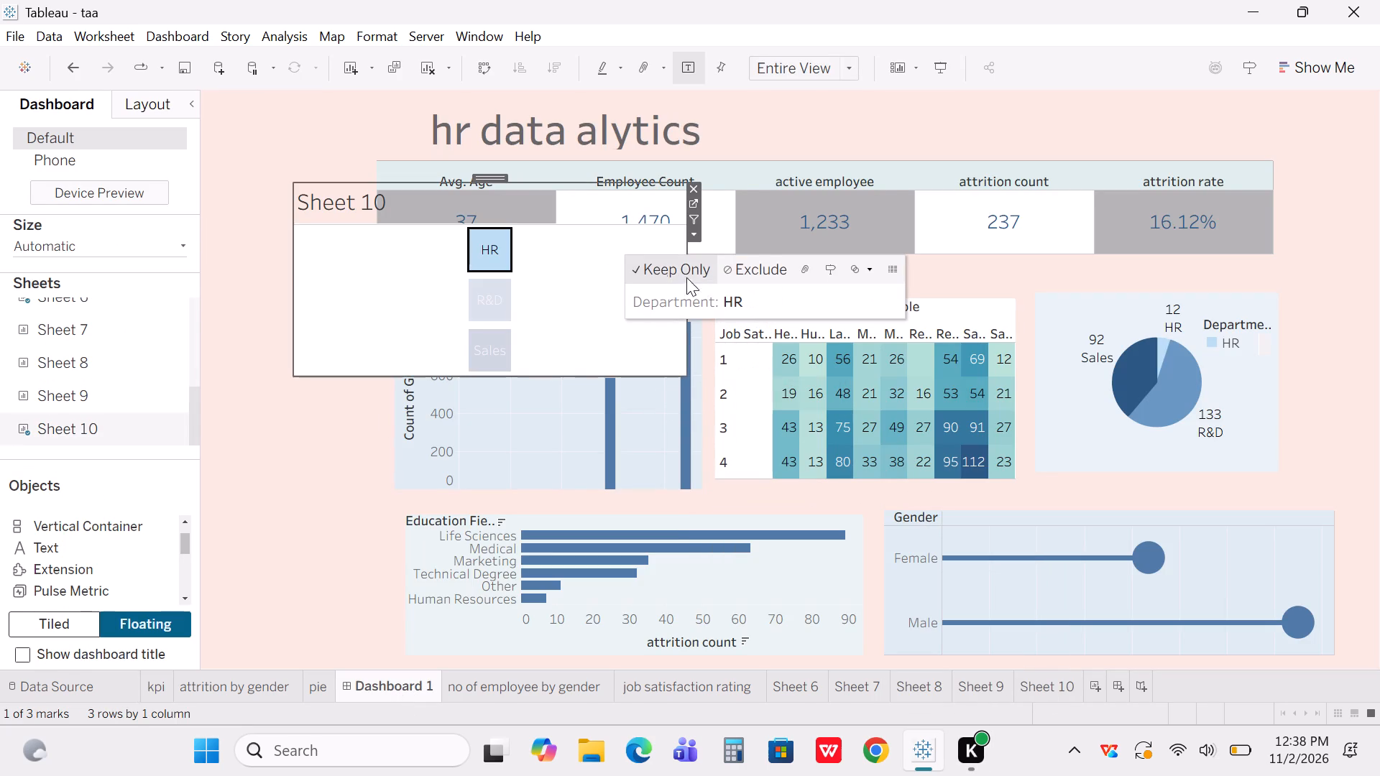
{"action": "left_click", "coordinate": [607, 239]}
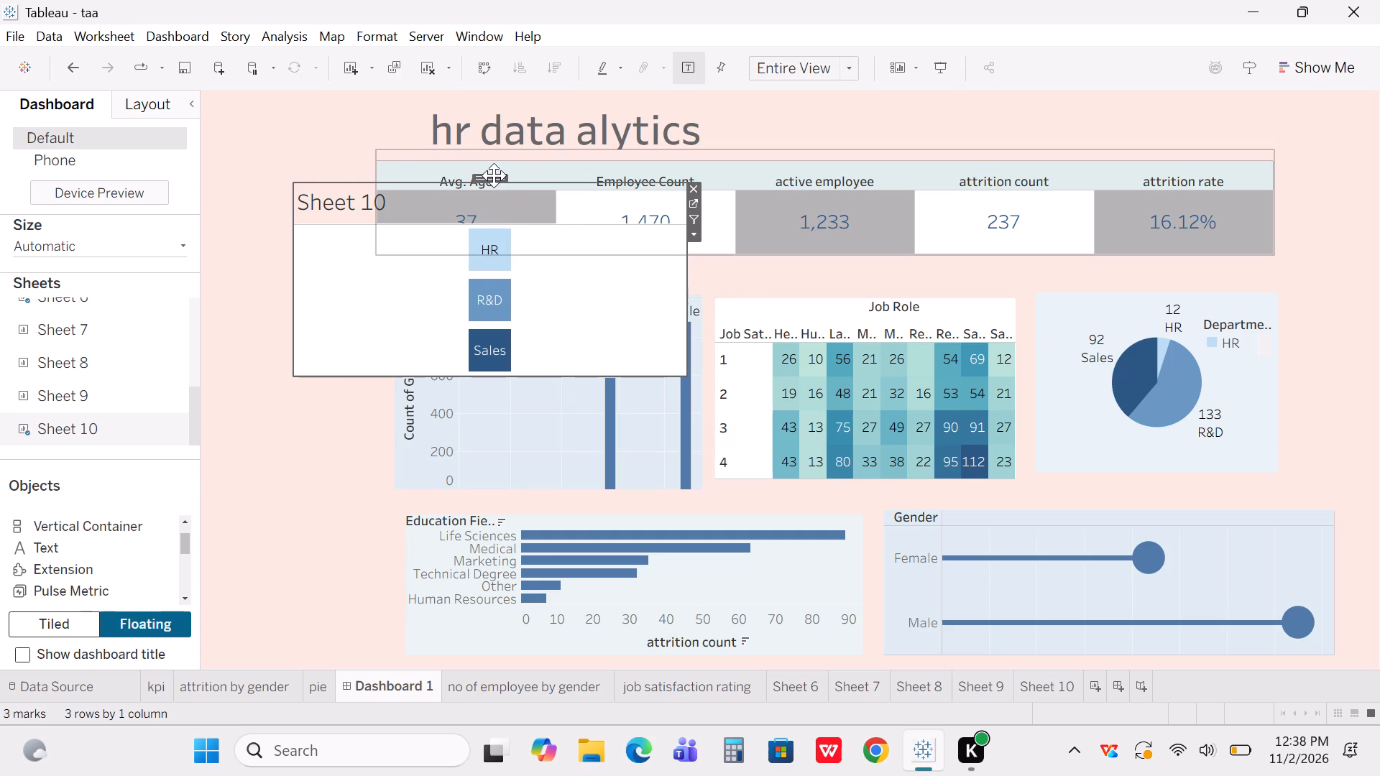
{"action": "left_click_drag", "start_coordinate": [494, 175], "coordinate": [344, 165]}
Delete the sheet name text from the title of the Sheet 10 view on the dashboard.
{"action": "triple_click", "coordinate": [257, 188]}
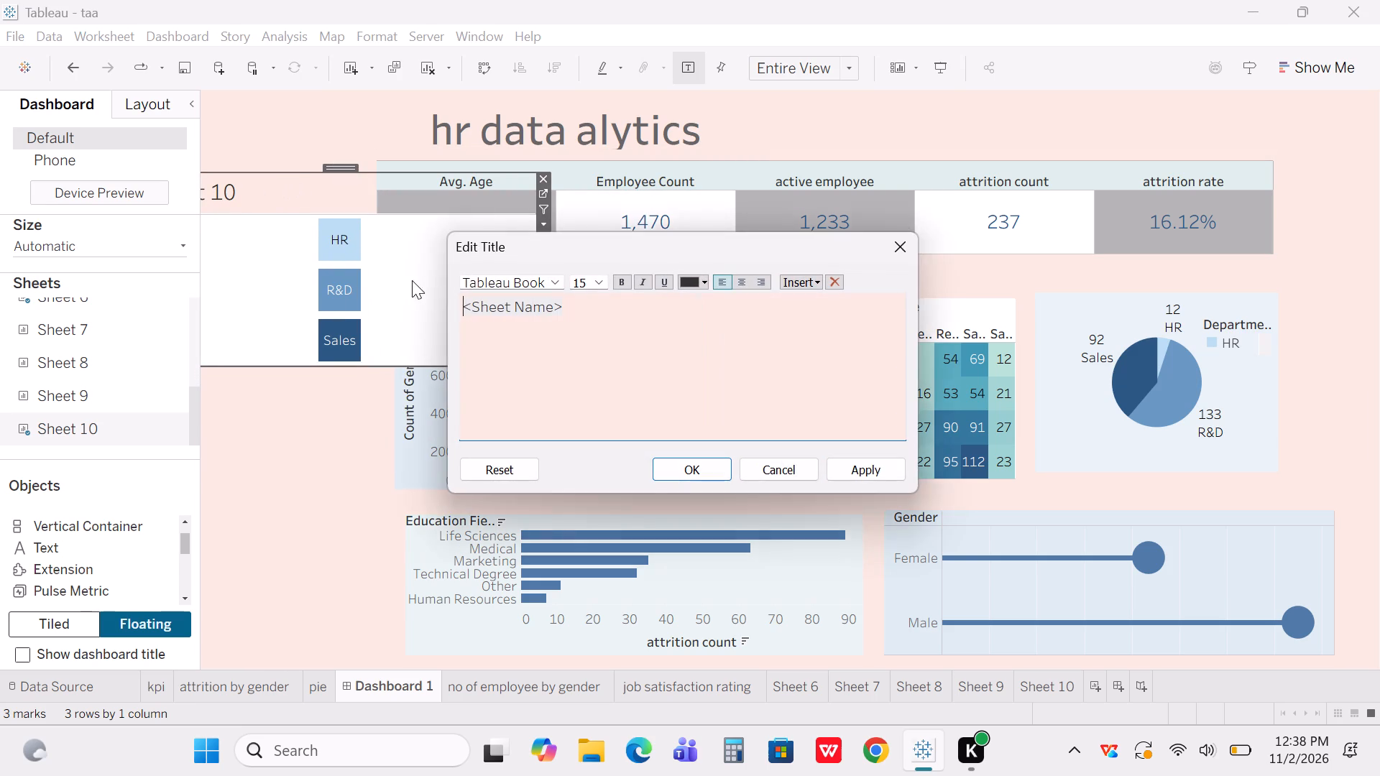
{"action": "left_click_drag", "start_coordinate": [469, 304], "coordinate": [599, 313]}
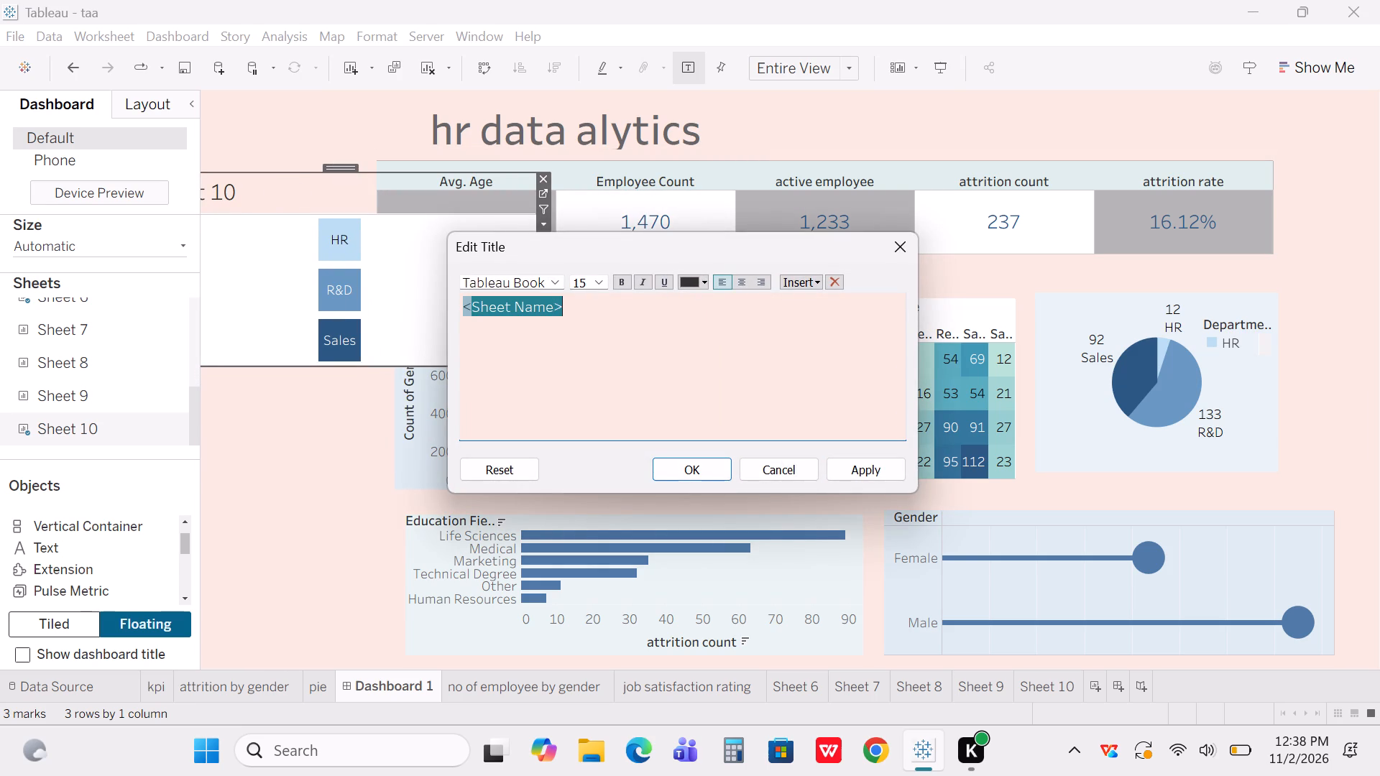
{"action": "key", "text": "BackSpace"}
{"action": "left_click", "coordinate": [703, 468]}
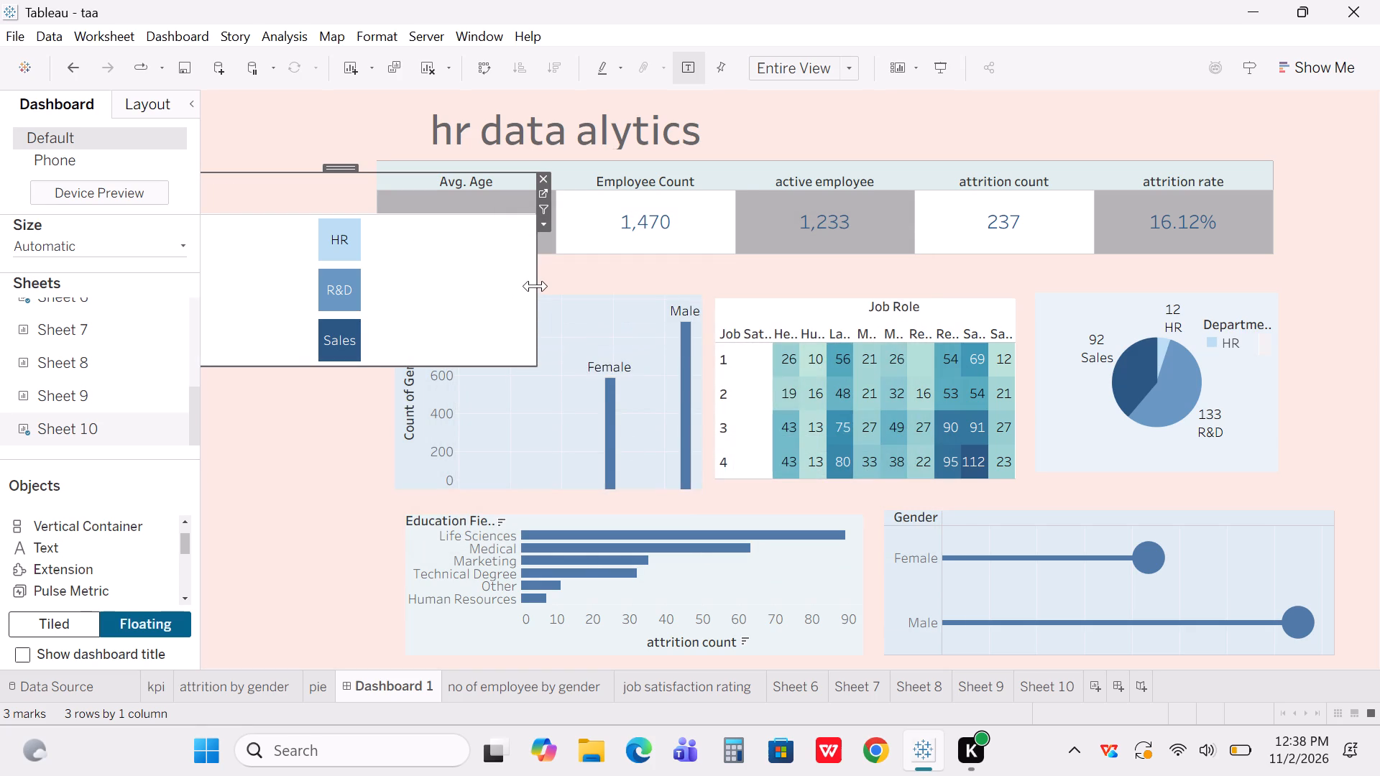
Narrow the floating Sheet 10 view from both sides so it fits more closely around the department squares.
{"action": "left_click_drag", "start_coordinate": [535, 287], "coordinate": [434, 277]}
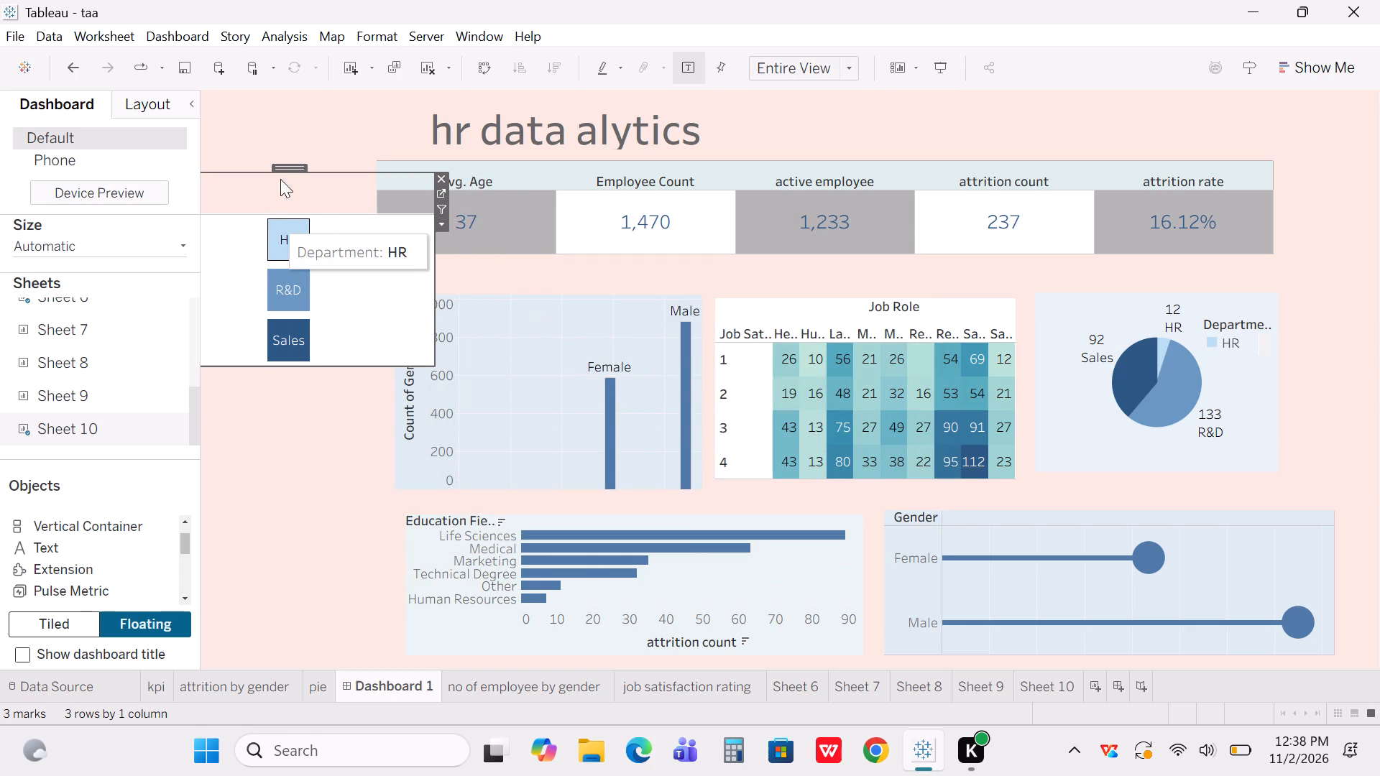
{"action": "left_click", "coordinate": [245, 185]}
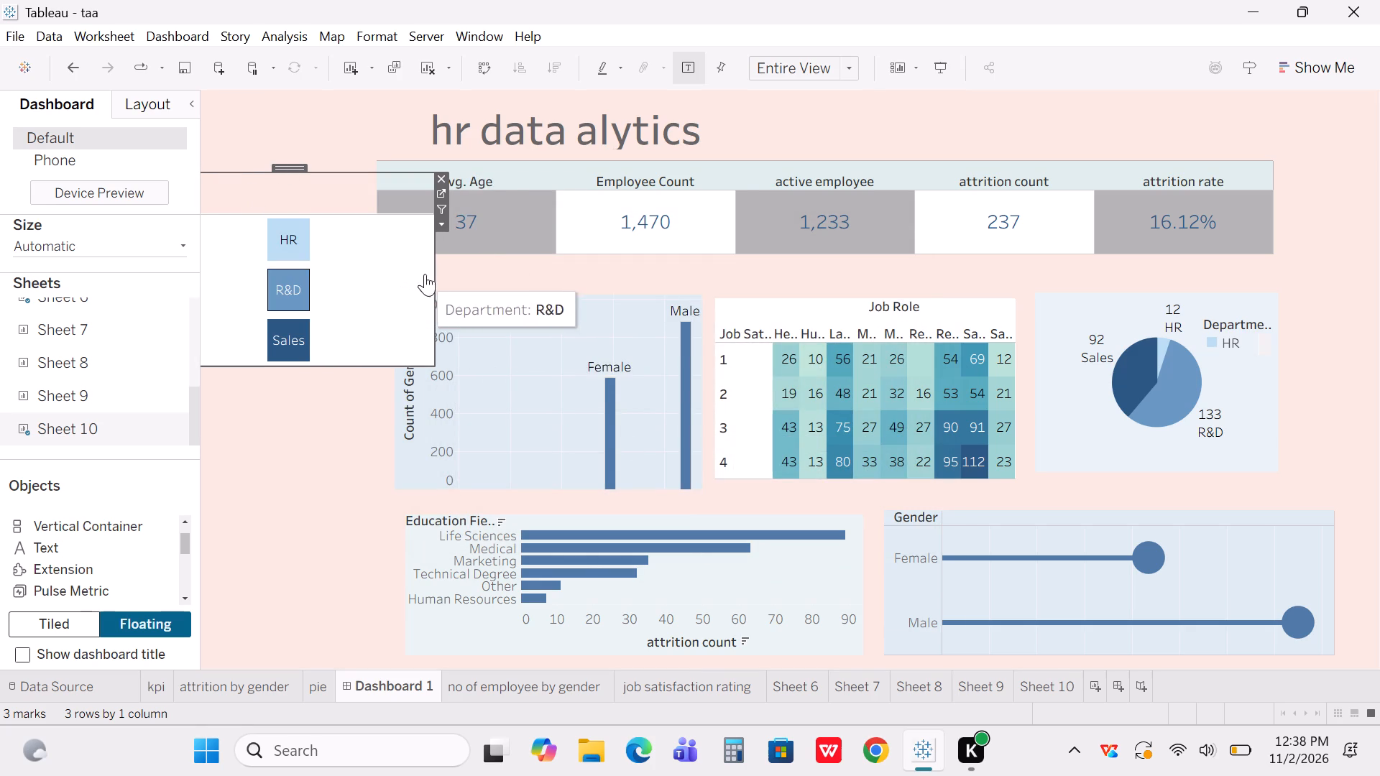
{"action": "left_click_drag", "start_coordinate": [287, 166], "coordinate": [411, 162]}
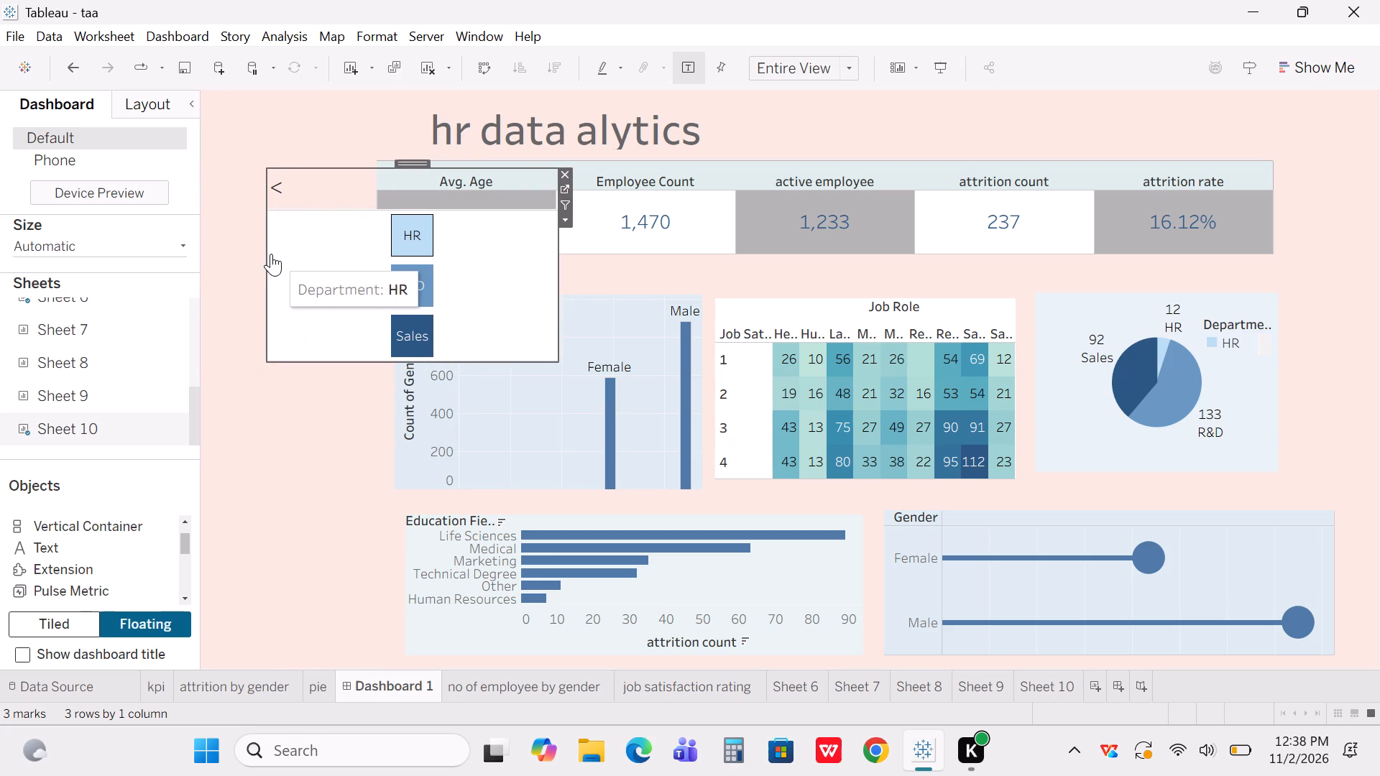
{"action": "left_click", "coordinate": [300, 248]}
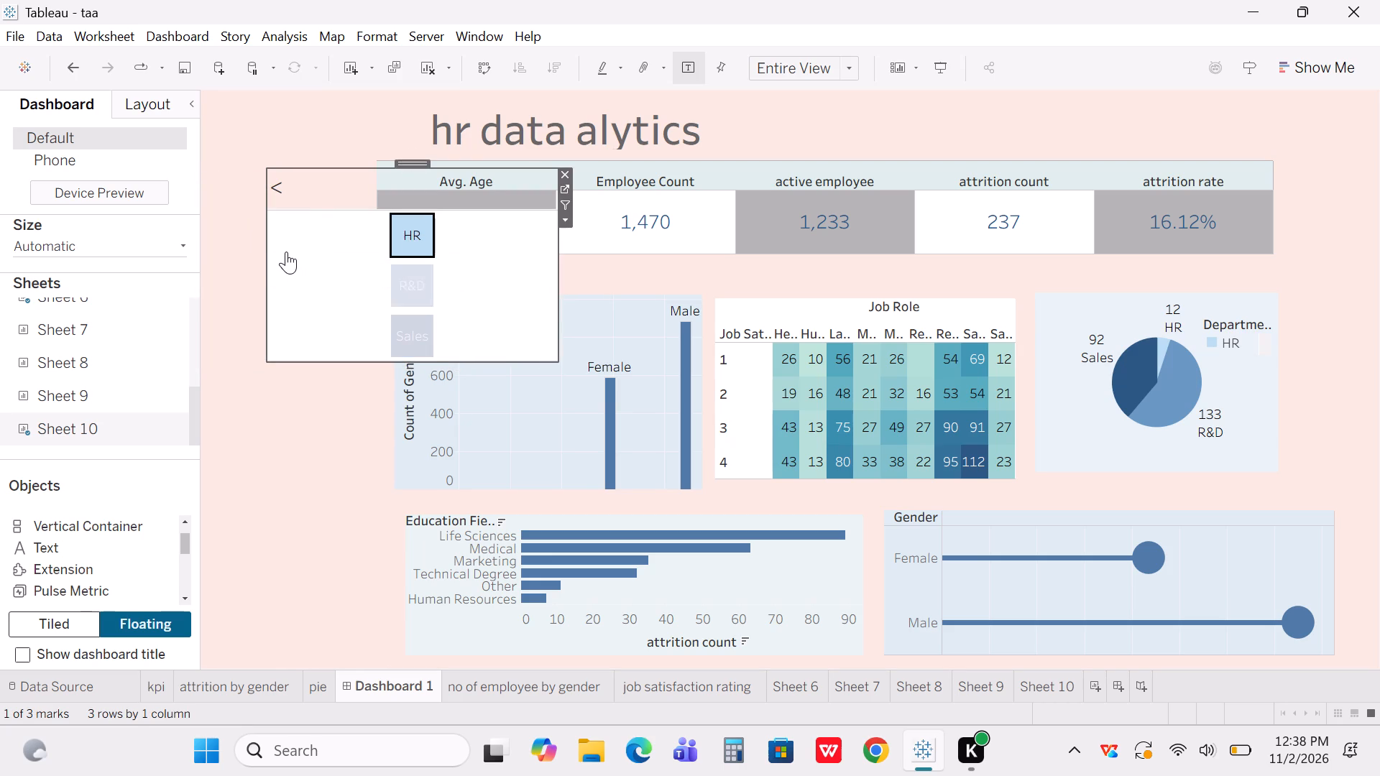
{"action": "left_click", "coordinate": [290, 226]}
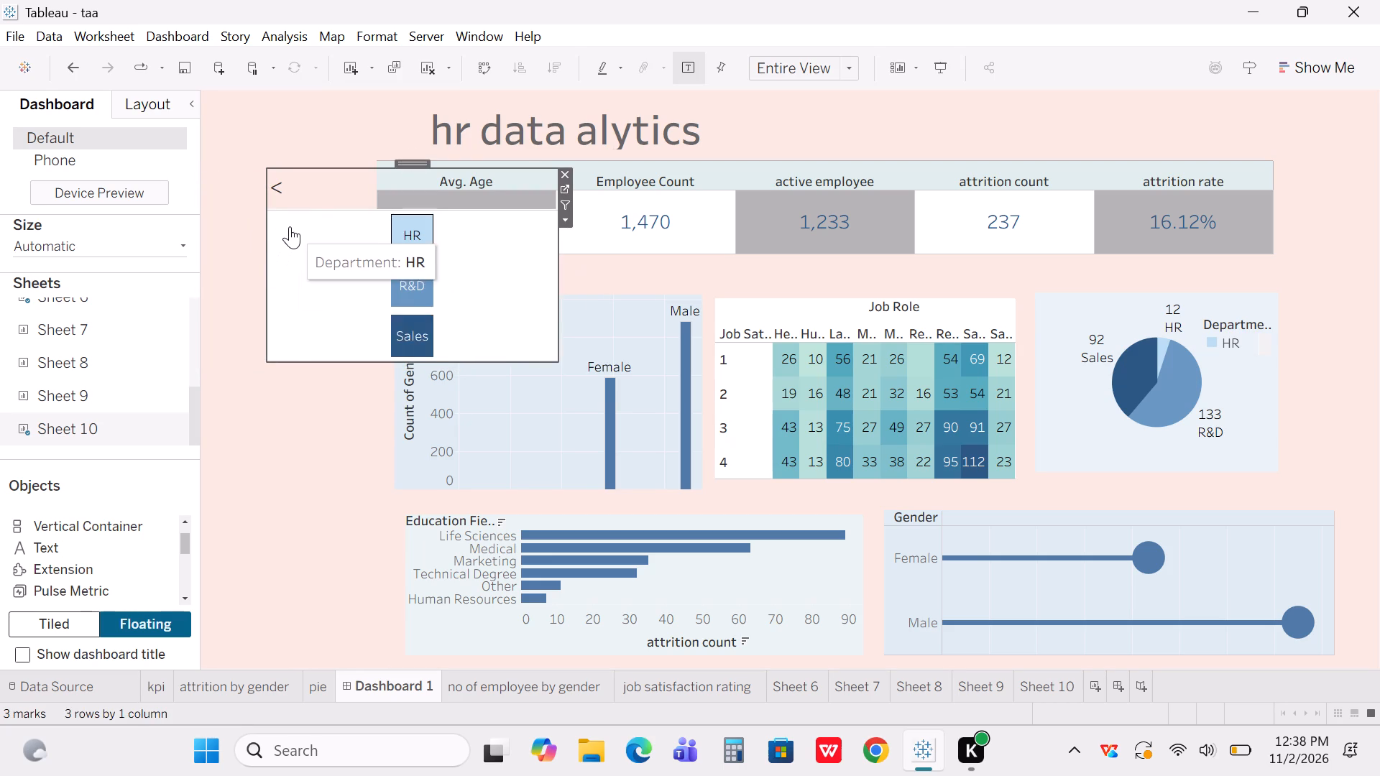
{"action": "left_click", "coordinate": [293, 402]}
{"action": "left_click_drag", "start_coordinate": [310, 301], "coordinate": [283, 299]}
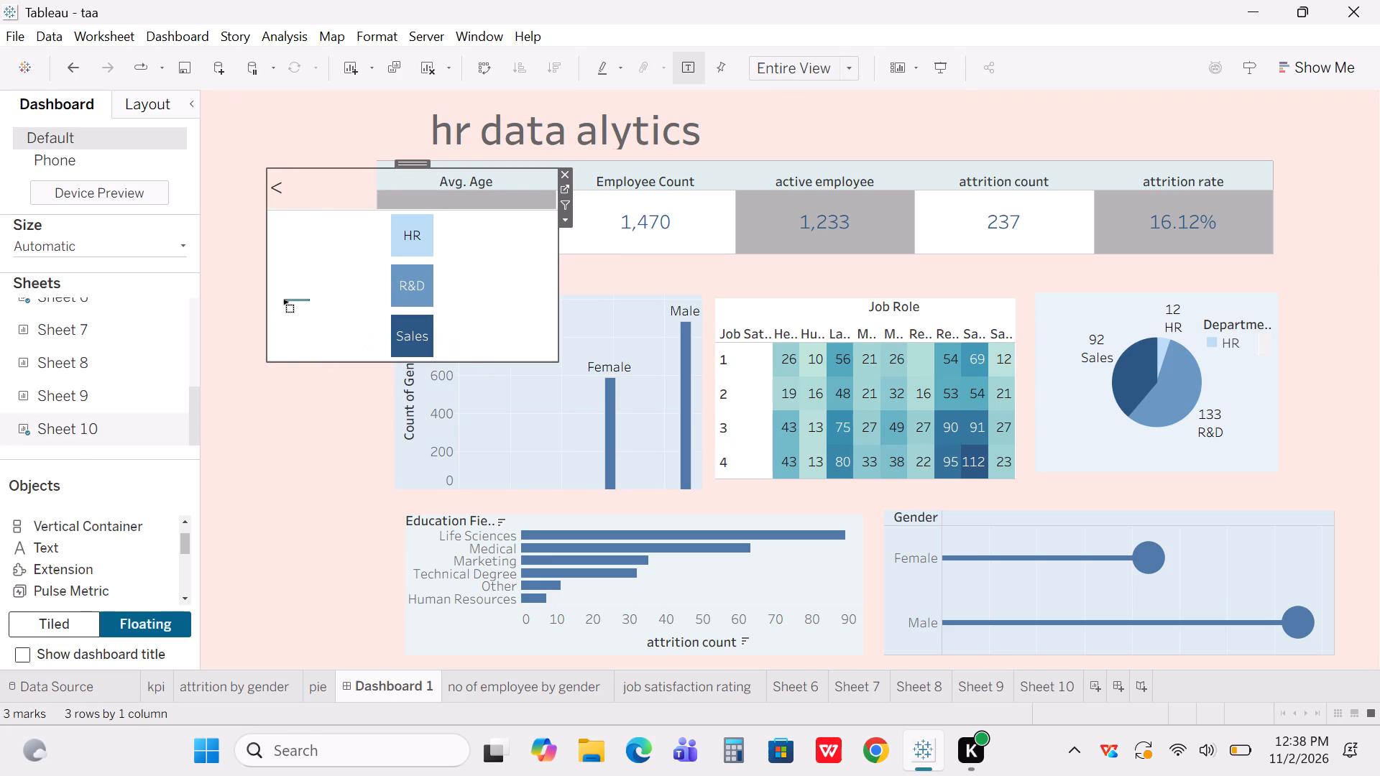
{"action": "left_click_drag", "start_coordinate": [283, 299], "coordinate": [267, 297]}
{"action": "left_click_drag", "start_coordinate": [264, 285], "coordinate": [290, 285]}
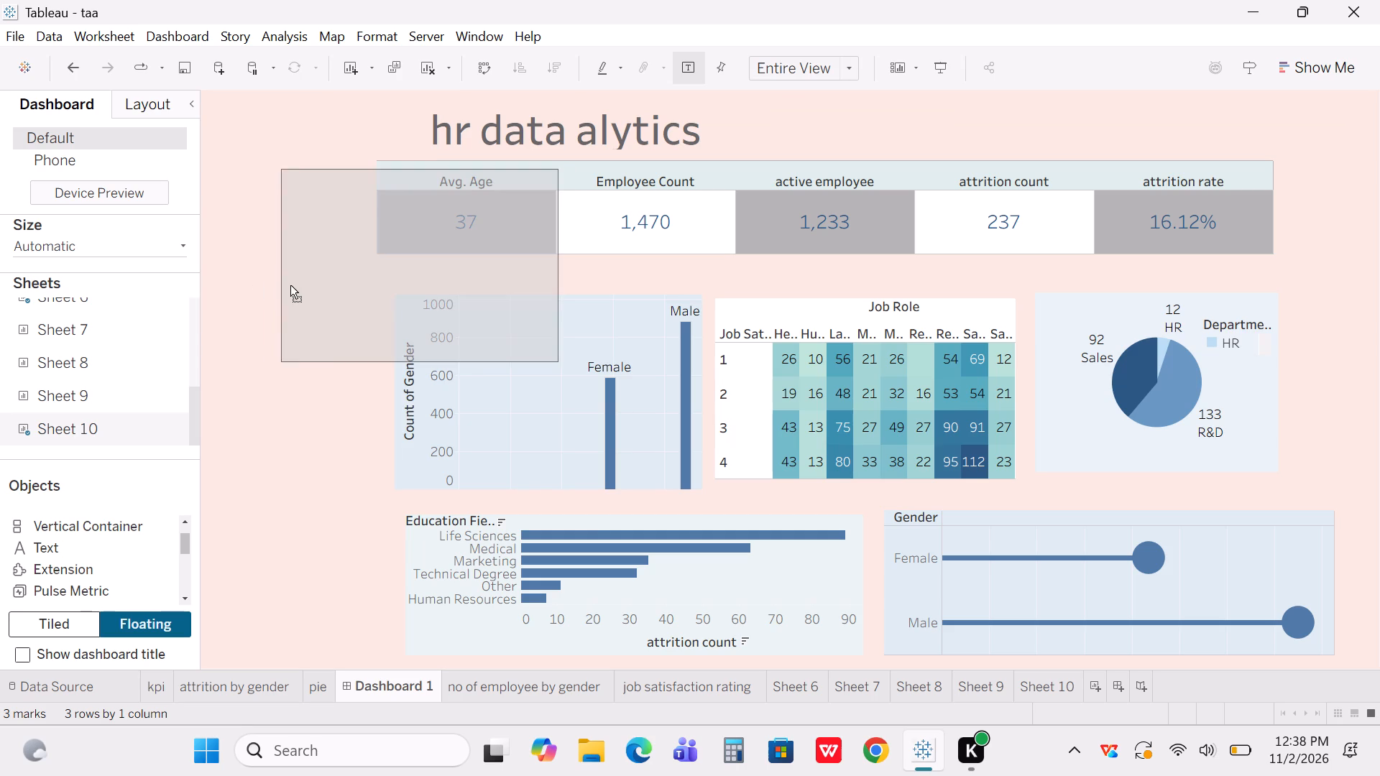
{"action": "left_click_drag", "start_coordinate": [290, 285], "coordinate": [344, 286]}
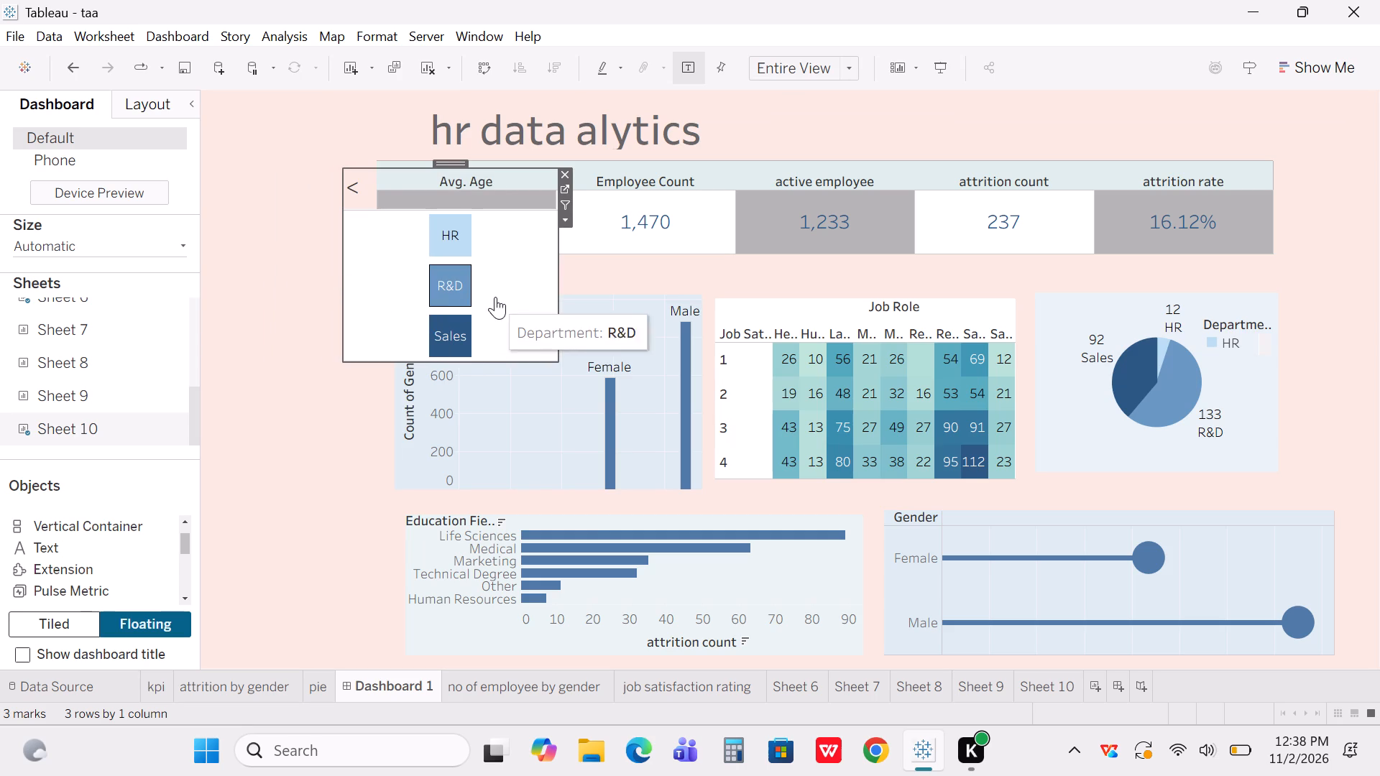
{"action": "left_click_drag", "start_coordinate": [559, 274], "coordinate": [485, 273]}
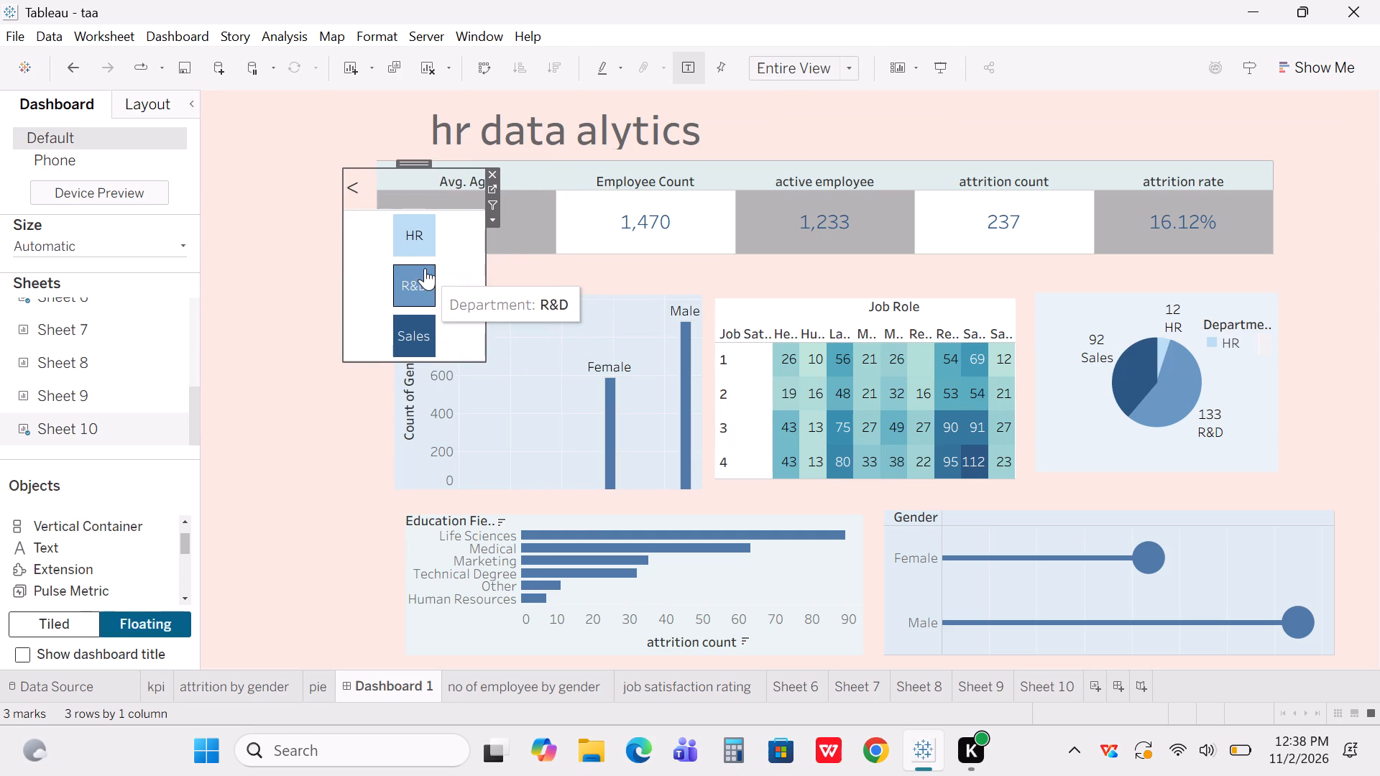
Move the floating Sheet 10 view into the empty margin beside the Avg. Age KPI, clear of the KPI table.
{"action": "left_click_drag", "start_coordinate": [425, 268], "coordinate": [413, 170]}
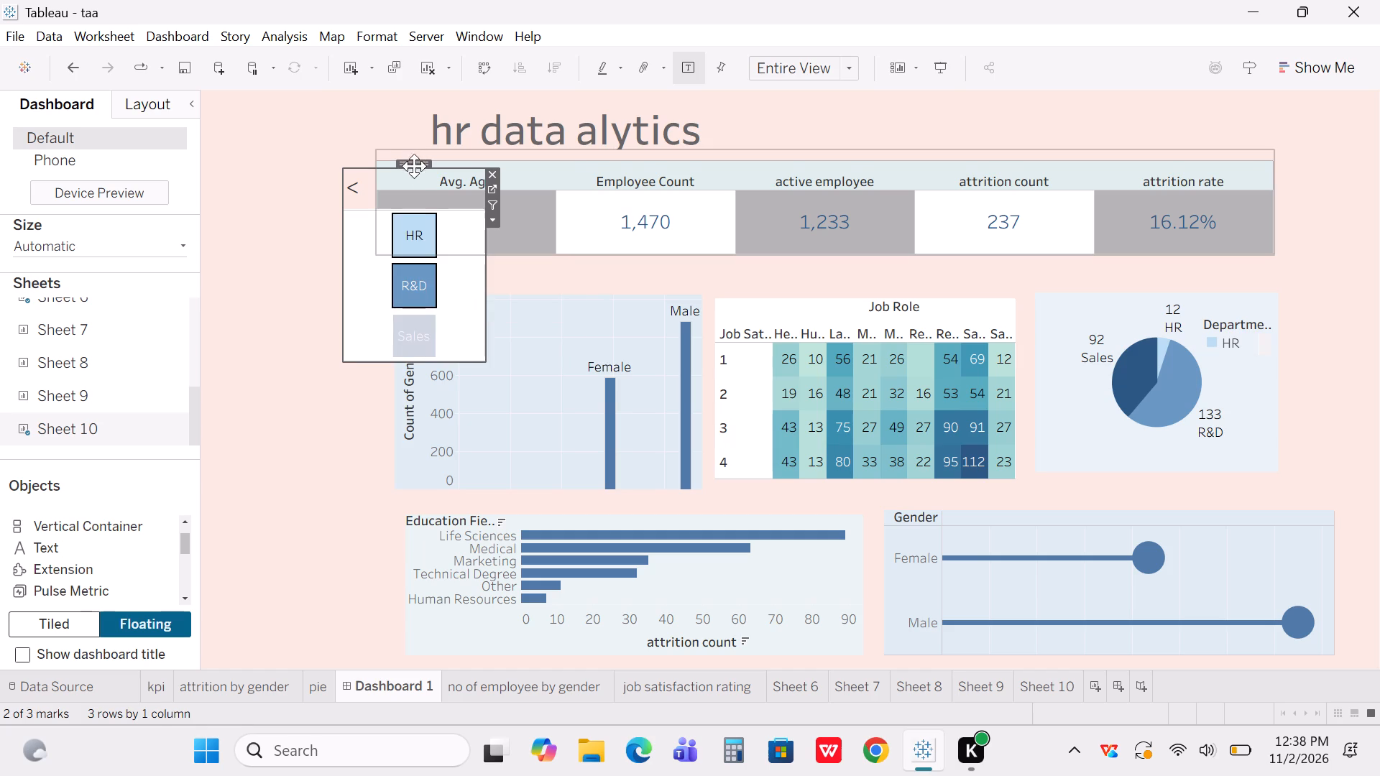
{"action": "left_click_drag", "start_coordinate": [414, 169], "coordinate": [358, 164]}
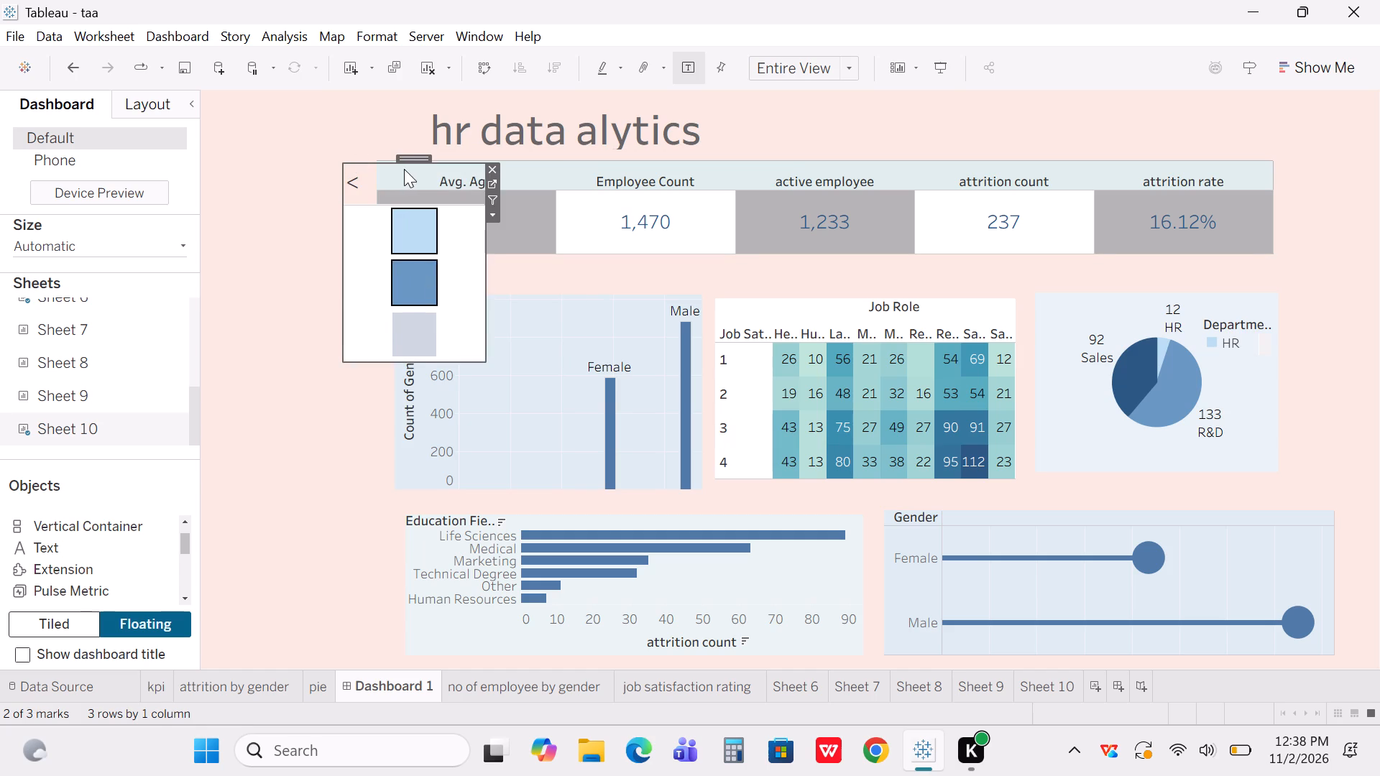
{"action": "left_click_drag", "start_coordinate": [414, 161], "coordinate": [293, 142]}
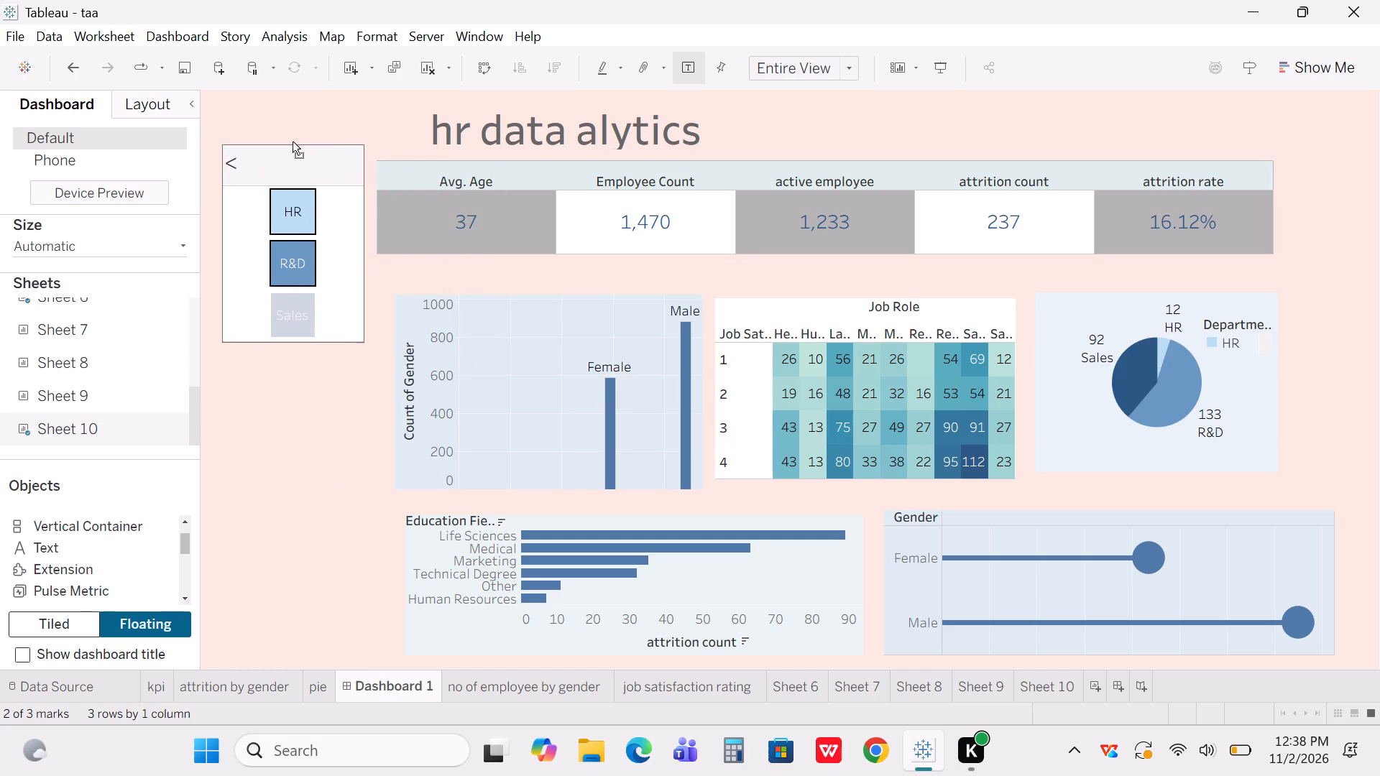
{"action": "left_click_drag", "start_coordinate": [293, 142], "coordinate": [285, 141]}
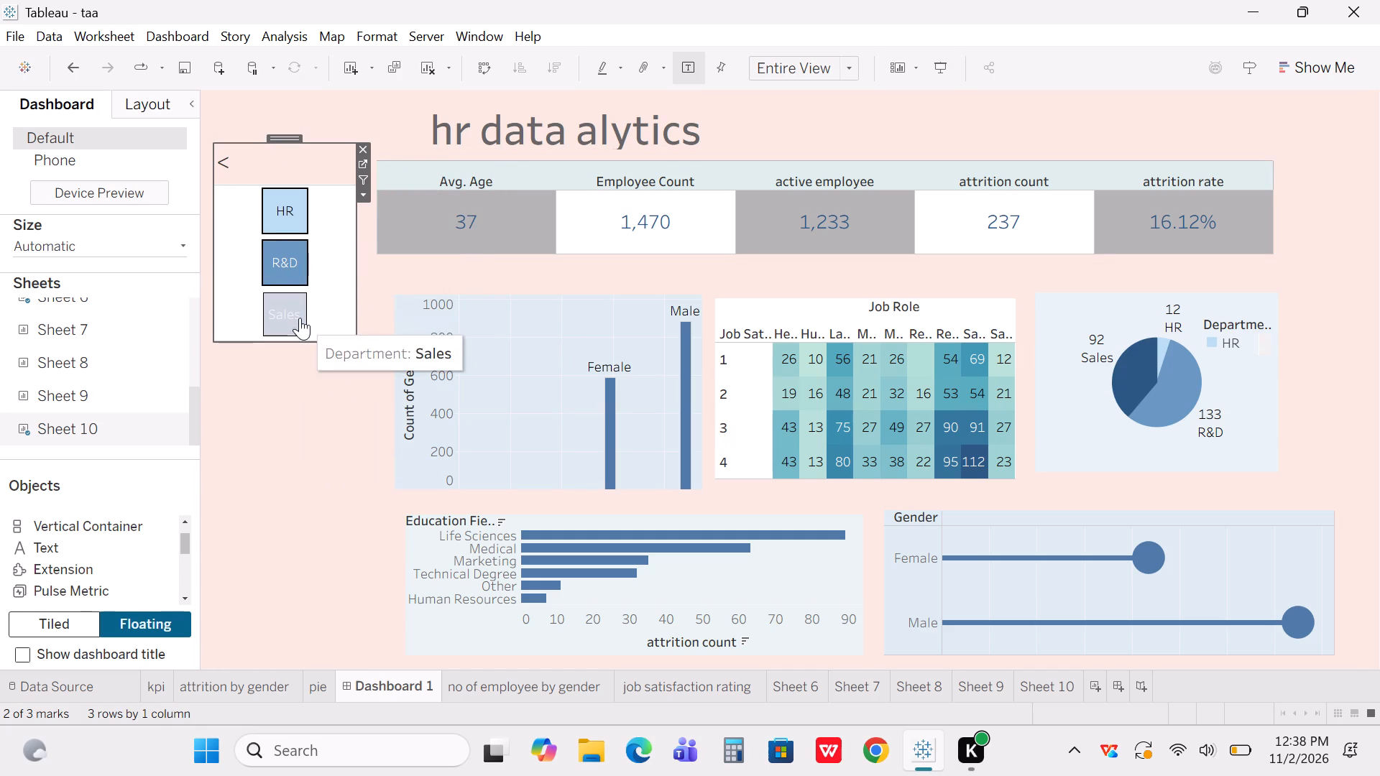
Stretch the Sheet 10 view downward until its bottom edge reaches the level of the Education Field chart.
{"action": "left_click_drag", "start_coordinate": [287, 340], "coordinate": [317, 594]}
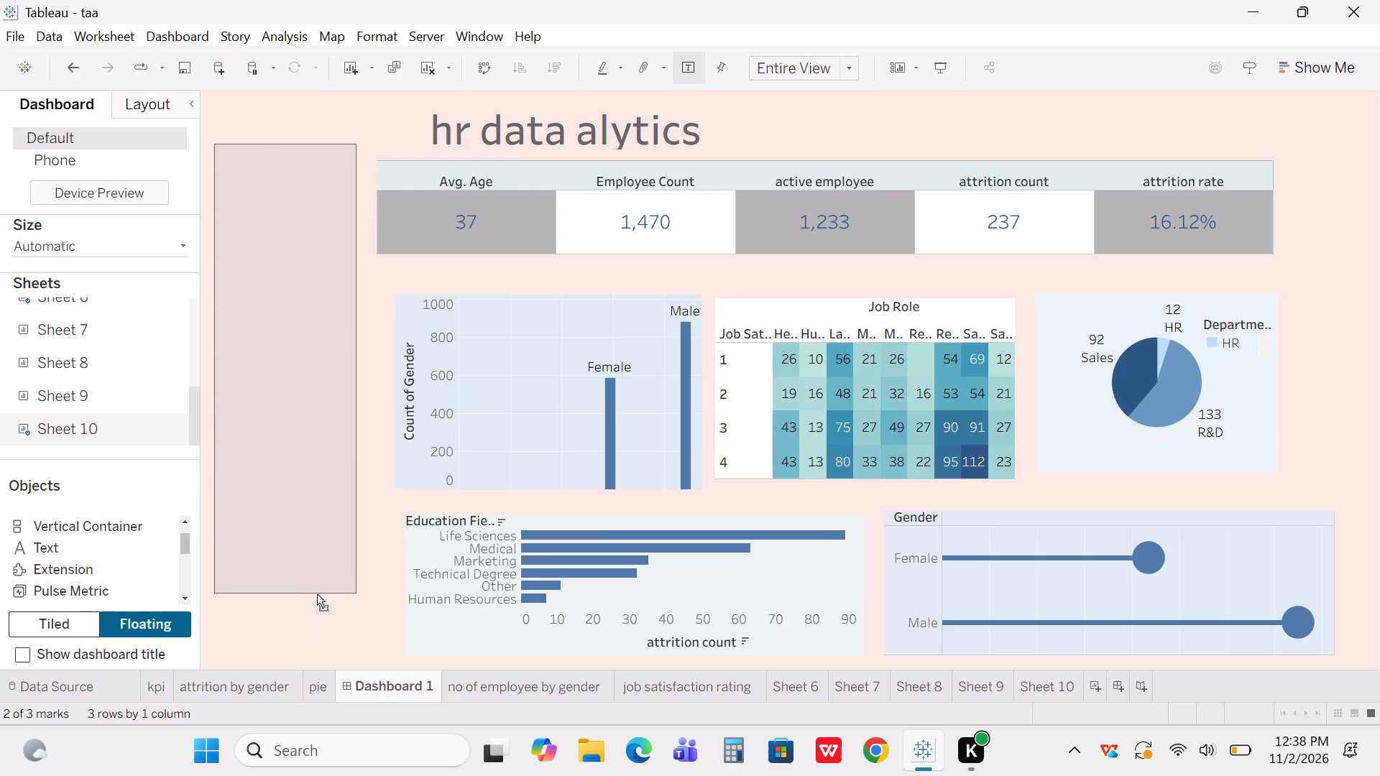
{"action": "left_click_drag", "start_coordinate": [317, 594], "coordinate": [318, 594]}
{"action": "left_click", "coordinate": [390, 606]}
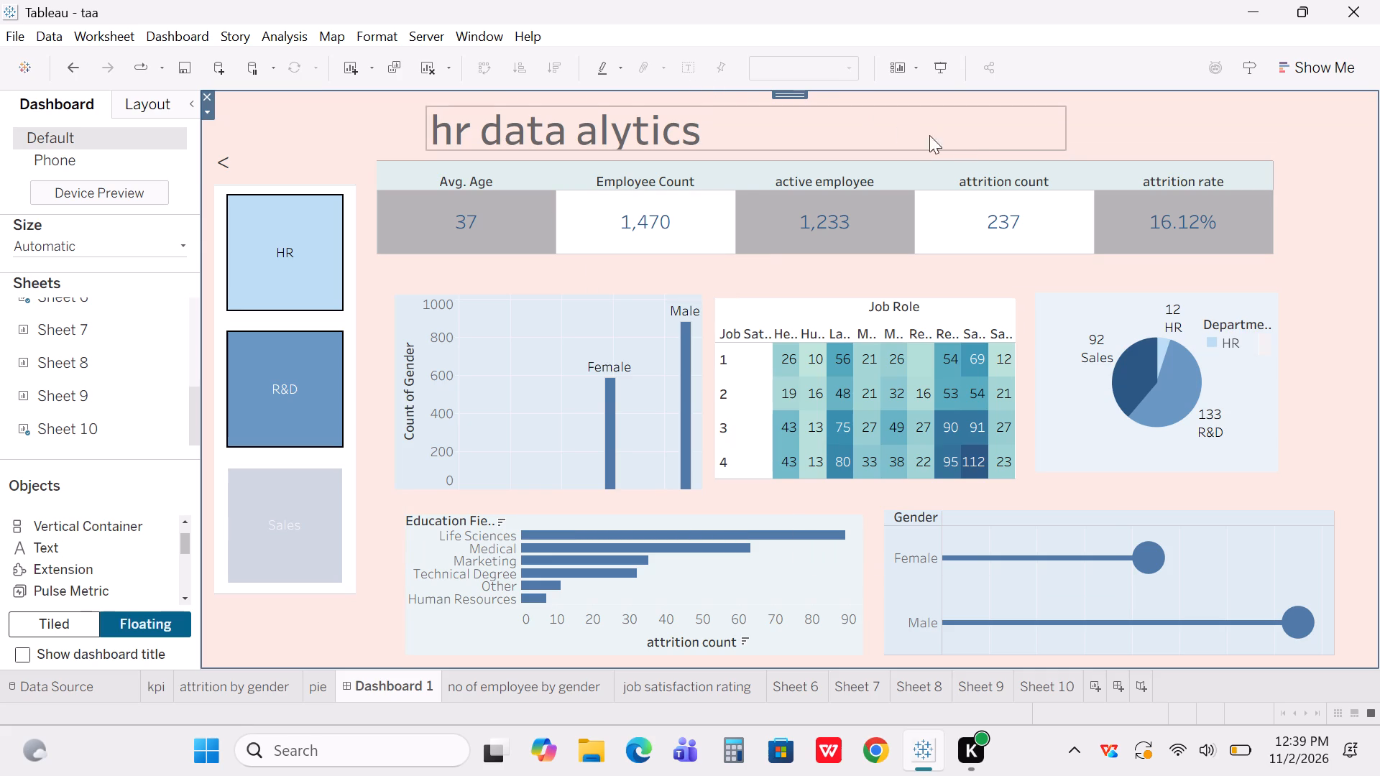
{"action": "left_click", "coordinate": [326, 636]}
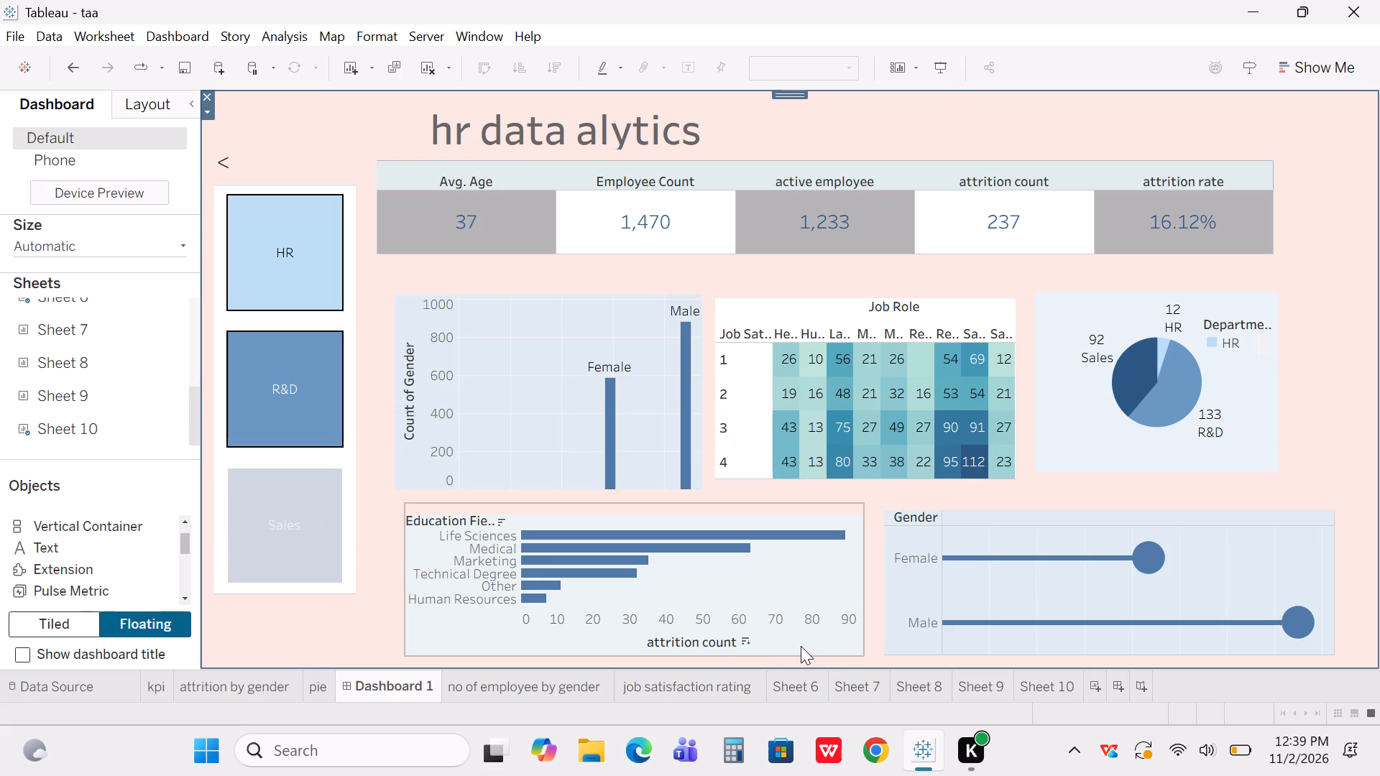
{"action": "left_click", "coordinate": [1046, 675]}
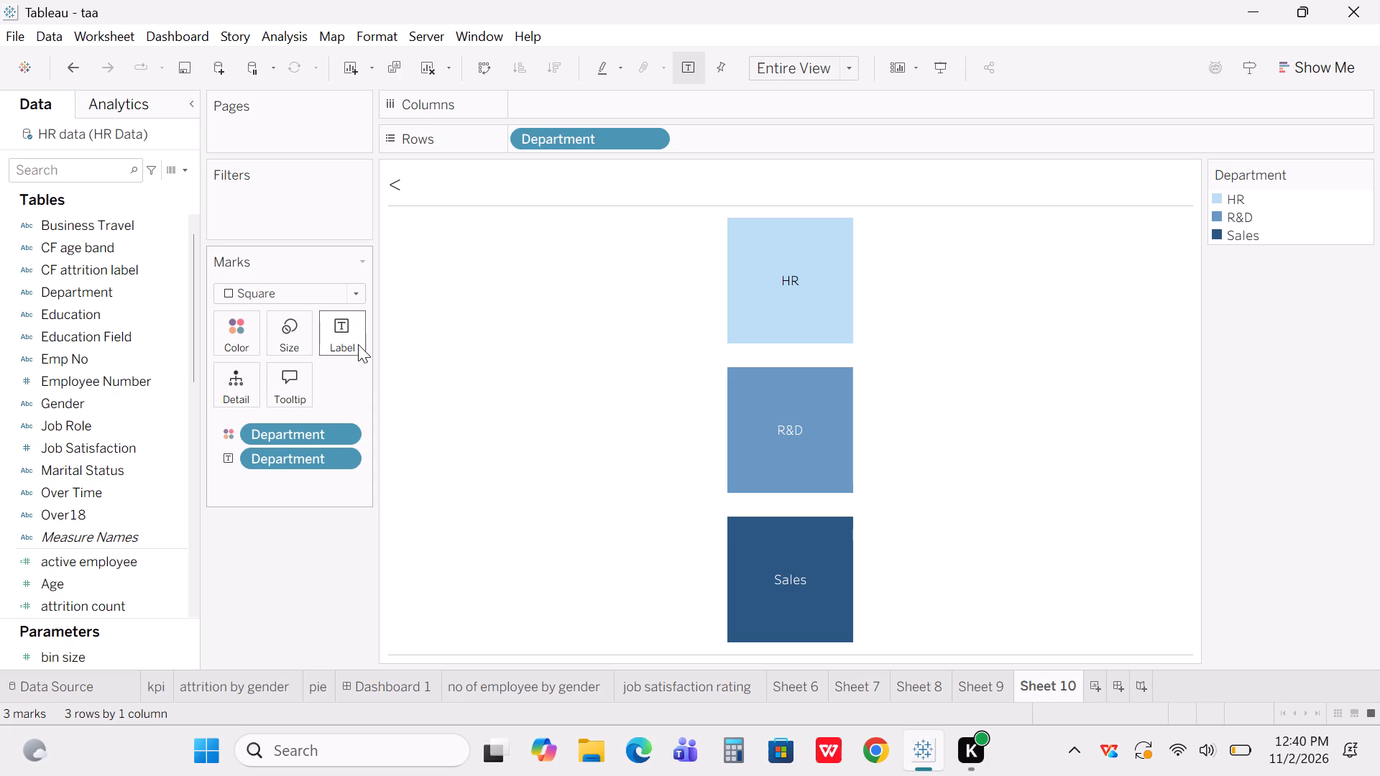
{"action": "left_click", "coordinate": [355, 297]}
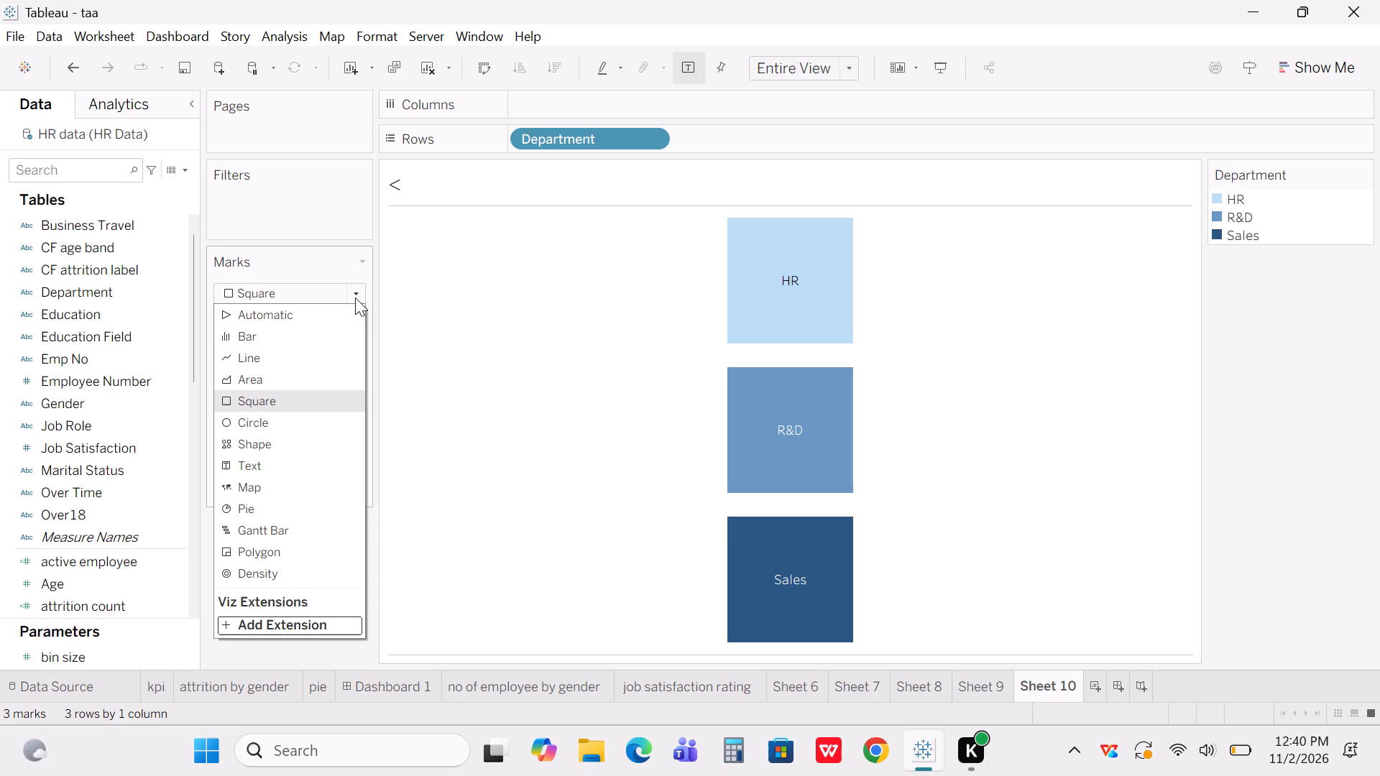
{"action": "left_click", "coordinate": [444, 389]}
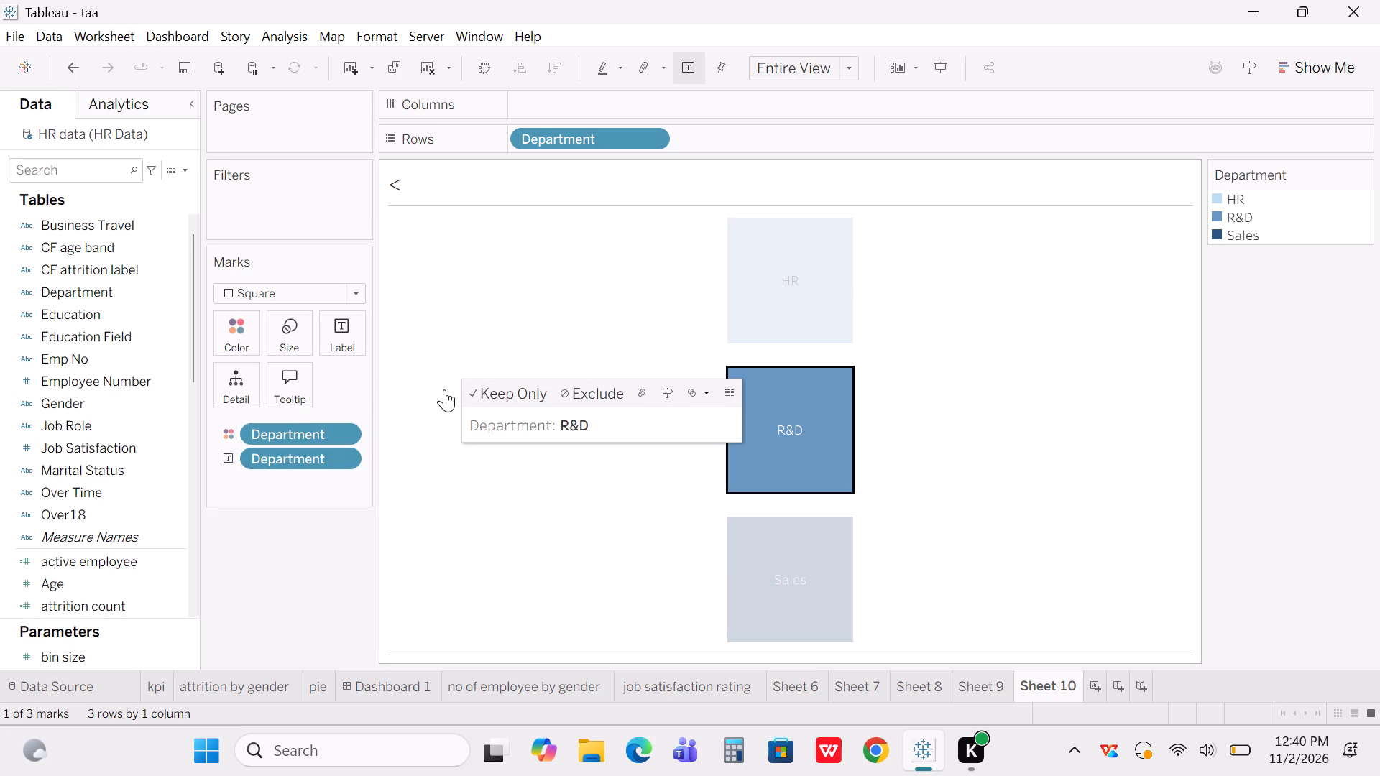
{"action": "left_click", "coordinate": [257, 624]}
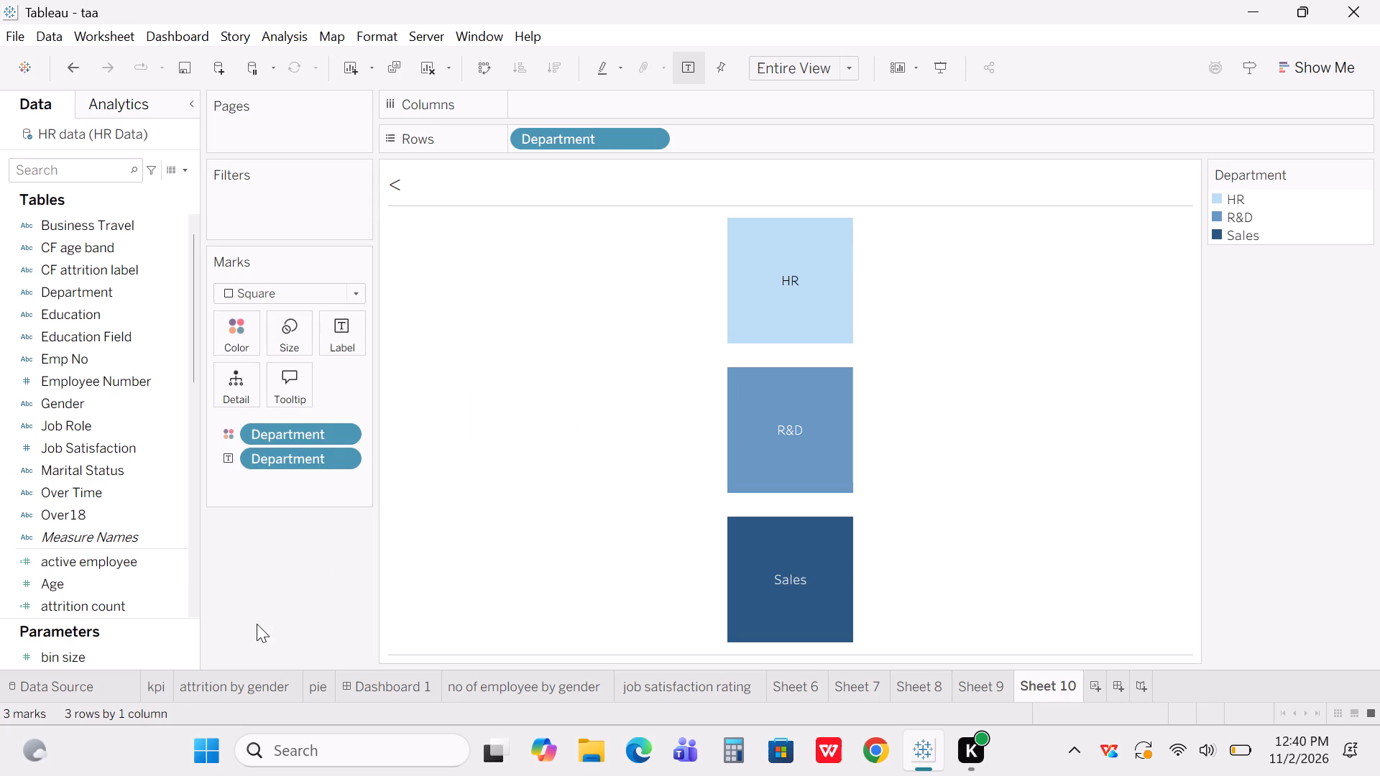
Return to Dashboard 1 and save the workbook.
{"action": "left_click", "coordinate": [393, 678]}
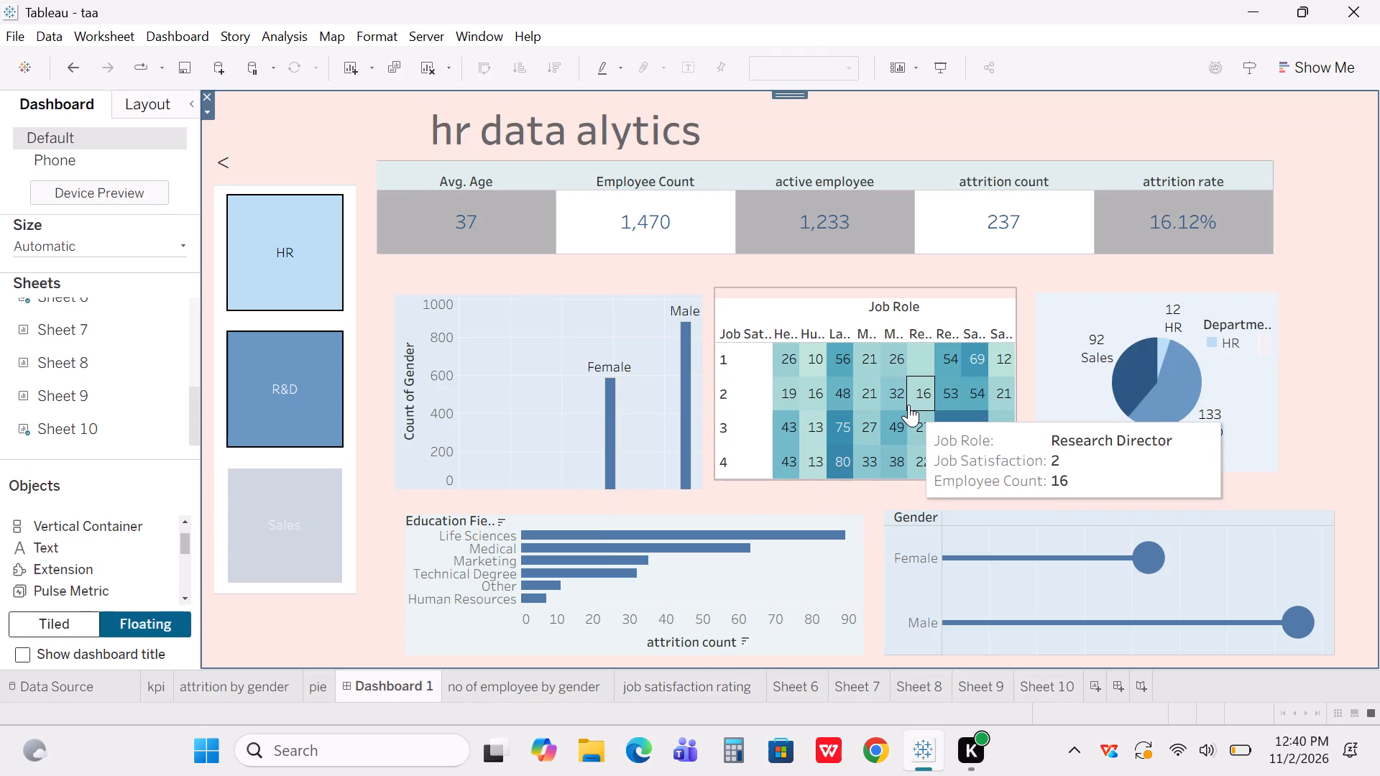
{"action": "key", "text": "ctrl+s"}
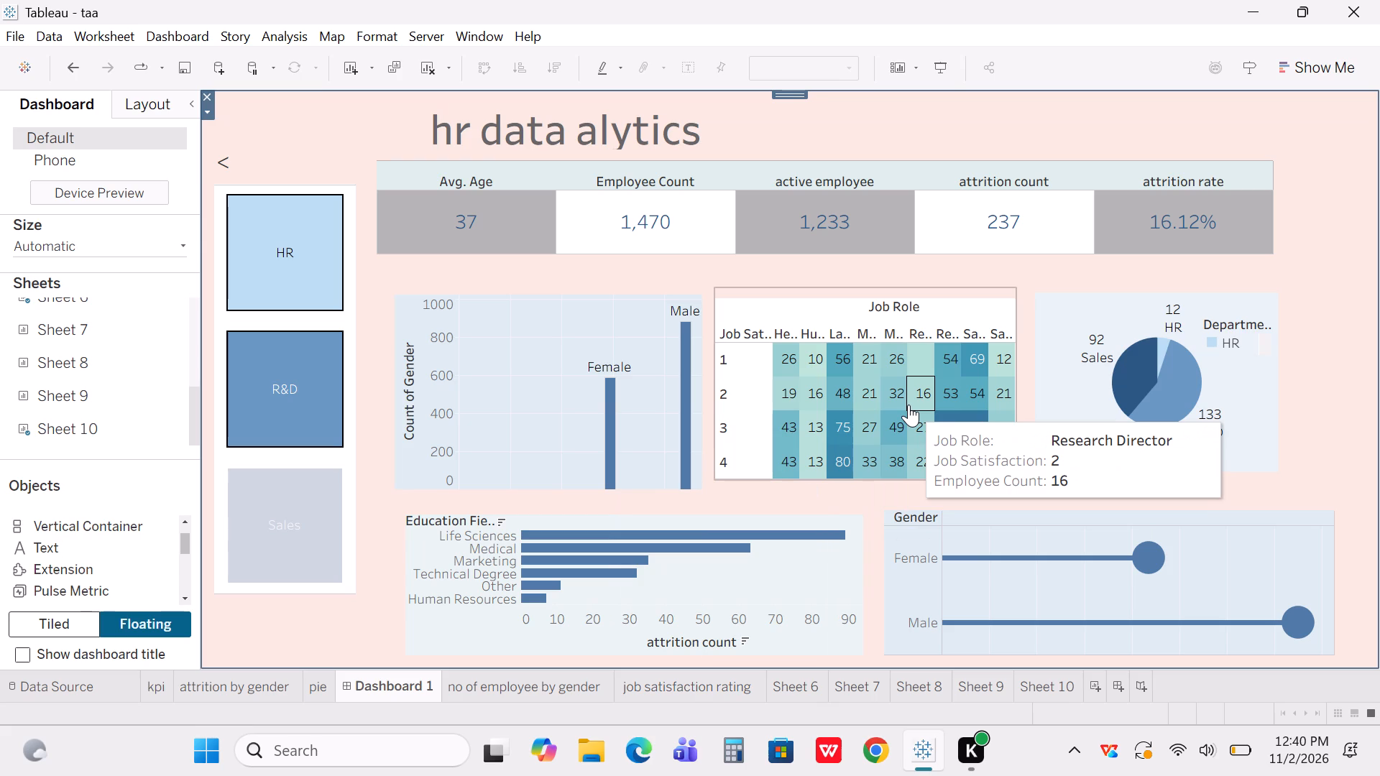
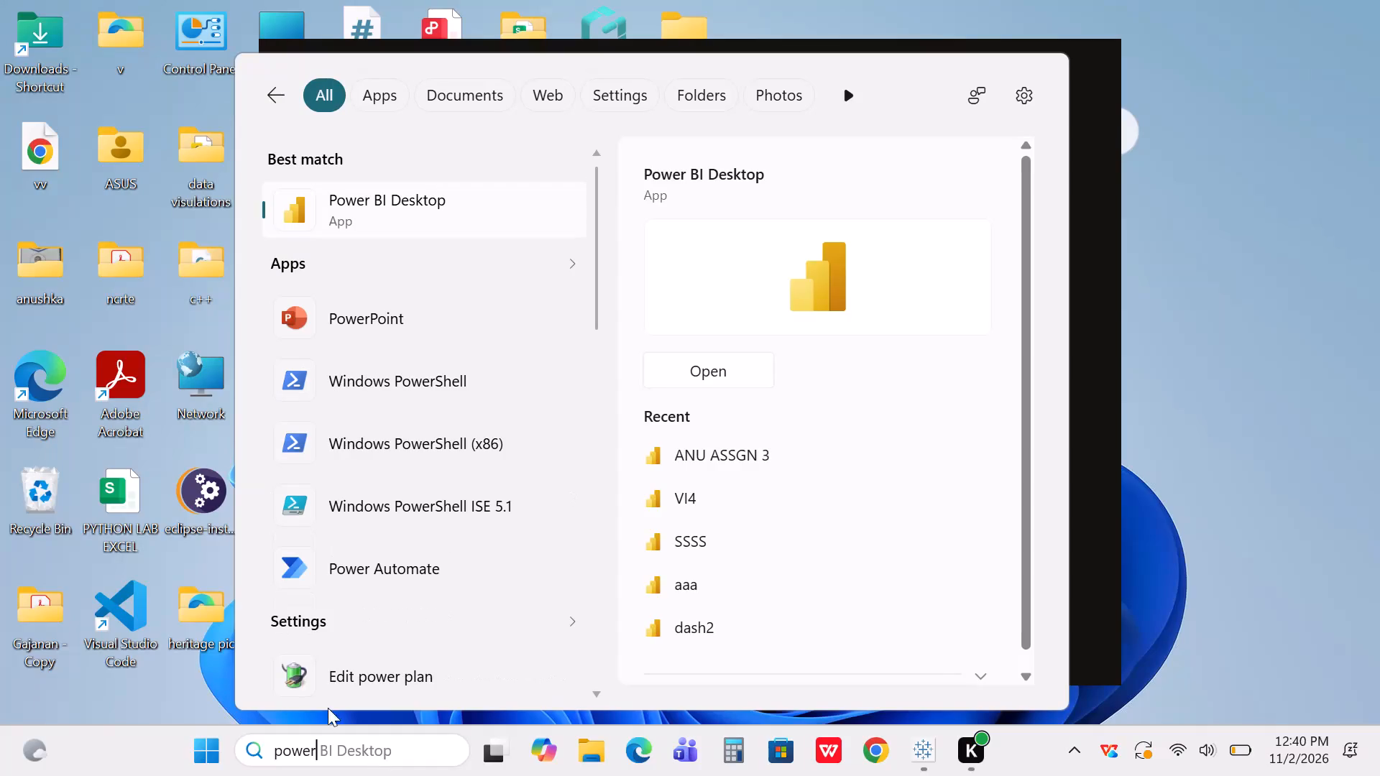
Launch Power BI Desktop, dismiss the sign-in notice, and start a blank report.
{"action": "double_click", "coordinate": [444, 214]}
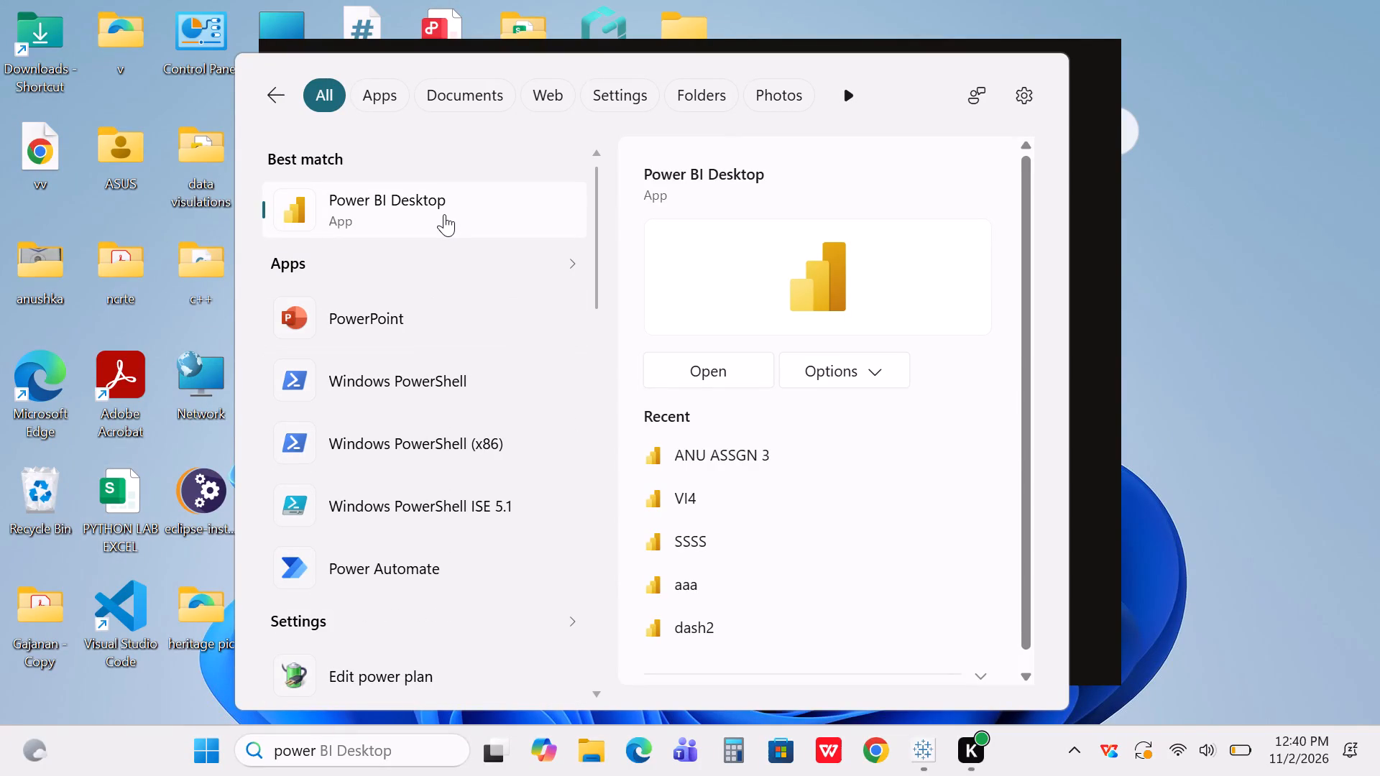
{"action": "double_click", "coordinate": [392, 203]}
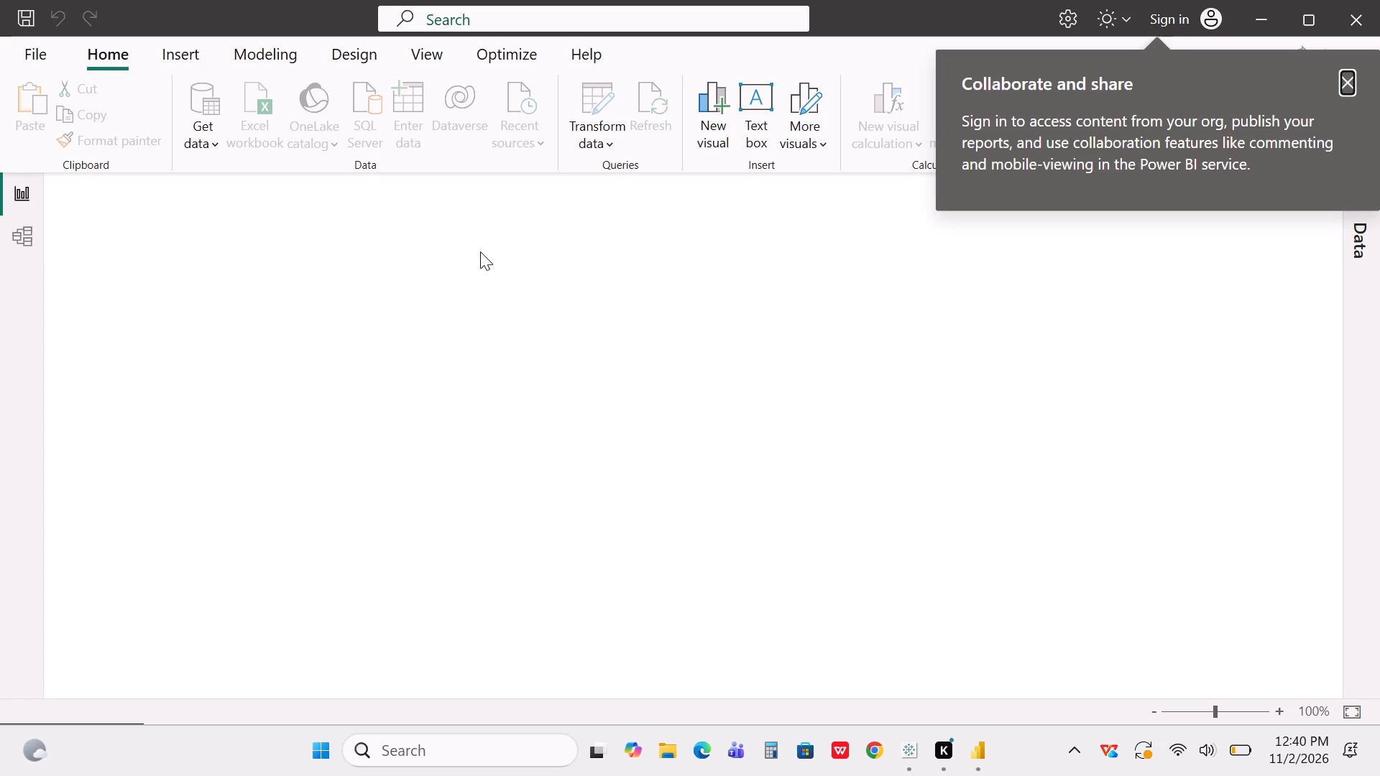
{"action": "left_click", "coordinate": [1350, 76]}
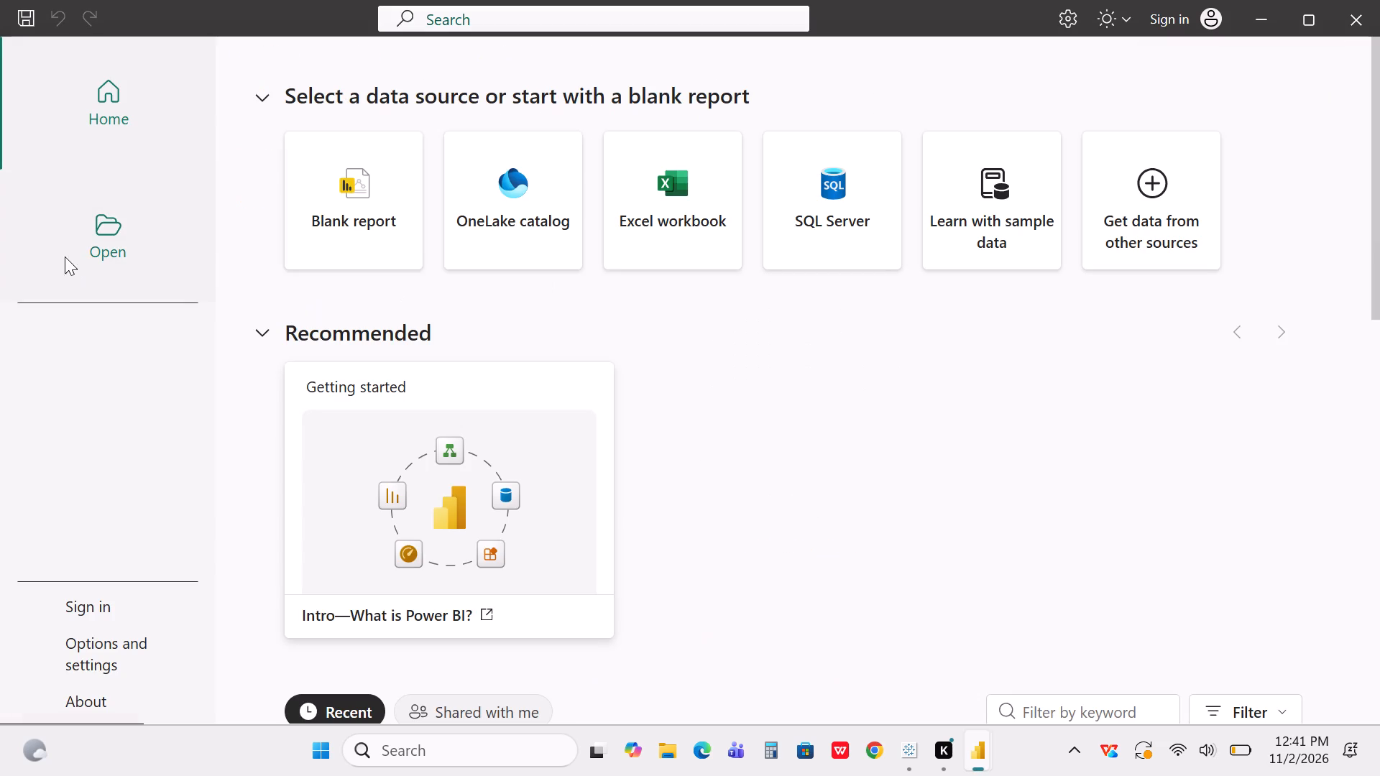
{"action": "left_click", "coordinate": [337, 228]}
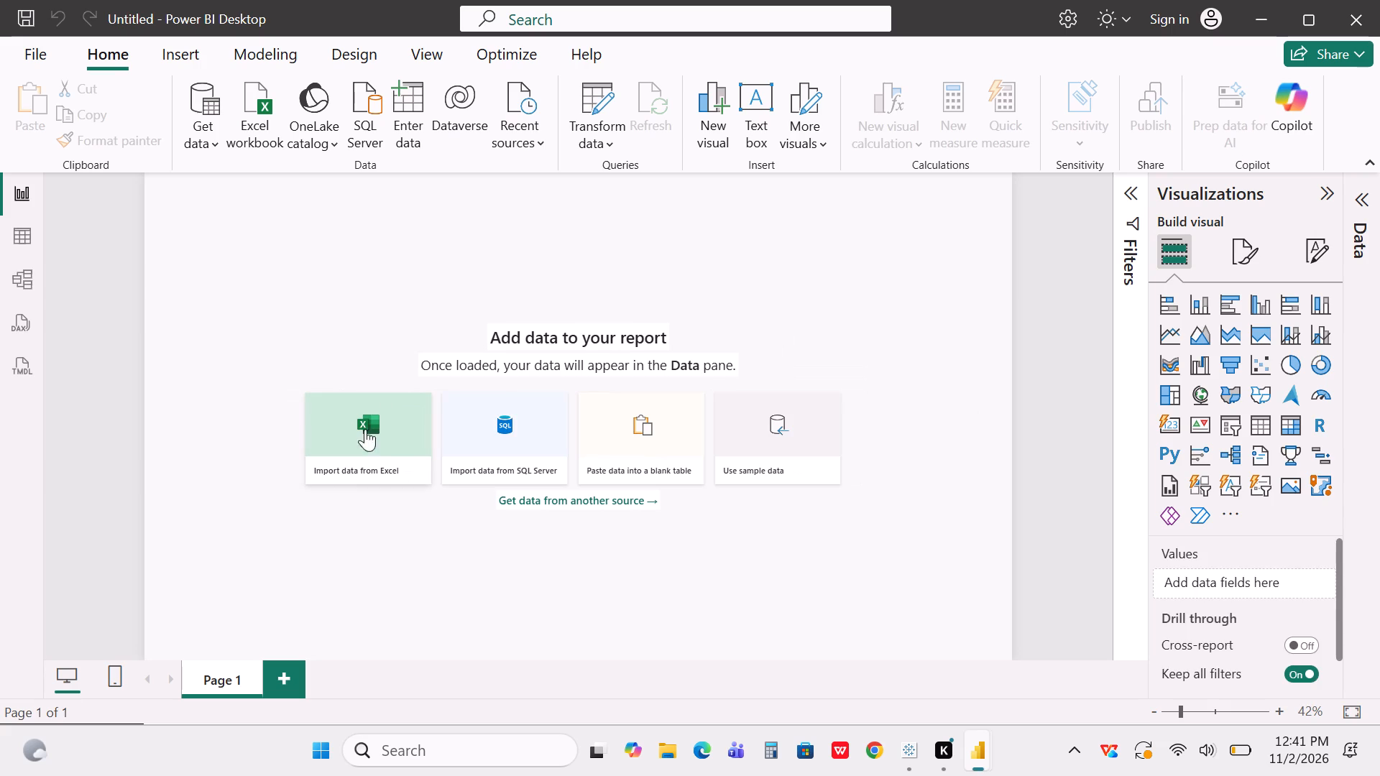
Choose the HR Data workbook from the Downloads folder as the Excel source to import into the blank report.
{"action": "left_click", "coordinate": [369, 436]}
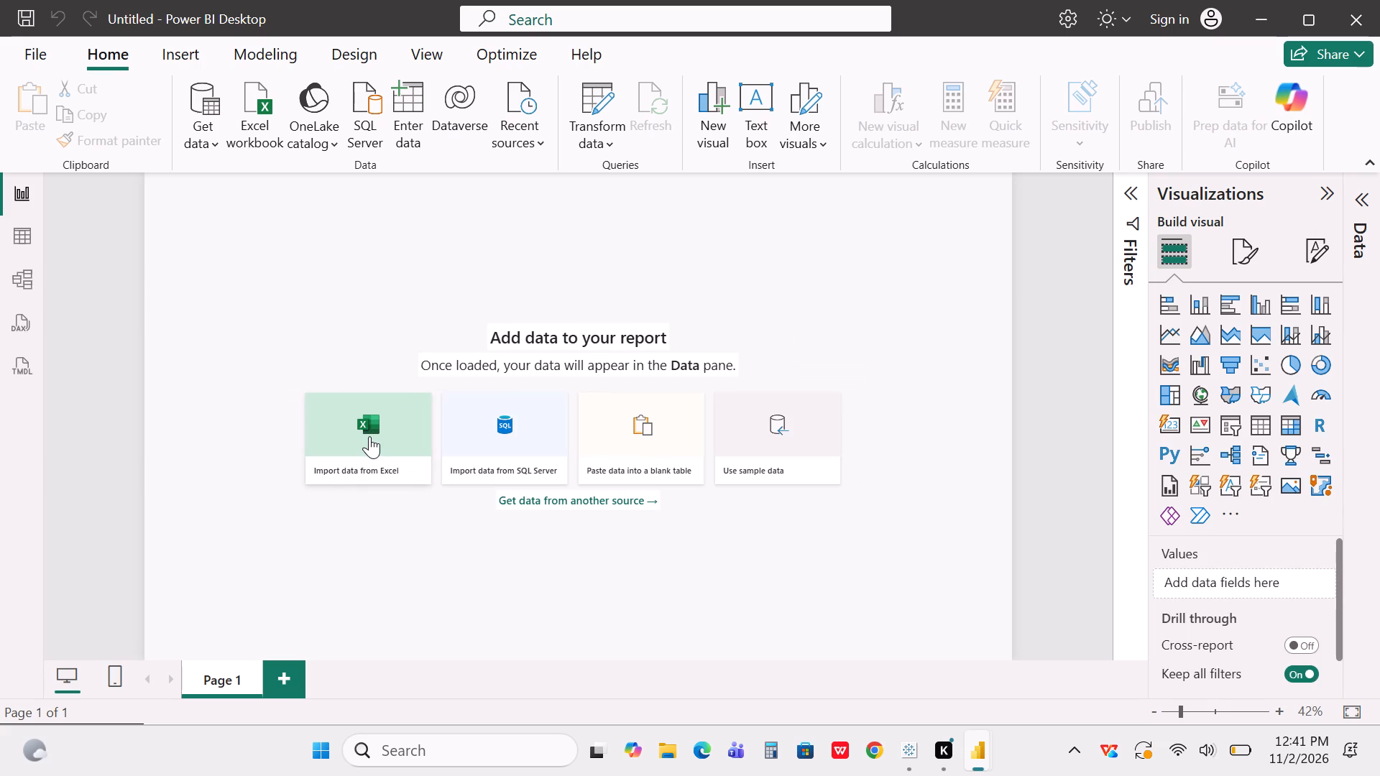
{"action": "left_click", "coordinate": [369, 436]}
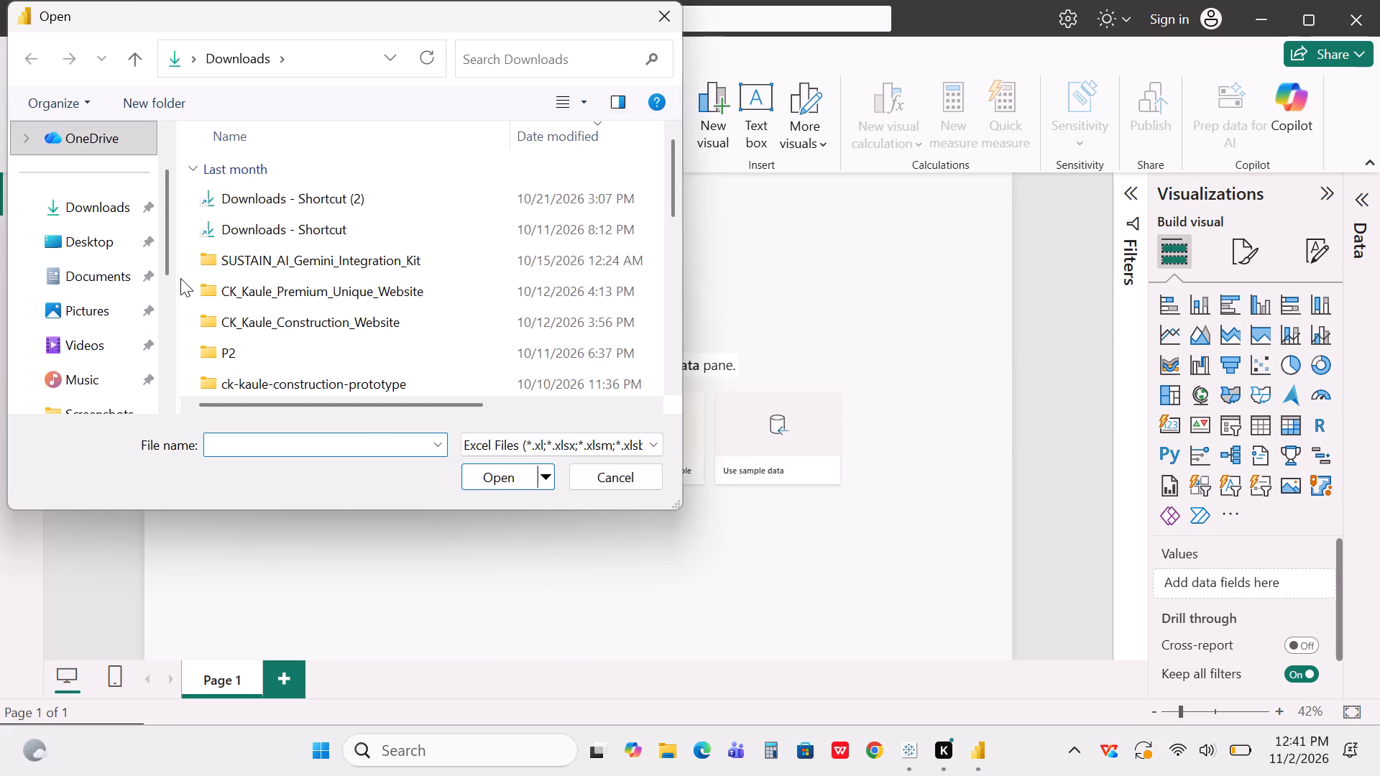
{"action": "left_click", "coordinate": [119, 211]}
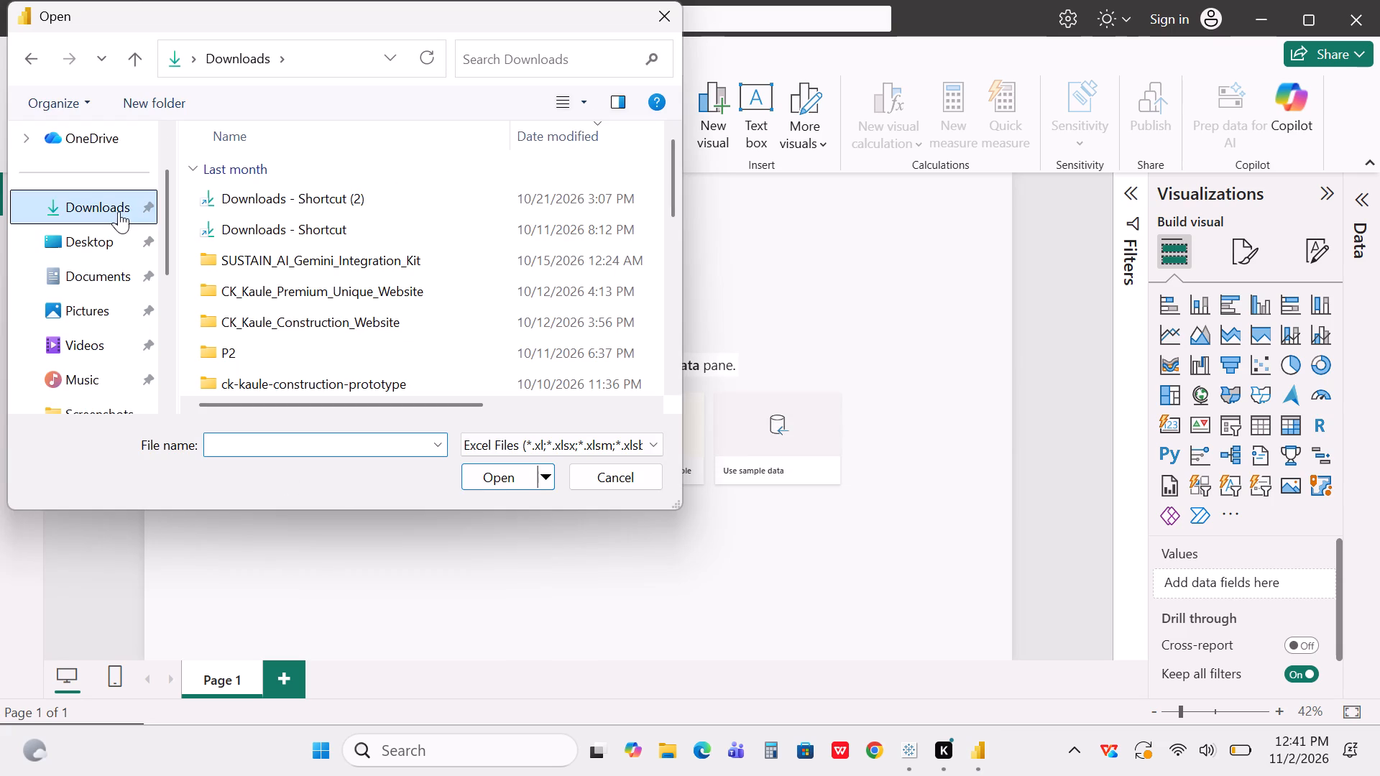
{"action": "scroll", "coordinate": [296, 274], "scroll_direction": "down", "scroll_amount": 10}
{"action": "scroll", "coordinate": [296, 274], "scroll_direction": "up", "scroll_amount": 3}
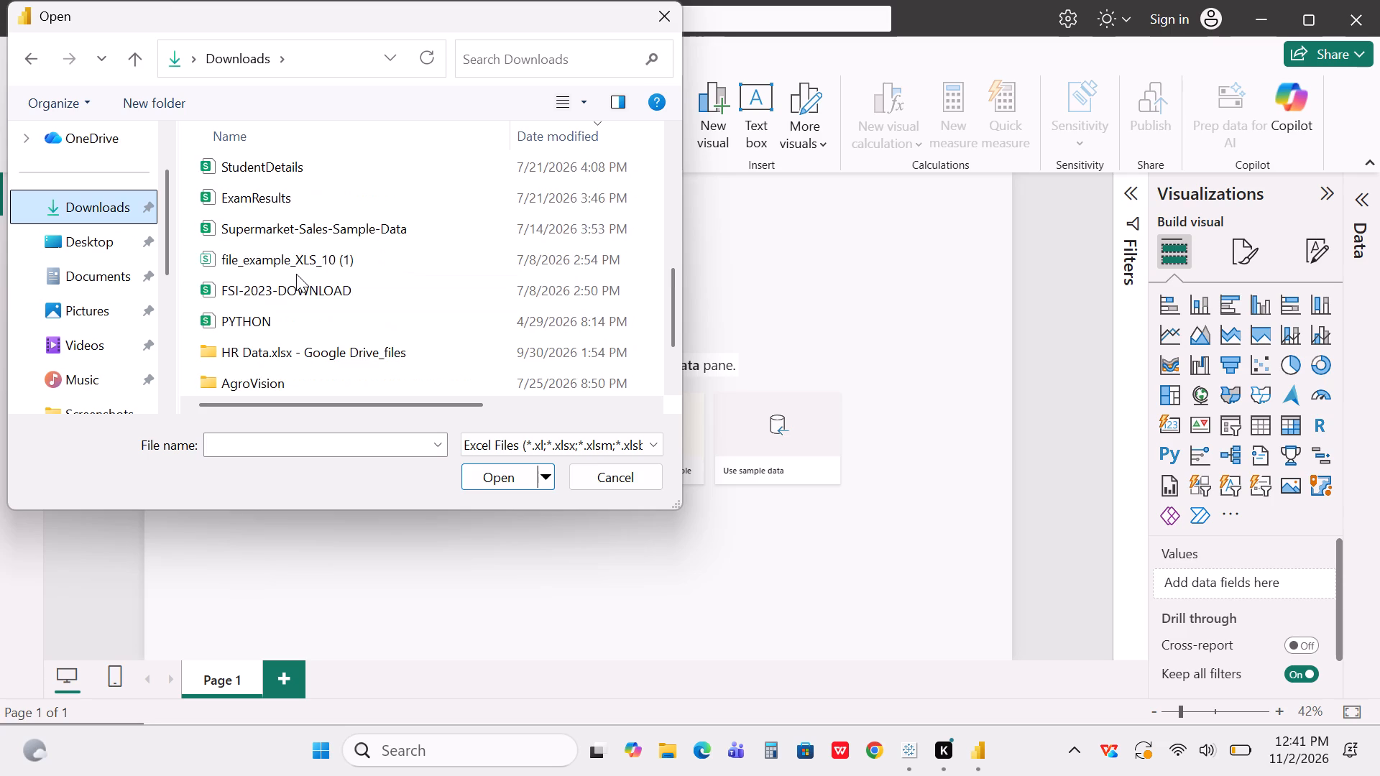
{"action": "scroll", "coordinate": [296, 274], "scroll_direction": "up", "scroll_amount": 7}
{"action": "scroll", "coordinate": [296, 274], "scroll_direction": "down", "scroll_amount": 4}
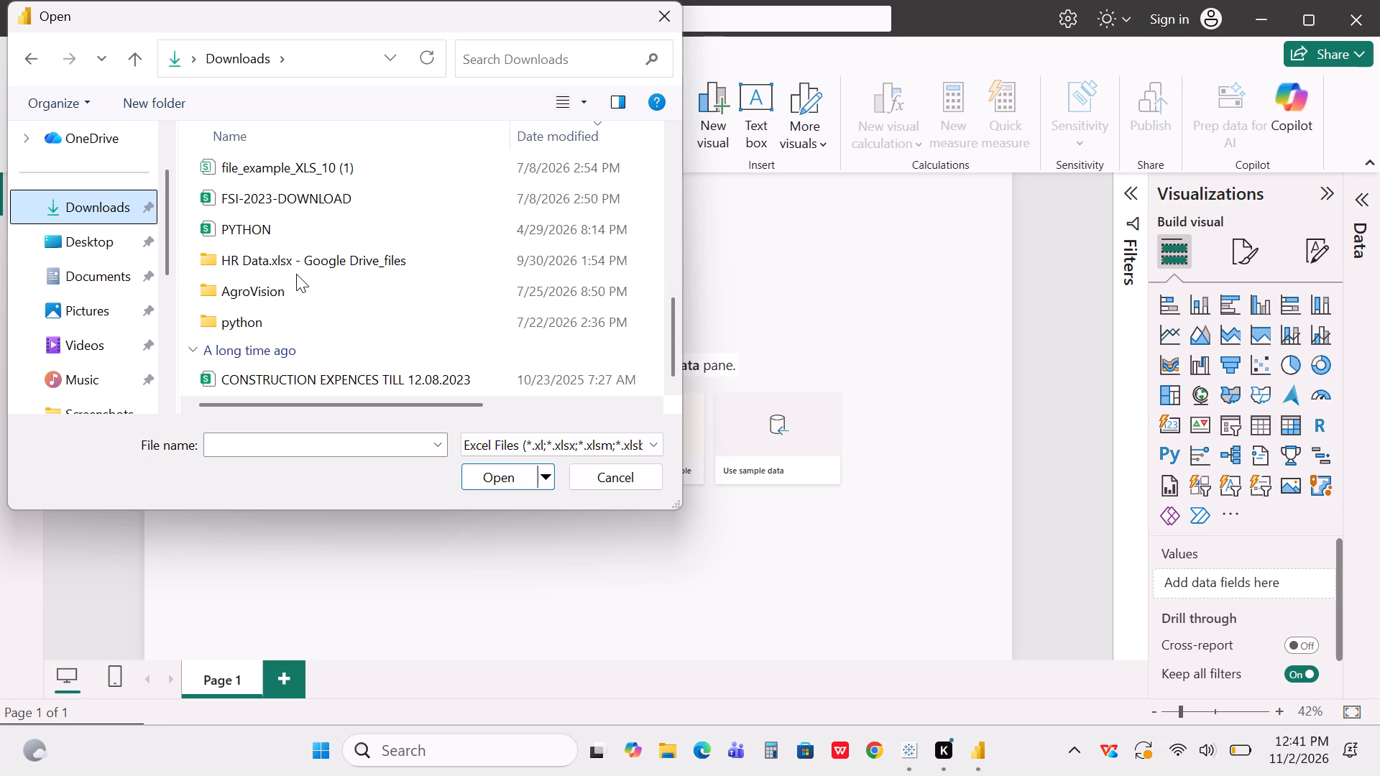
{"action": "scroll", "coordinate": [291, 253], "scroll_direction": "up", "scroll_amount": 4}
{"action": "scroll", "coordinate": [291, 253], "scroll_direction": "down", "scroll_amount": 1}
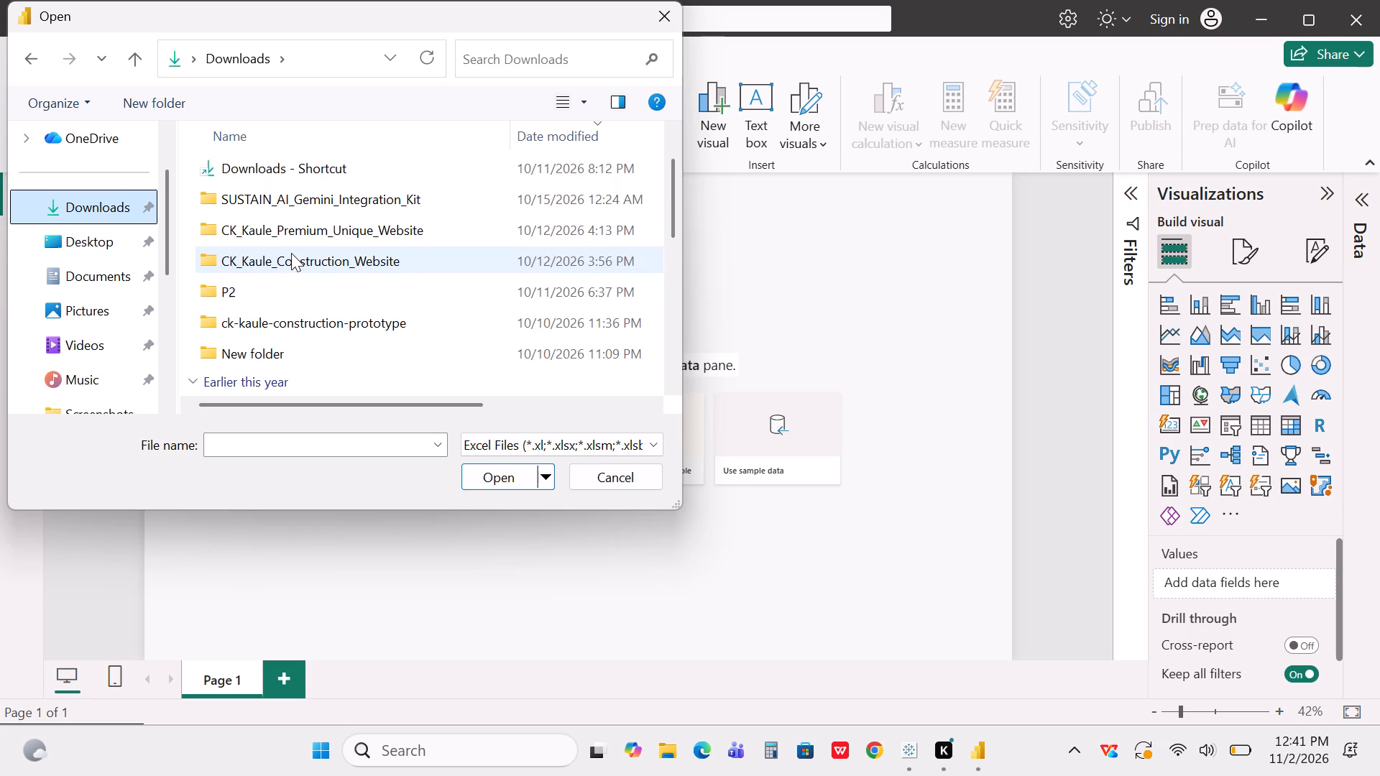
{"action": "scroll", "coordinate": [291, 253], "scroll_direction": "down", "scroll_amount": 2}
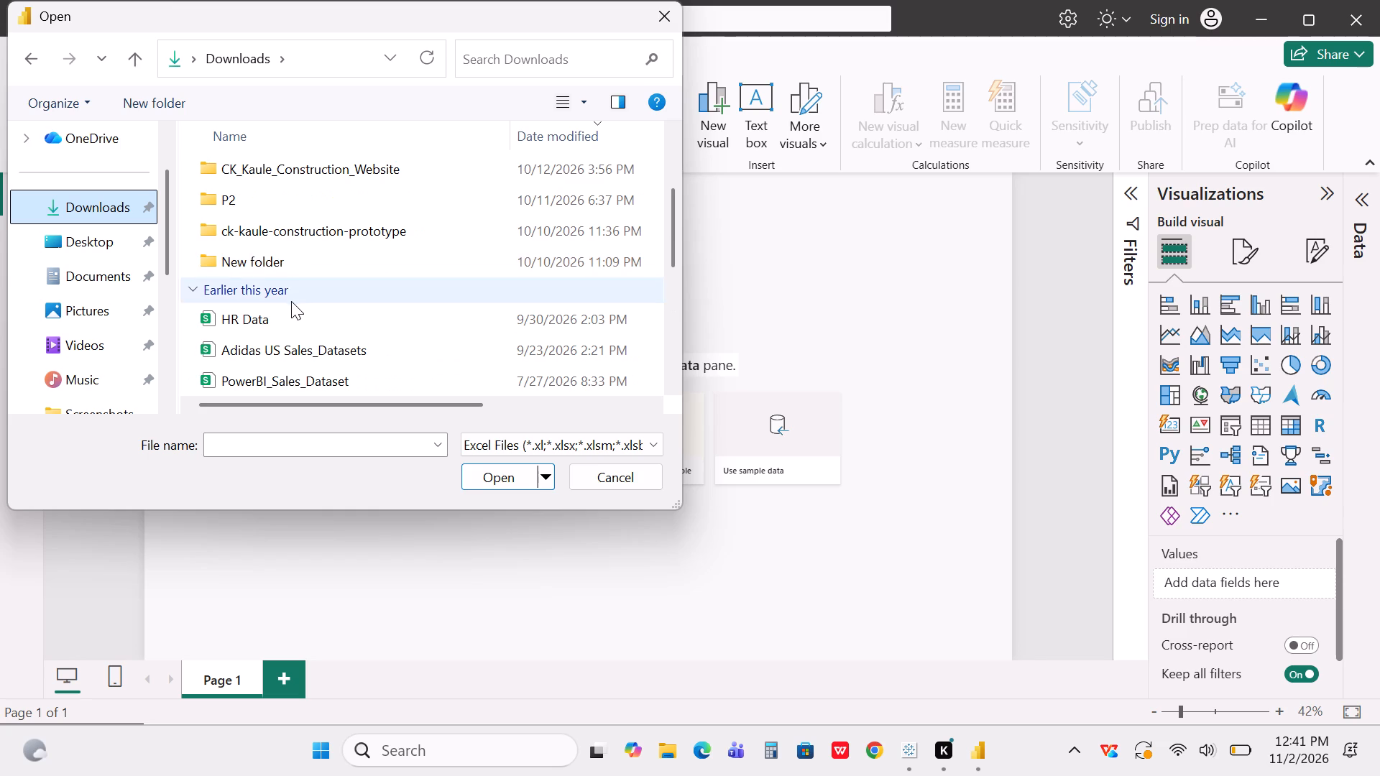
{"action": "left_click", "coordinate": [291, 309]}
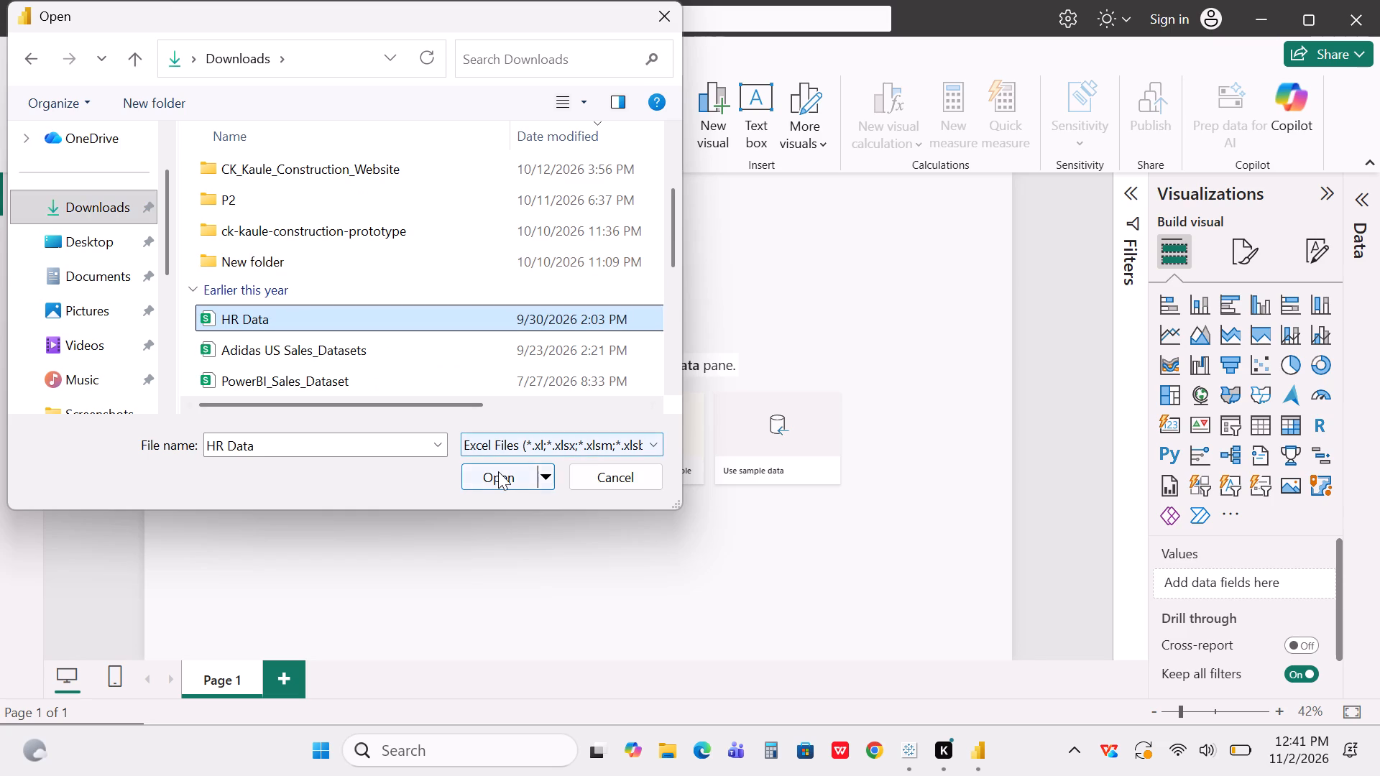
{"action": "left_click", "coordinate": [498, 471]}
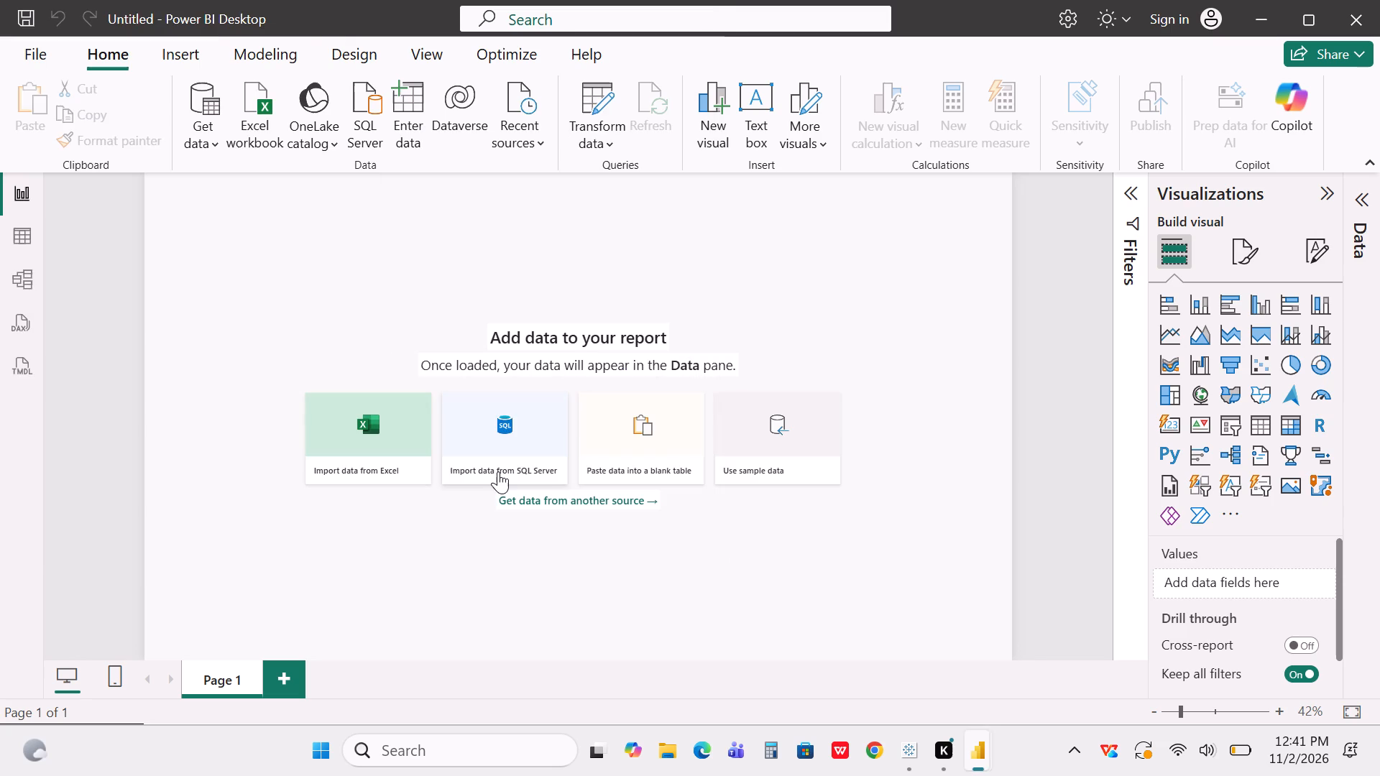
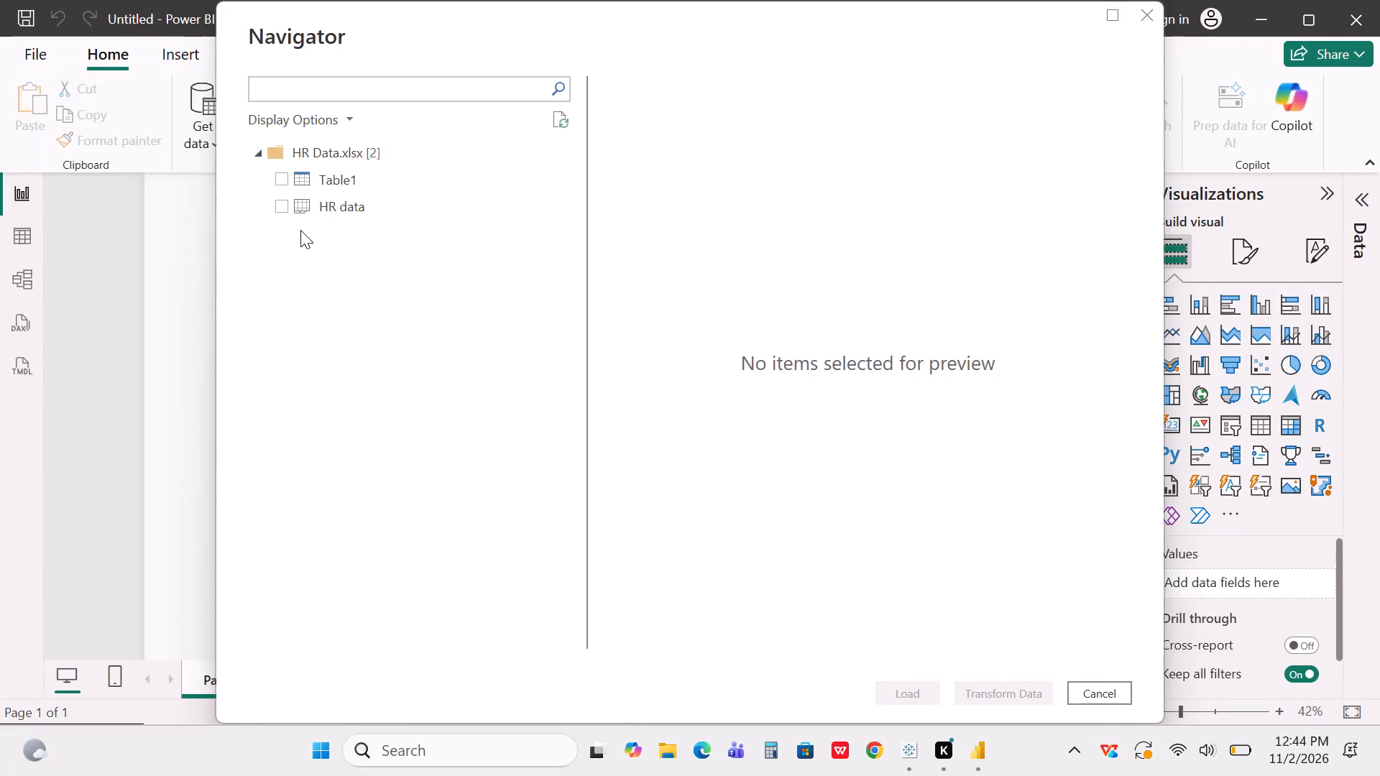
Load both the HR data sheet and Table1 from the HR Data.xlsx workbook into the report.
{"action": "left_click", "coordinate": [283, 205]}
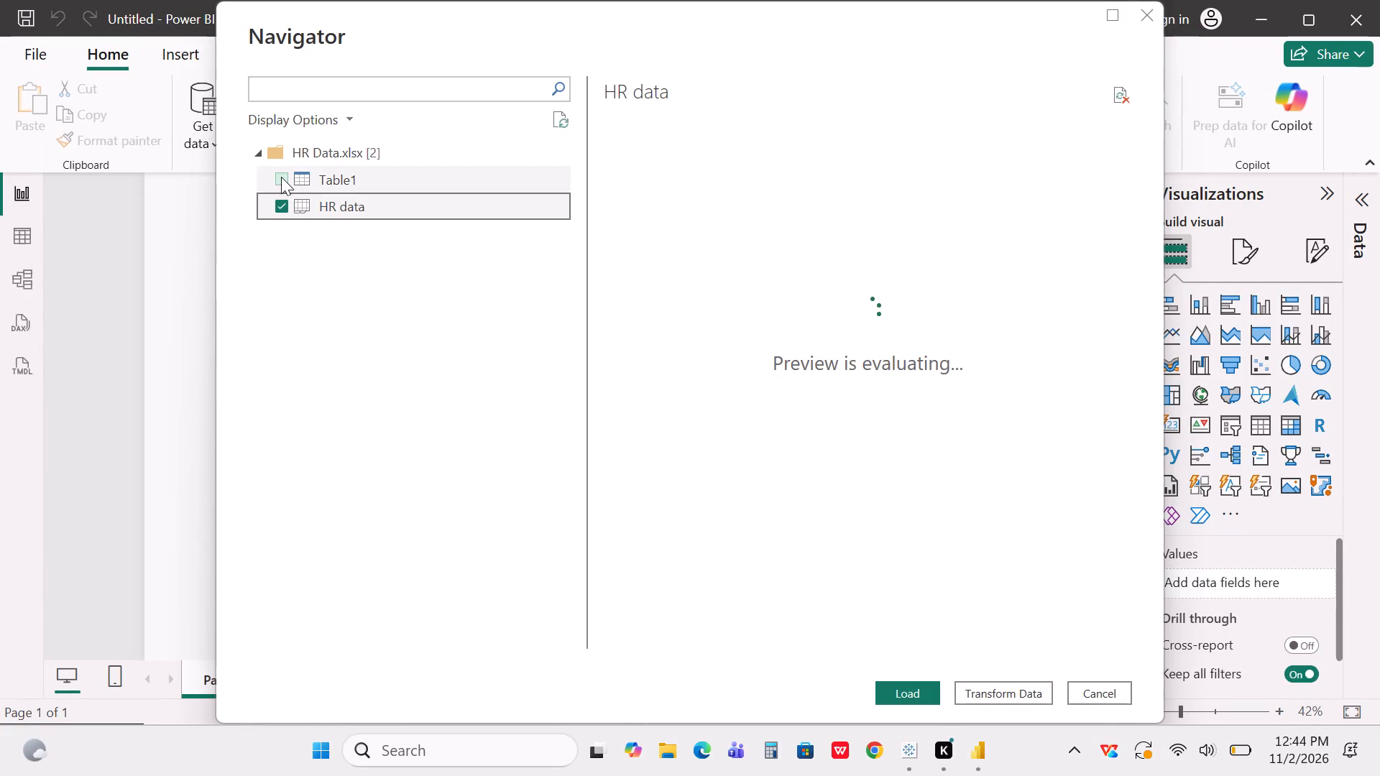
{"action": "left_click", "coordinate": [281, 175]}
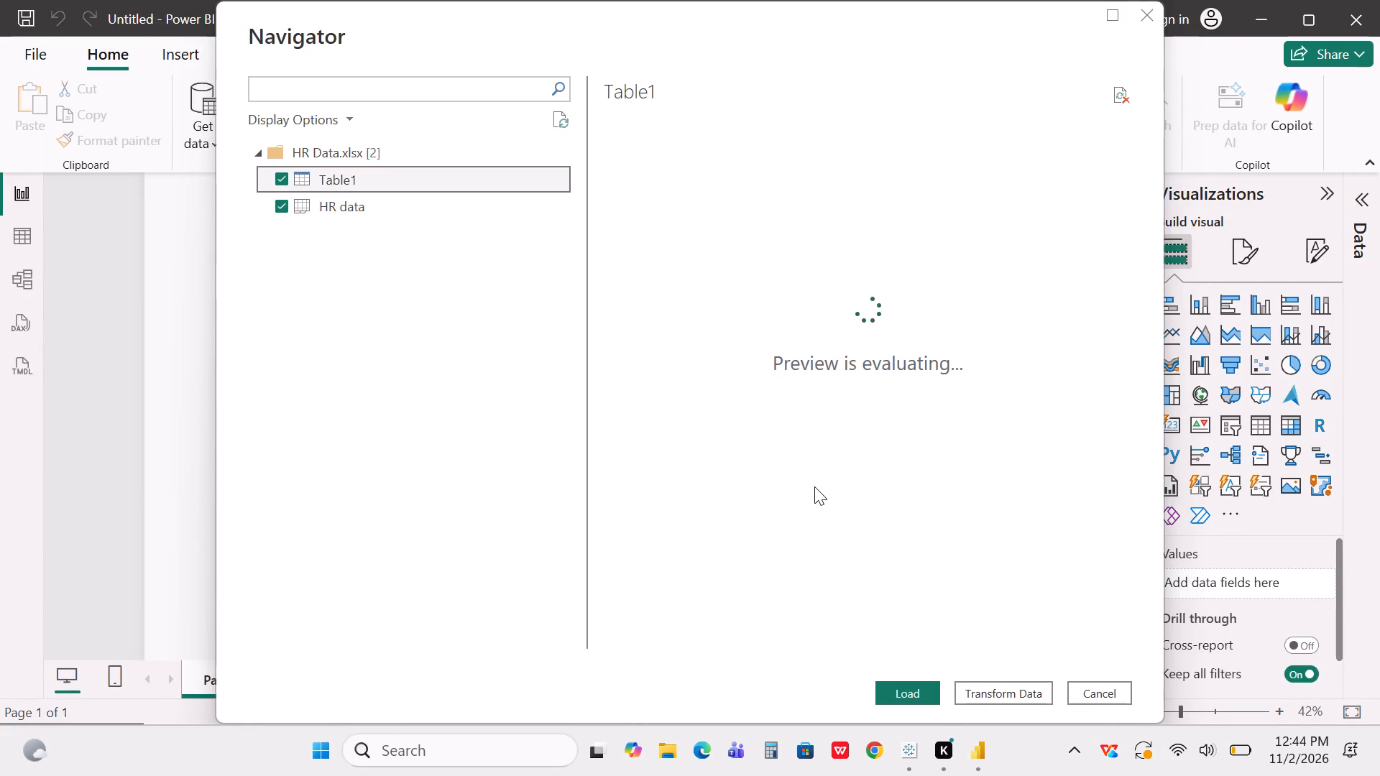
{"action": "left_click", "coordinate": [909, 688]}
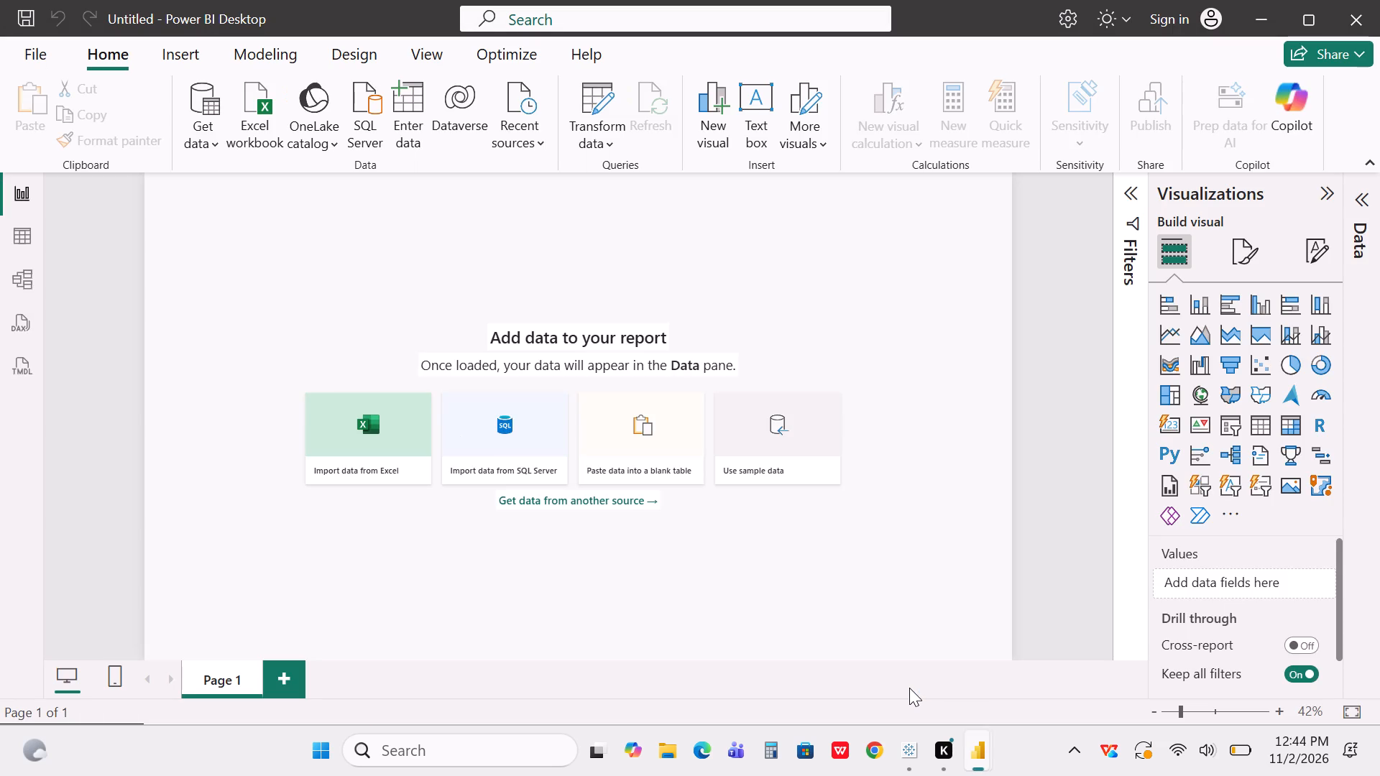
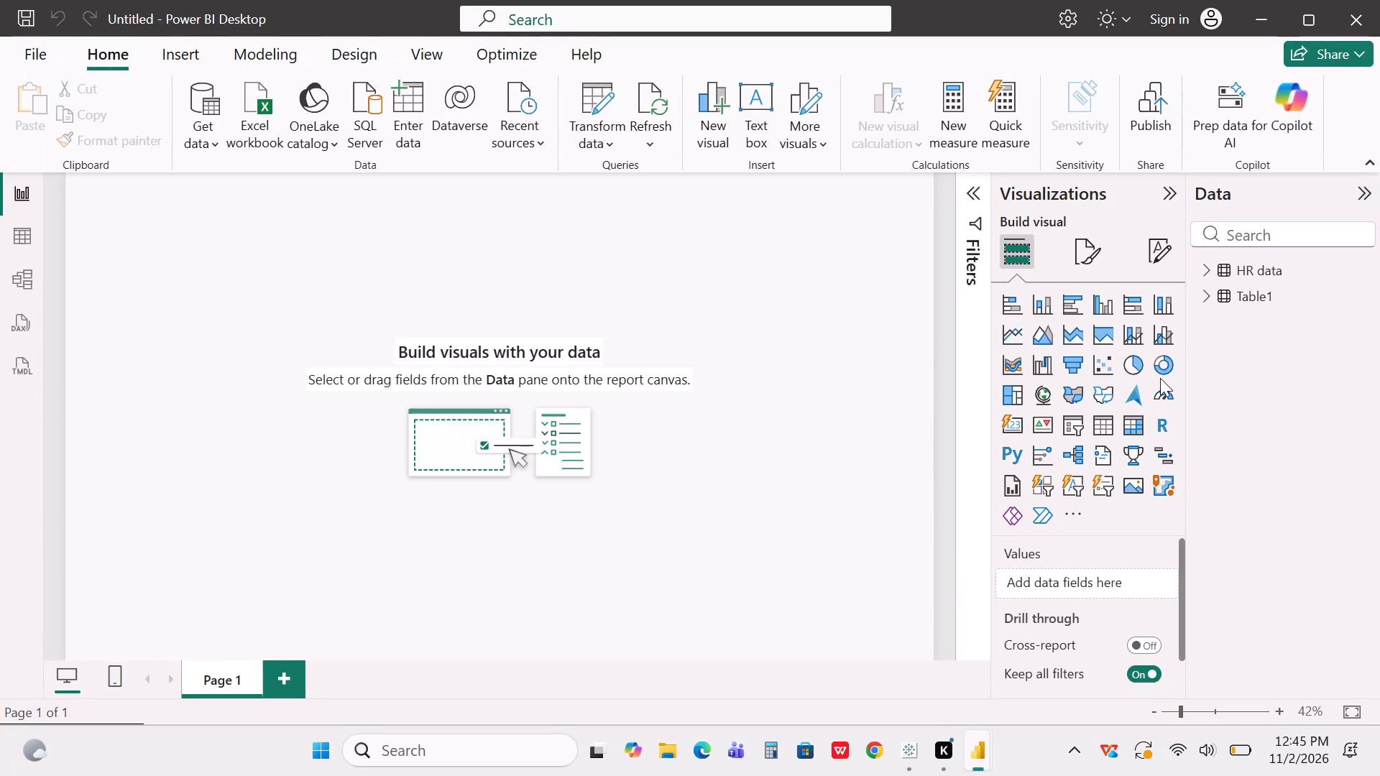
Expand the HR data table in the data model to list its fields.
{"action": "left_click", "coordinate": [1209, 264]}
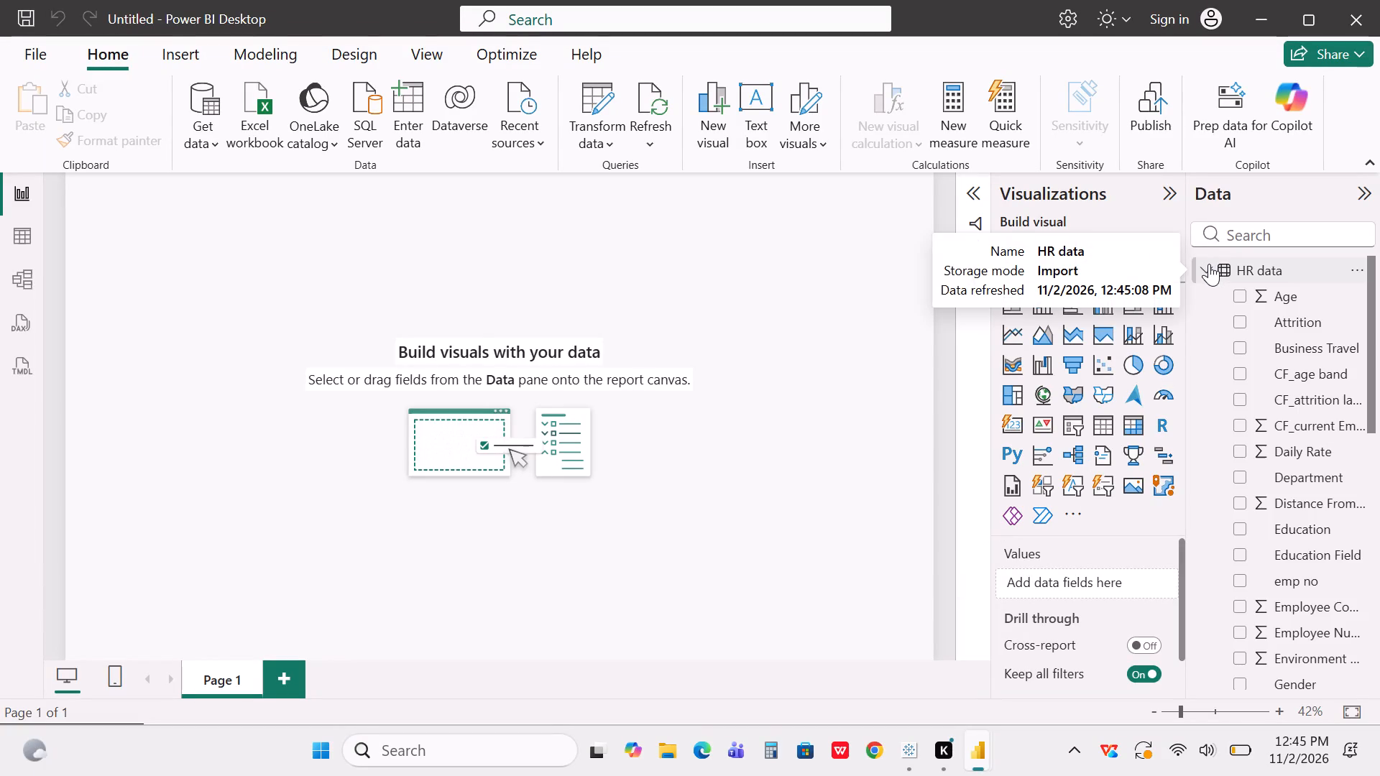
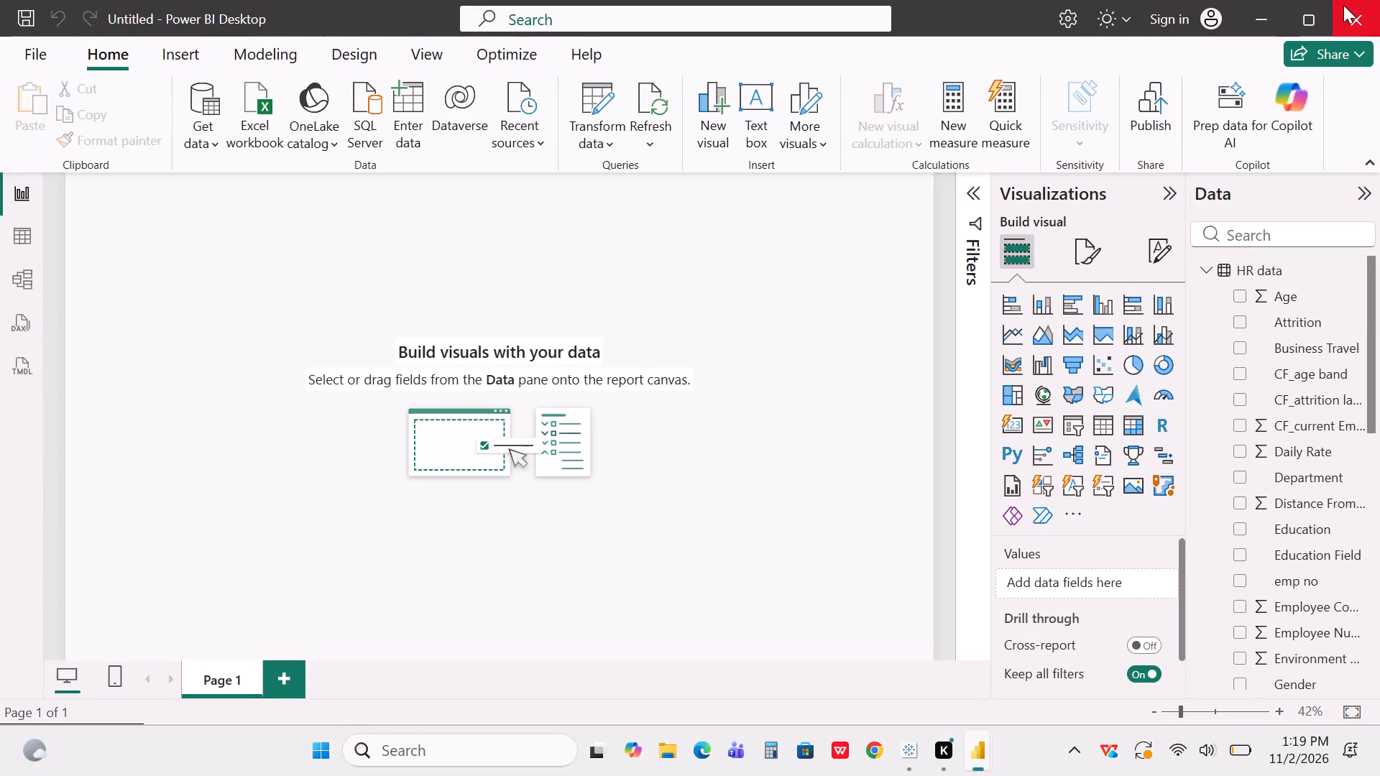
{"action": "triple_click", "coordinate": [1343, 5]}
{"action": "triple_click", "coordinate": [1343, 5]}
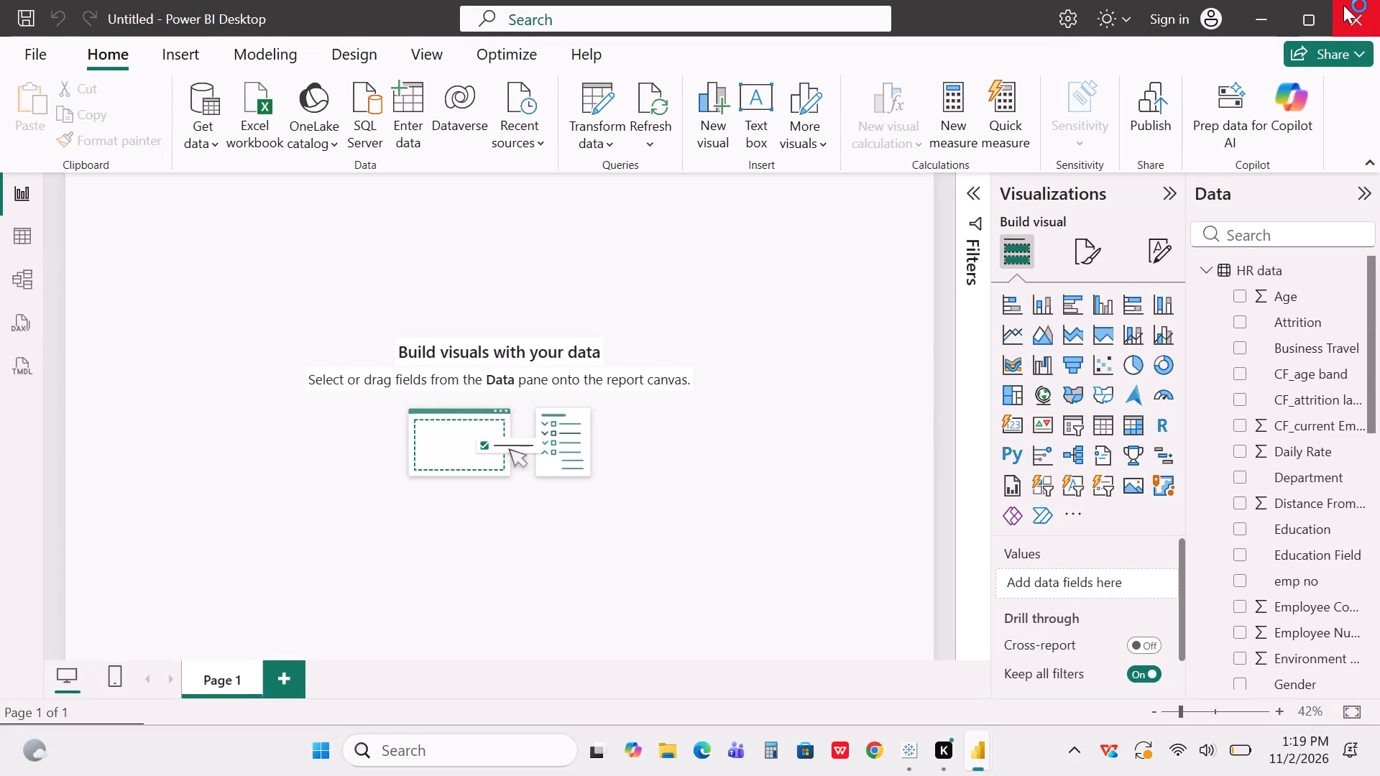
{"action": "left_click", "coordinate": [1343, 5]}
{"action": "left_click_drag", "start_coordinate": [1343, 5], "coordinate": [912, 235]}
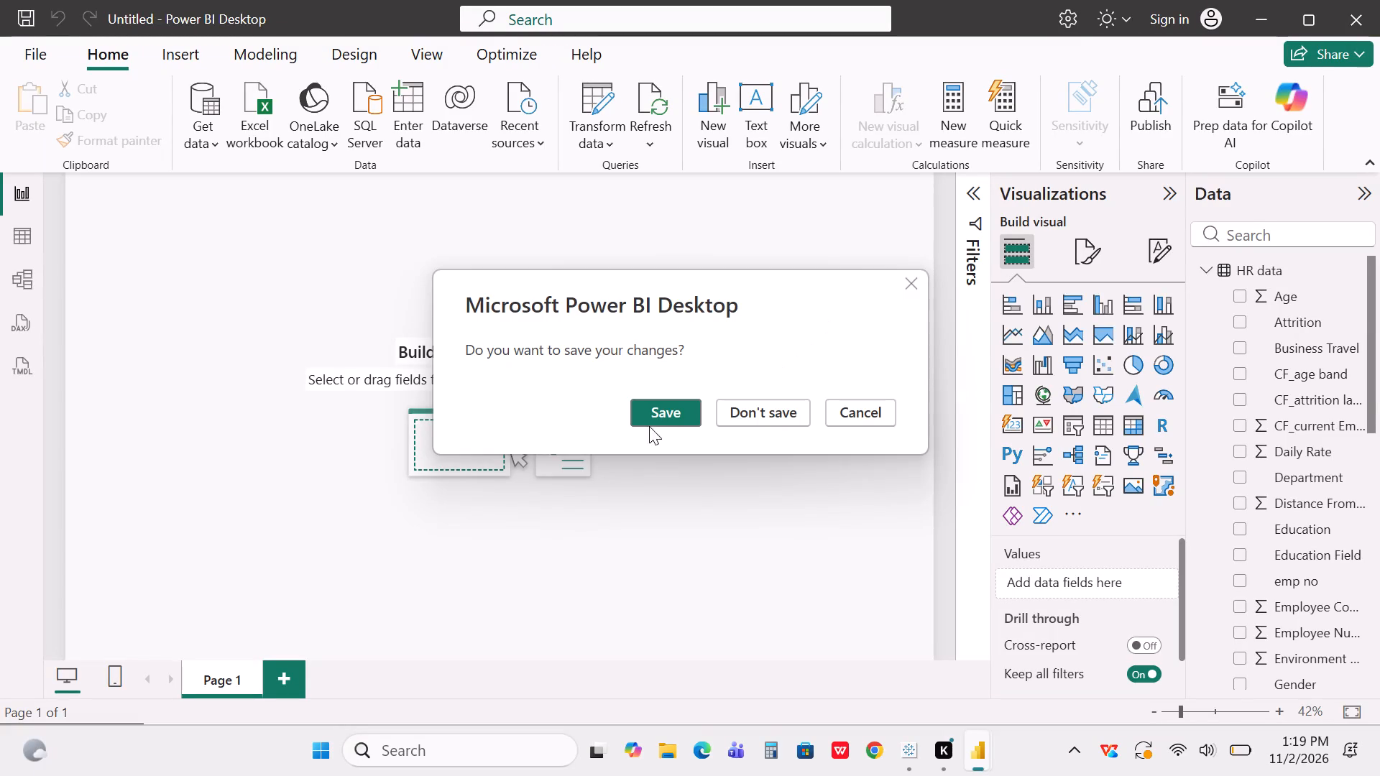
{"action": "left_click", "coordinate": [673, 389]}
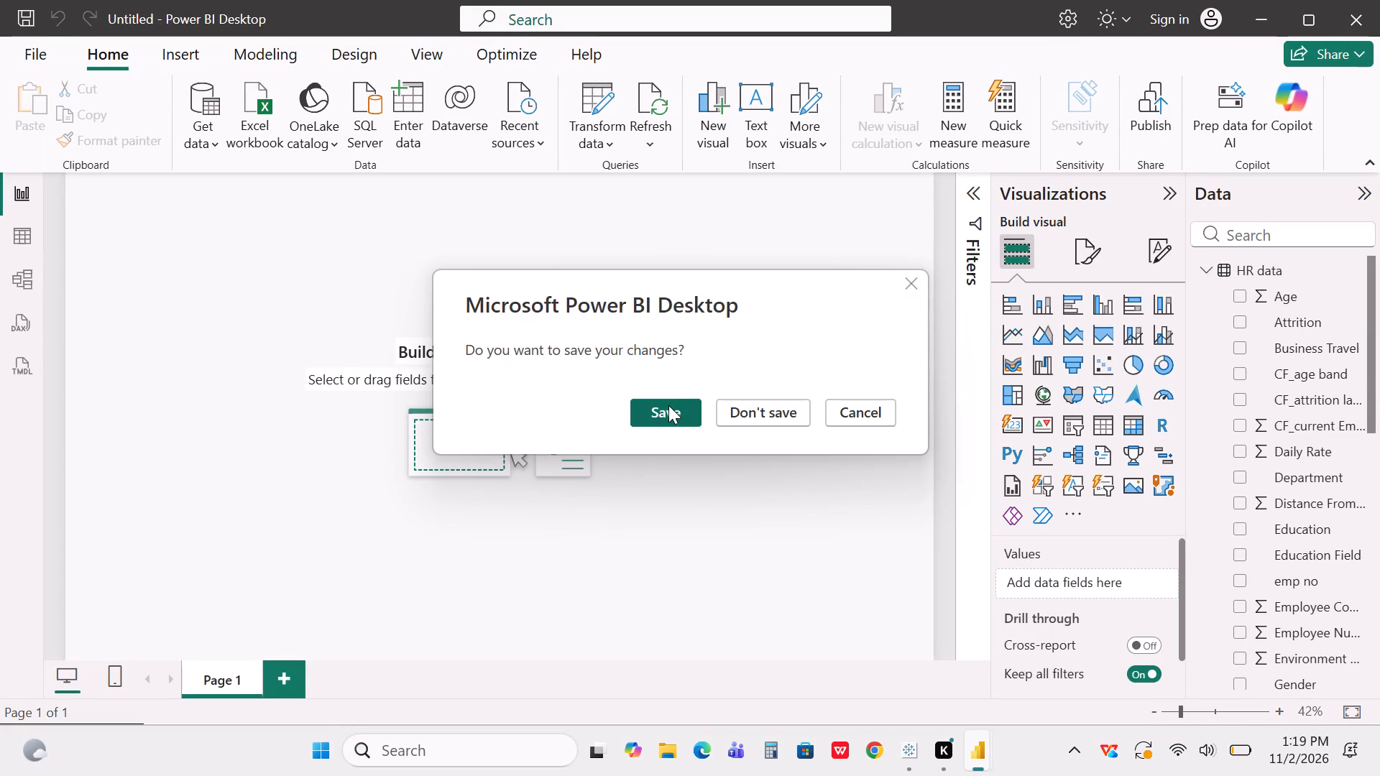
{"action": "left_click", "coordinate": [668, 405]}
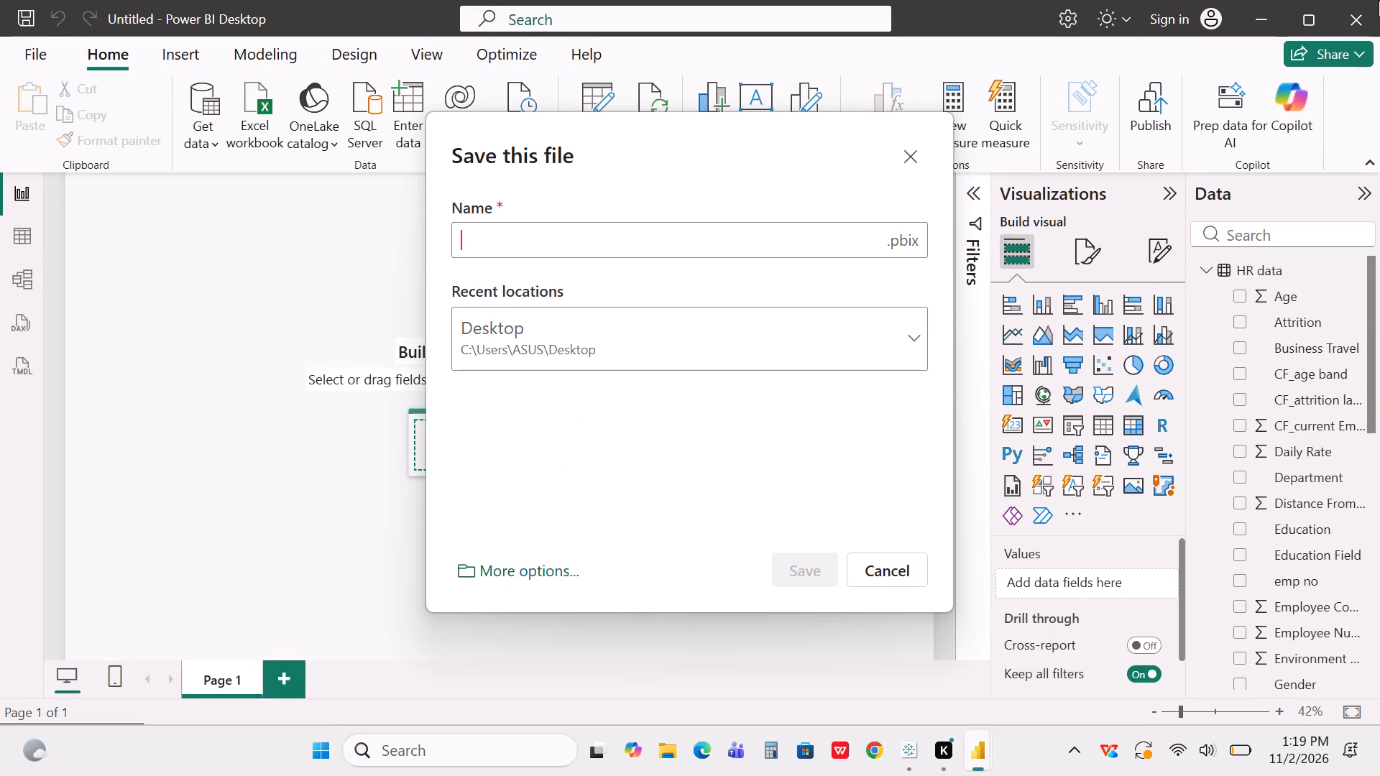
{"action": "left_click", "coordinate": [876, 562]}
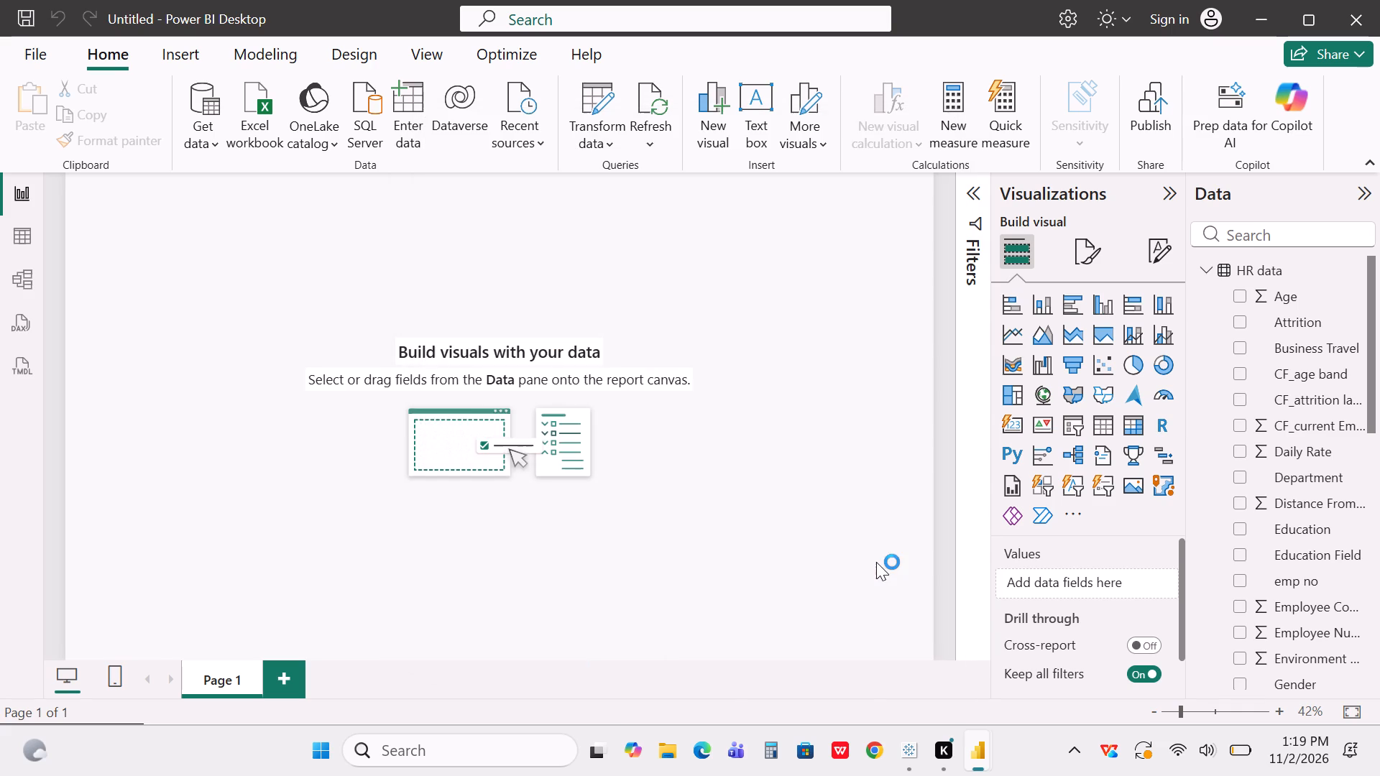
Close the untitled report containing the HR data table without saving its changes.
{"action": "triple_click", "coordinate": [1358, 20]}
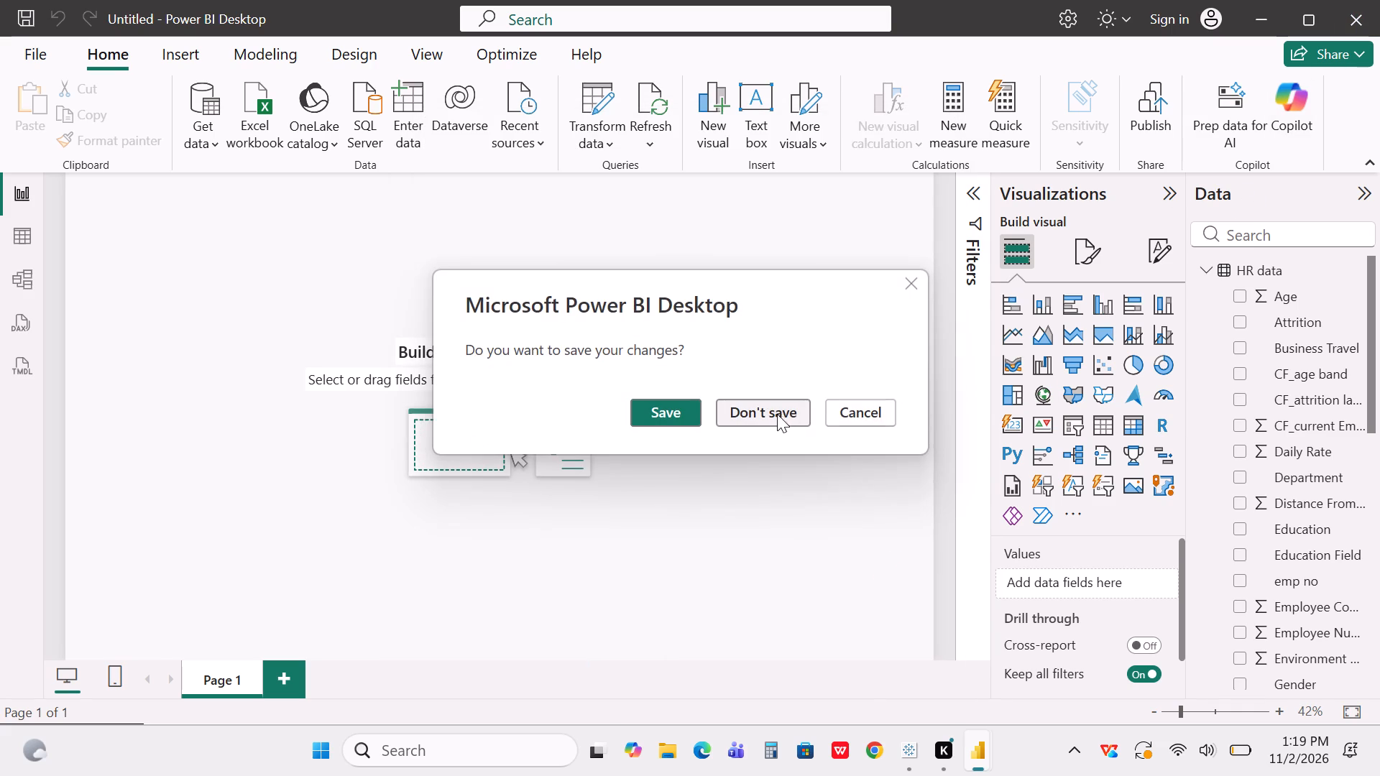
{"action": "left_click", "coordinate": [776, 414]}
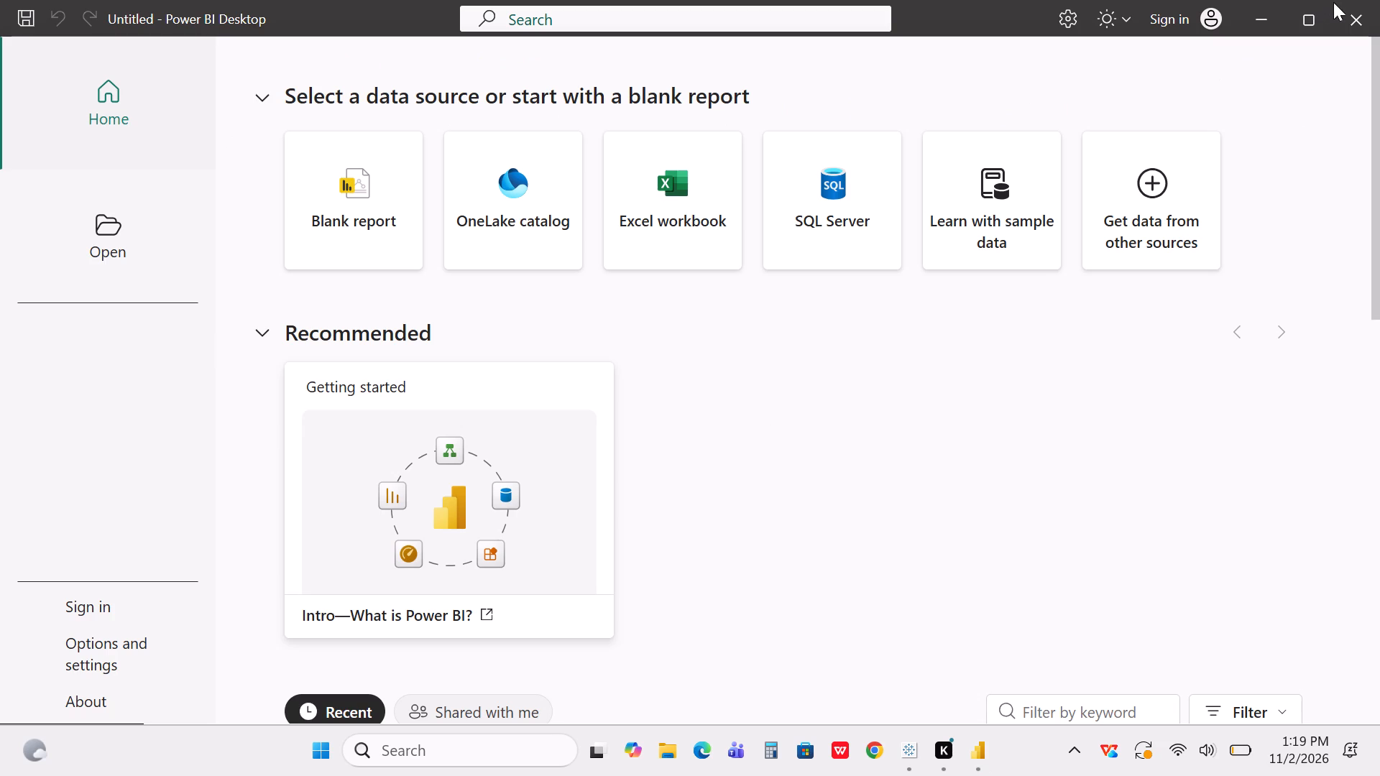
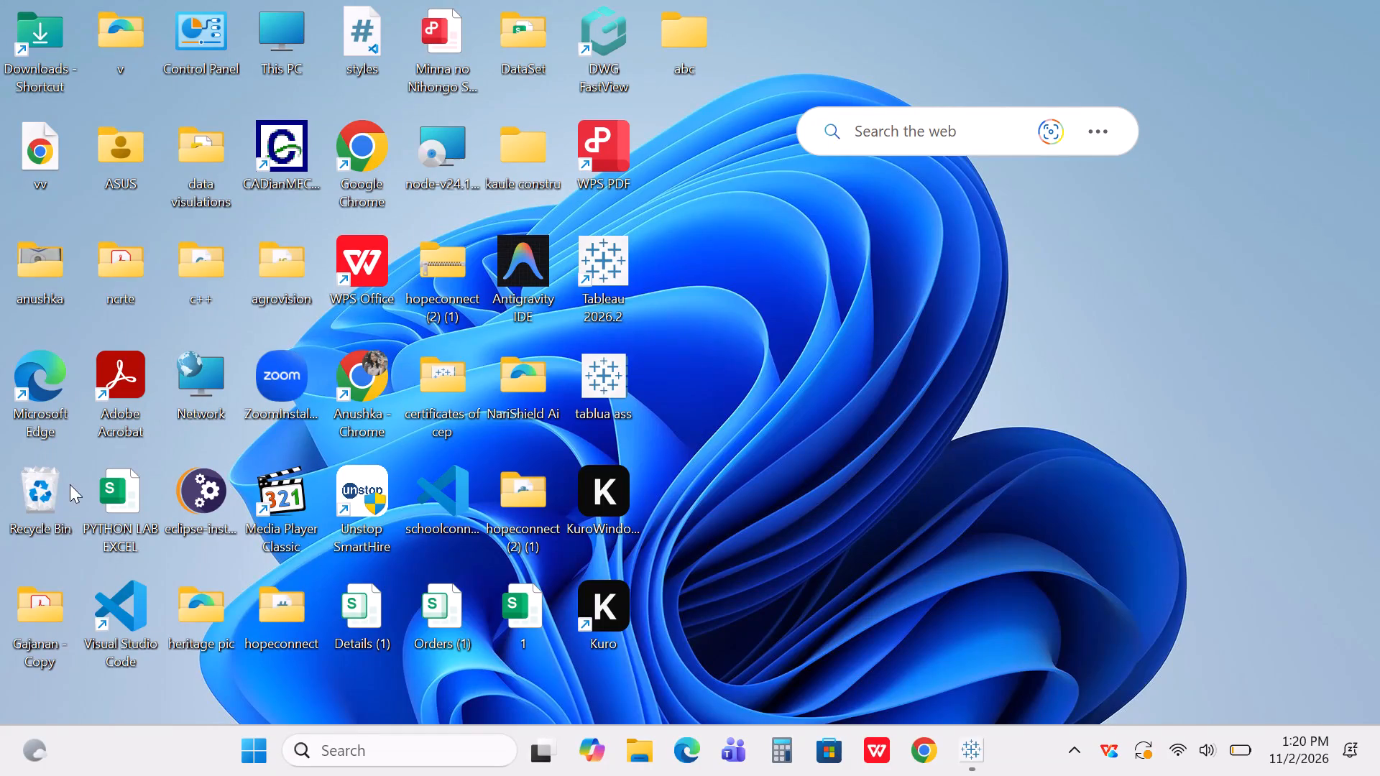
Open the Windows power options and choose a power action for the computer.
{"action": "left_click", "coordinate": [244, 714]}
{"action": "left_click", "coordinate": [252, 752]}
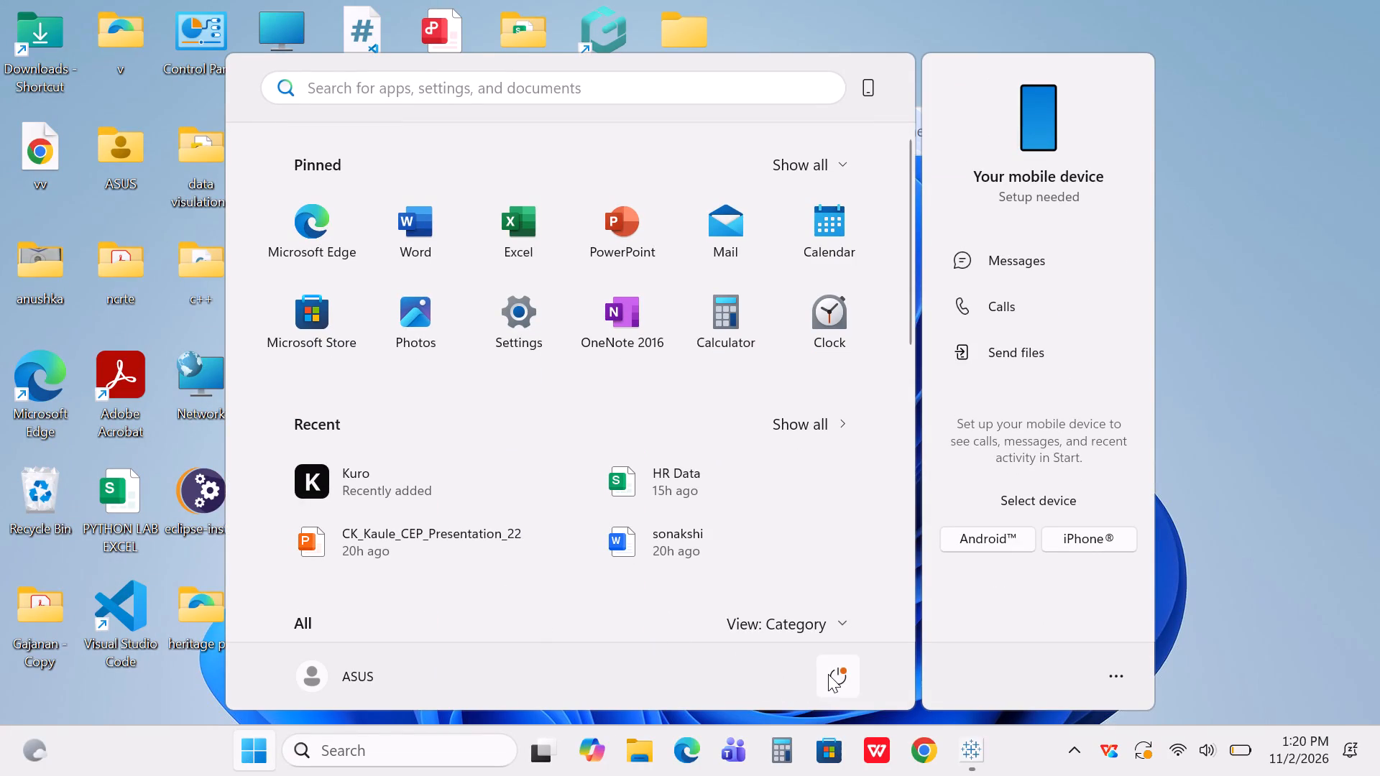
{"action": "left_click", "coordinate": [828, 674]}
{"action": "left_click", "coordinate": [788, 567]}
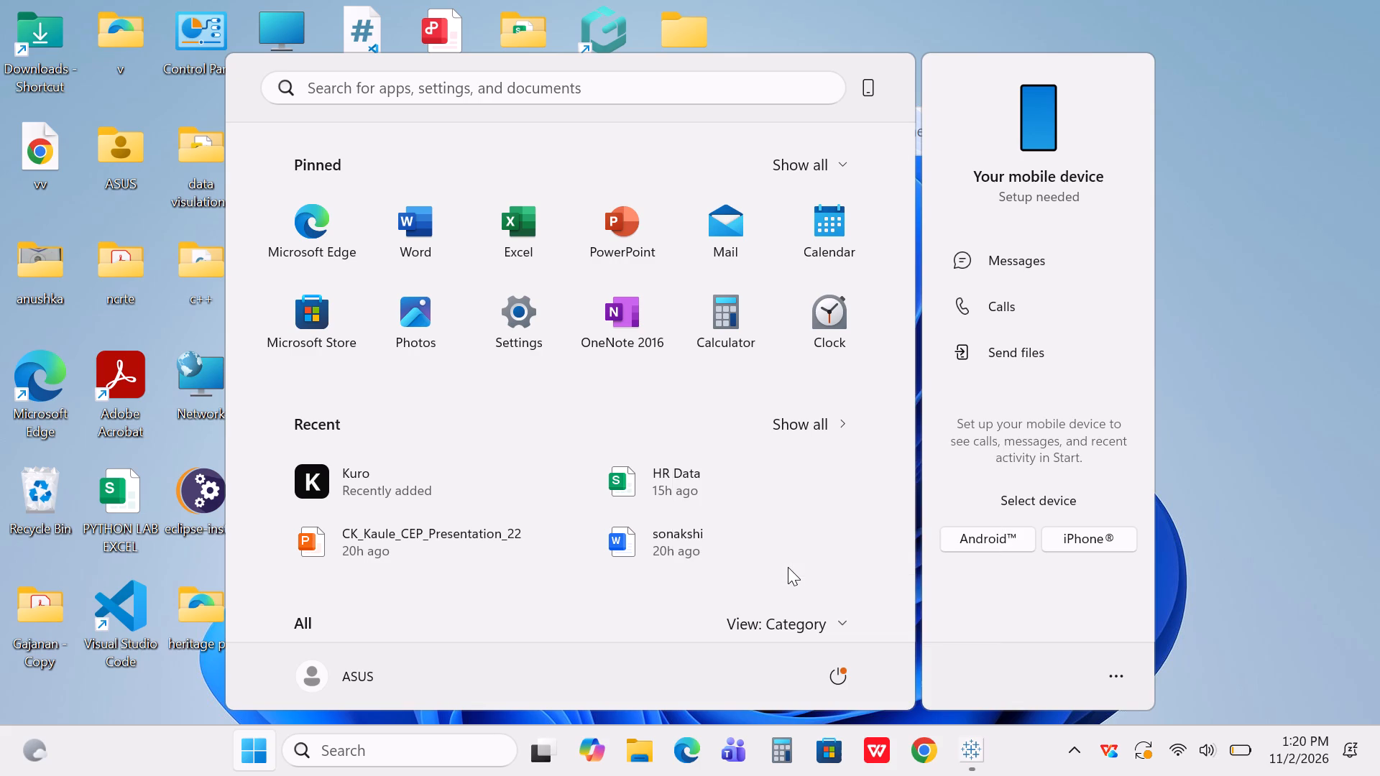